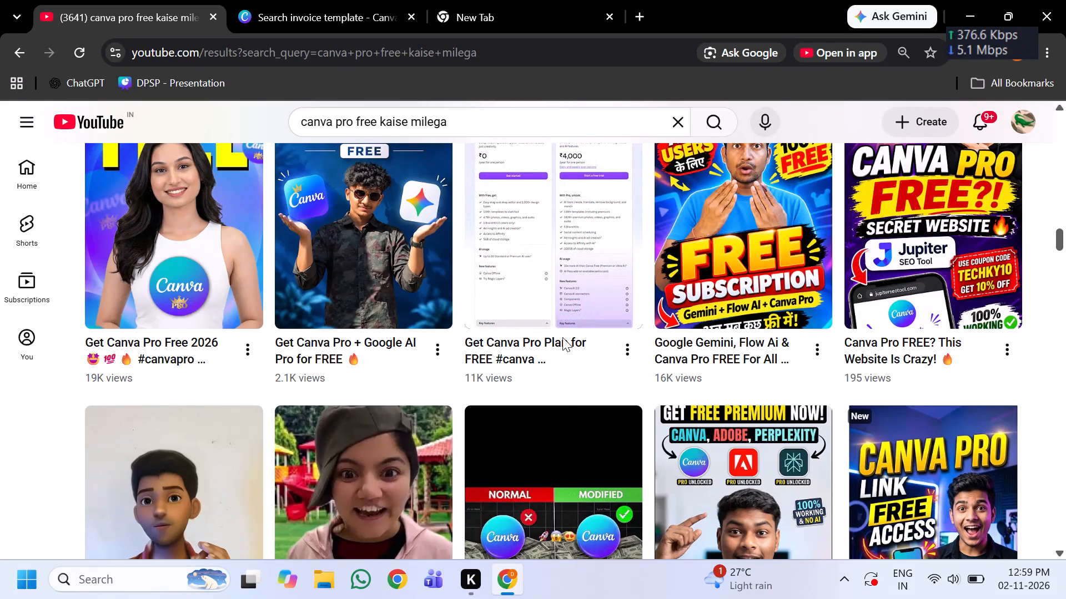
Browse the YouTube search results for "canva pro free kaise milega".
scroll(562, 337, "down", 7)
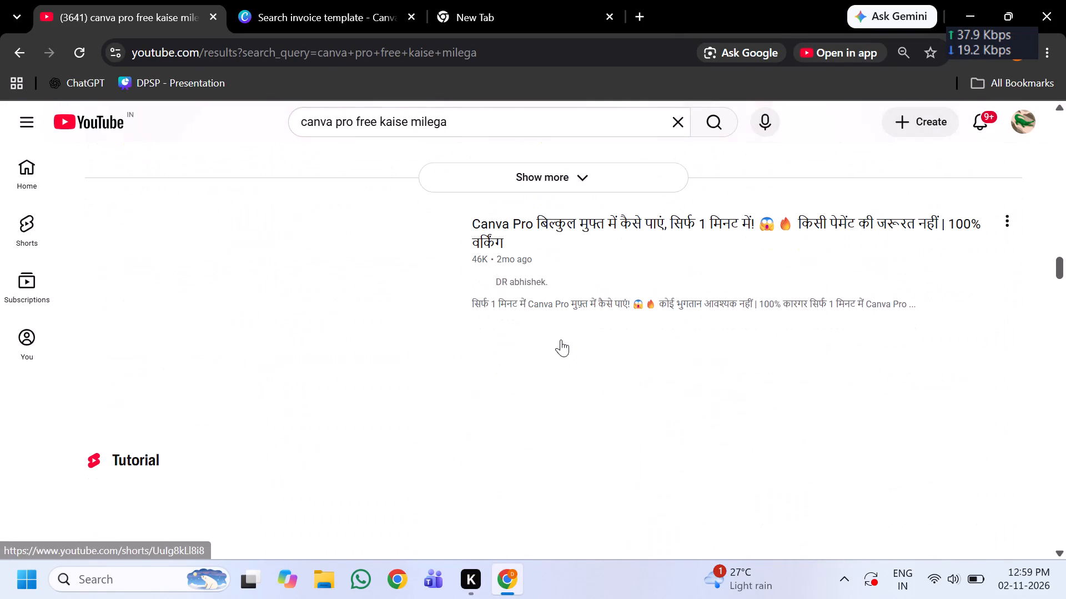
scroll(562, 339, "up", 6)
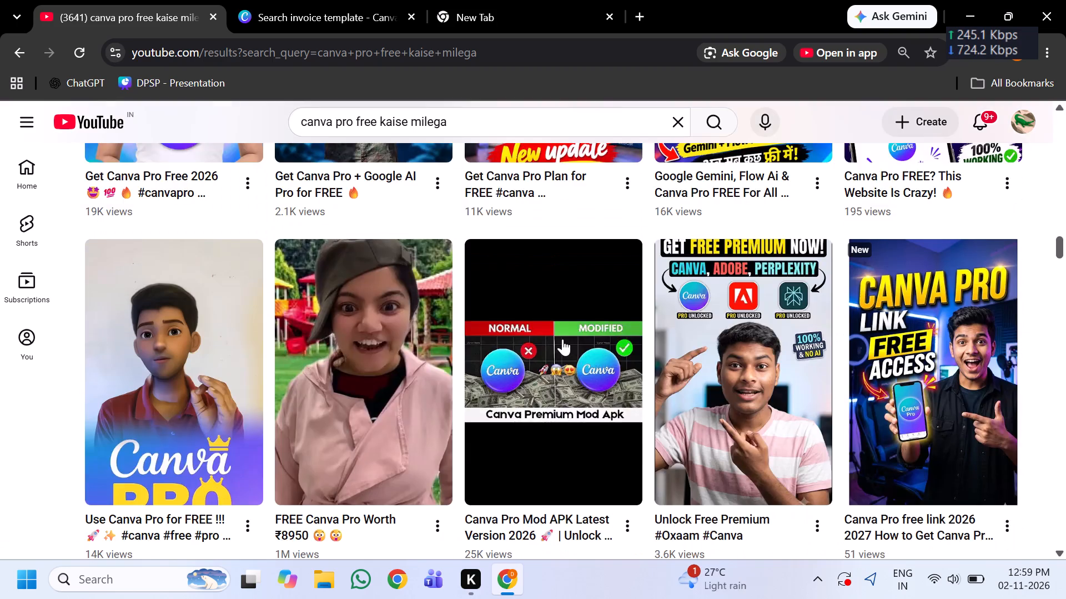
scroll(562, 339, "up", 20)
scroll(562, 339, "up", 4)
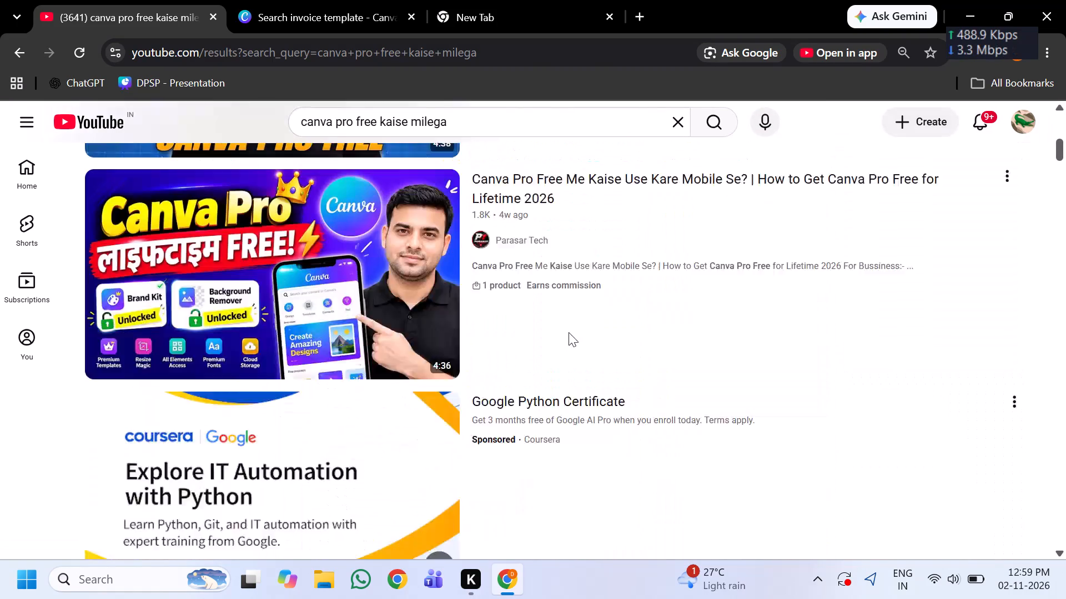
scroll(569, 332, "up", 12)
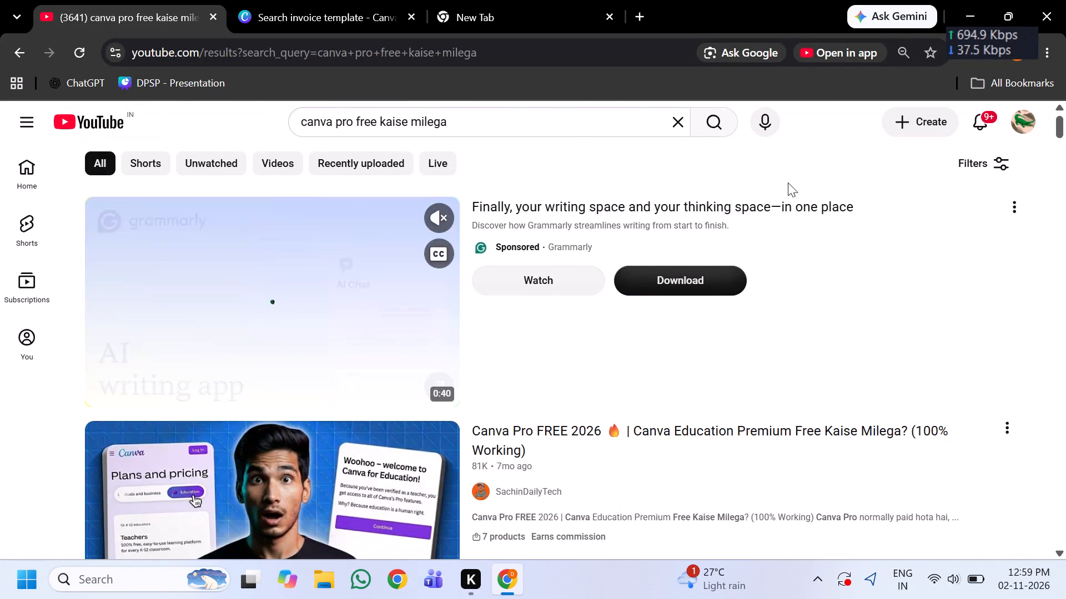
Filter the search results to the Videos type with the upload date This week.
left_click(987, 164)
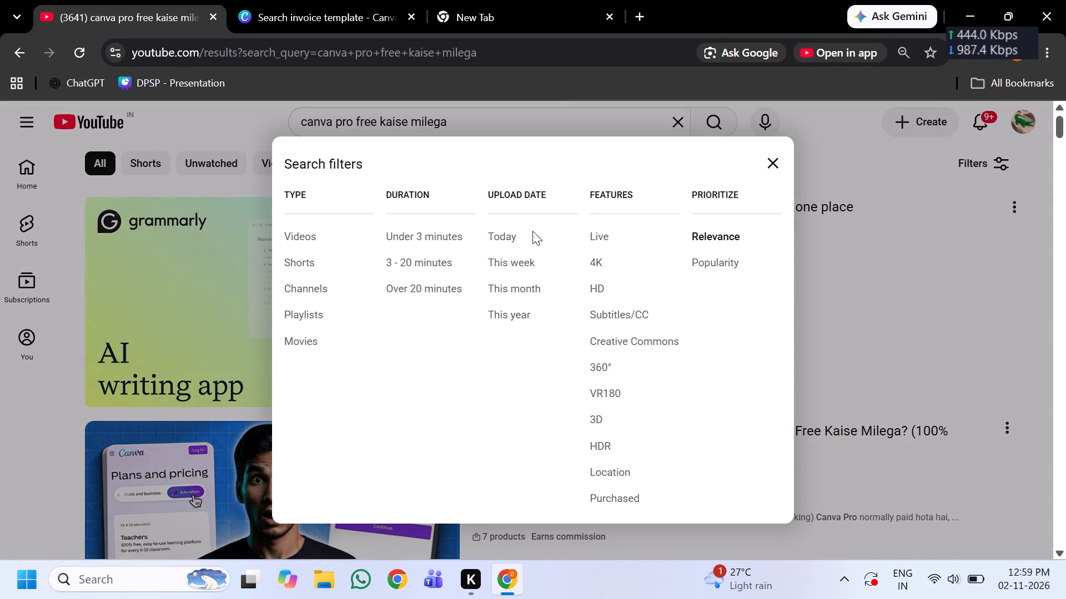
left_click(513, 240)
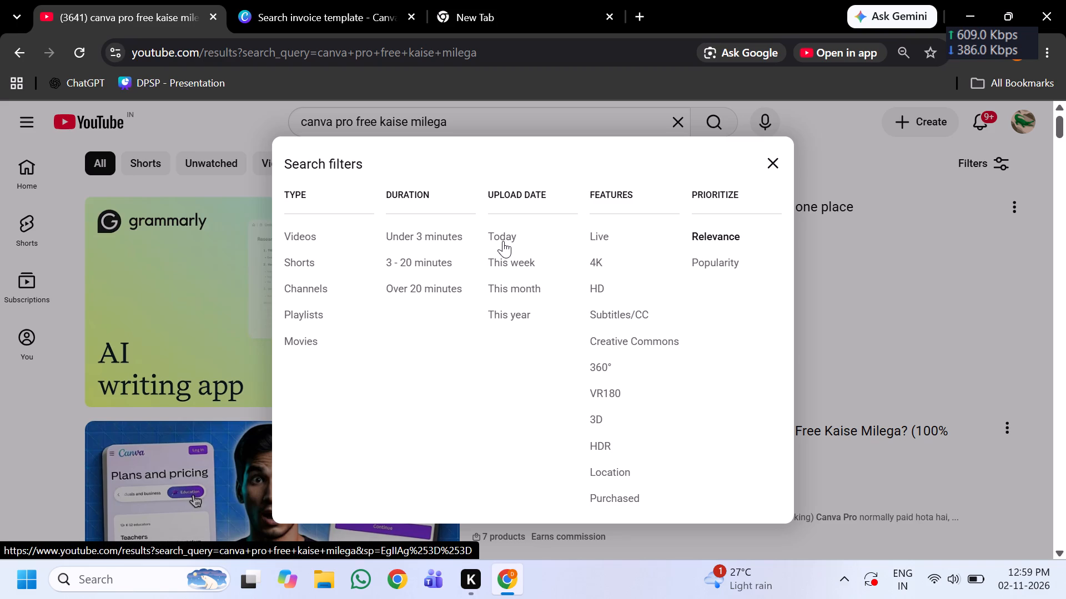
left_click(507, 236)
double_click(510, 237)
left_click(509, 270)
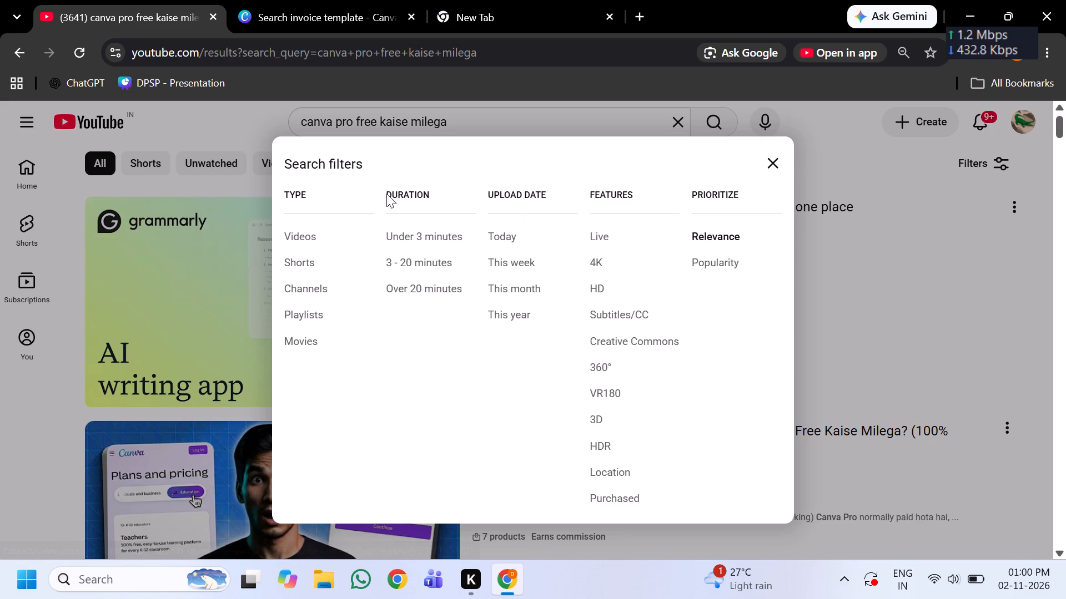
left_click(306, 238)
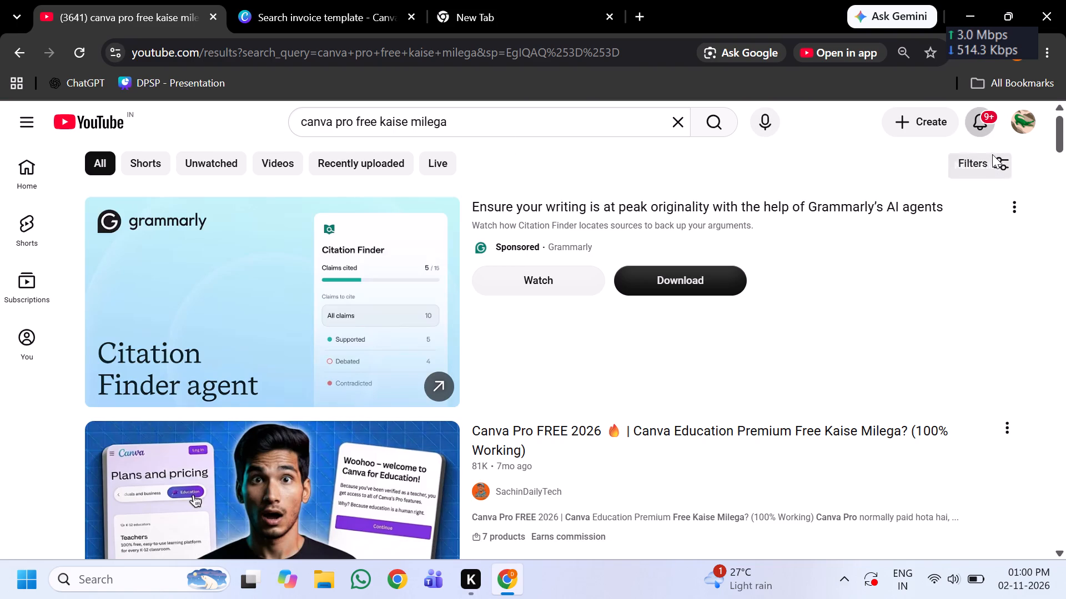
left_click(994, 157)
left_click(512, 257)
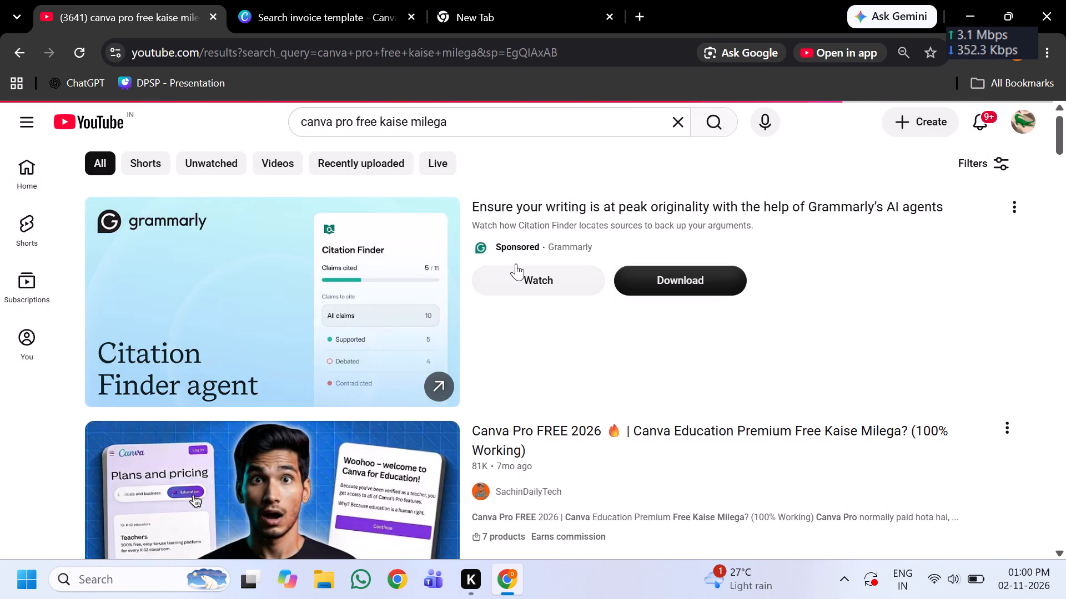
Examine the filtered results for recent videos on getting Canva Pro free.
scroll(533, 247, "down", 2)
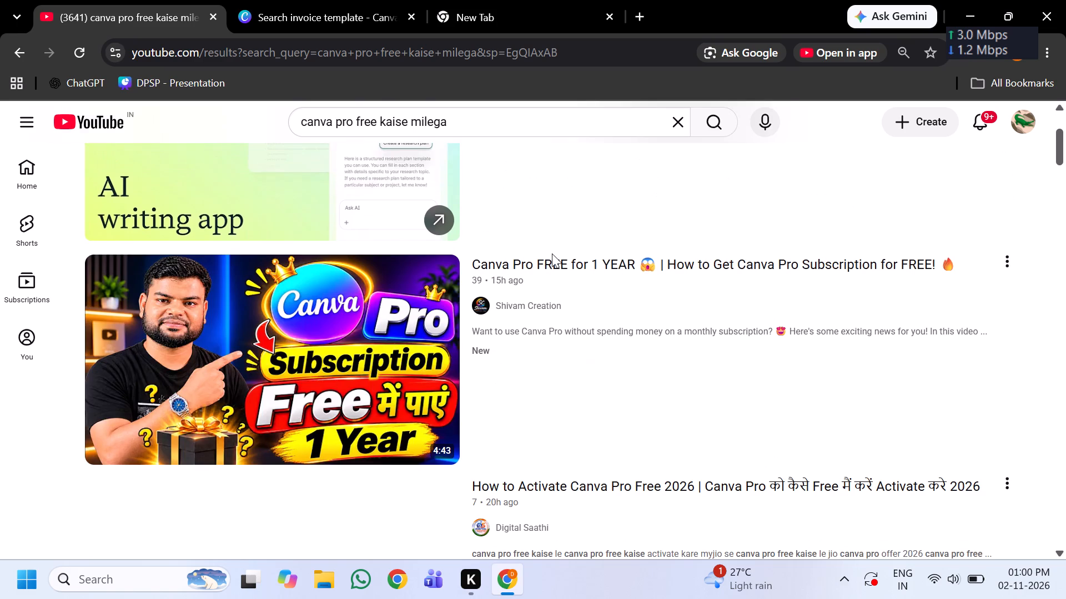
scroll(552, 253, "down", 3)
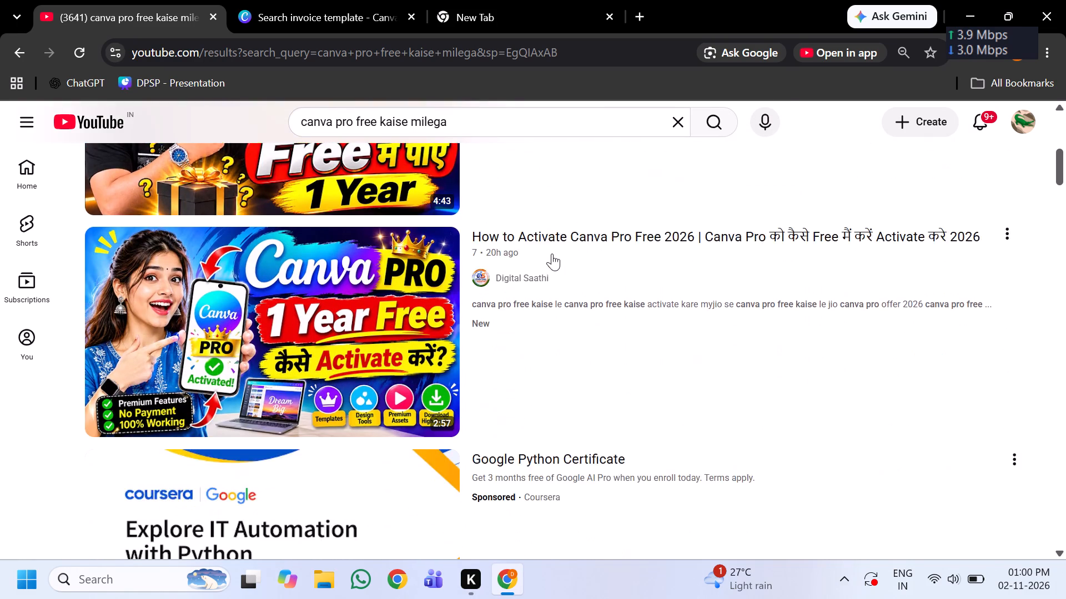
scroll(552, 253, "down", 2)
scroll(554, 253, "up", 1)
scroll(554, 253, "down", 3)
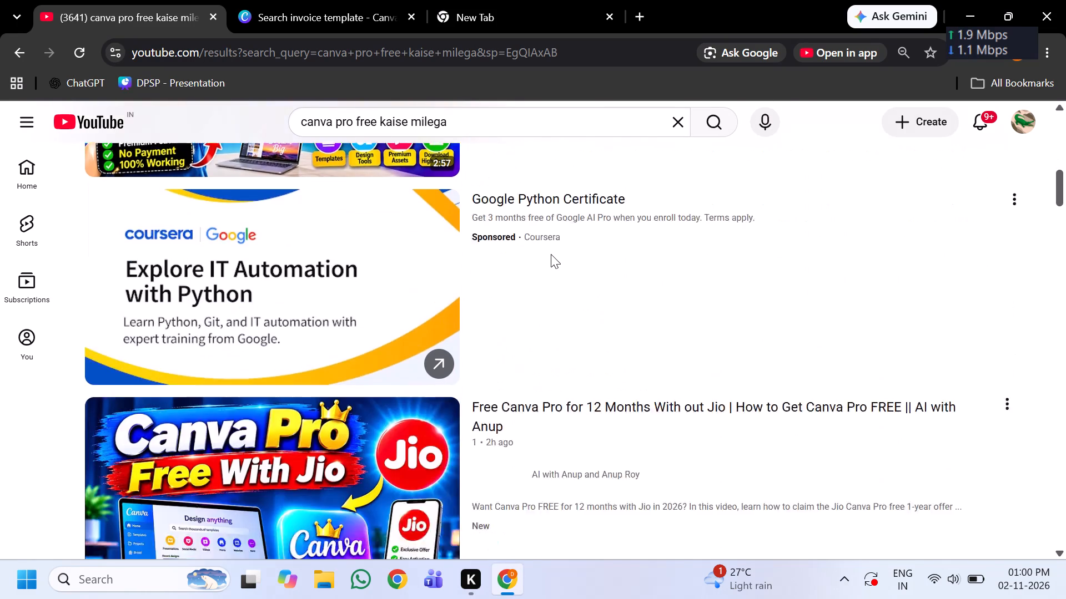
scroll(550, 253, "down", 2)
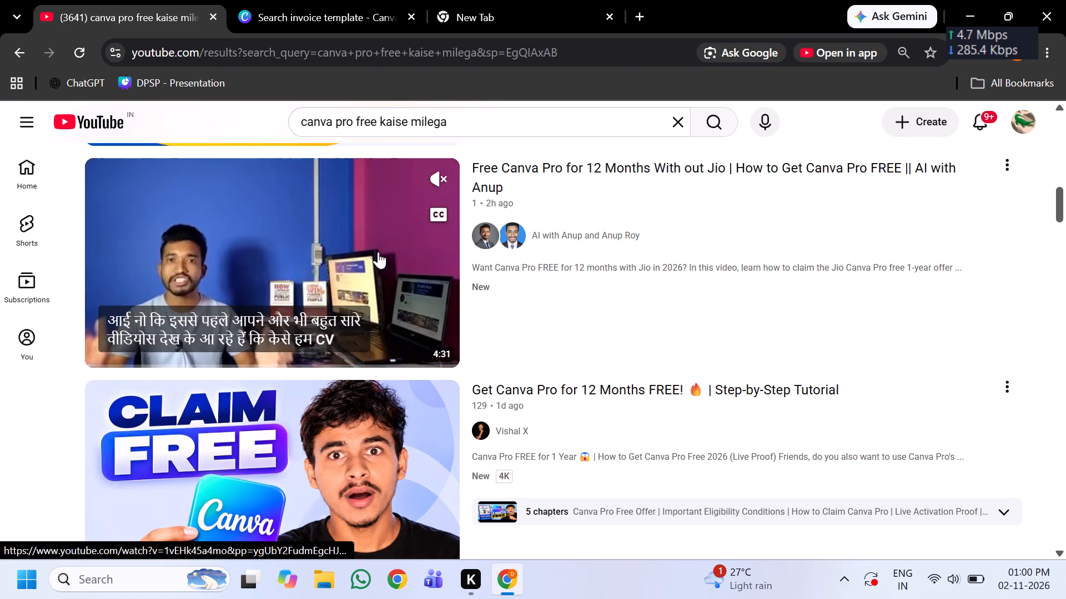
Unmute the inline preview of the "Free Canva Pro for 12 Months With out Jio" video and turn off its captions.
left_click(443, 180)
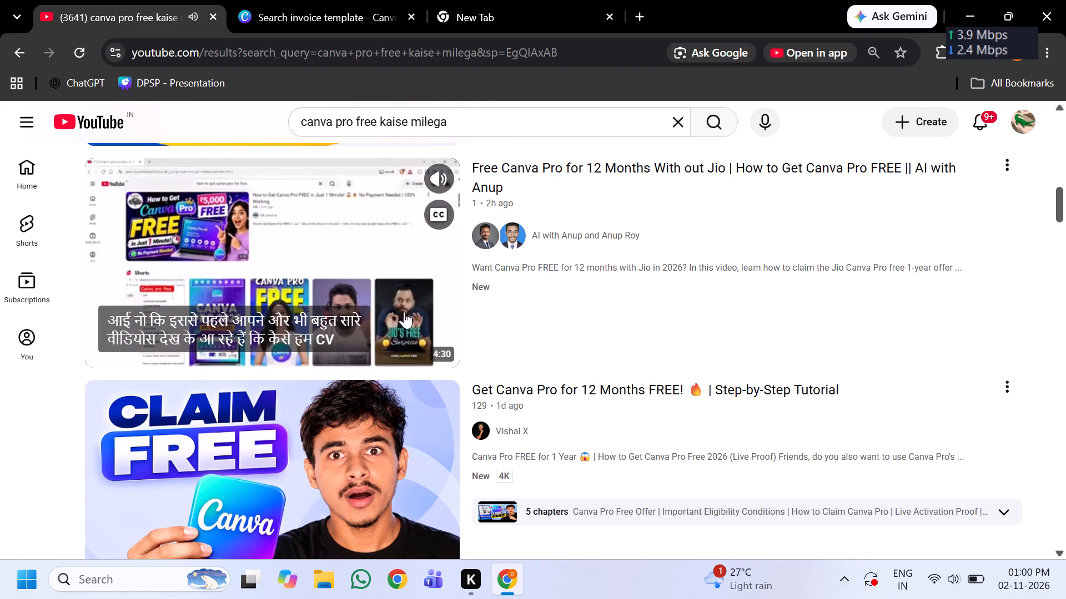
left_click(445, 214)
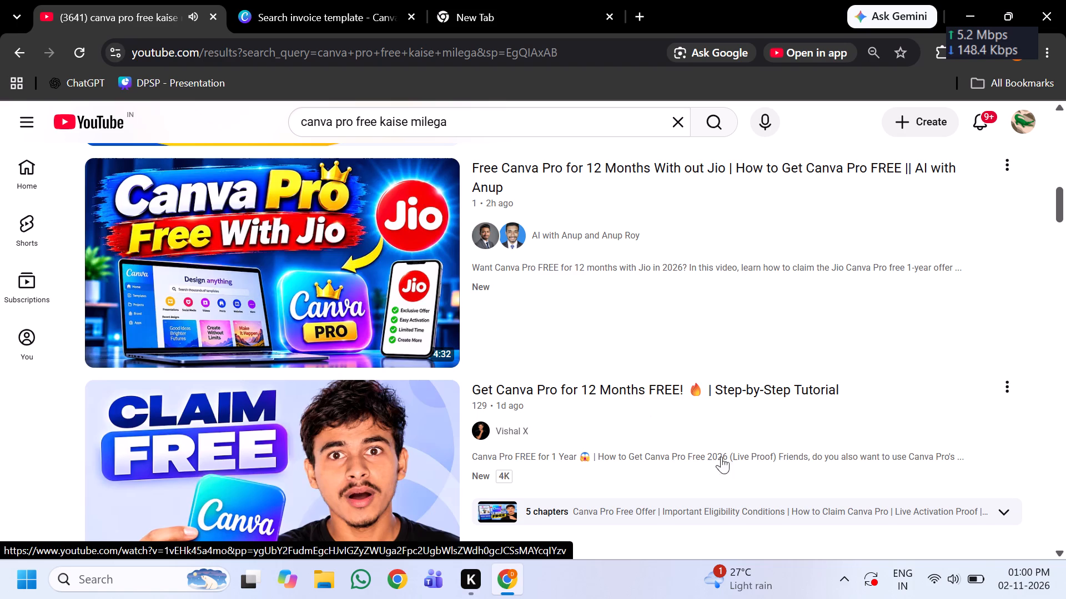
Show the hidden system tray icons.
left_click(851, 584)
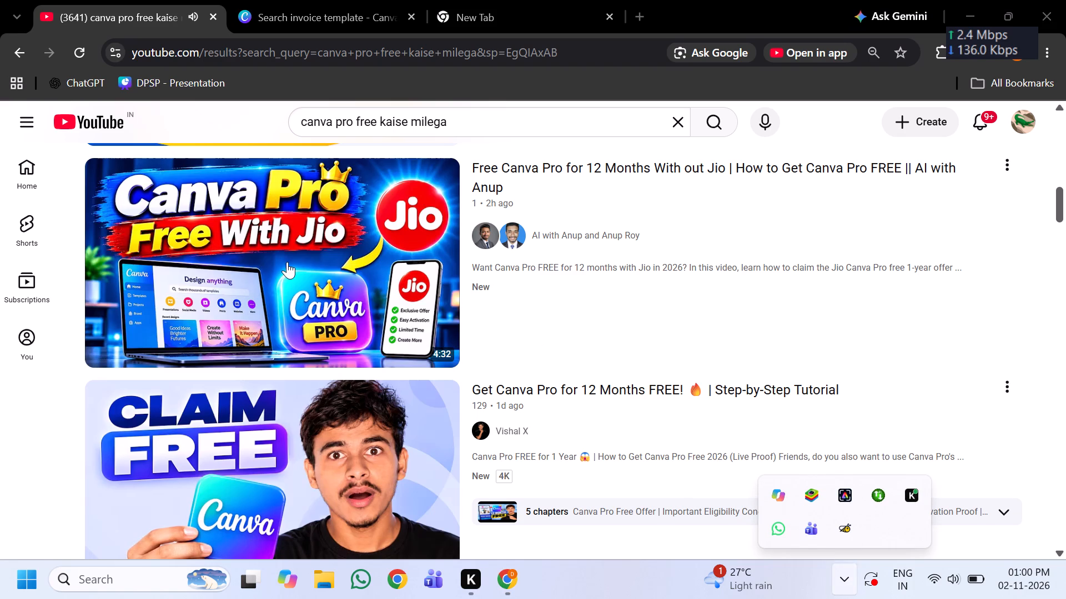
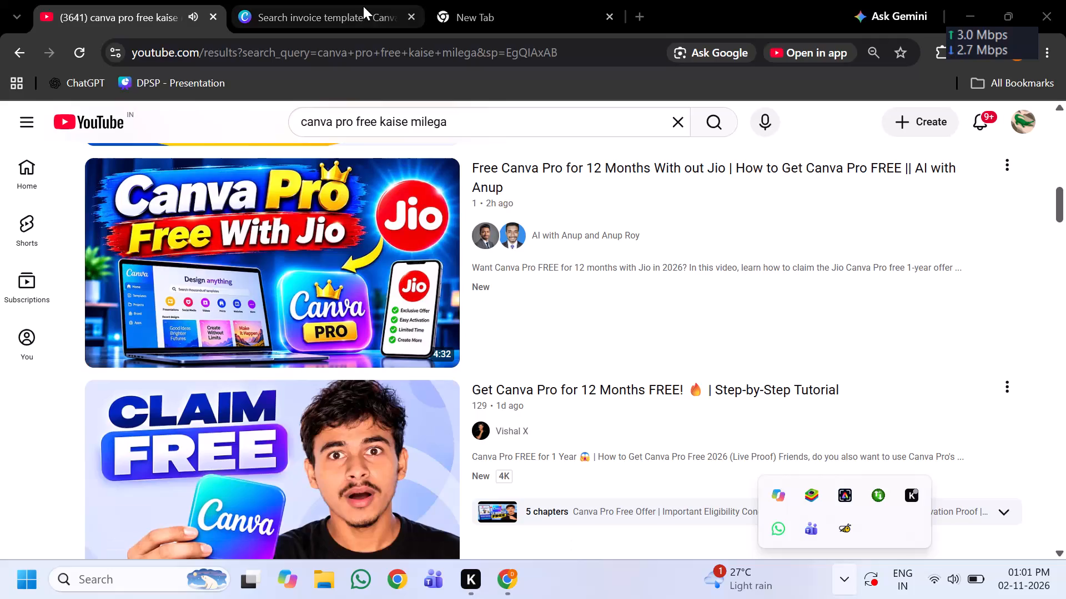
Switch to the Canva invoice template search and open the first Pink and Blue Minimalist Invoice under Designs.
left_click(363, 6)
scroll(635, 354, "down", 9)
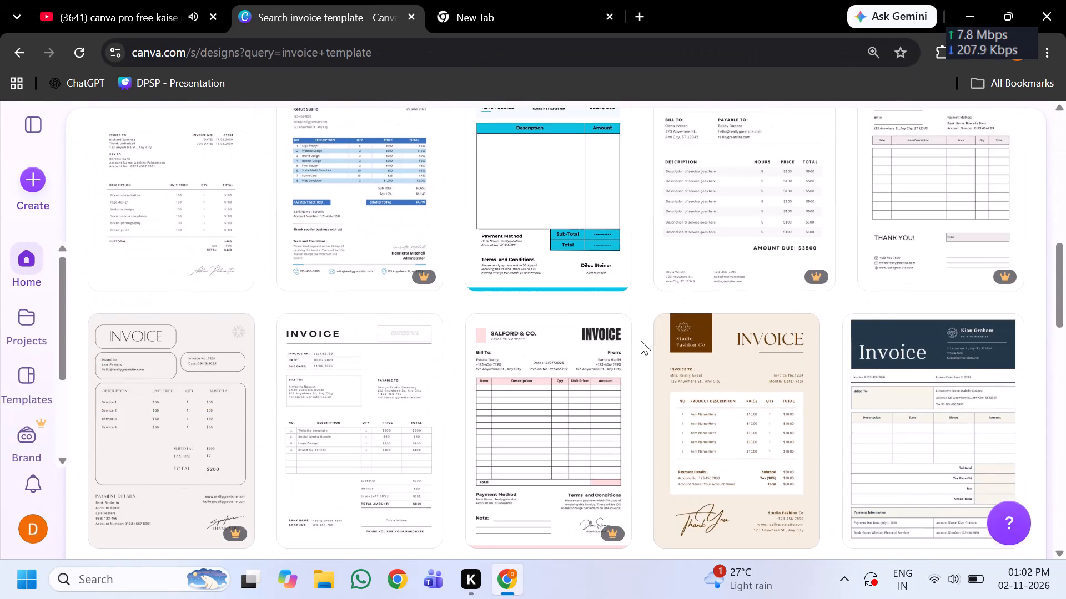
scroll(641, 341, "down", 14)
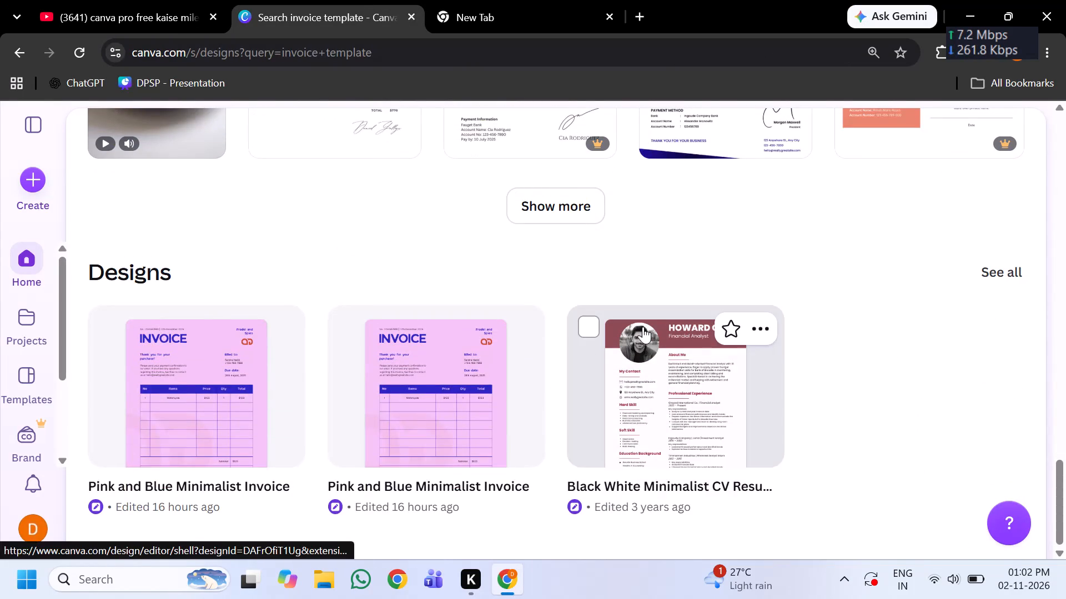
left_click_drag(162, 384, 167, 385)
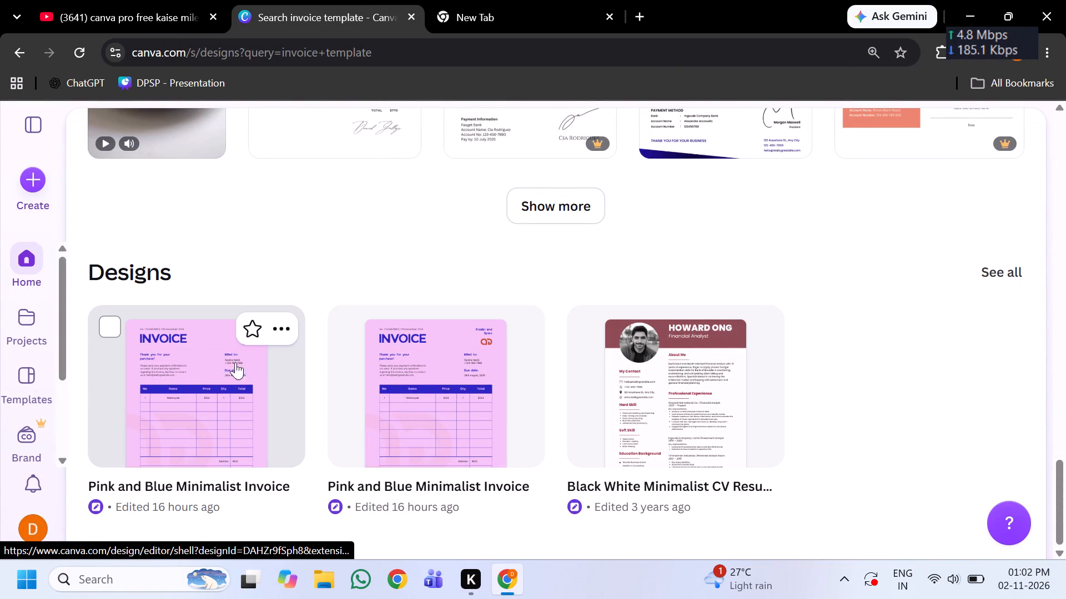
double_click(232, 388)
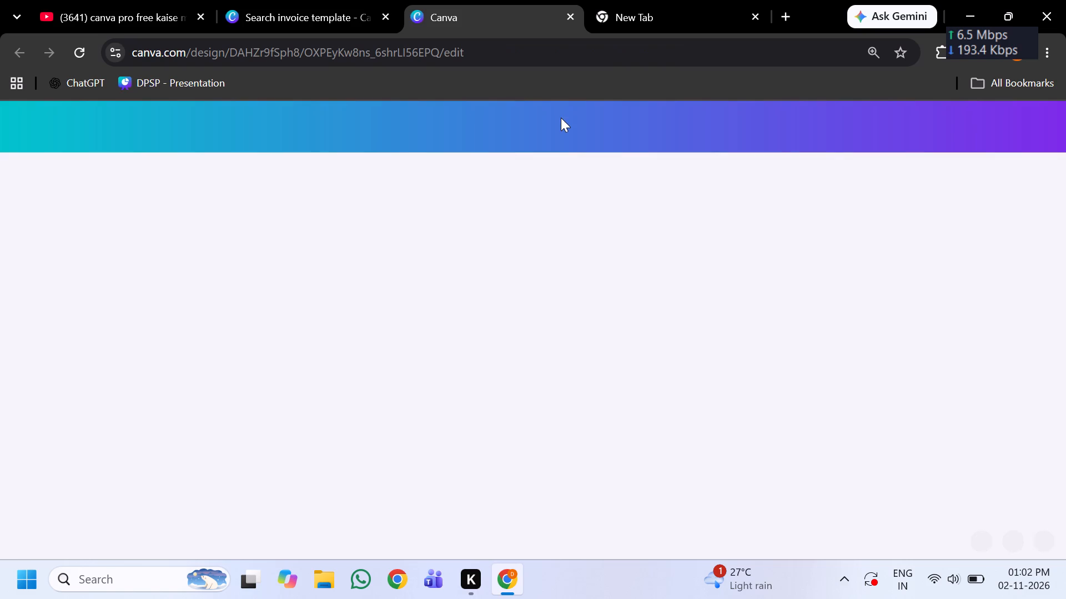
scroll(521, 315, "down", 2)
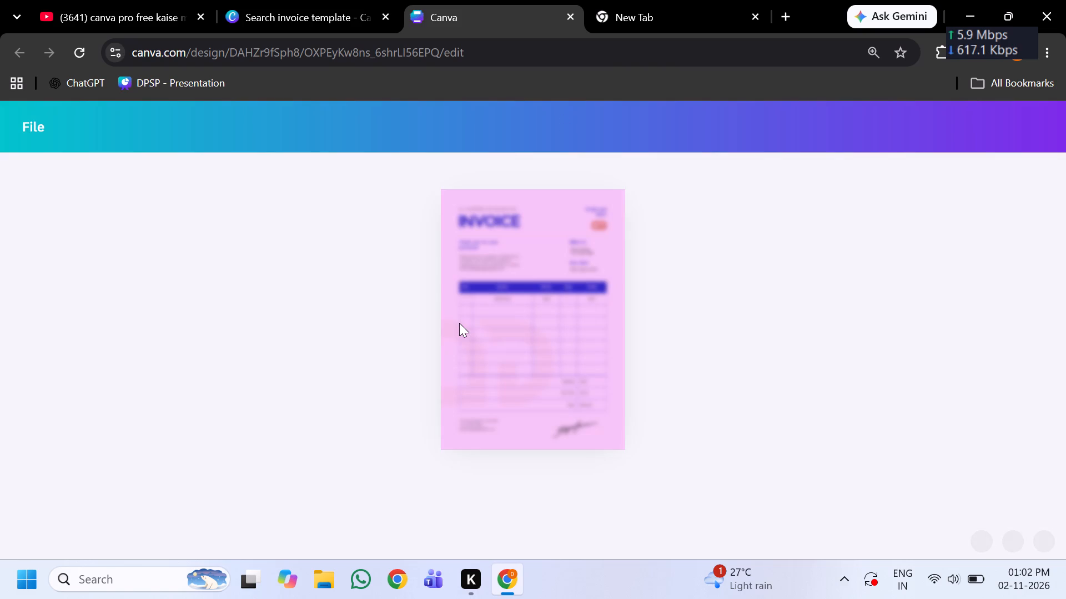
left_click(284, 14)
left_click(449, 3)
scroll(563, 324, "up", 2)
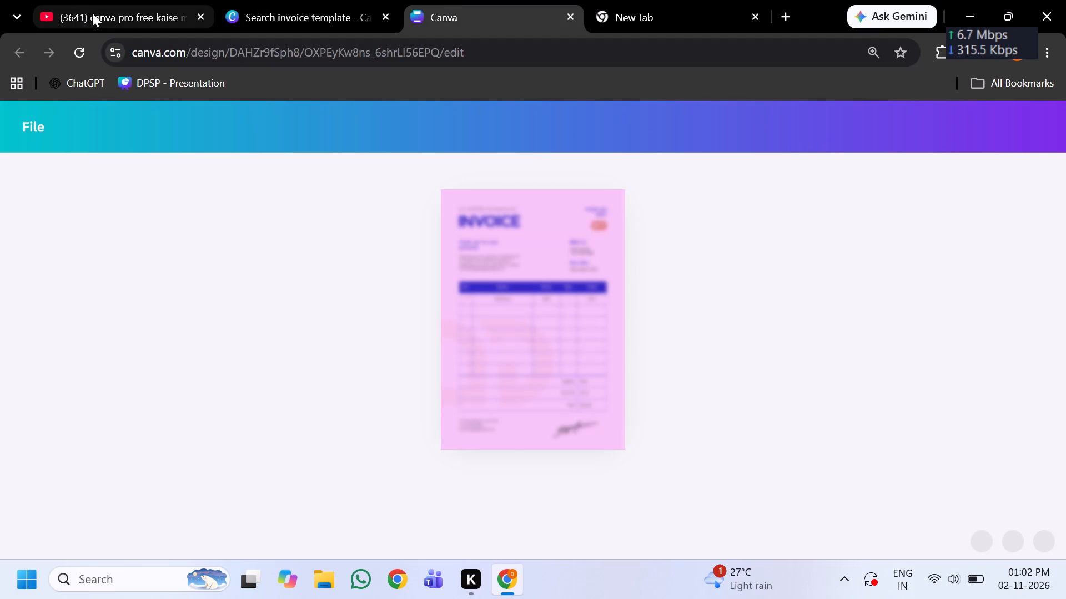
Close the YouTube search results page and return to the opened Canva invoice design.
left_click_drag(100, 14, 108, 18)
left_click(198, 21)
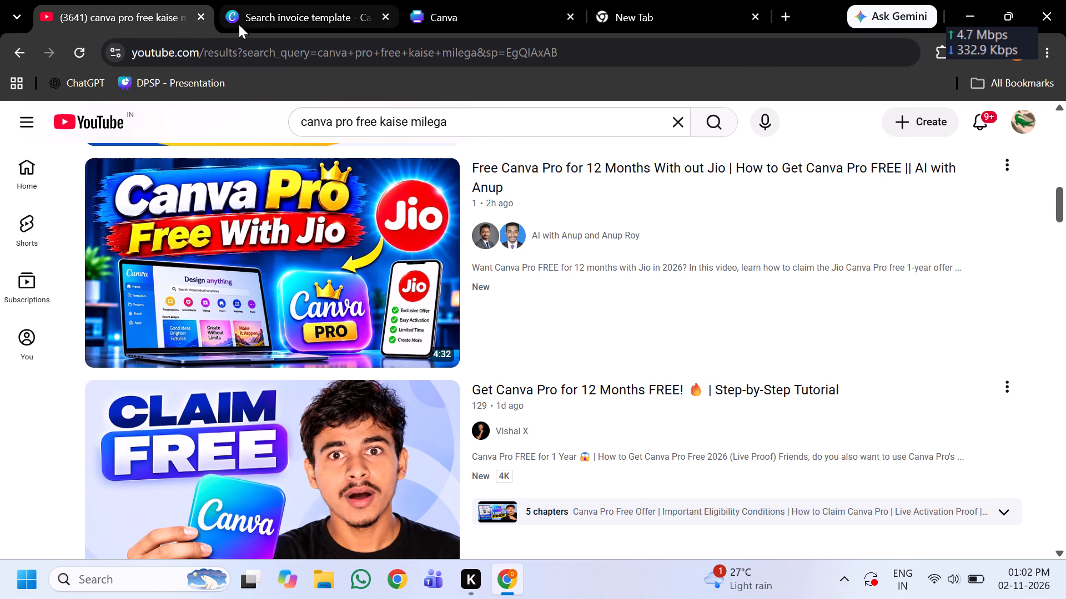
left_click(289, 19)
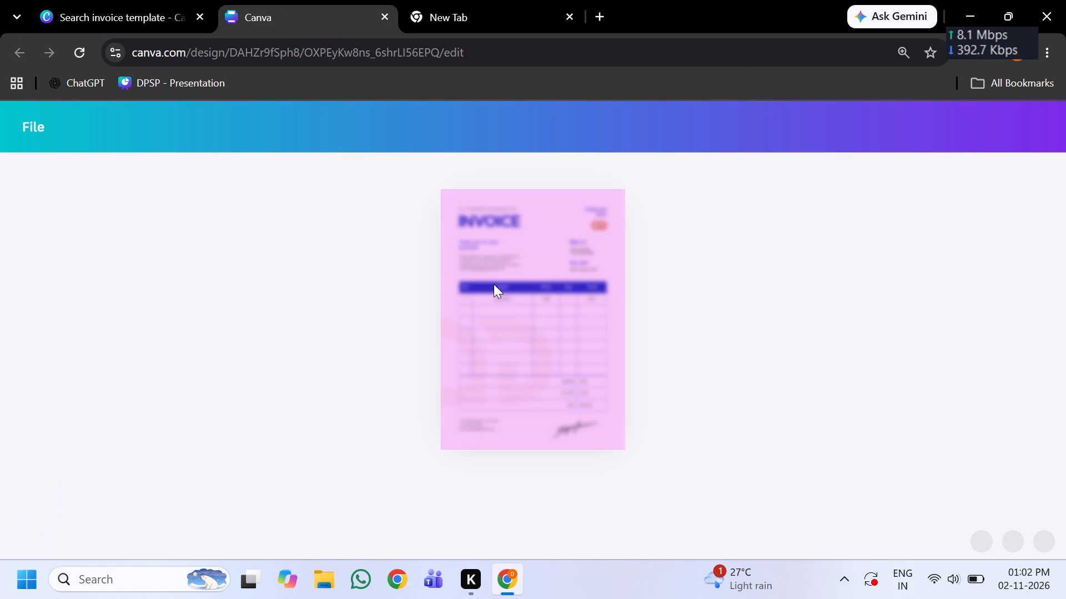
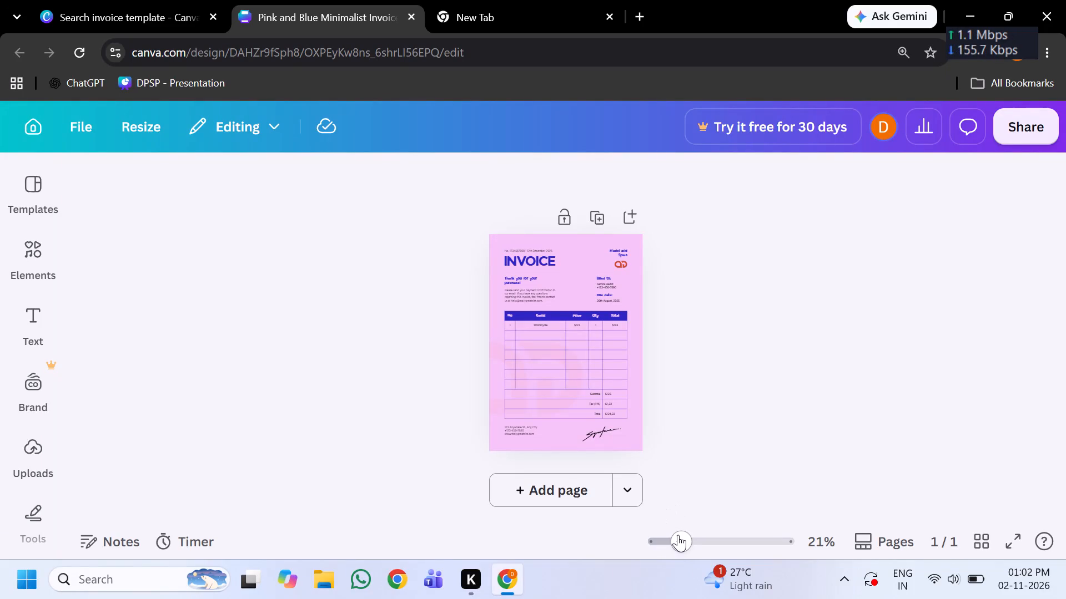
Replace the INVOICE heading at the top of the invoice page with DARSHAN.
left_click_drag(678, 535, 716, 545)
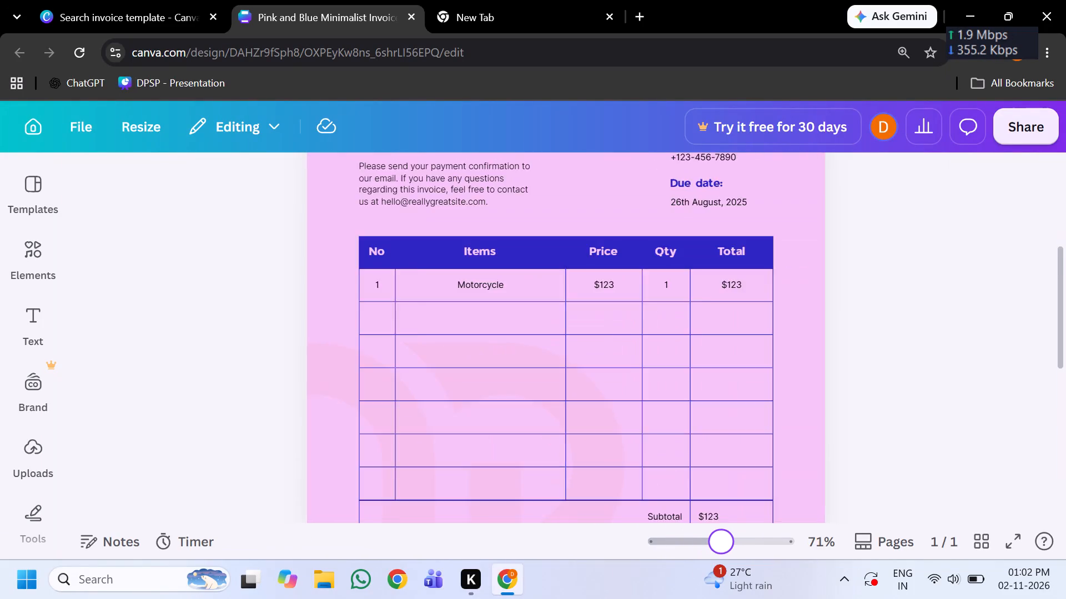
left_click_drag(716, 545, 713, 546)
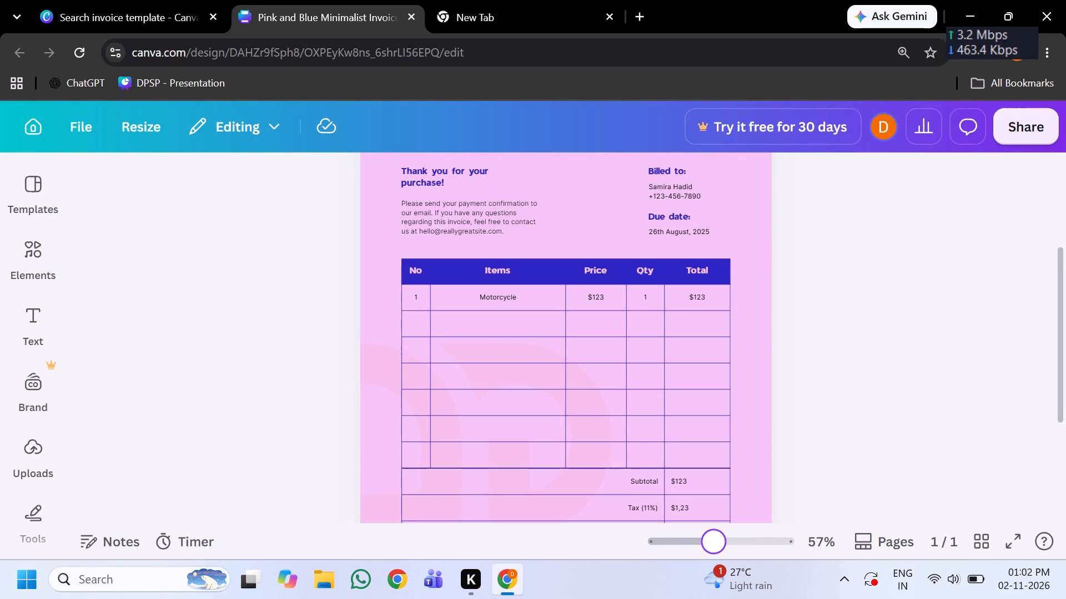
left_click_drag(713, 546, 704, 547)
scroll(585, 382, "up", 2)
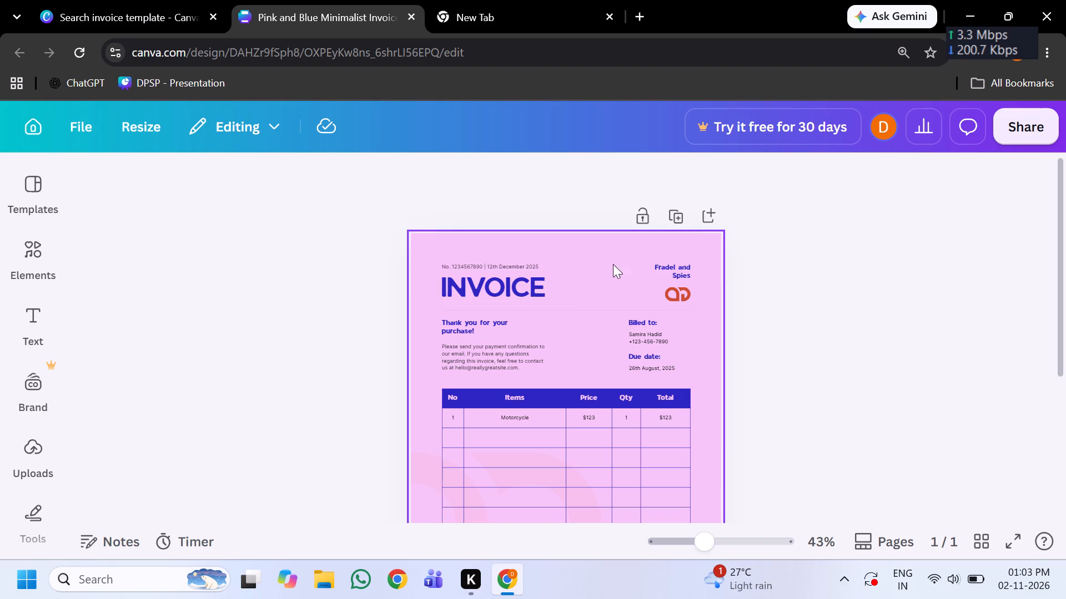
double_click(509, 287)
left_click(539, 290)
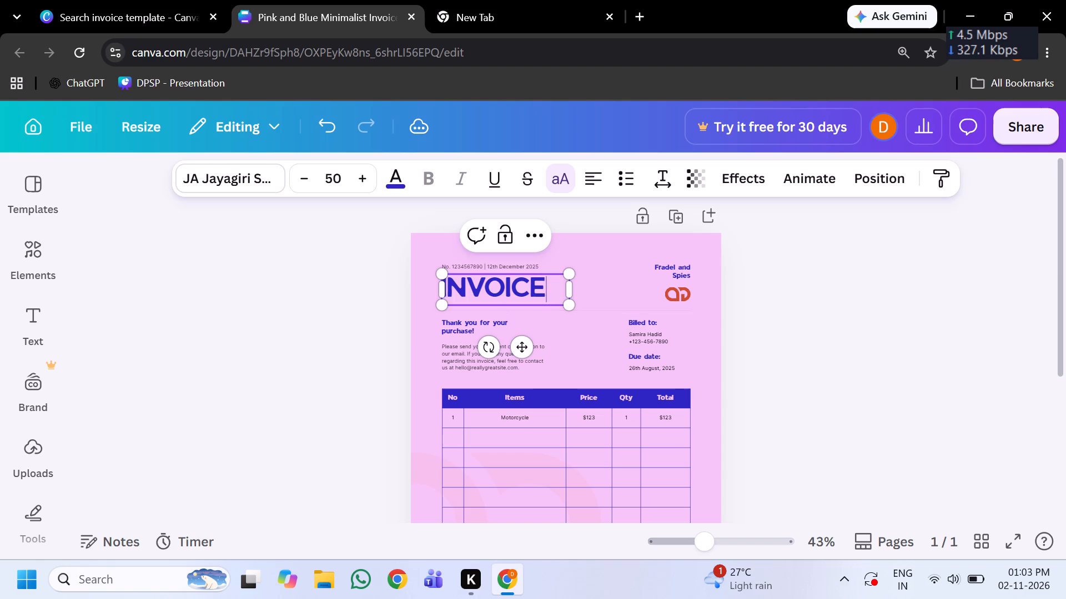
double_click(523, 292)
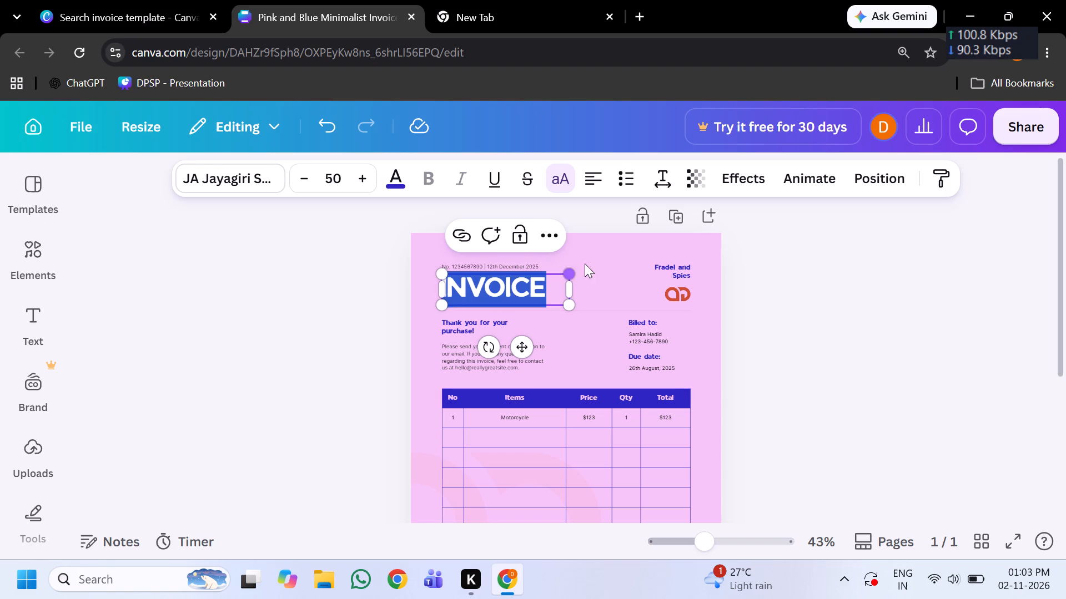
left_click(597, 256)
left_click(520, 286)
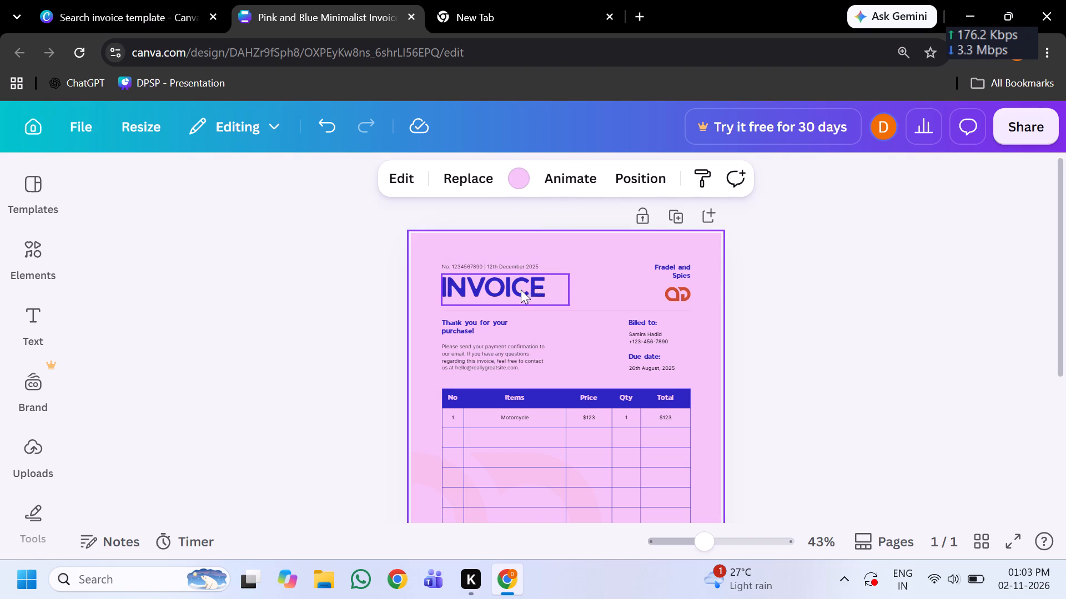
left_click(521, 290)
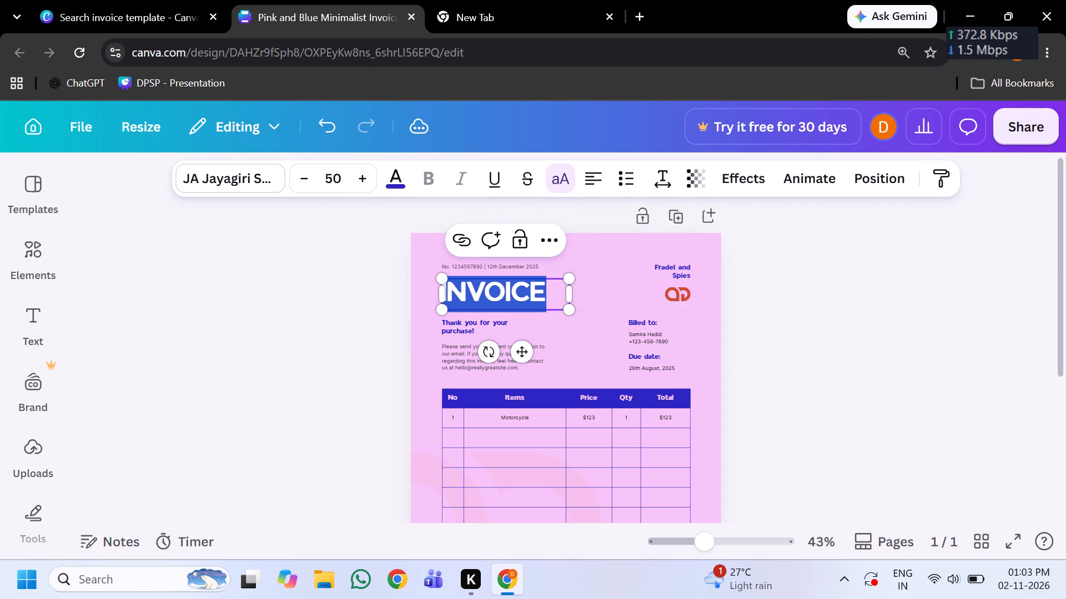
key("BackSpace")
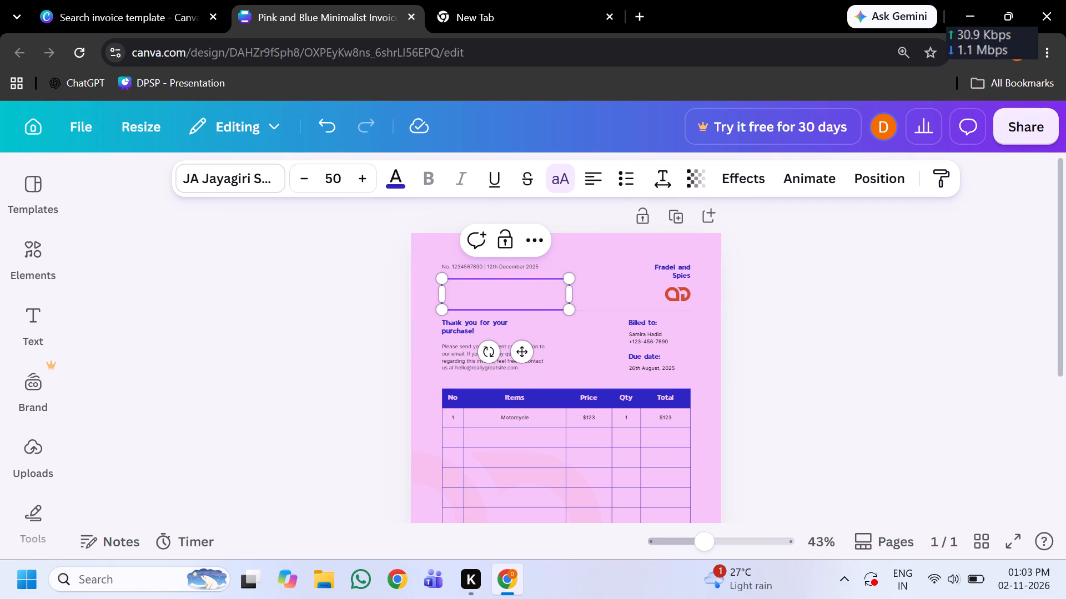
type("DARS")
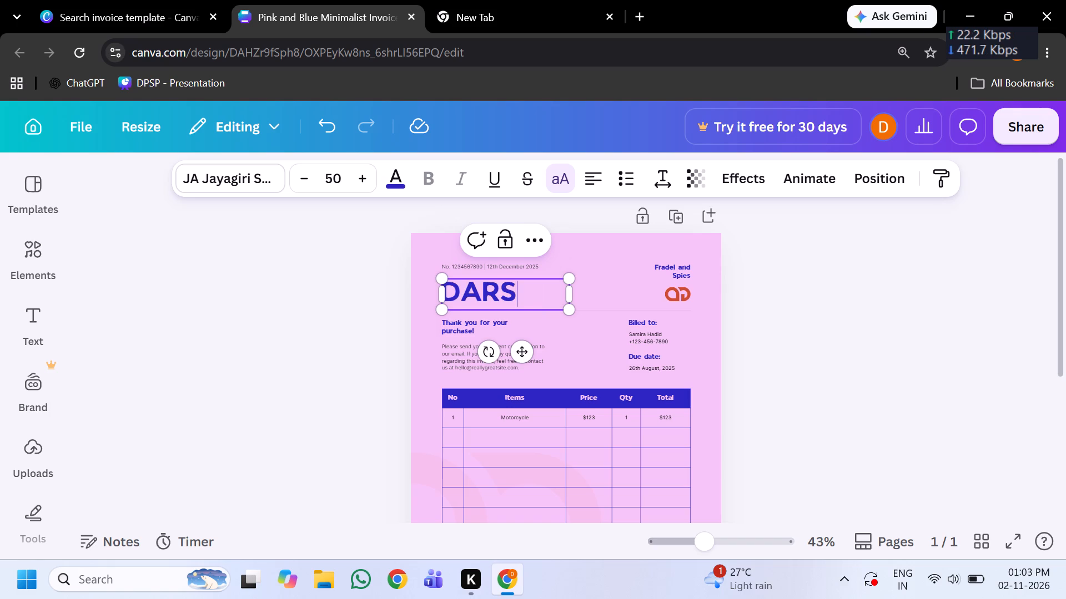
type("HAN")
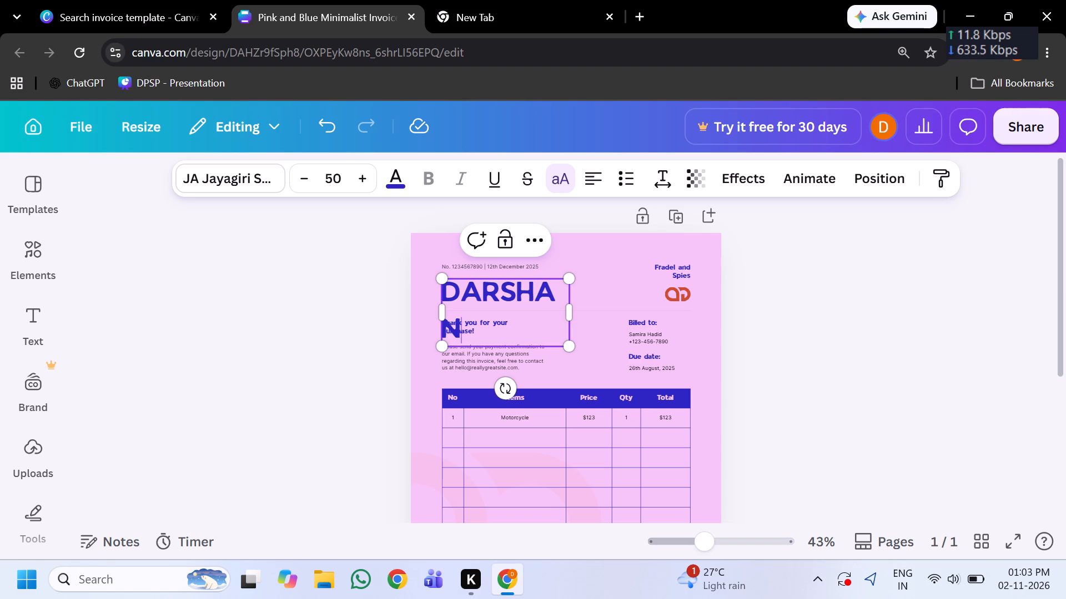
Delete the "Fradel and Spies" text above the logo.
left_click(681, 276)
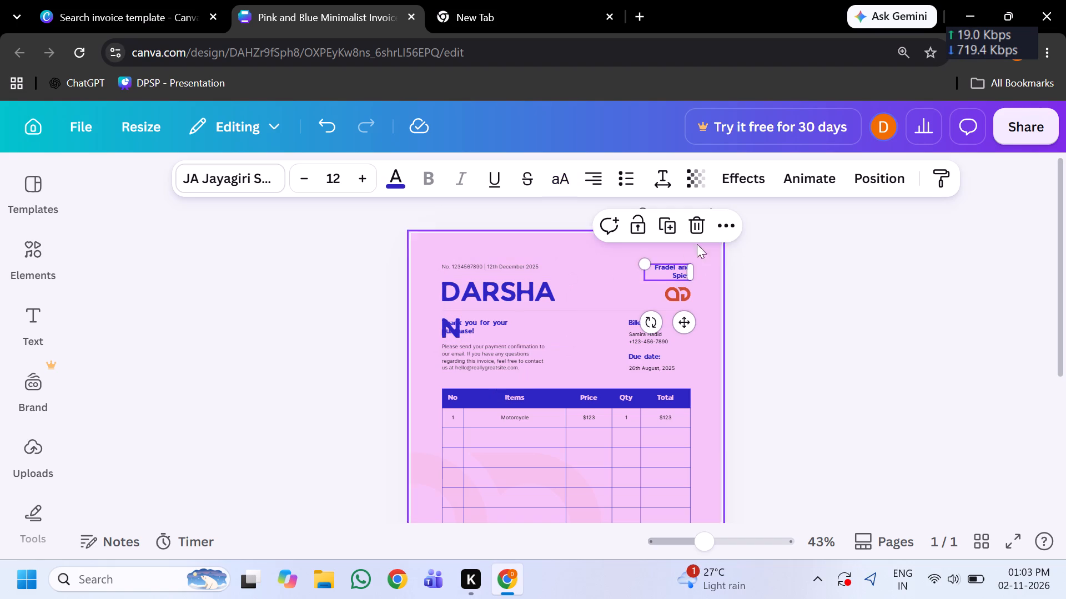
left_click(697, 216)
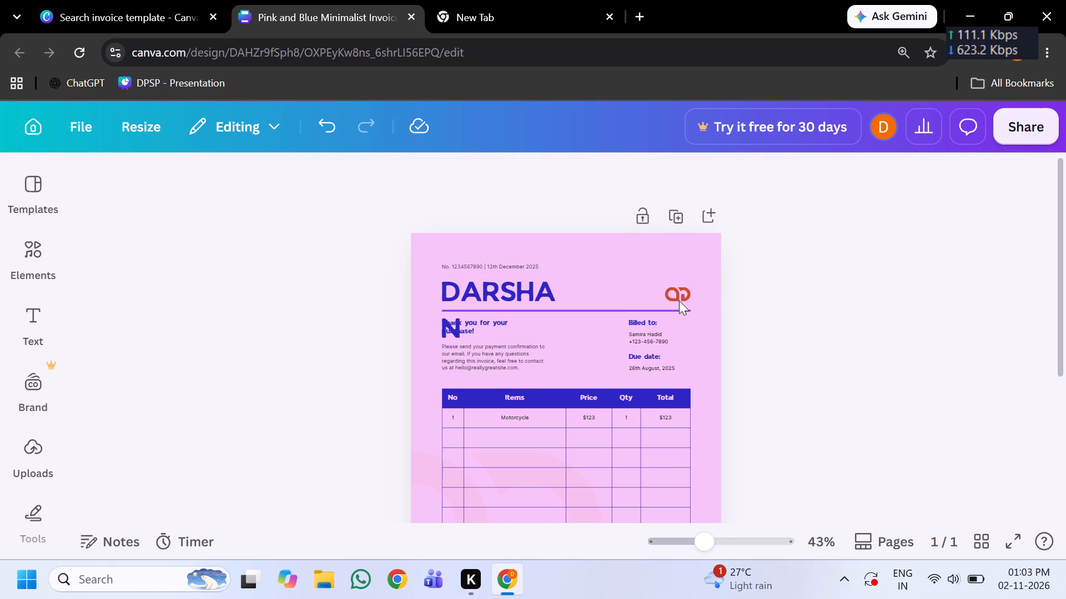
Recolor the red logo graphic in the invoice header black.
left_click(683, 291)
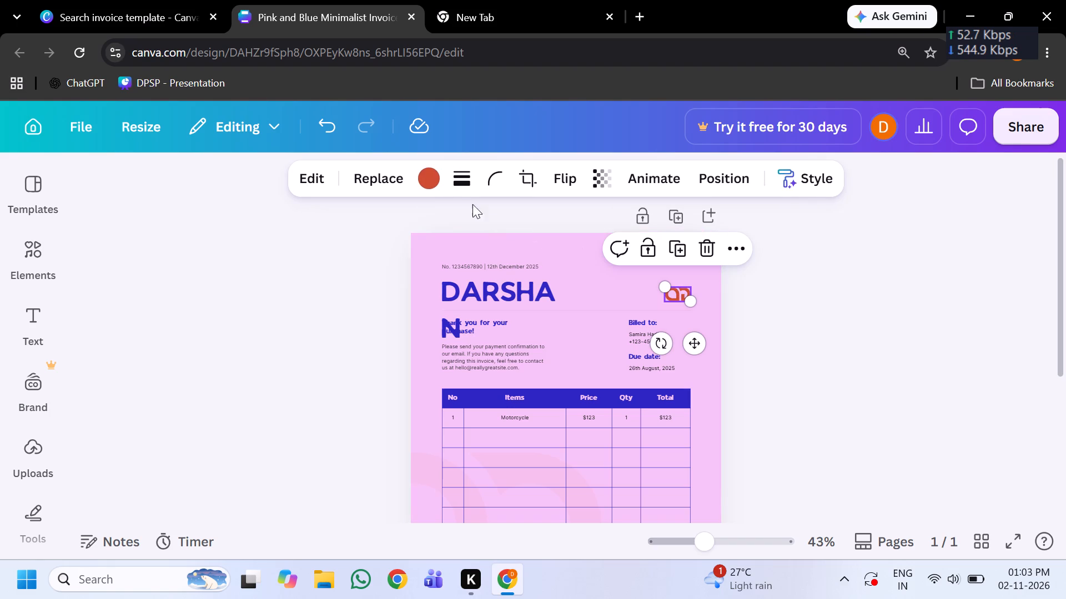
left_click(430, 177)
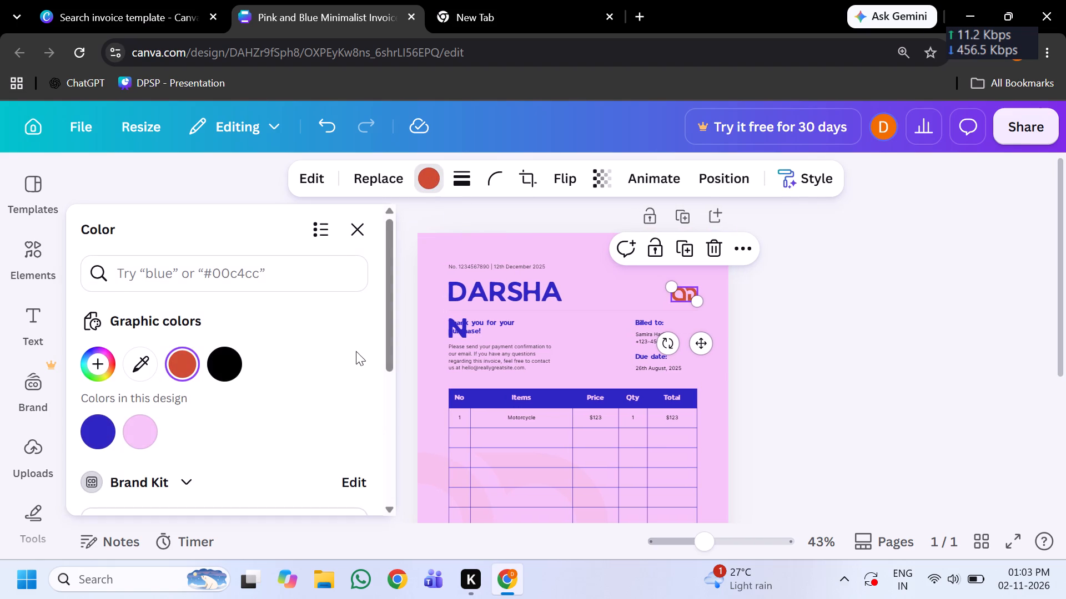
left_click(226, 367)
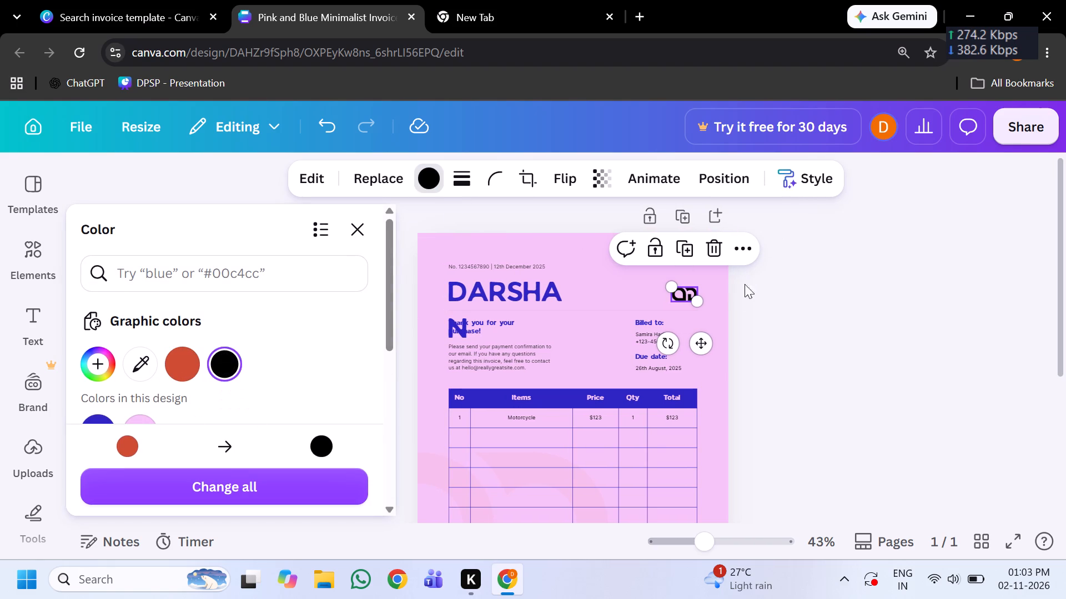
Delete the invoice number and date line above the DARSHAN heading.
left_click(516, 261)
left_click(517, 267)
left_click(525, 225)
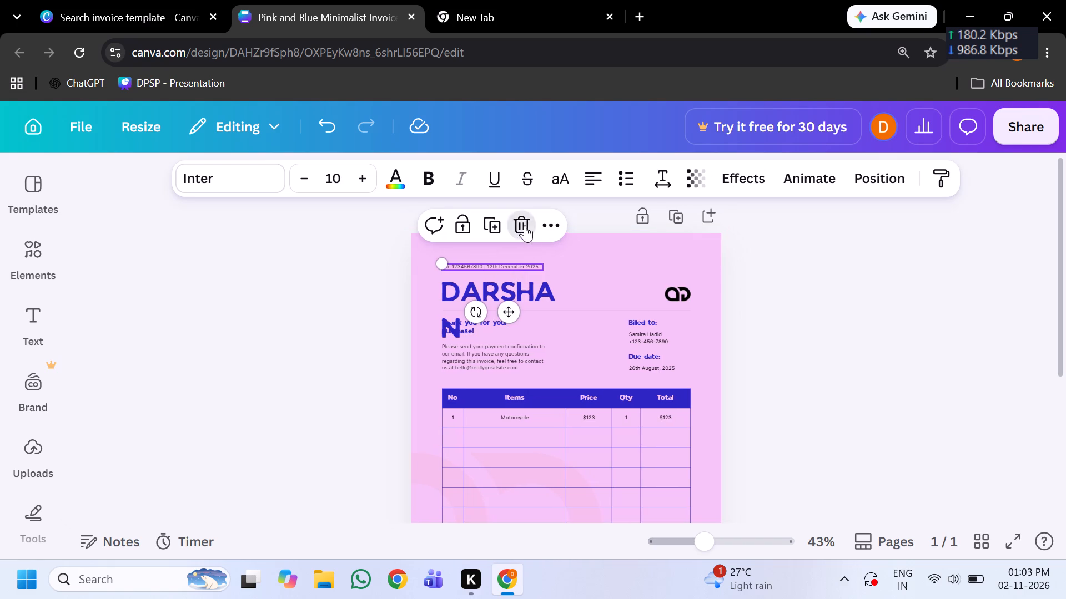
Move the black logo to the upper-left corner of the invoice page, just above the DARSHAN heading.
left_click(673, 293)
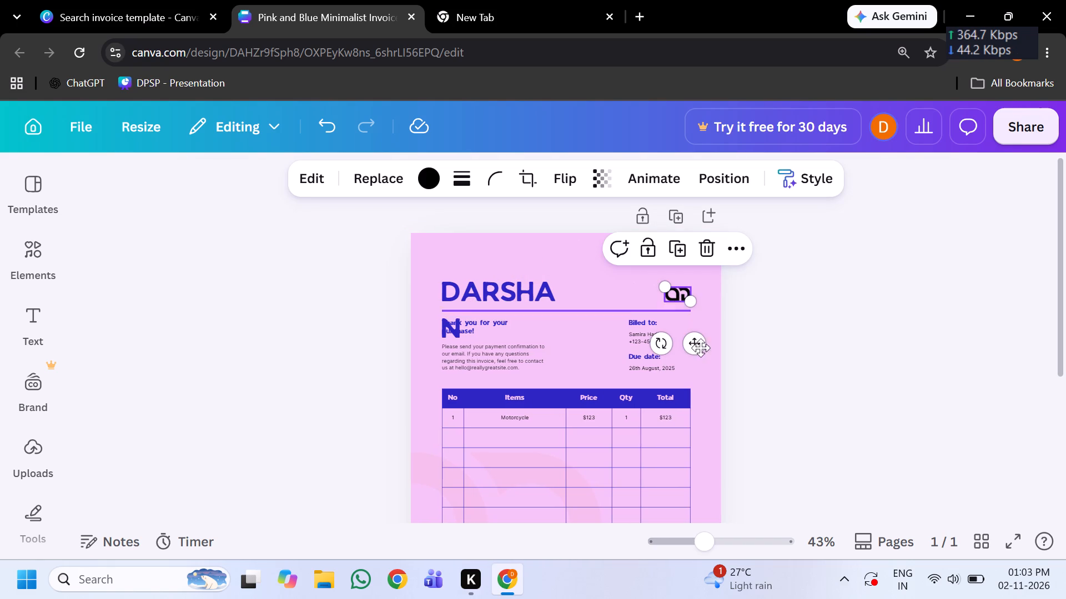
left_click_drag(696, 350, 452, 319)
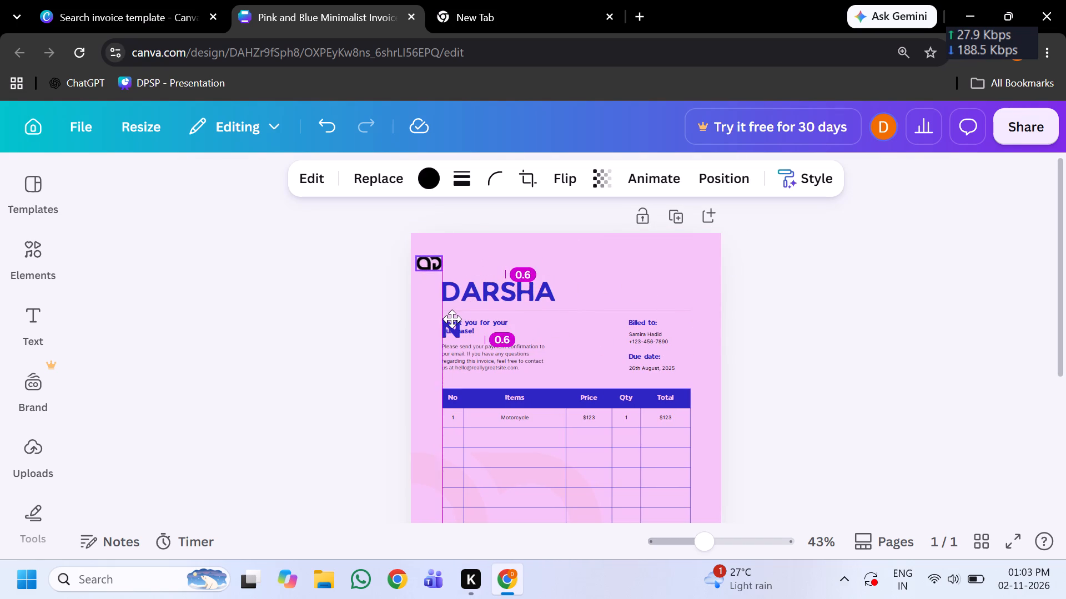
left_click_drag(452, 319, 460, 318)
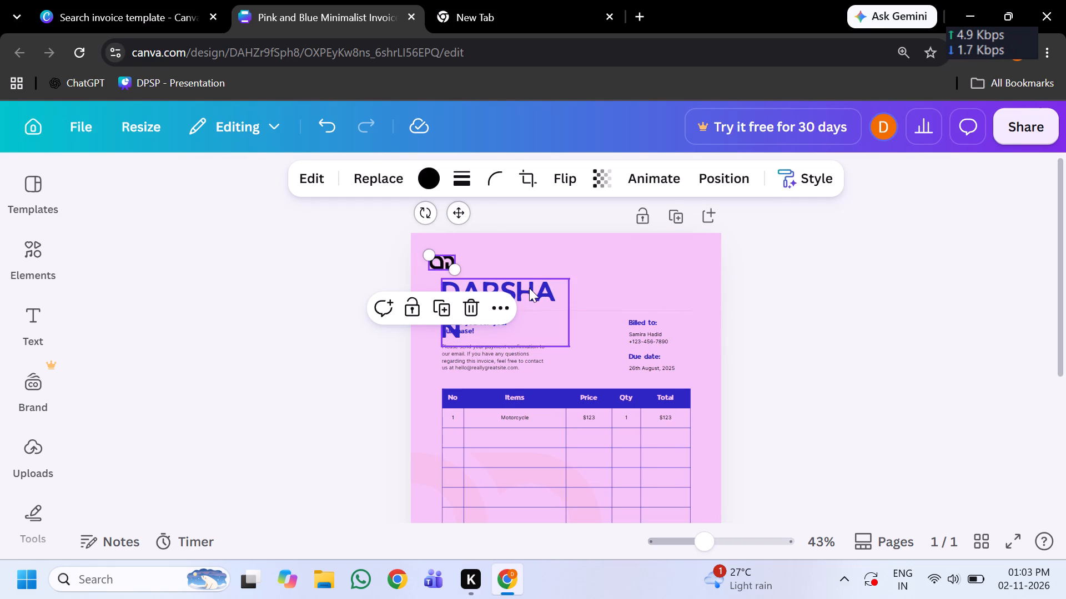
Move the DARSHAN heading up beside the logo and widen its text box so the word fits on one line.
left_click(535, 288)
left_click_drag(546, 294, 589, 263)
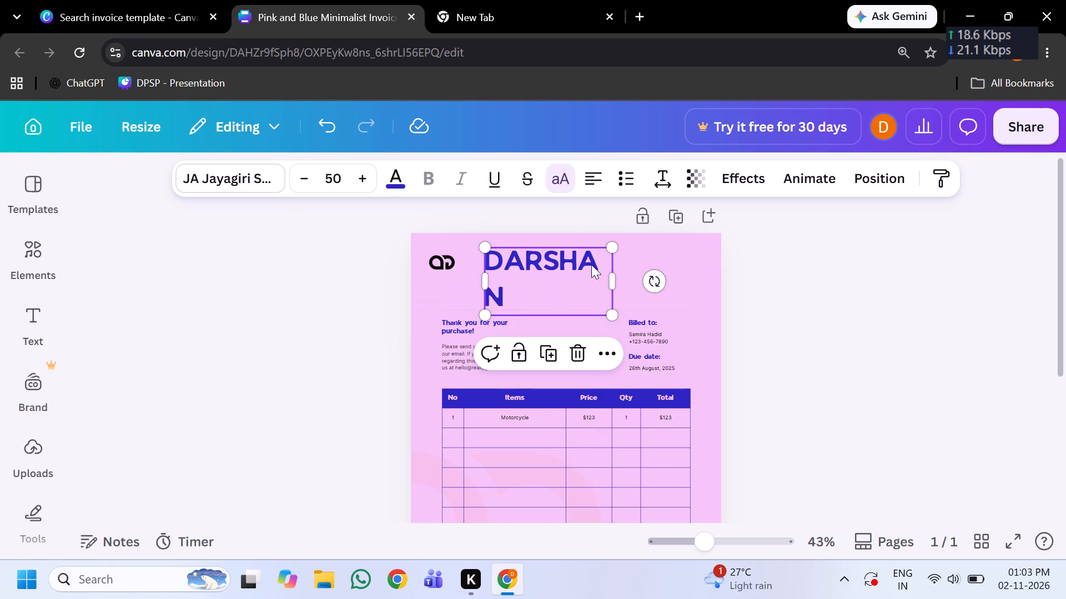
left_click_drag(612, 283, 691, 272)
Add the word ENTERPRISES after DARSHAN in the heading.
left_click(625, 258)
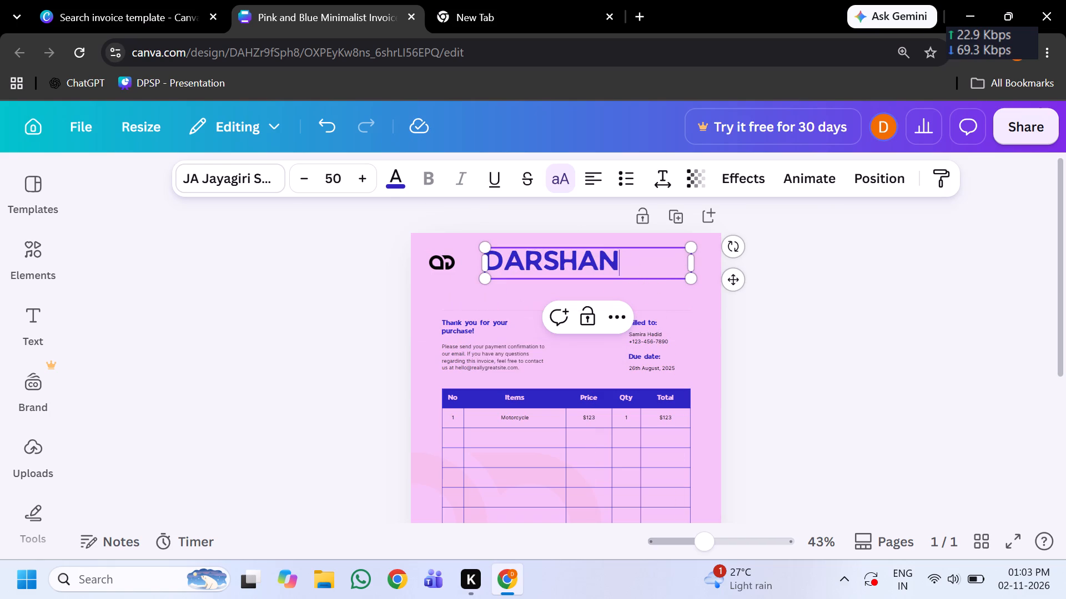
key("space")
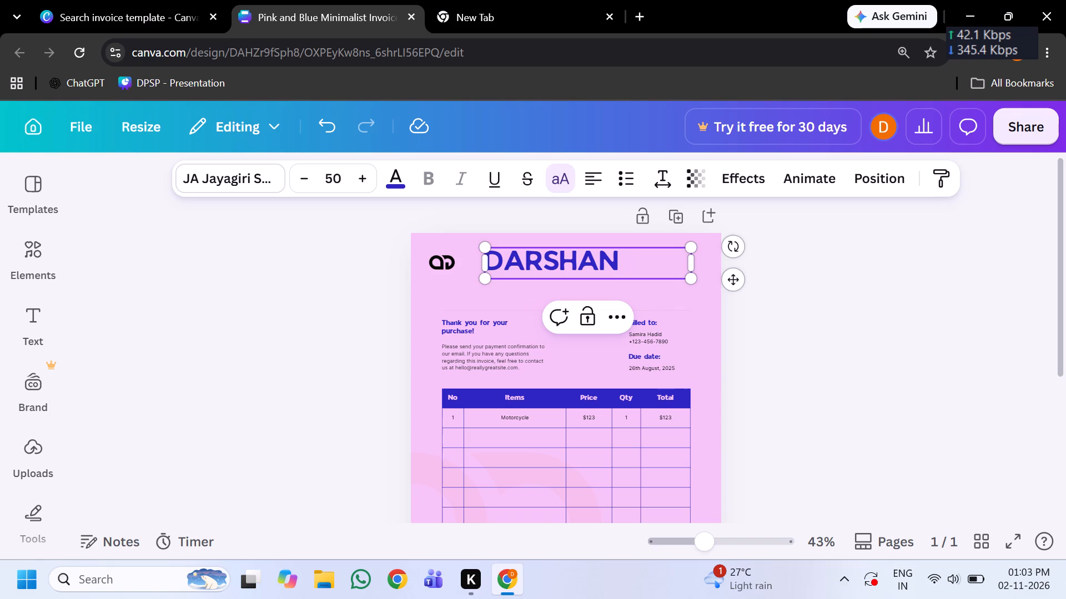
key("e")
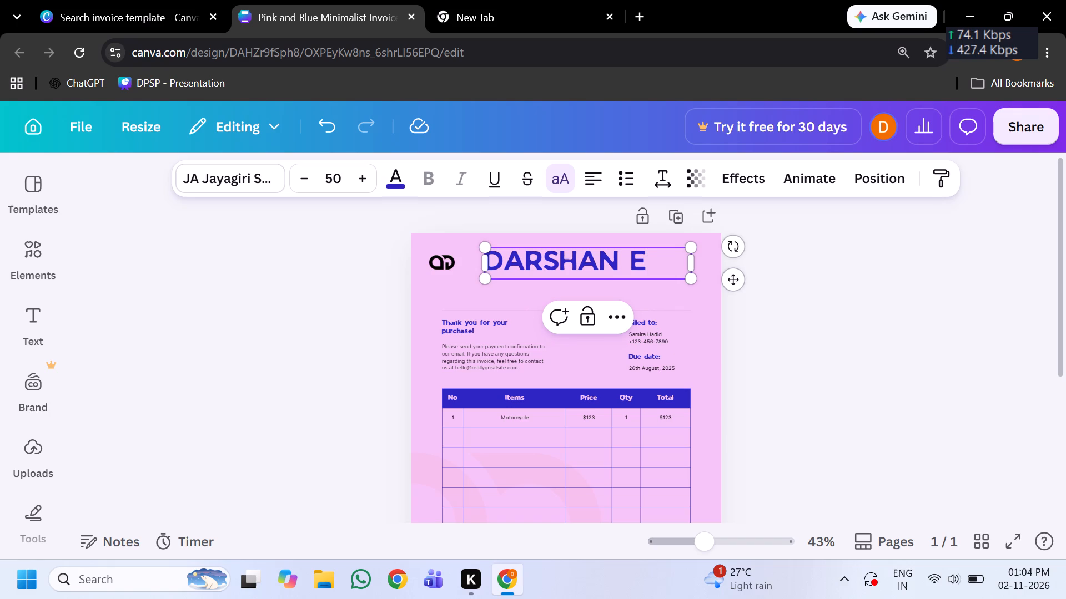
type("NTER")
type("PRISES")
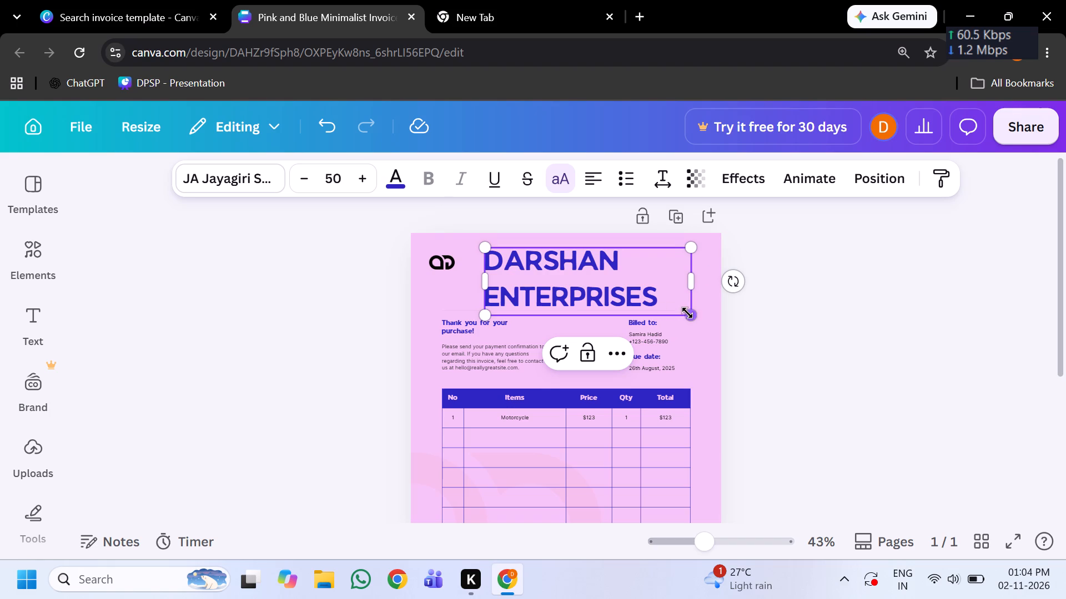
Scale the DARSHAN ENTERPRISES heading down to size 33.5 and fit it on one line close beside the logo.
left_click_drag(690, 313, 622, 276)
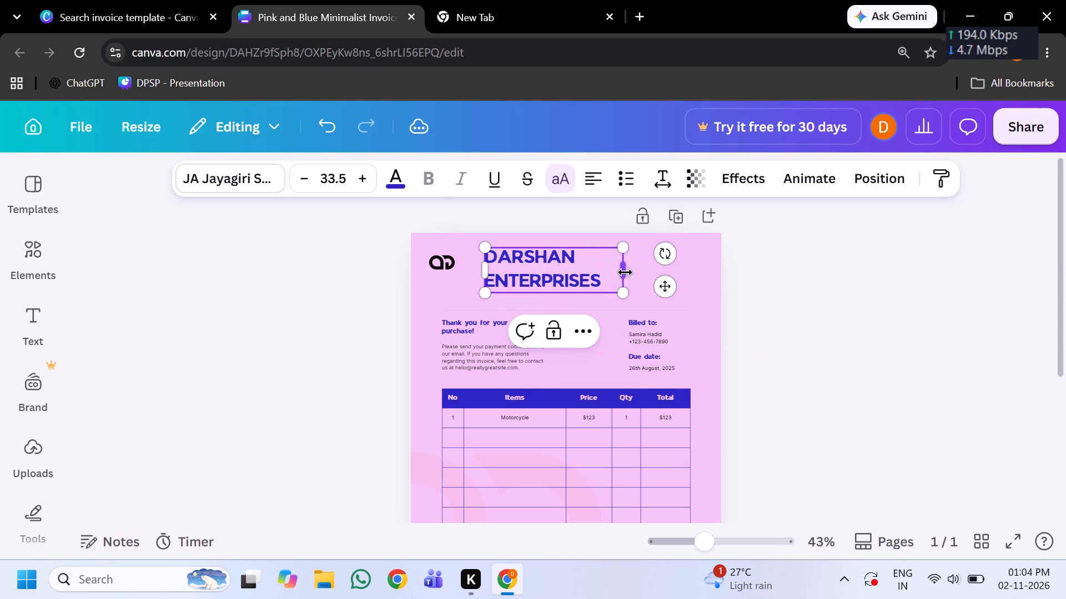
left_click_drag(625, 272, 705, 266)
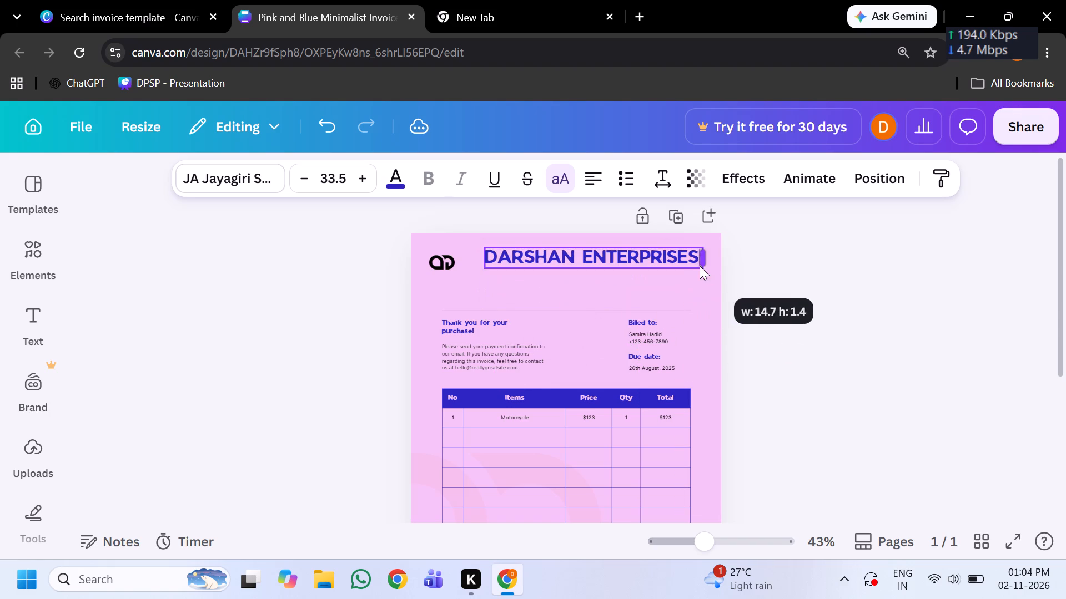
left_click_drag(748, 275, 748, 275)
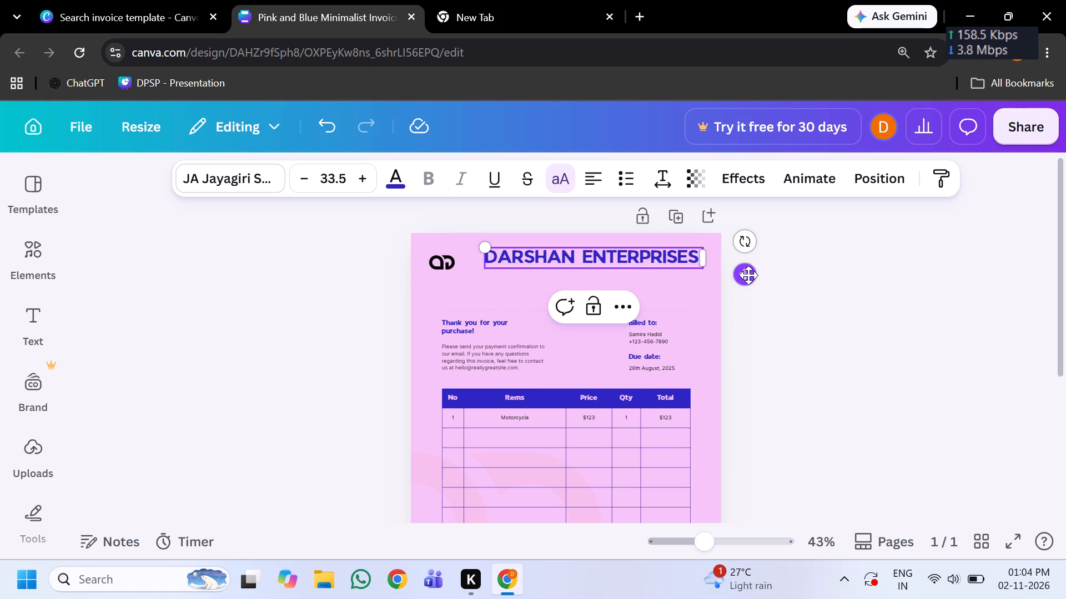
left_click_drag(748, 275, 726, 275)
Move the logo slightly higher, beside the start of the DARSHAN ENTERPRISES heading.
left_click_drag(440, 263, 438, 262)
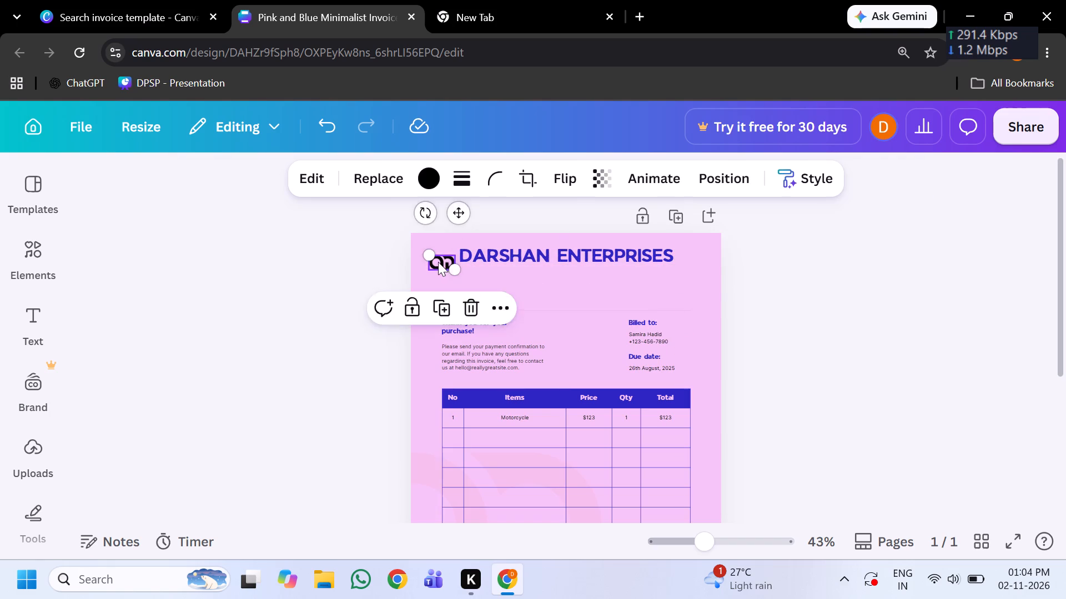
left_click_drag(438, 262, 432, 252)
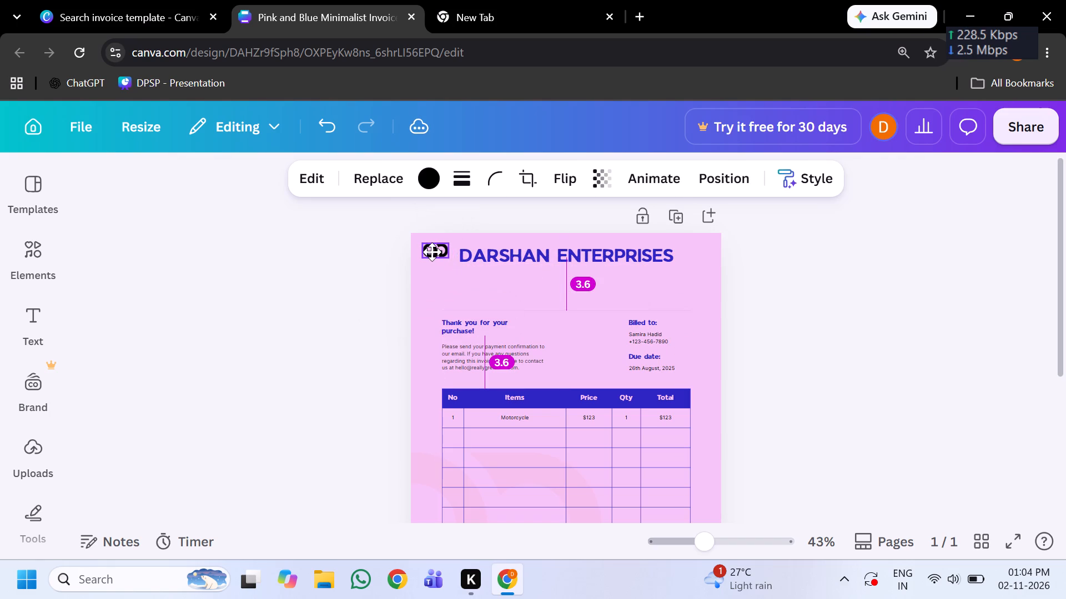
left_click_drag(432, 252, 436, 251)
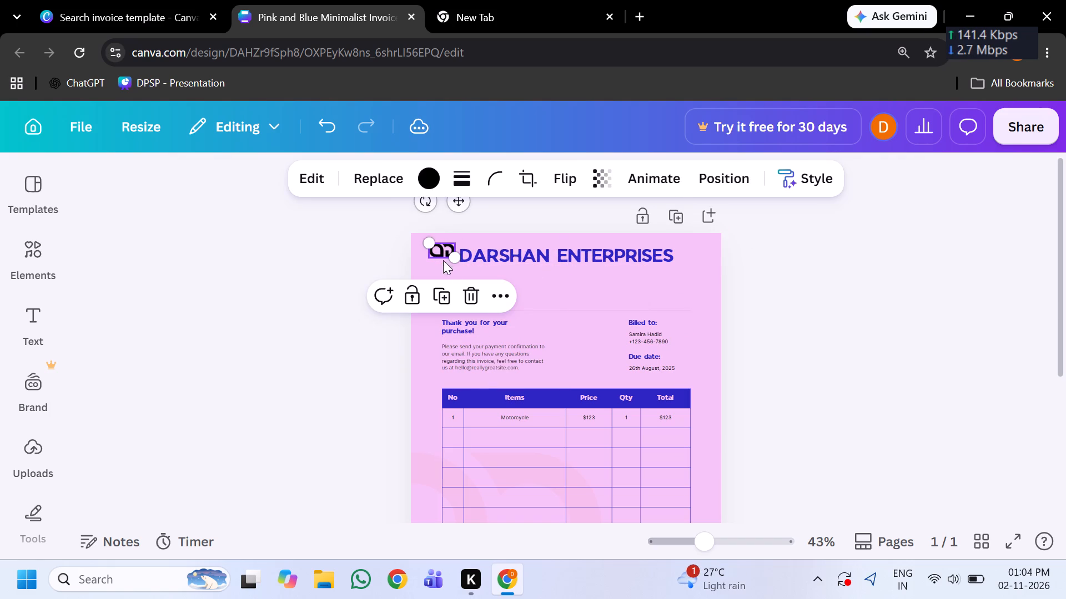
Move the "Thank you for your purchase!" text up to just beneath the DARSHAN ENTERPRISES heading.
left_click(475, 324)
left_click_drag(498, 324, 548, 276)
Nudge the logo down slightly to line it up with the DARSHAN ENTERPRISES heading, and deselect it.
left_click(439, 246)
left_click_drag(439, 247, 439, 247)
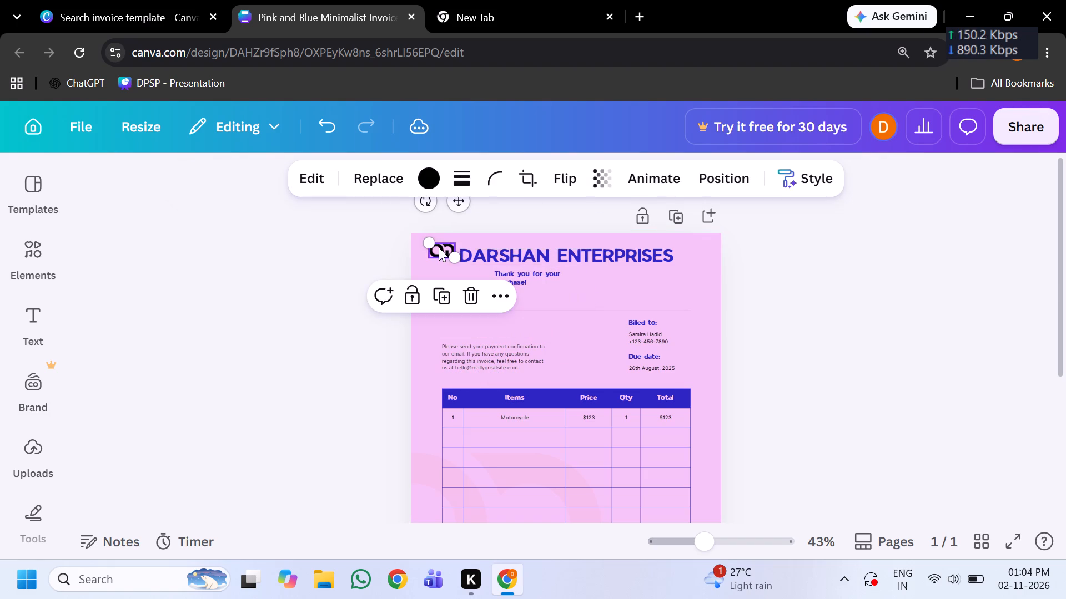
left_click_drag(439, 247, 436, 252)
left_click(867, 334)
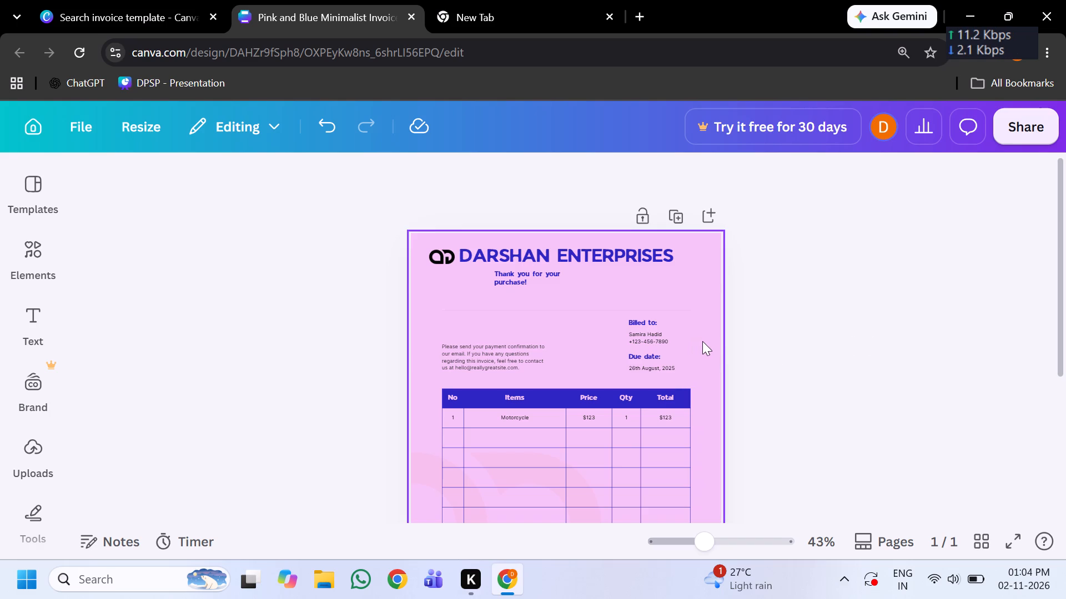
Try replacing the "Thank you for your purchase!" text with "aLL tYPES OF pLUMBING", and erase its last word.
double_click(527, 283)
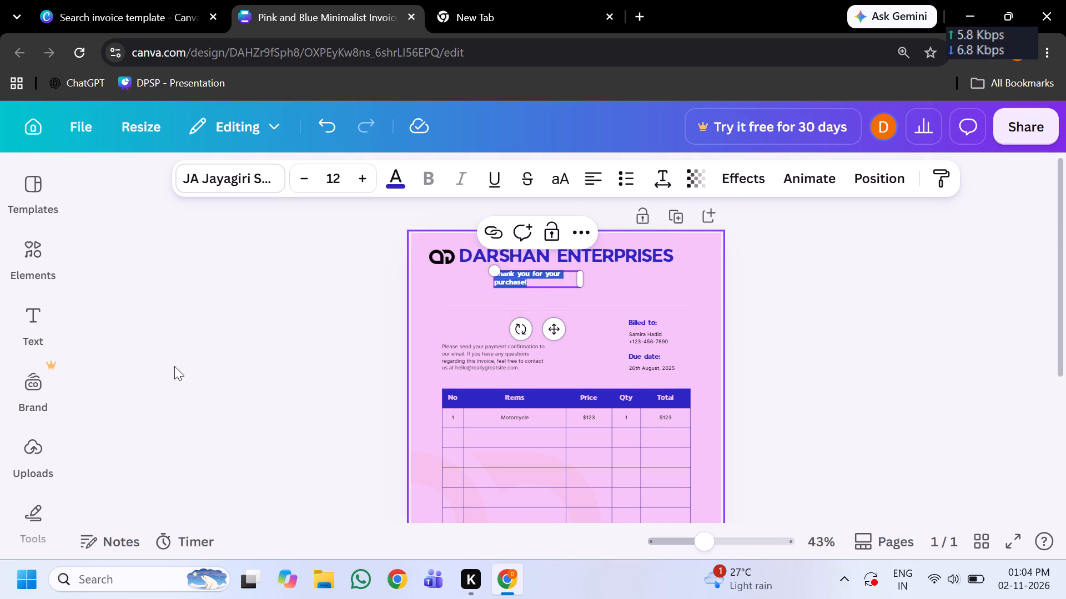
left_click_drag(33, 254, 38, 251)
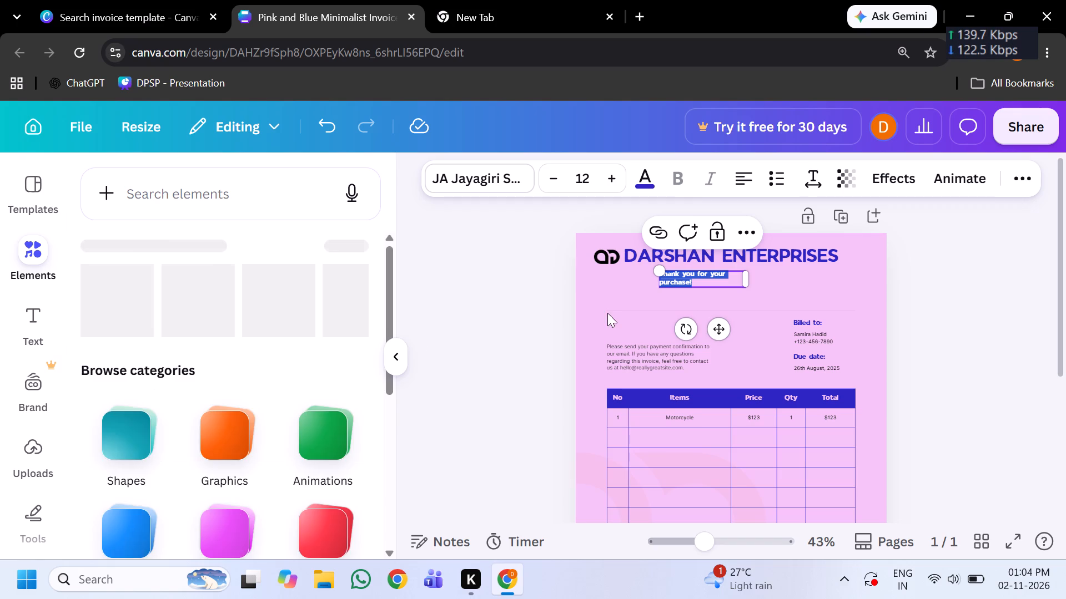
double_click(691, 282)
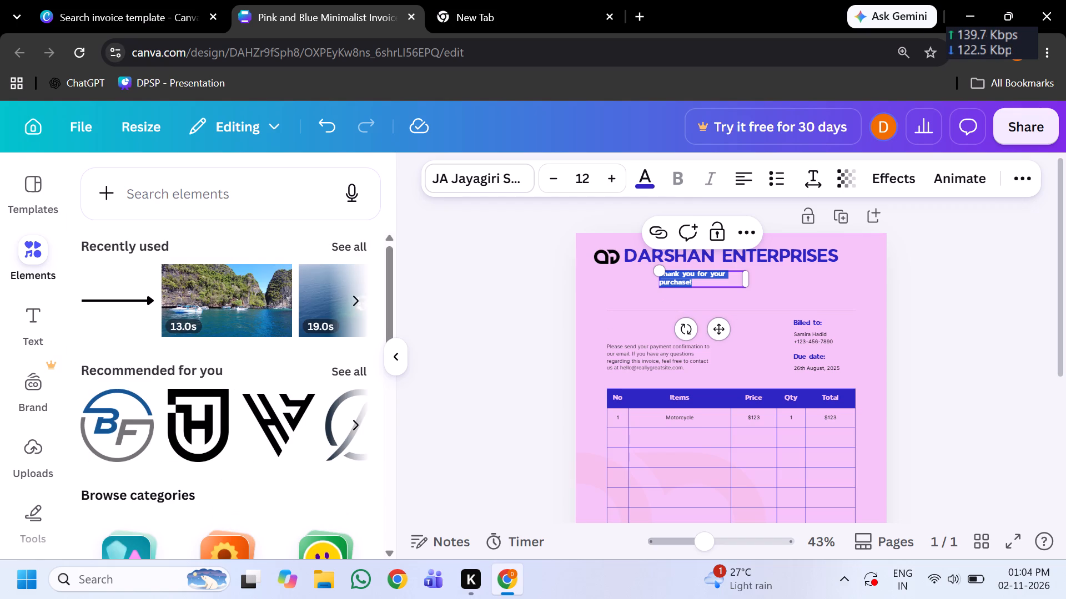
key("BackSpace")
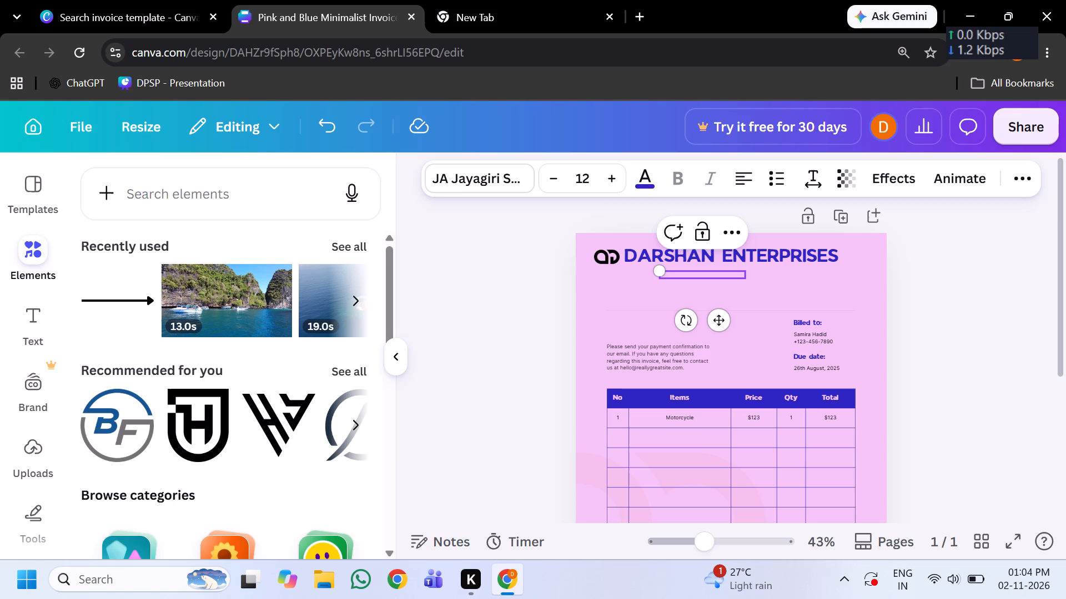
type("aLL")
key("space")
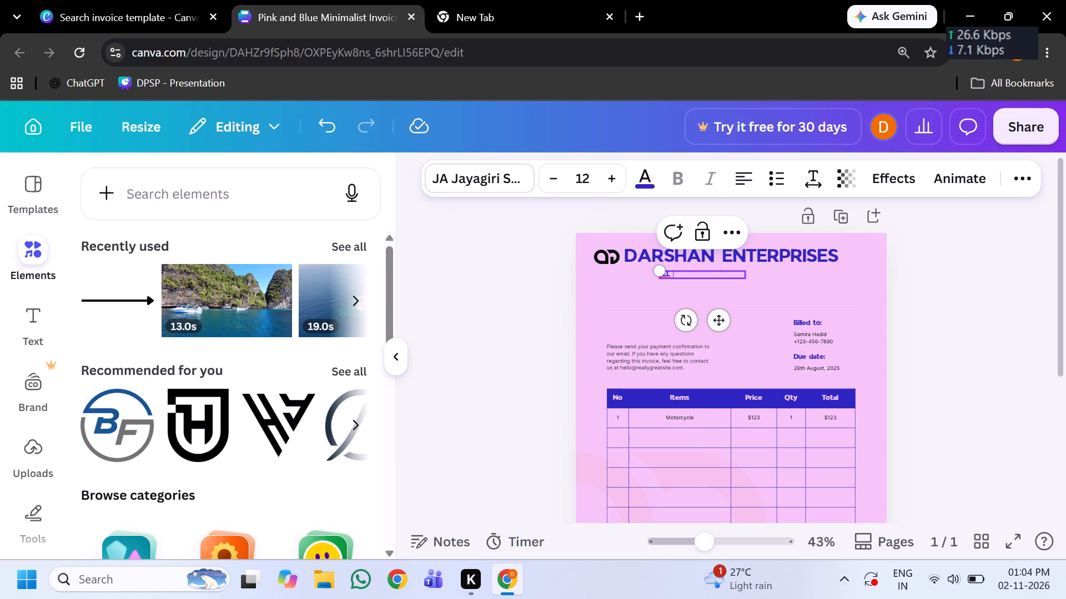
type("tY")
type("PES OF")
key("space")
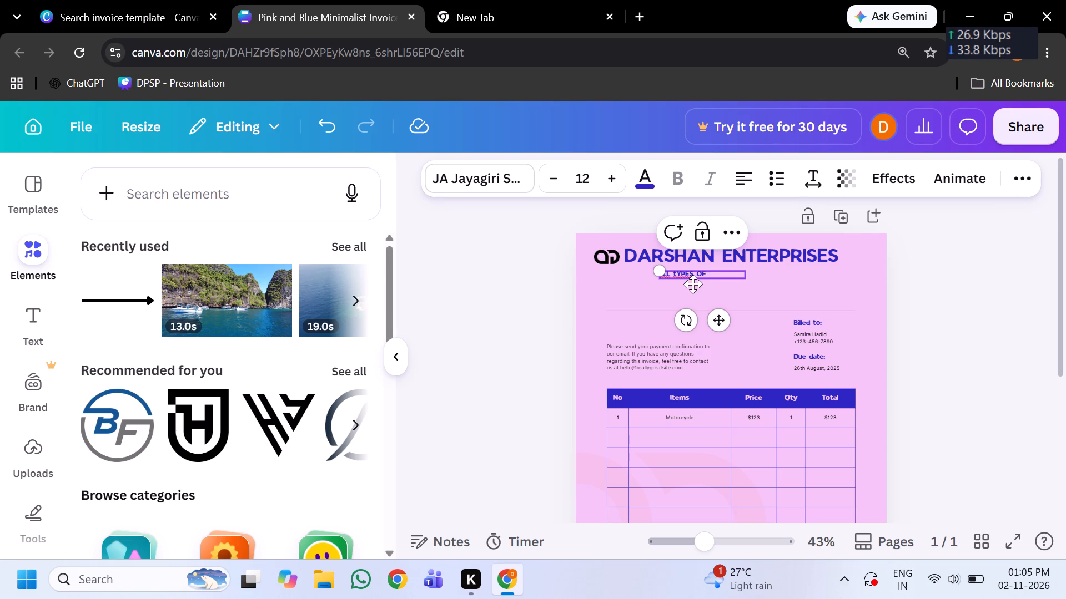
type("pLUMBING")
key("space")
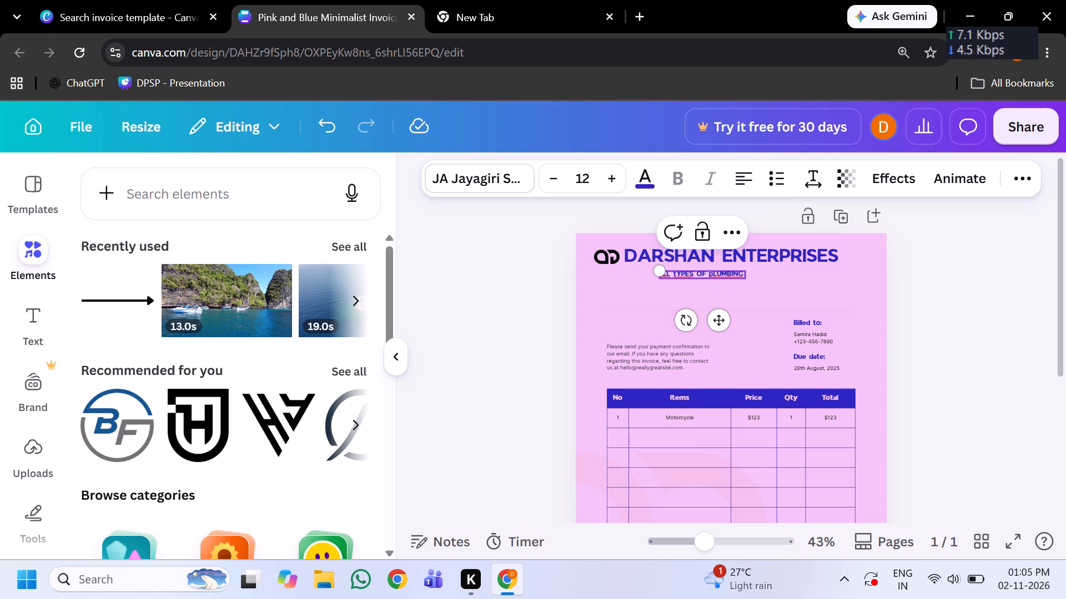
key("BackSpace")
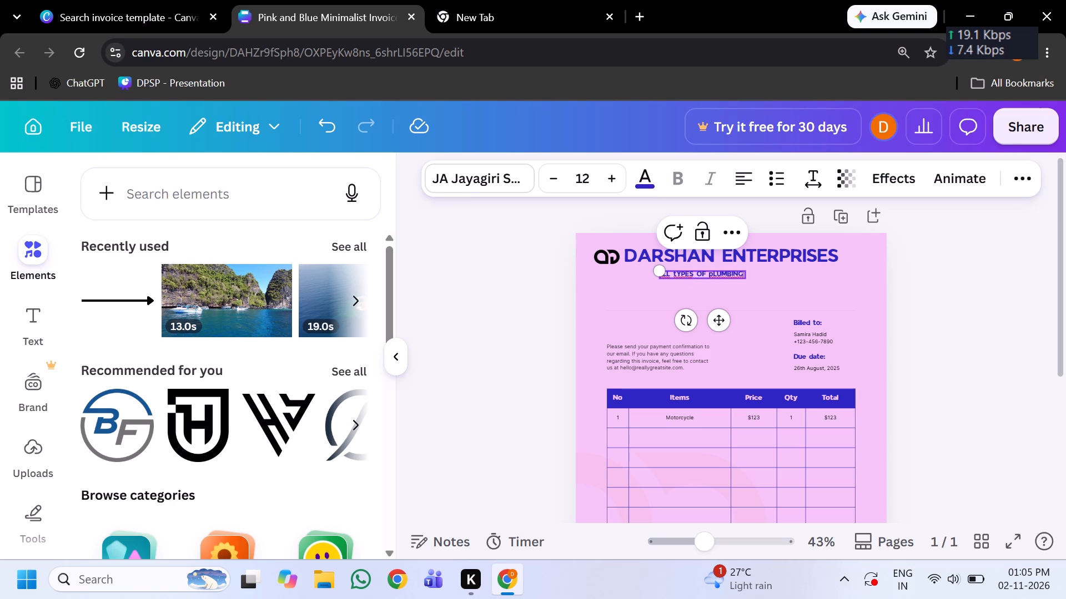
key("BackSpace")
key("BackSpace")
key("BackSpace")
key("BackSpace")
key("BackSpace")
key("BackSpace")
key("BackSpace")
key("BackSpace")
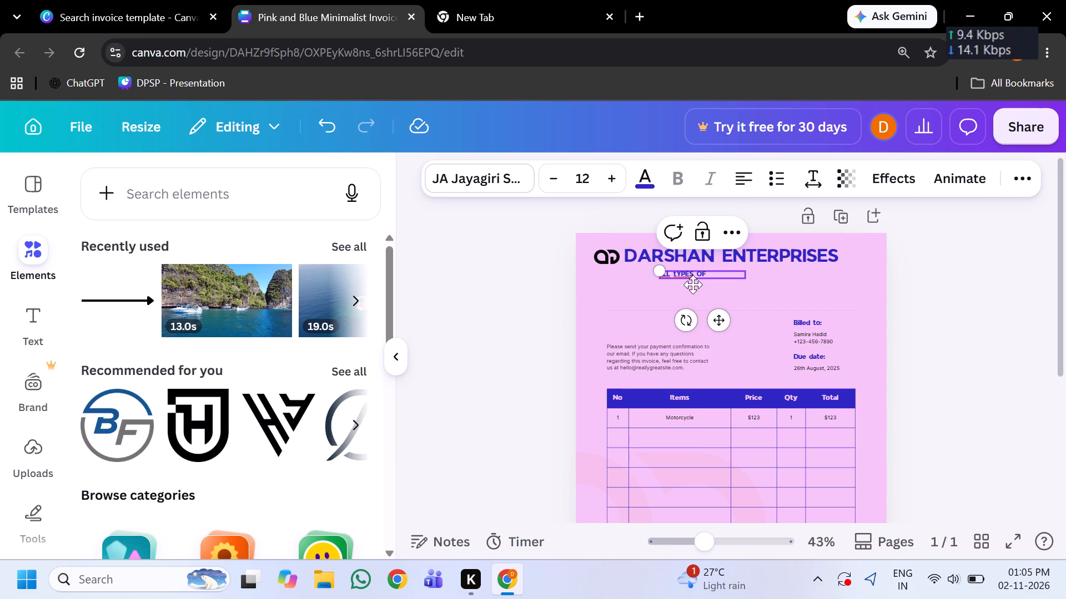
Delete the partly rewritten tagline text box beneath the DARSHAN ENTERPRISES heading.
left_click(742, 233)
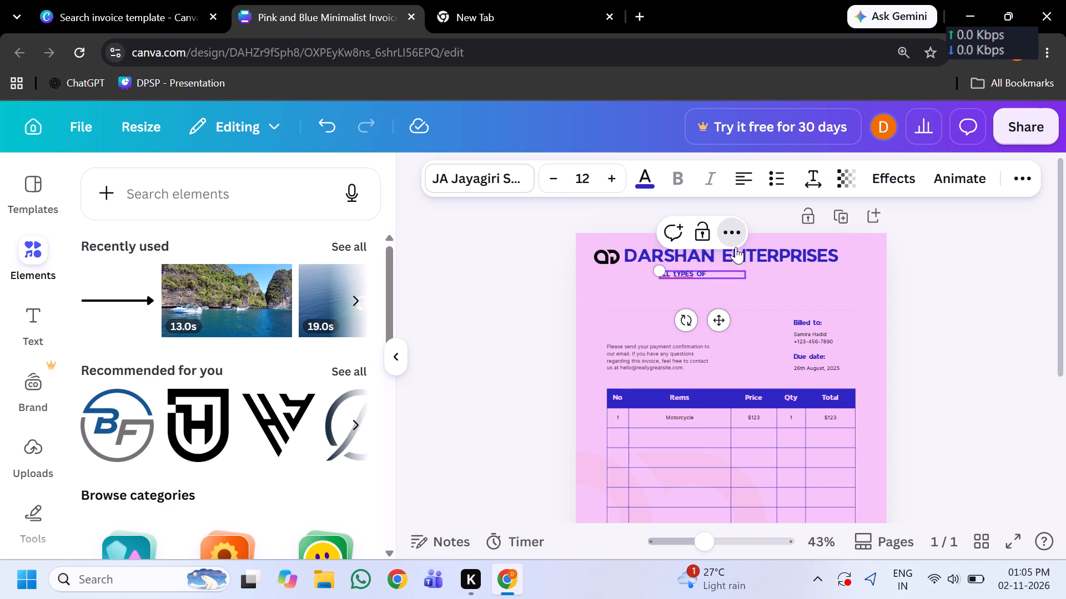
scroll(817, 463, "down", 1)
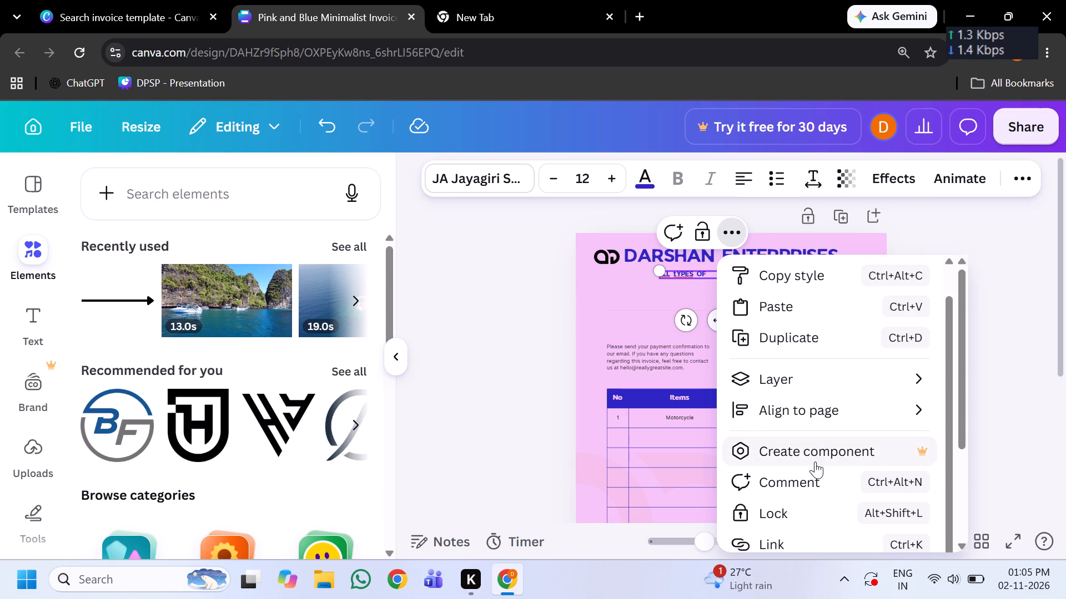
scroll(813, 459, "down", 3)
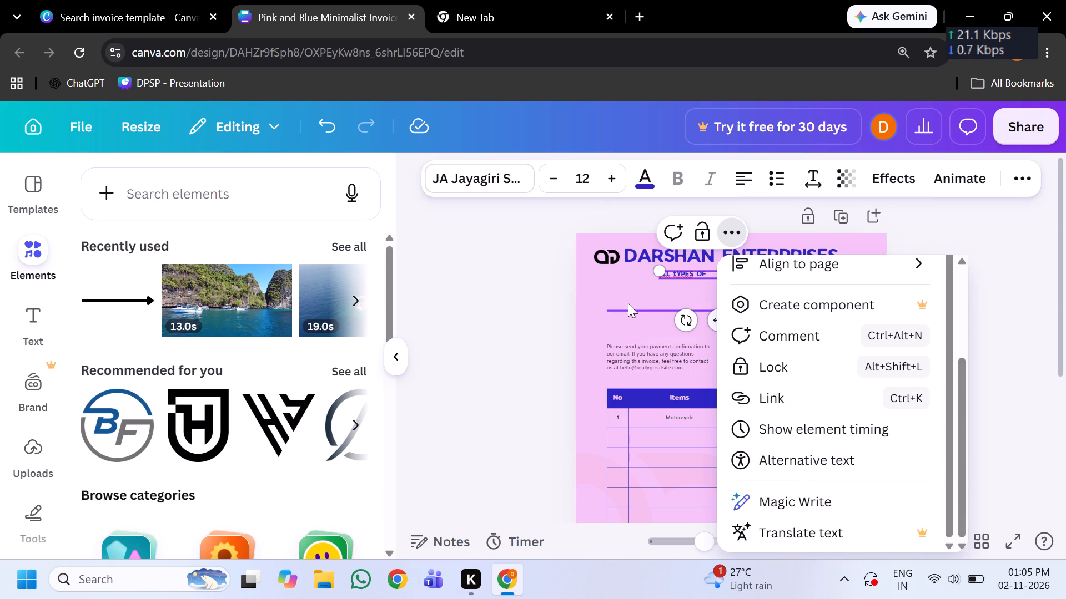
left_click(628, 303)
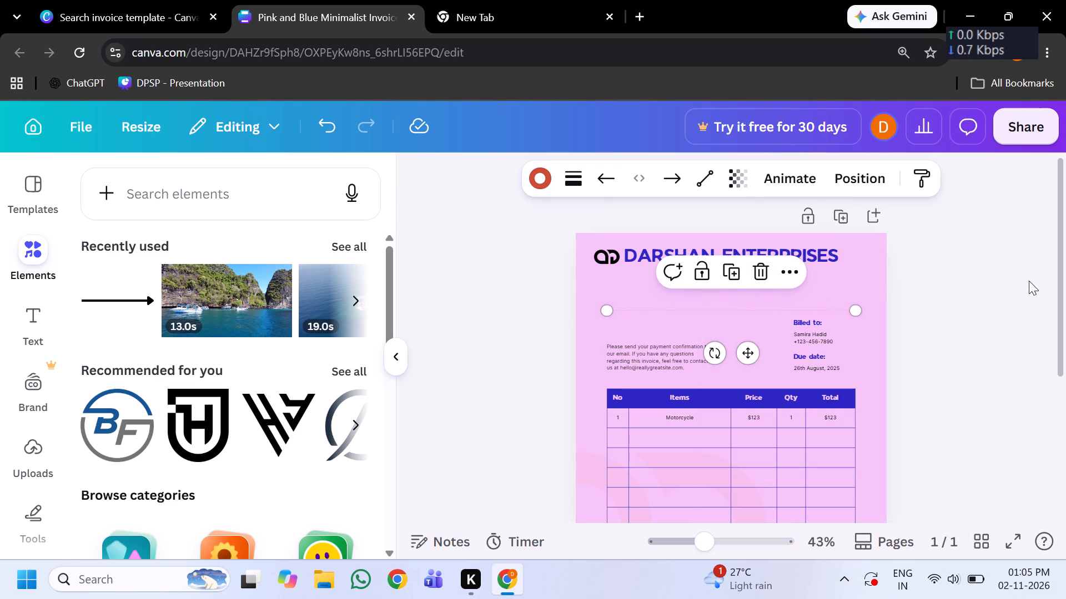
left_click(1028, 282)
left_click(682, 270)
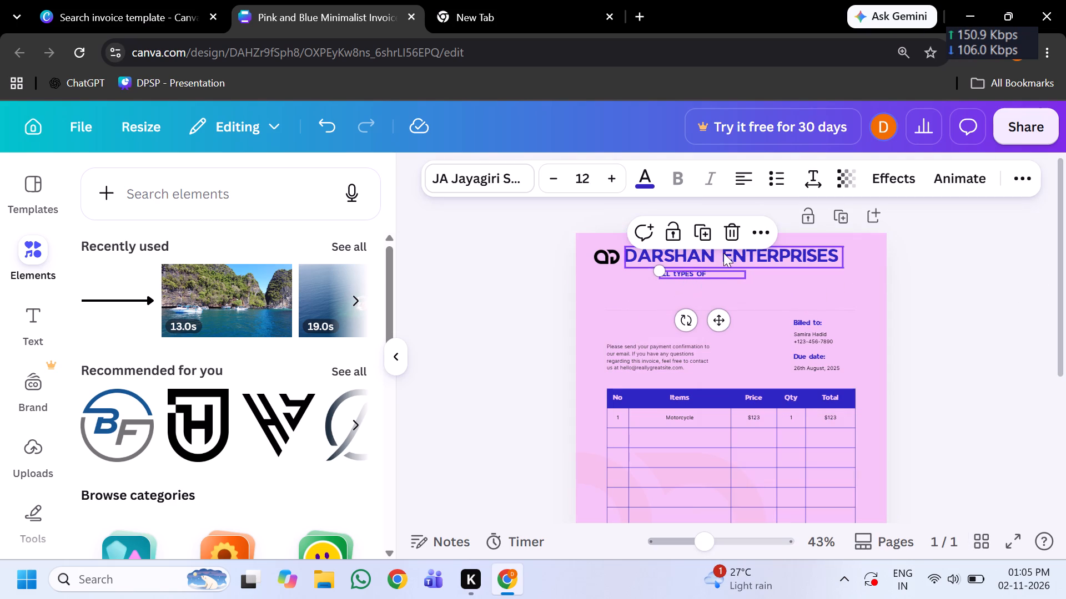
left_click(732, 239)
Move the payment confirmation paragraph from above the items table up to just beneath the DARSHAN ENTERPRISES heading.
double_click(672, 369)
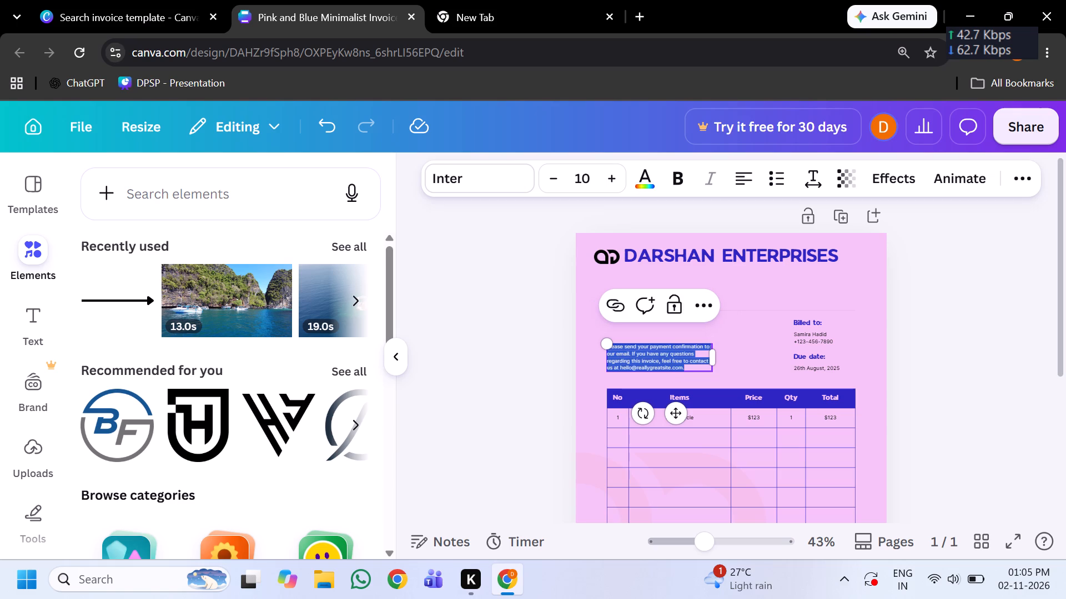
left_click_drag(678, 412, 721, 329)
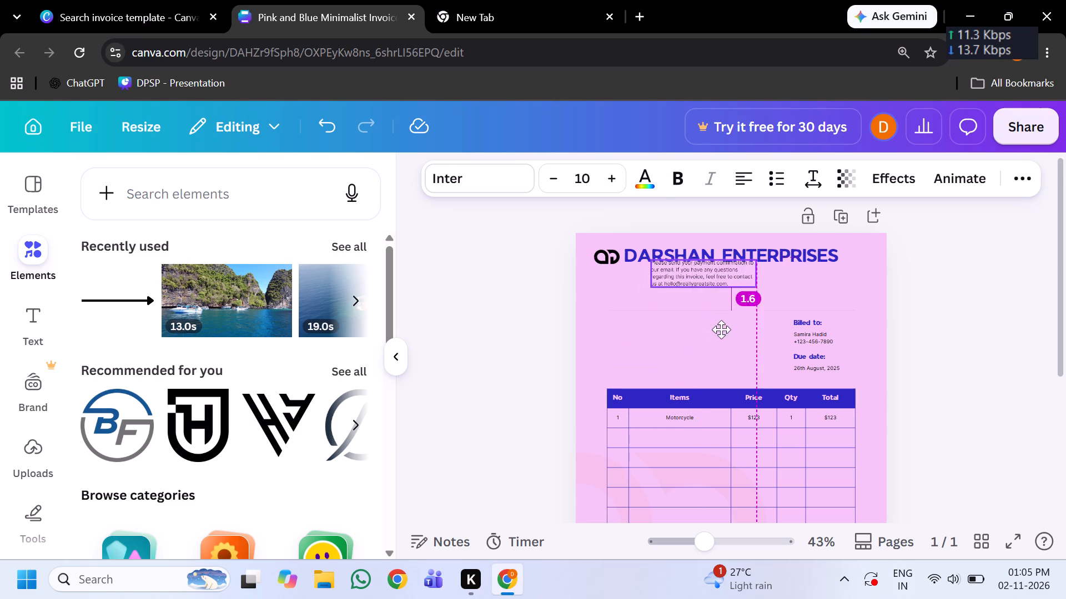
left_click_drag(721, 329, 726, 333)
Replace the payment confirmation paragraph's text with "aLL tYPES OF PLUMBING WORK".
double_click(727, 282)
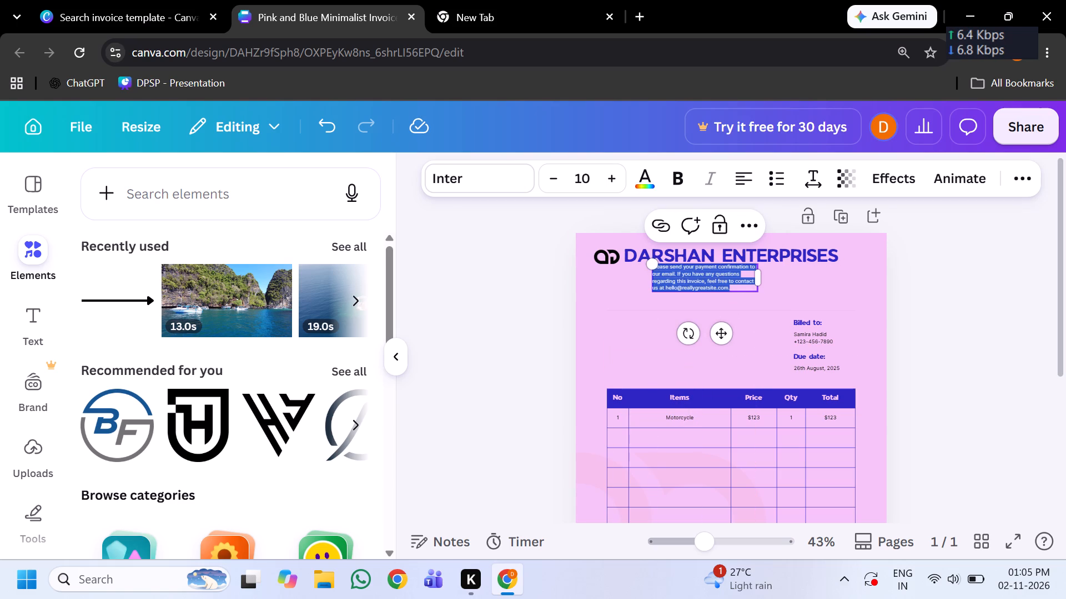
key("BackSpace")
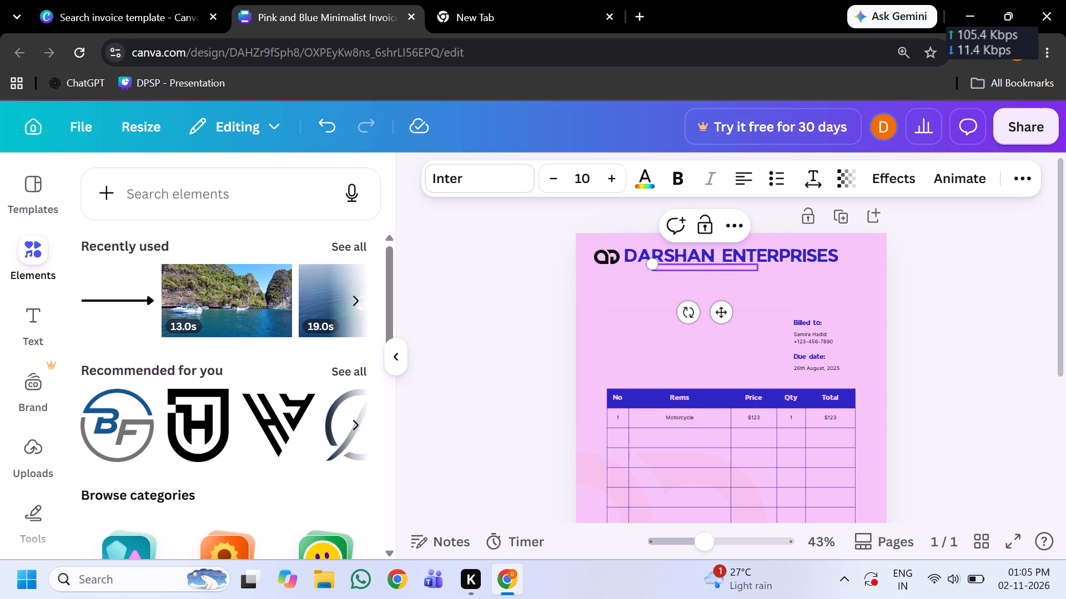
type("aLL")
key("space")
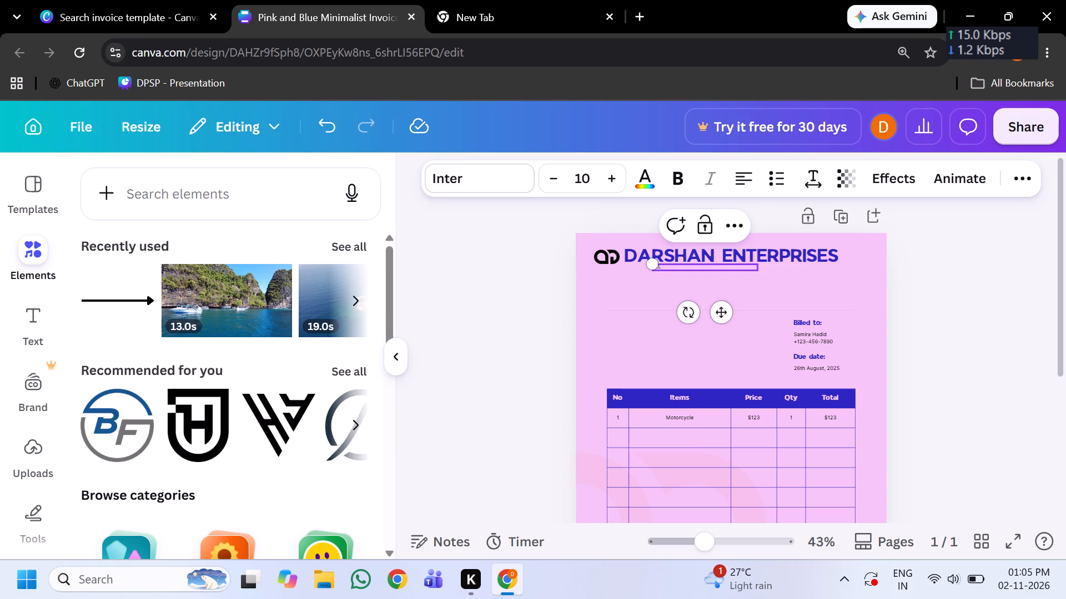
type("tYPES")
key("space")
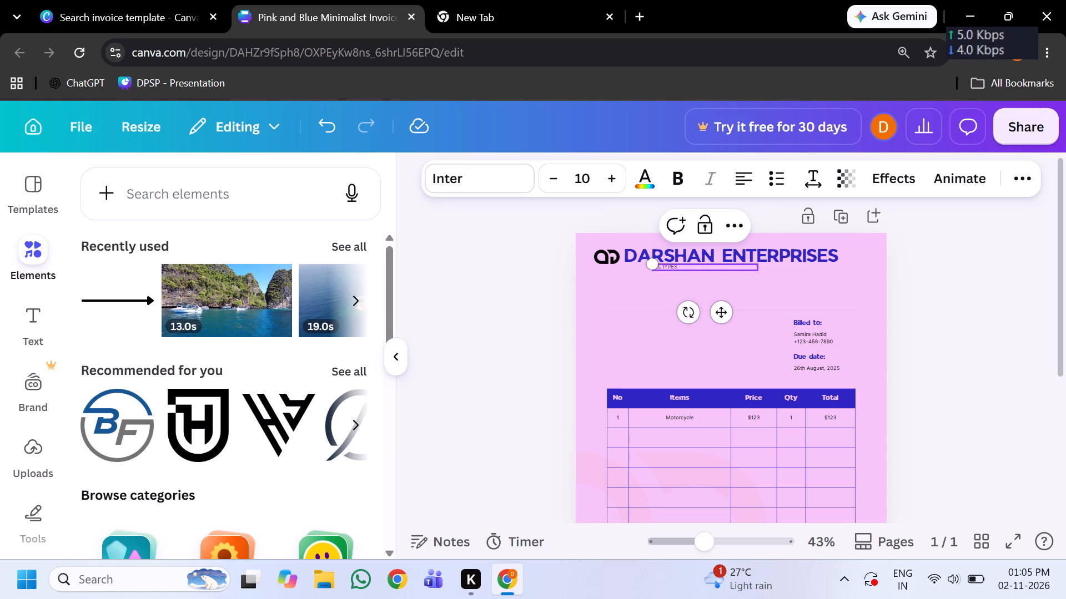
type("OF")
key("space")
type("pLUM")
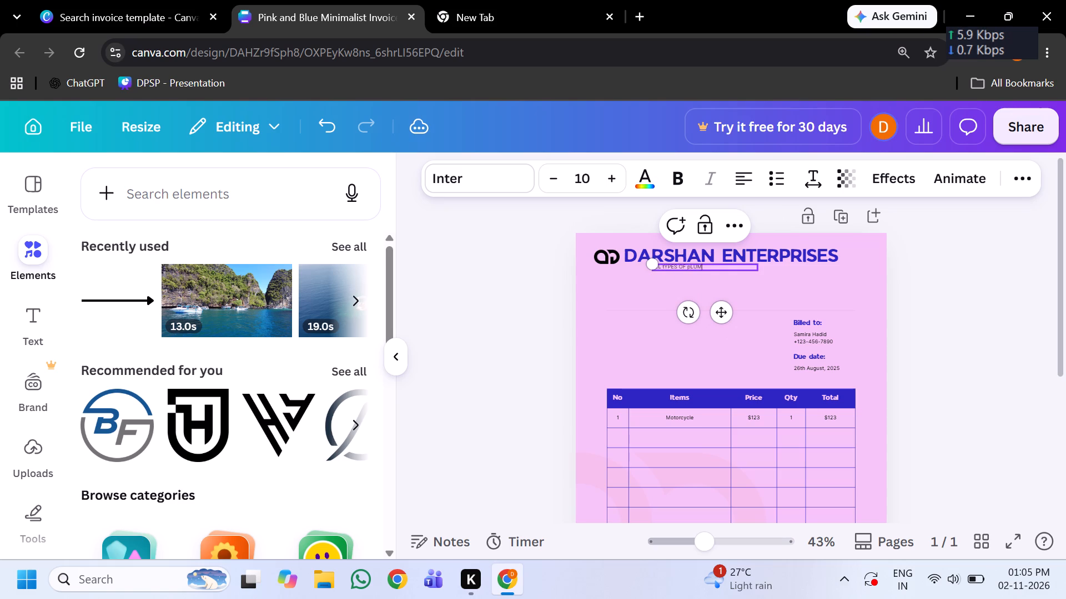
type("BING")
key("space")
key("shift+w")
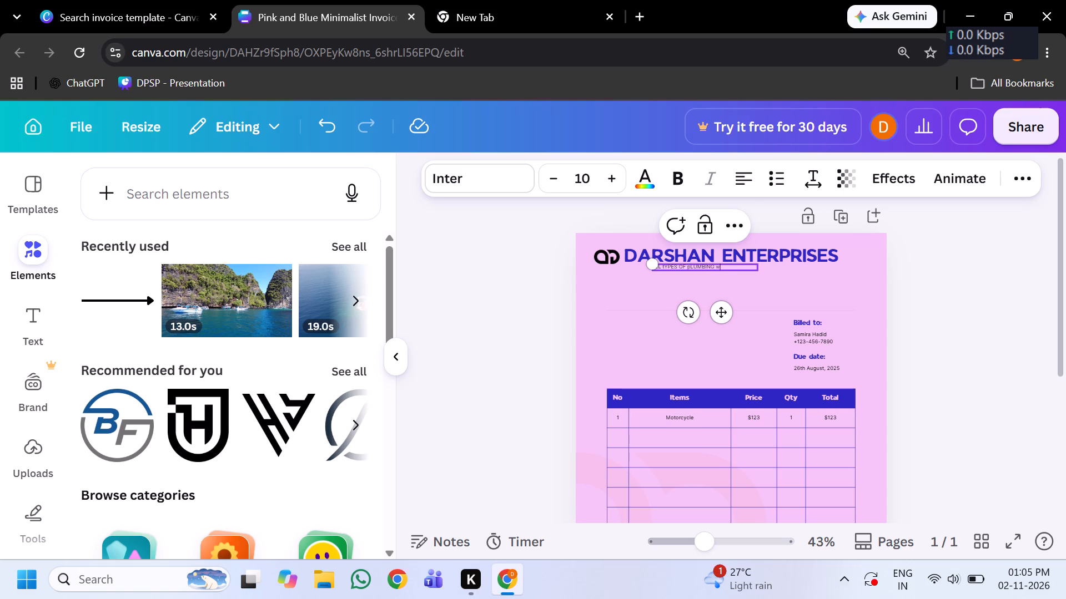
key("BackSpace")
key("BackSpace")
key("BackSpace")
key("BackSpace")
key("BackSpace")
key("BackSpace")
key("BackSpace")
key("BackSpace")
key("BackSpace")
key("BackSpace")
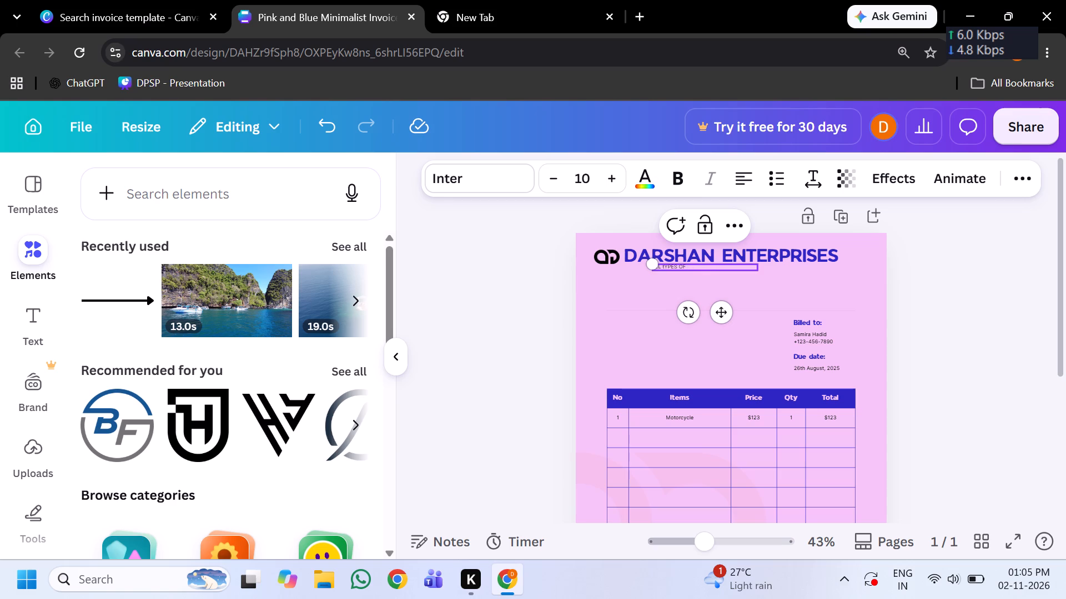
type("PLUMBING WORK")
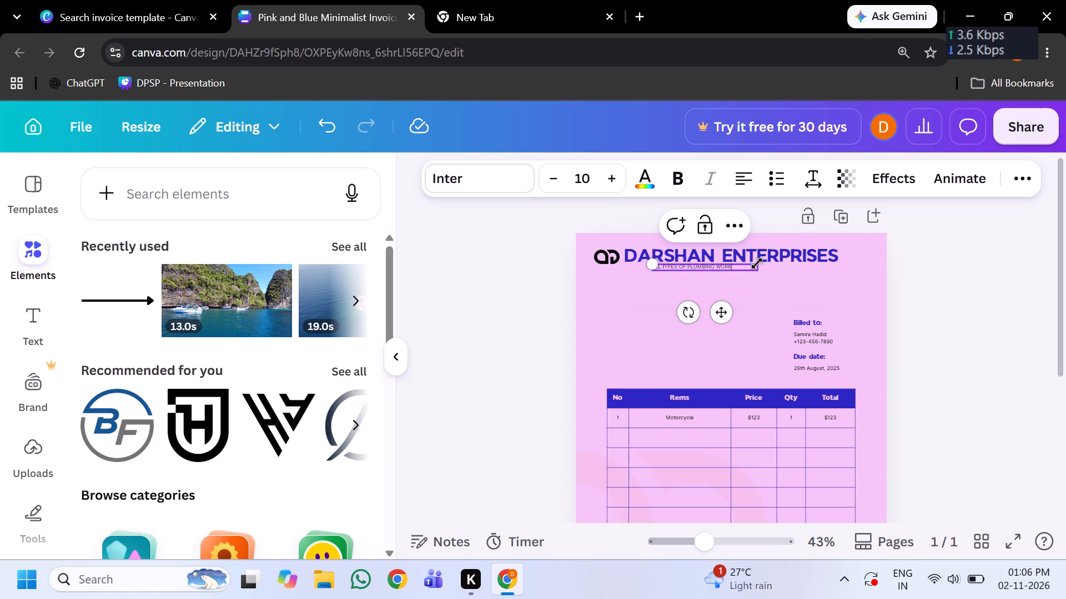
Move the plumbing tagline down clear of the heading and scale it up to size 17.8.
left_click_drag(717, 311, 713, 343)
left_click_drag(752, 304, 761, 312)
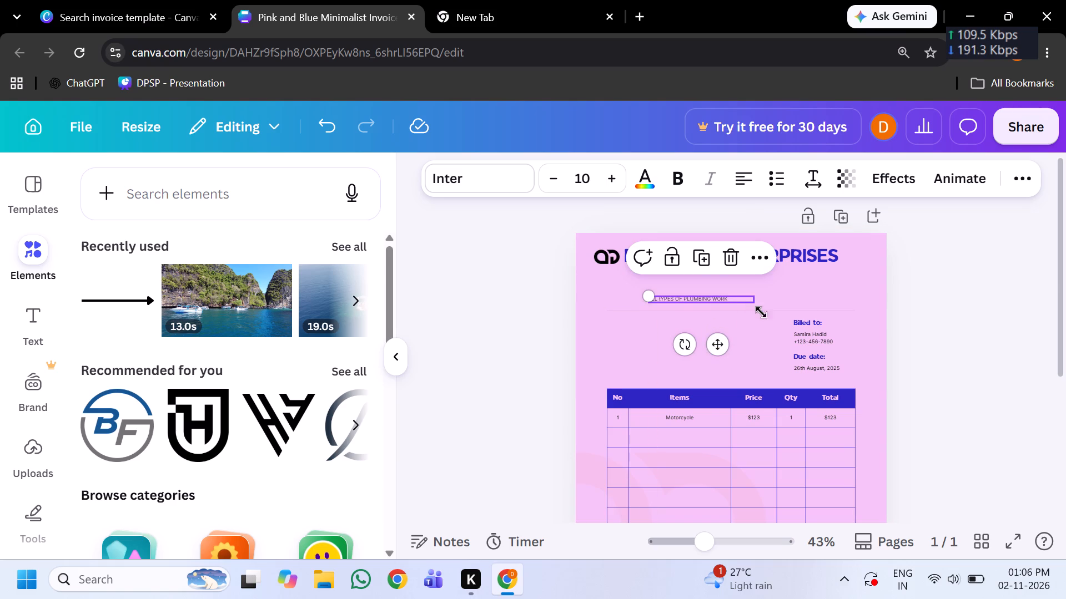
left_click_drag(761, 312, 832, 353)
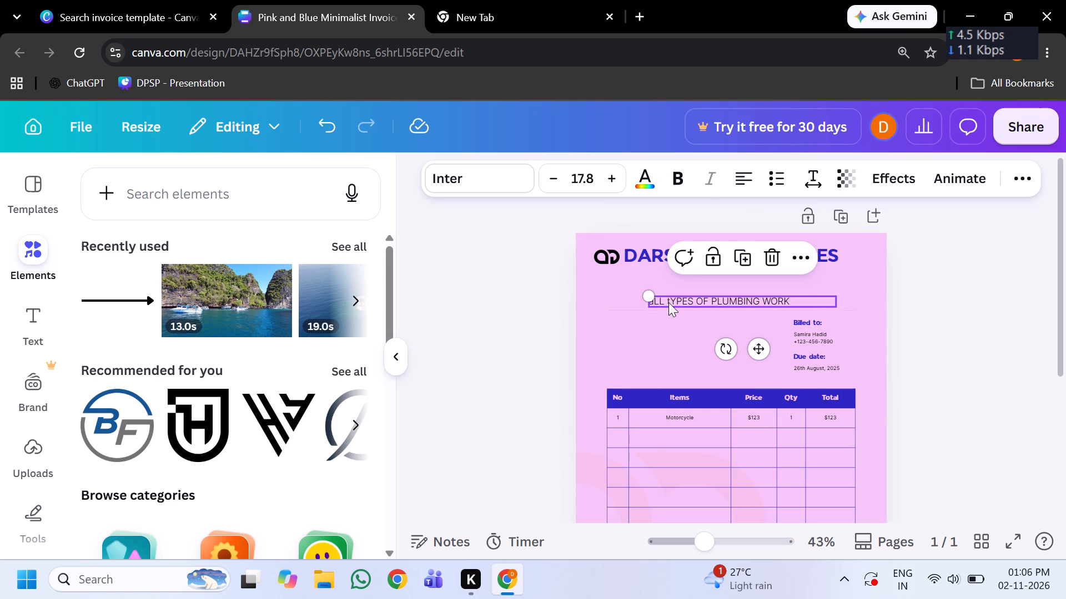
Capitalize the first letters of "aLL" and "tYPES" so the tagline reads "ALL TYPES OF PLUMBING WORK", and deselect it.
left_click(671, 302)
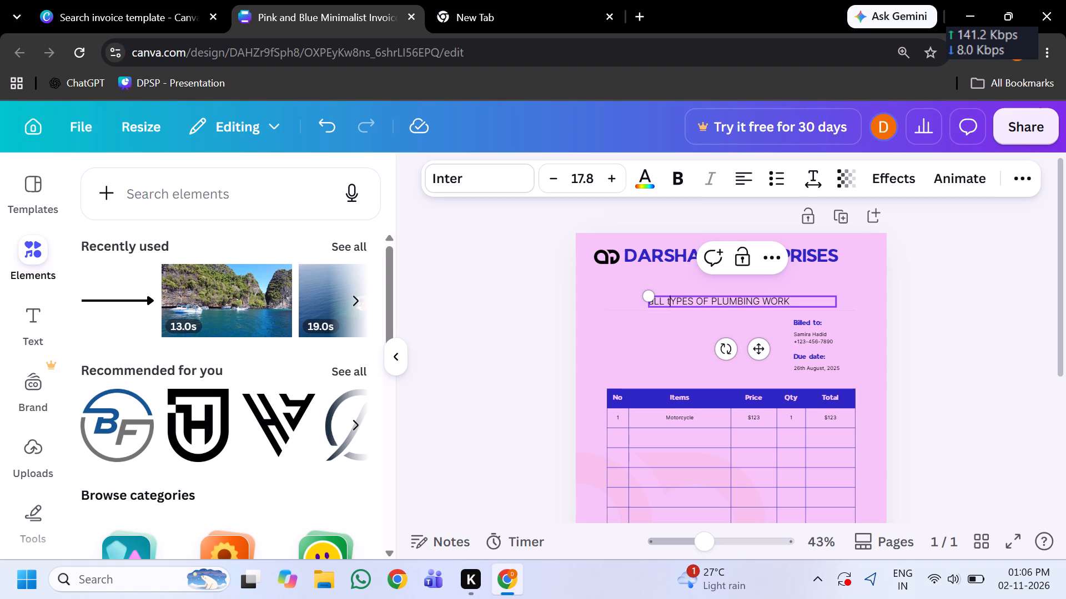
key("BackSpace")
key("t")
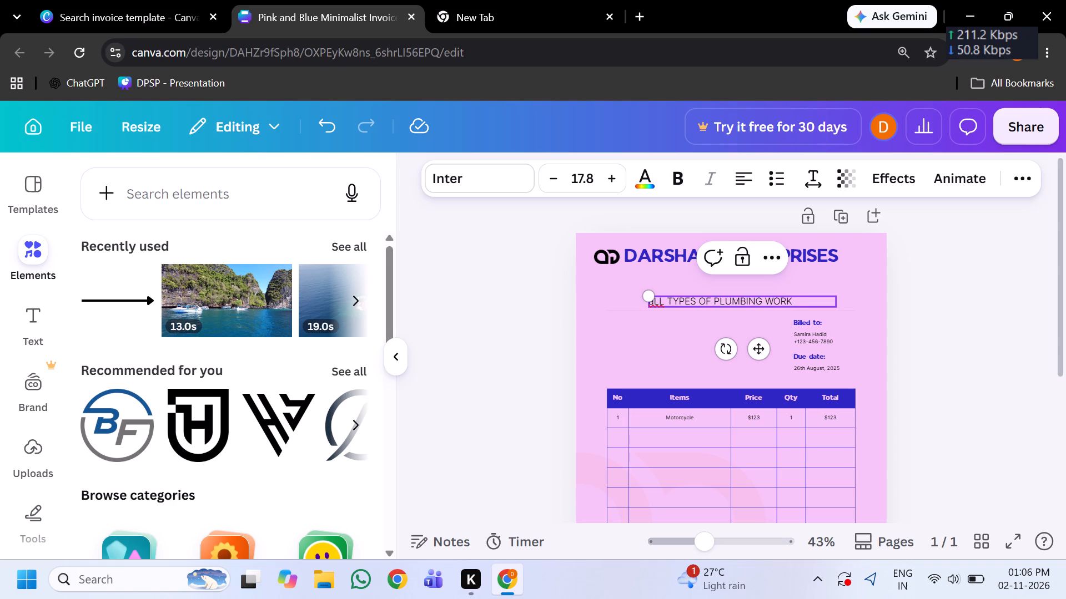
left_click(653, 304)
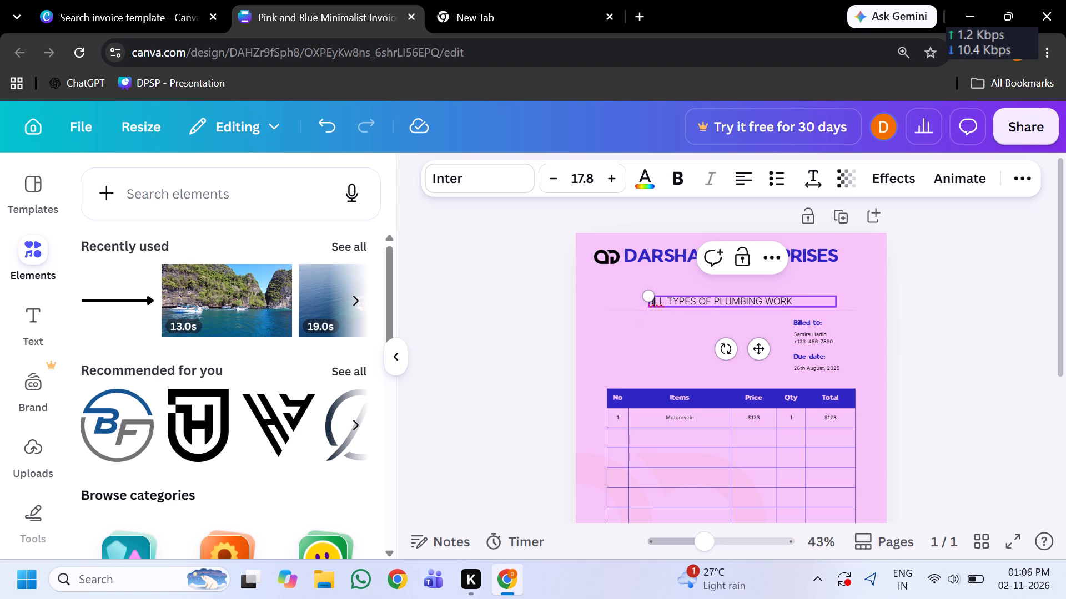
key("BackSpace")
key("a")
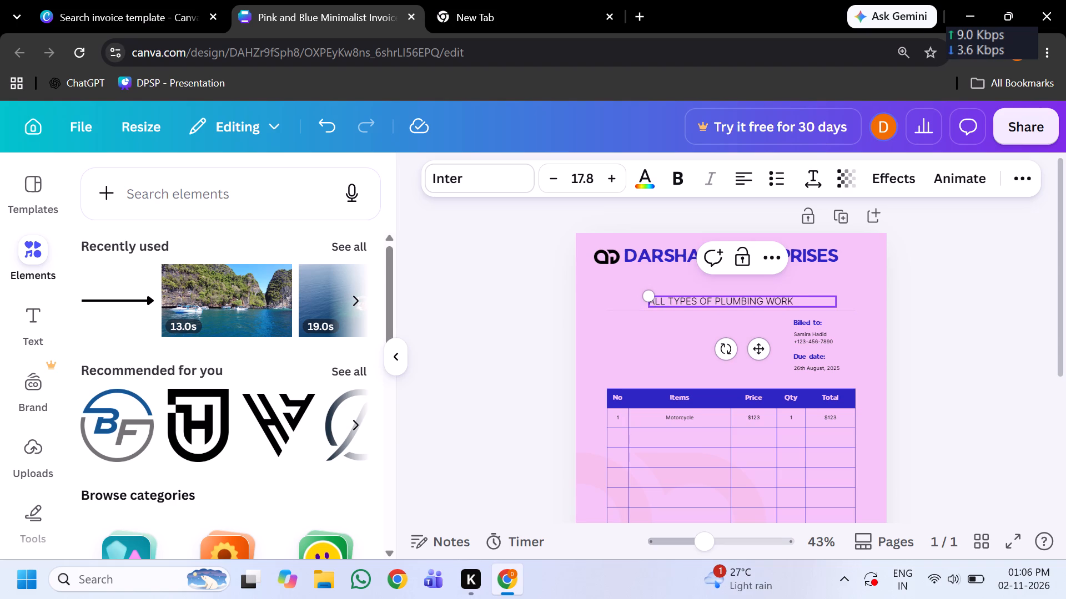
left_click(573, 365)
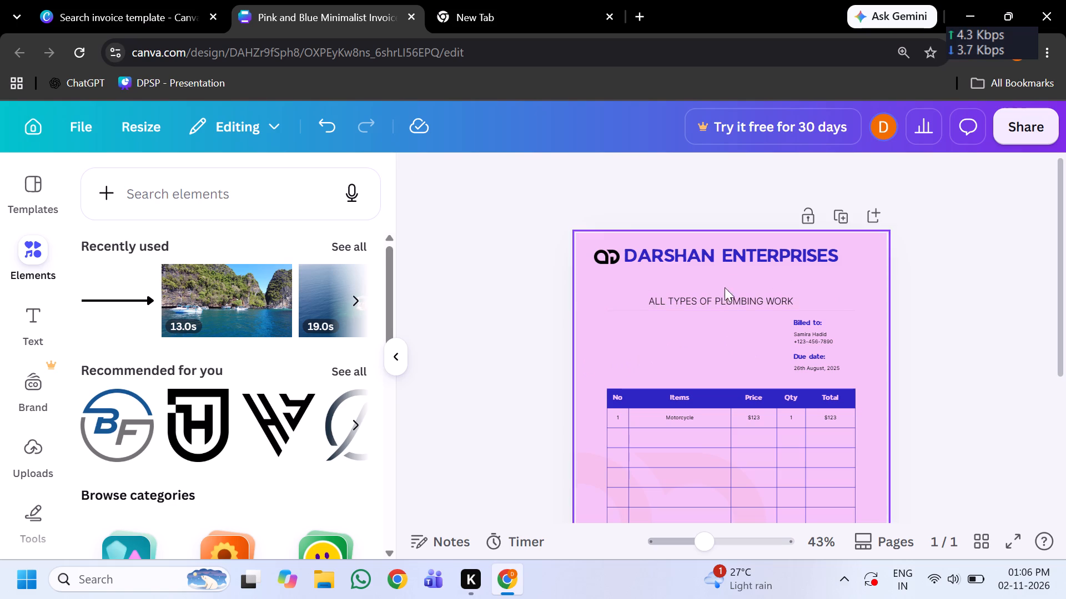
Move the "ALL TYPES OF PLUMBING WORK" tagline up to just beneath the DARSHAN ENTERPRISES heading.
left_click_drag(727, 304, 720, 282)
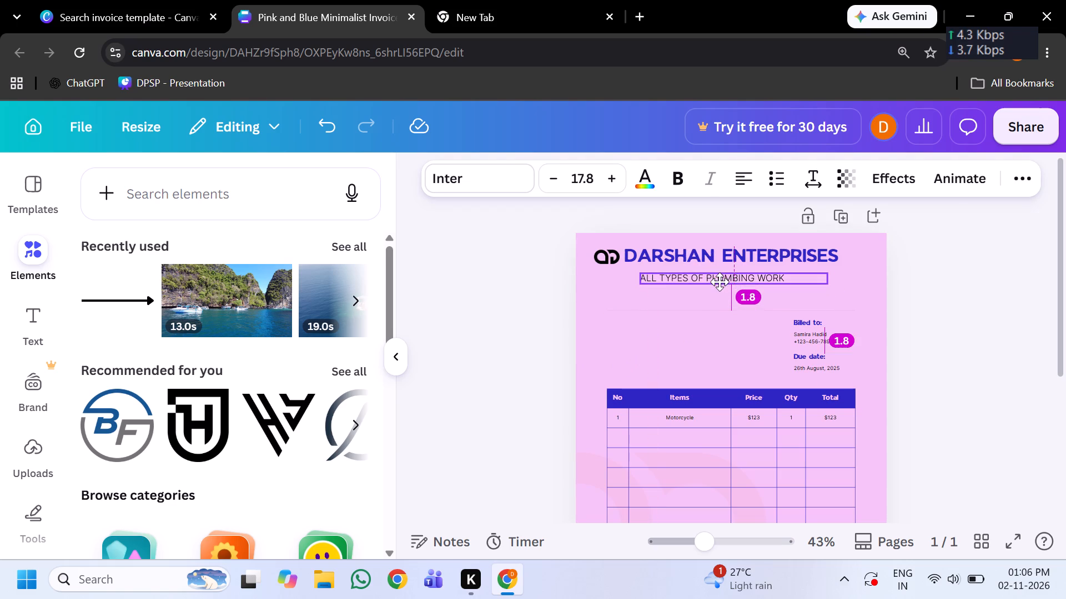
Nudge the "ALL TYPES OF PLUMBING WORK" tagline up so it sits directly beneath the DARSHAN ENTERPRISES heading, and deselect it.
left_click_drag(720, 282, 722, 281)
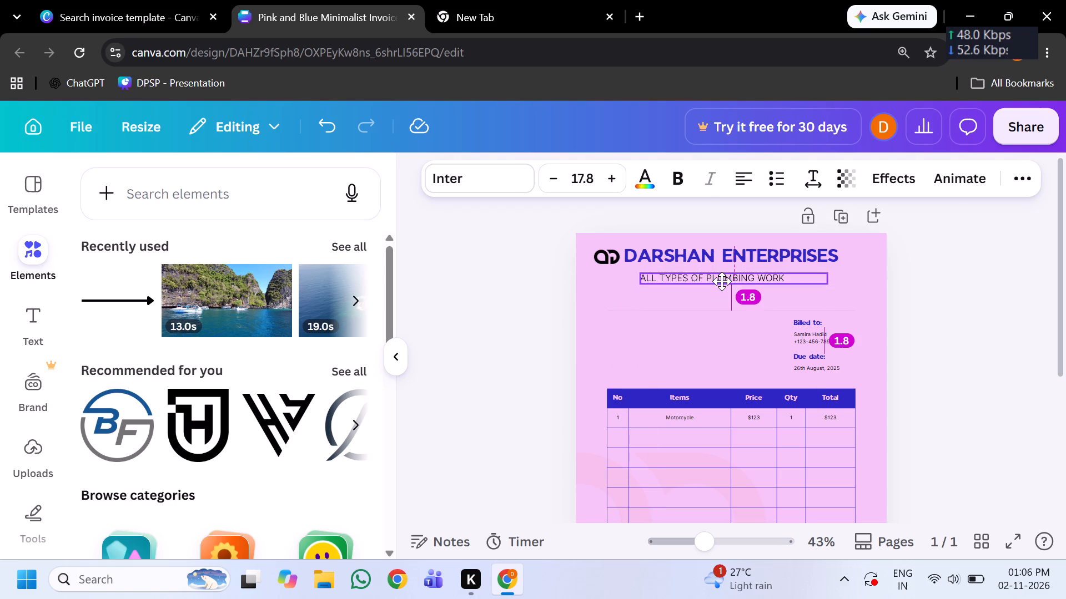
left_click_drag(722, 281, 726, 277)
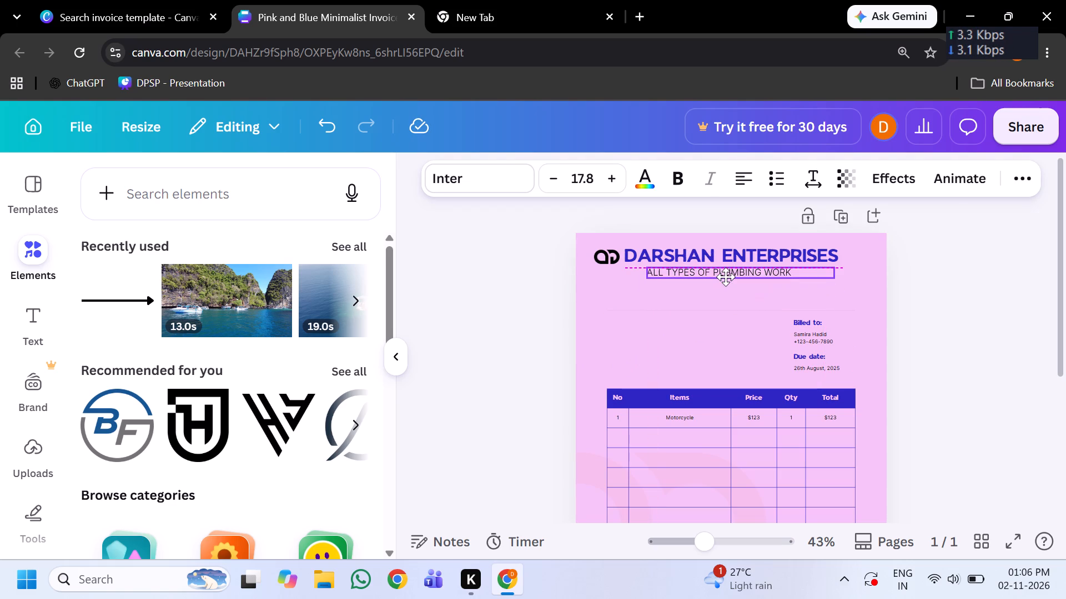
left_click_drag(726, 277, 725, 276)
left_click(933, 330)
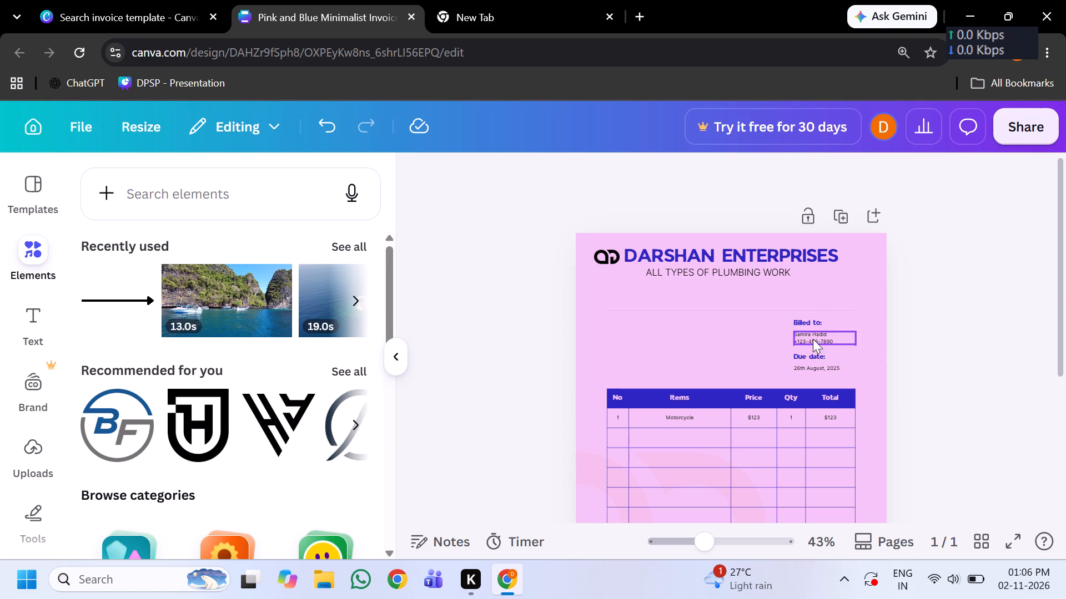
Move the "Billed to:" label to the page's left margin below the tagline and place the client's name and phone text beside it.
left_click_drag(812, 324, 616, 318)
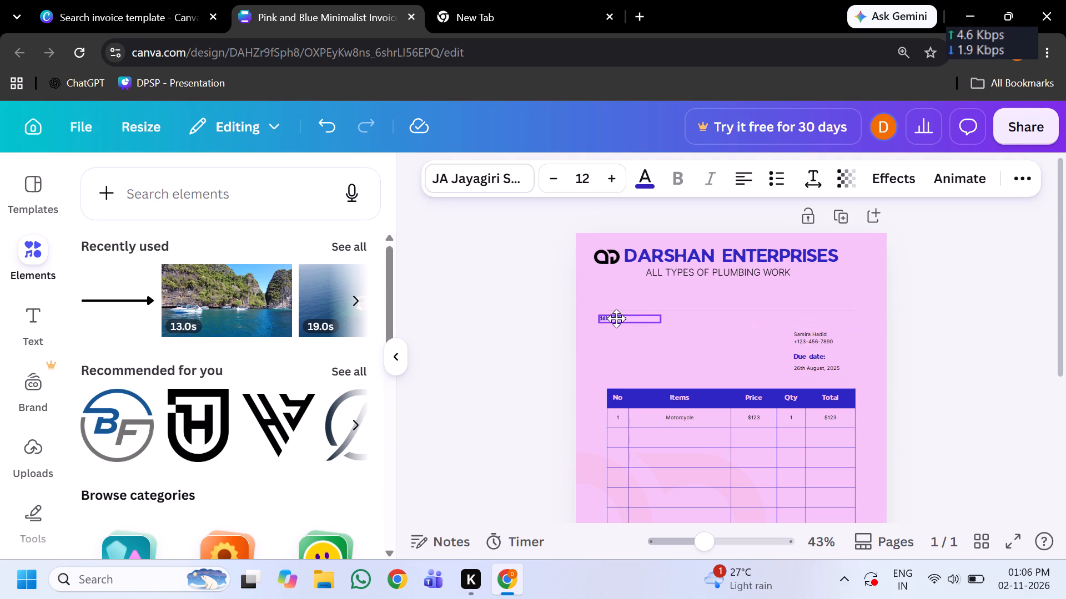
left_click_drag(616, 318, 614, 307)
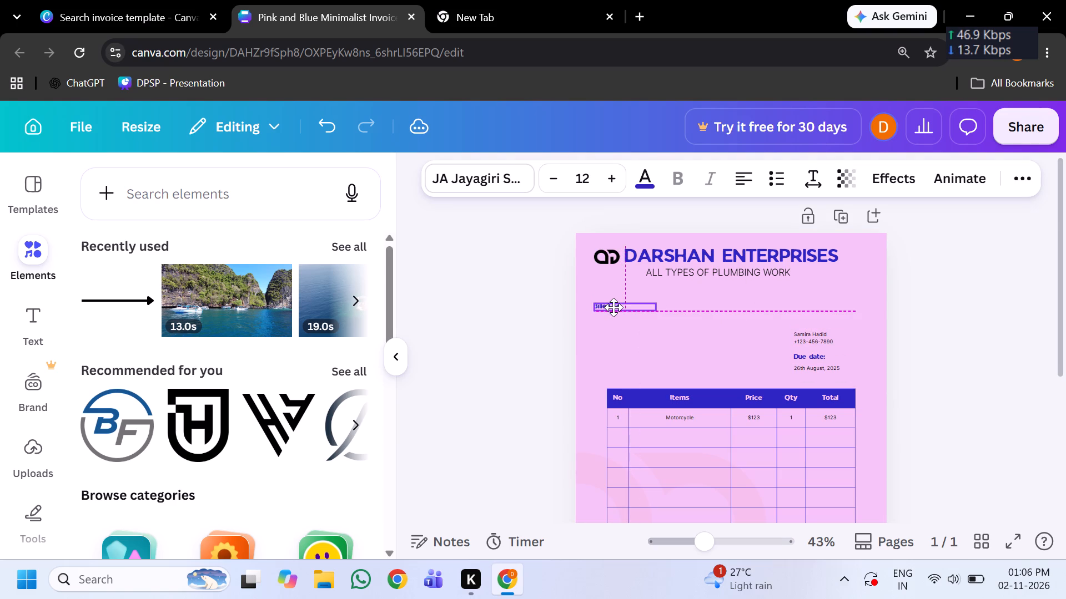
left_click_drag(614, 307, 616, 307)
left_click_drag(821, 336, 819, 336)
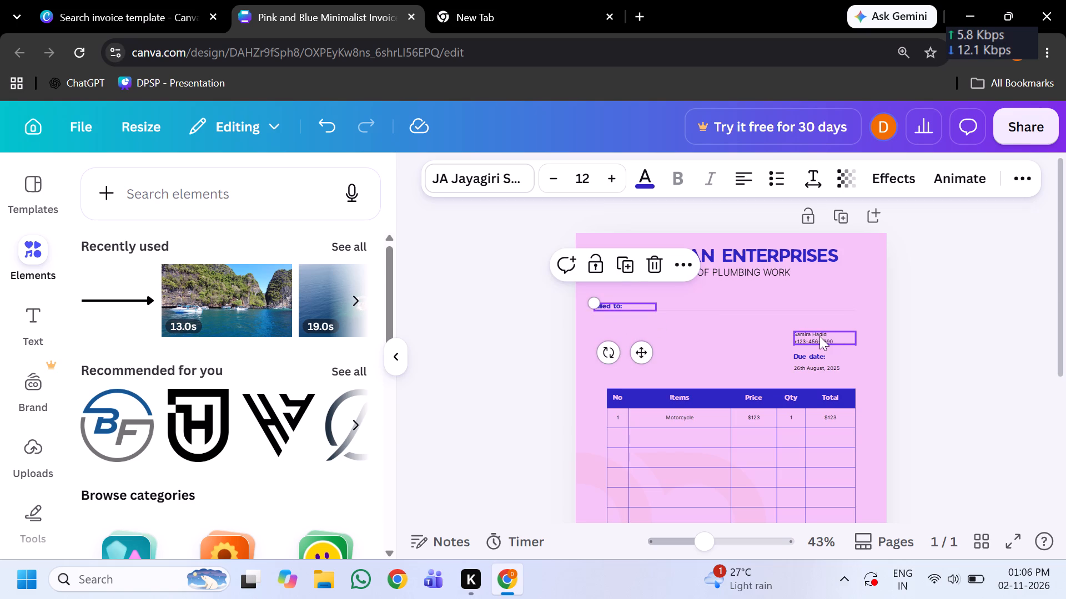
left_click_drag(819, 336, 652, 309)
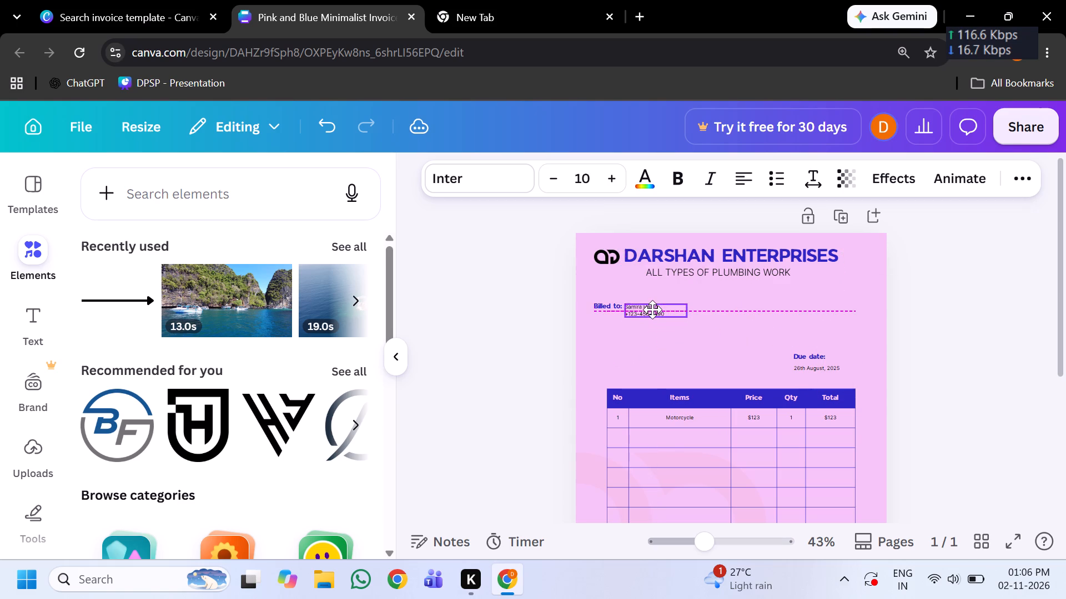
left_click_drag(652, 309, 653, 309)
Move the "Due date:" label up level with "Billed to:" and place its date text directly beneath it.
left_click_drag(817, 359, 817, 358)
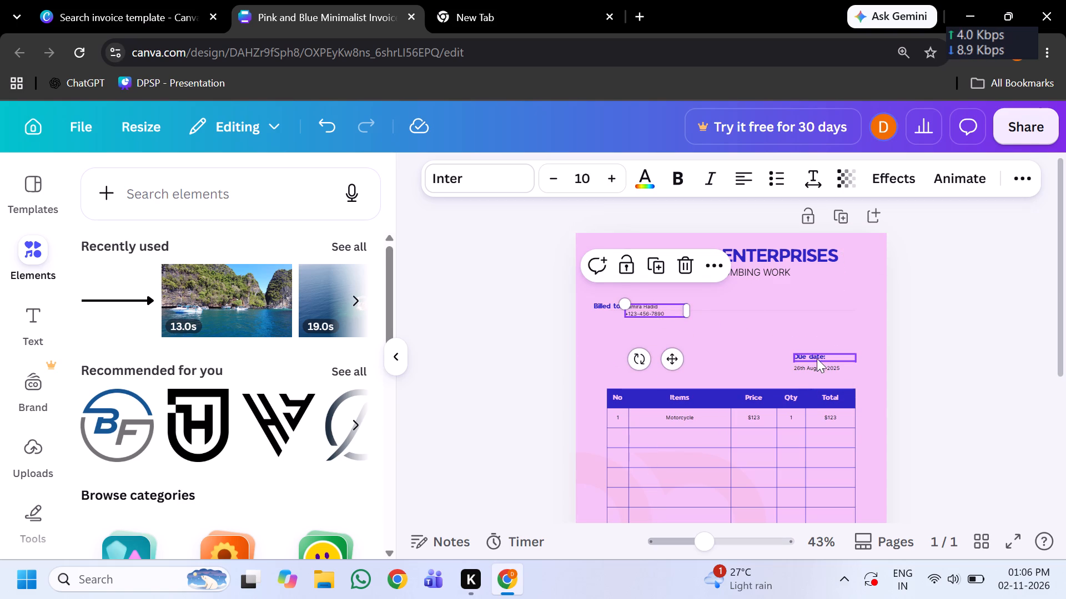
left_click_drag(817, 358, 818, 309)
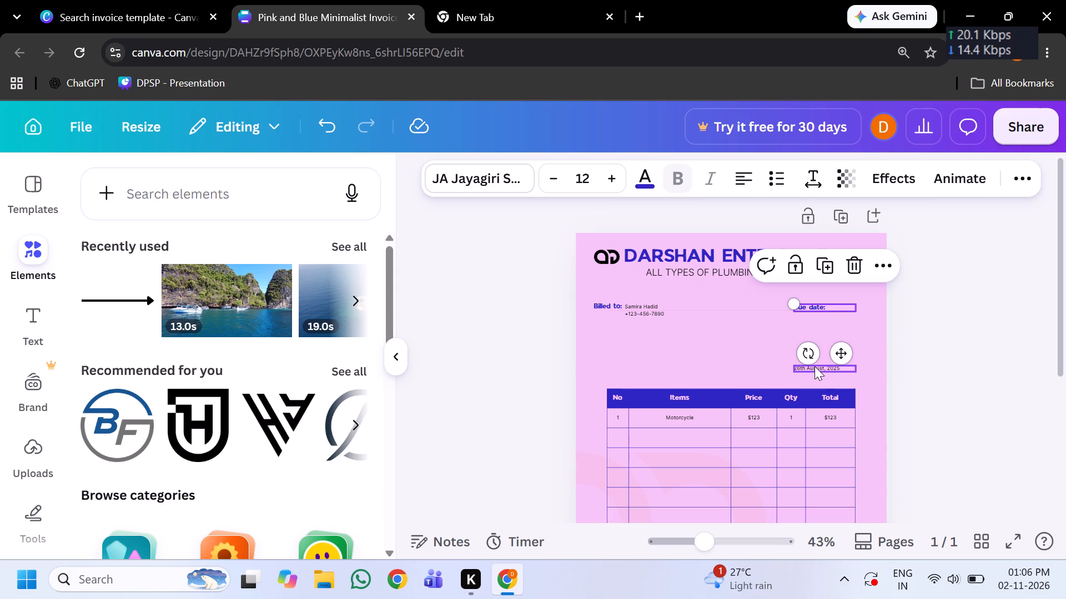
left_click_drag(814, 366, 816, 318)
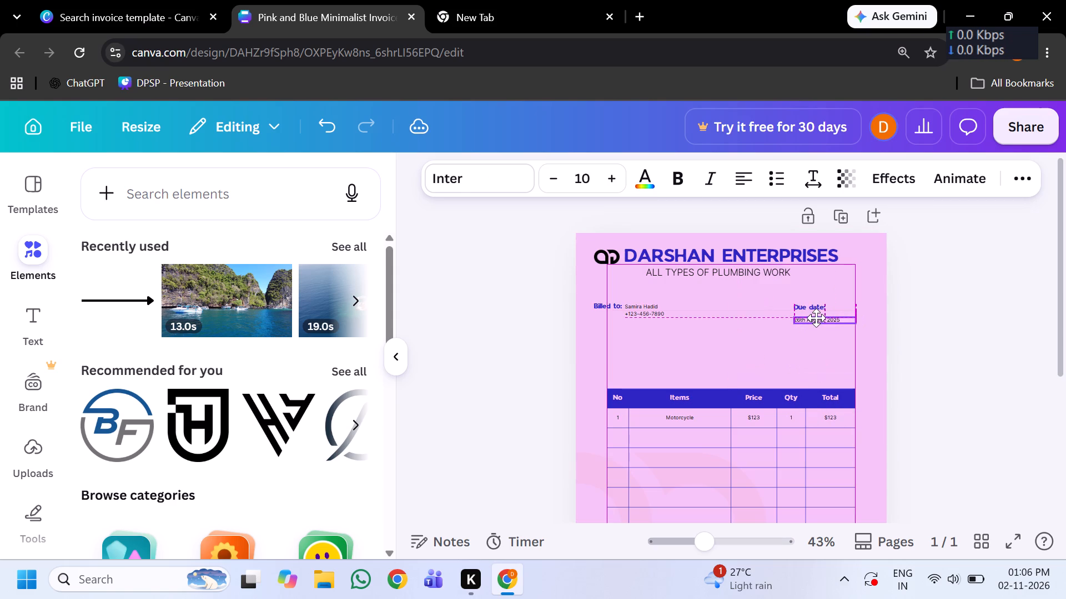
left_click_drag(816, 318, 816, 314)
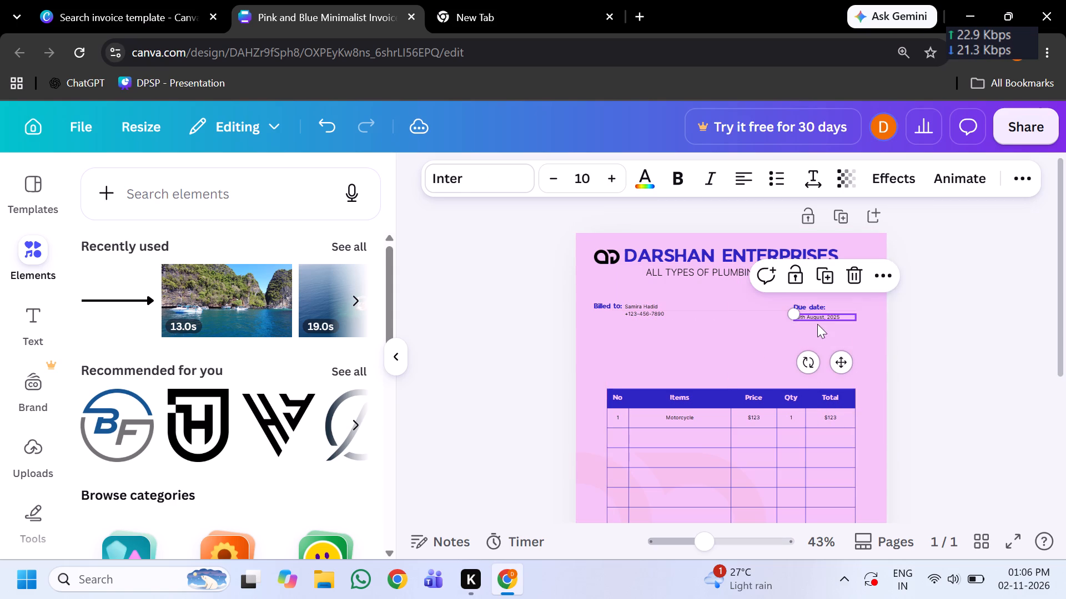
Delete the client's name and phone text and the date text under "Due date:", keeping both labels.
left_click(648, 304)
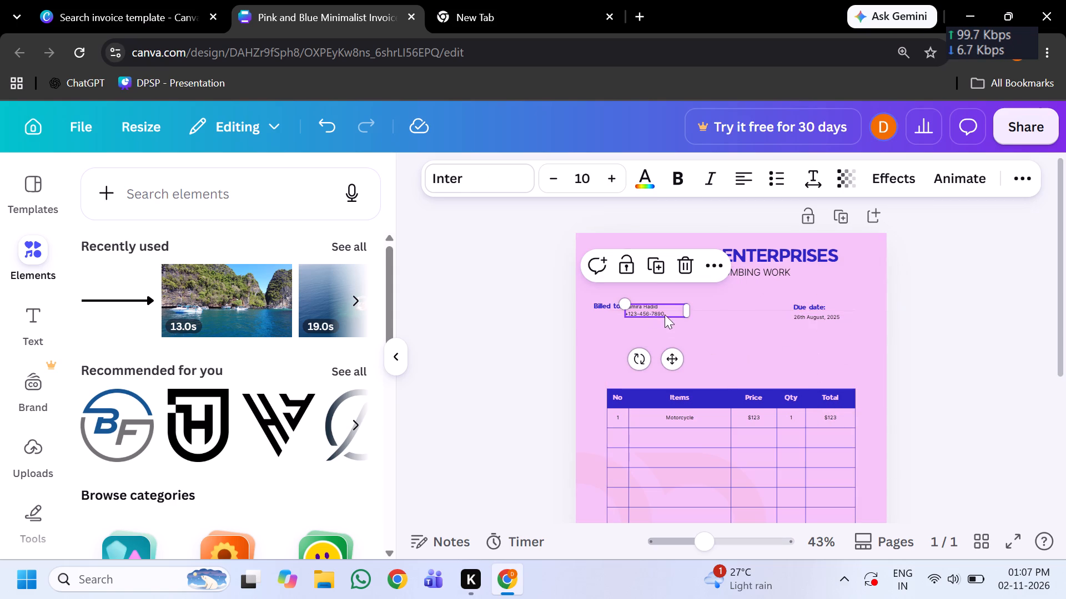
left_click(692, 267)
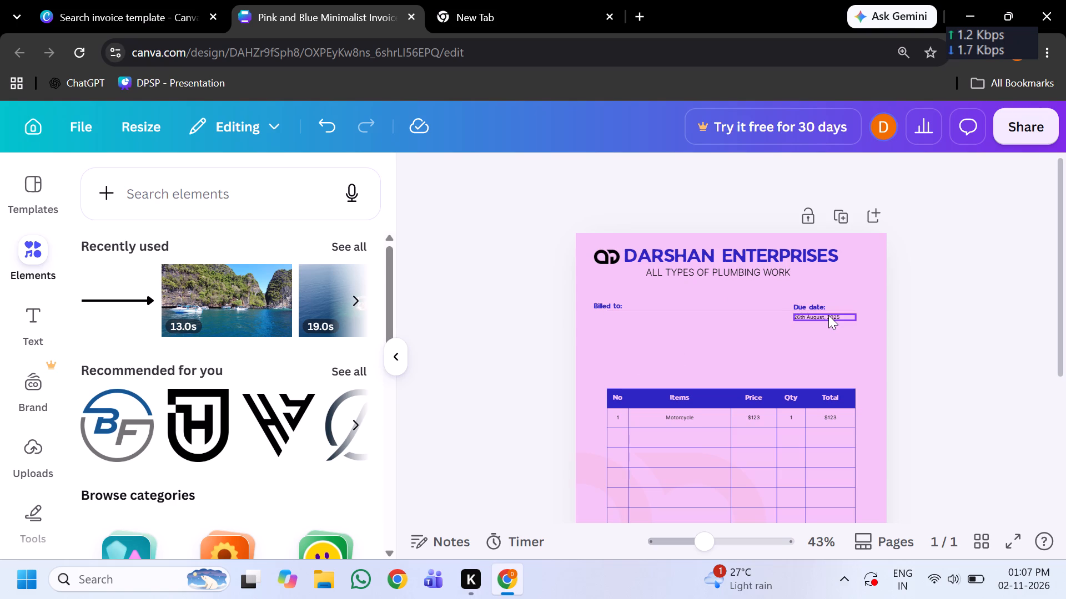
left_click(828, 315)
left_click(854, 276)
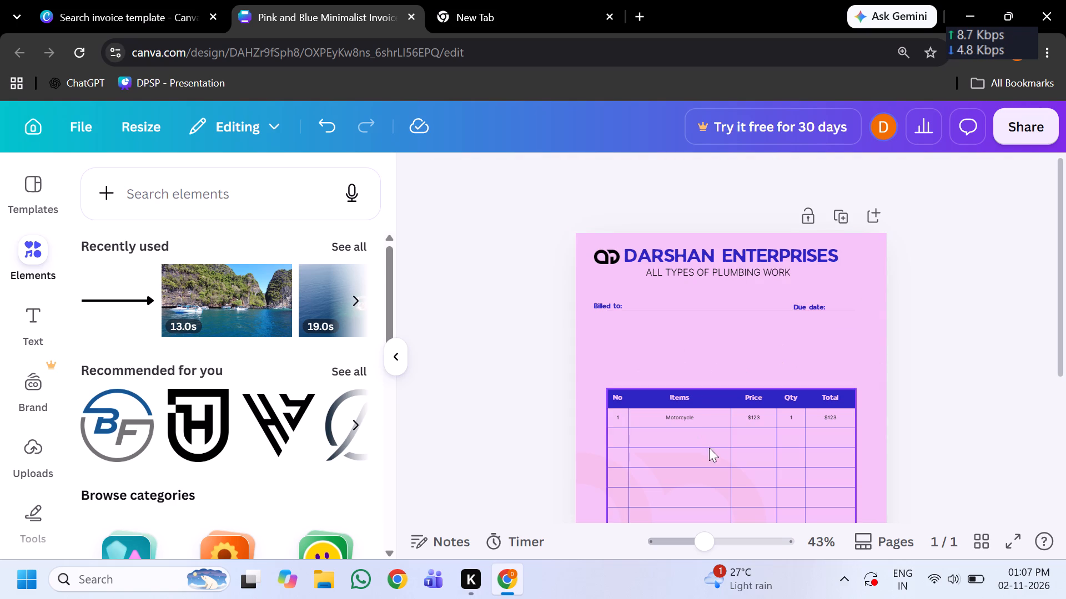
Move the items table up to just beneath the "Billed to:" and "Due date:" labels, roughly centred across the page, and deselect it.
left_click_drag(717, 450, 721, 387)
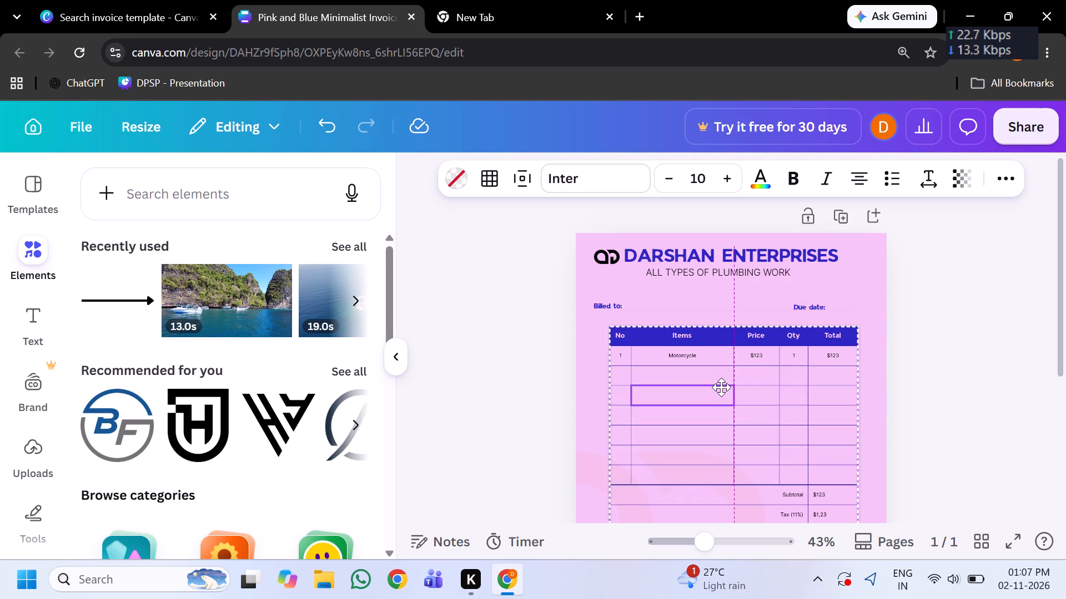
left_click_drag(721, 387, 724, 380)
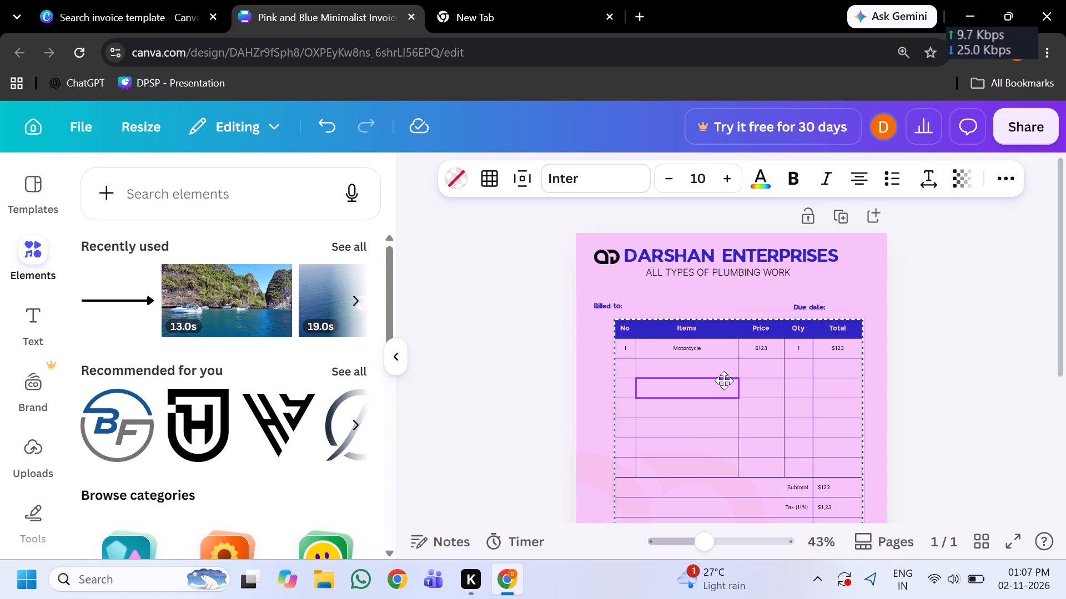
left_click_drag(724, 380, 705, 384)
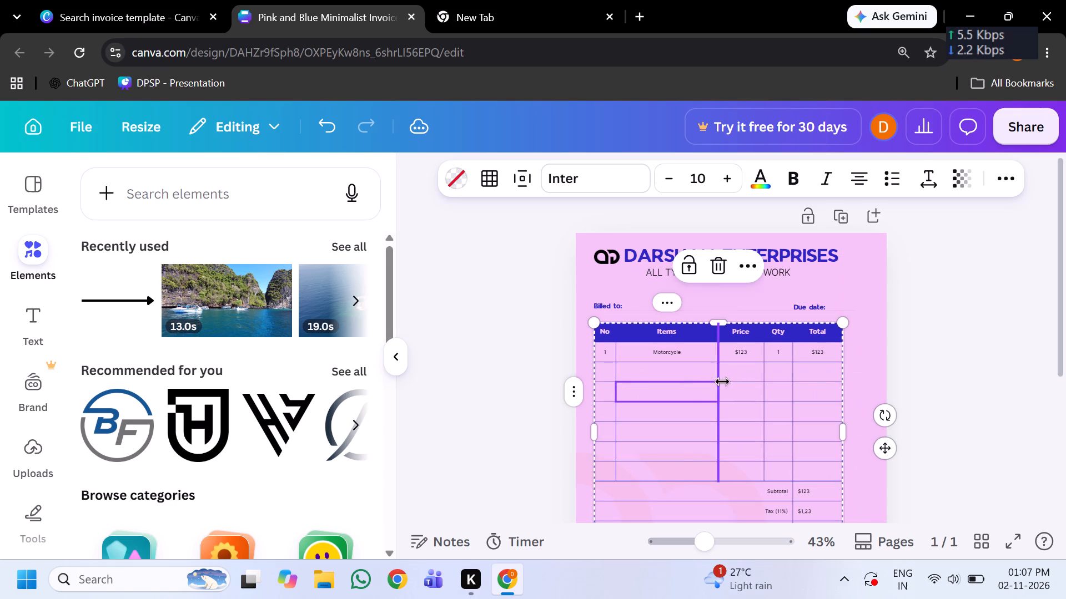
left_click_drag(736, 423, 748, 416)
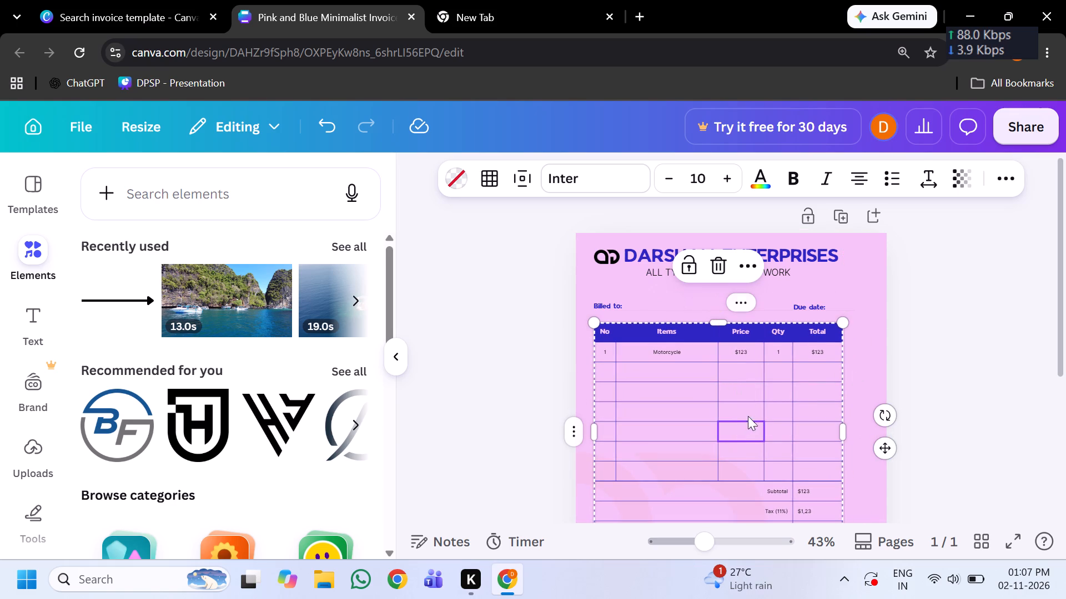
left_click_drag(748, 416, 776, 404)
left_click(992, 347)
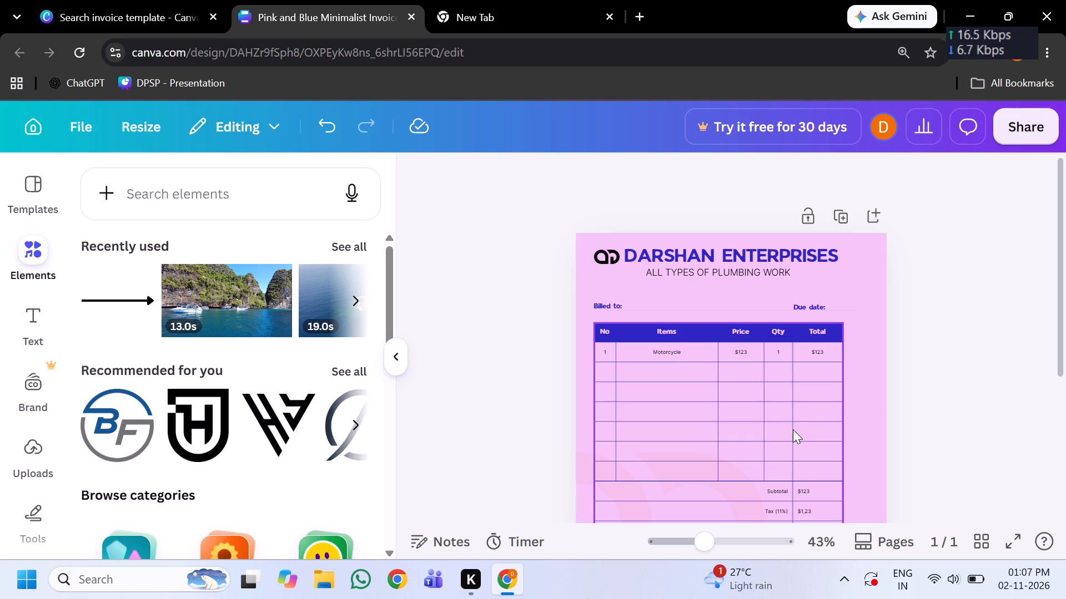
scroll(944, 364, "down", 1)
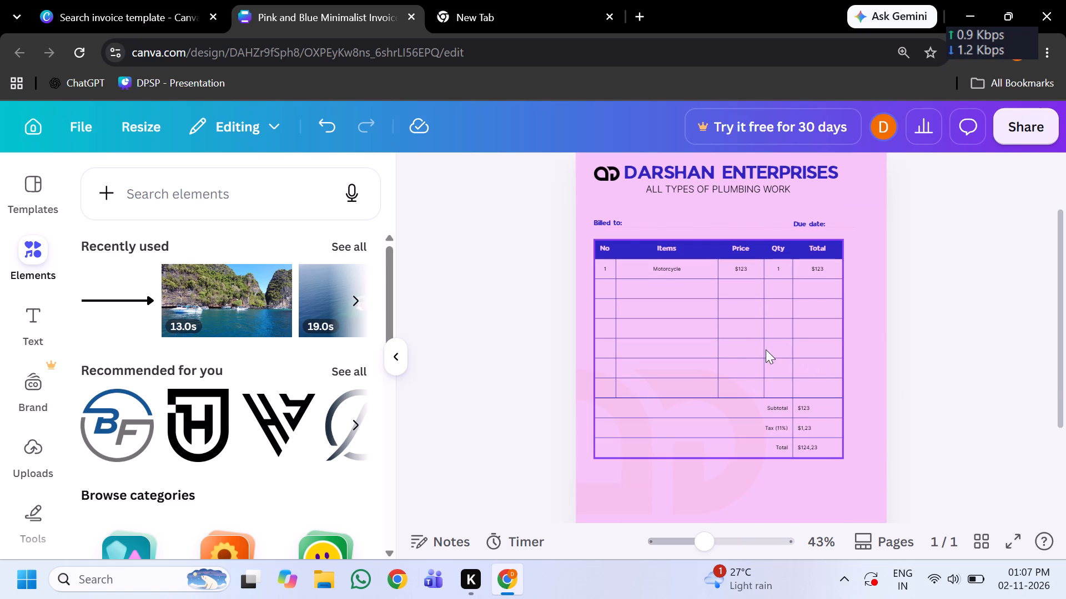
left_click_drag(766, 349, 786, 349)
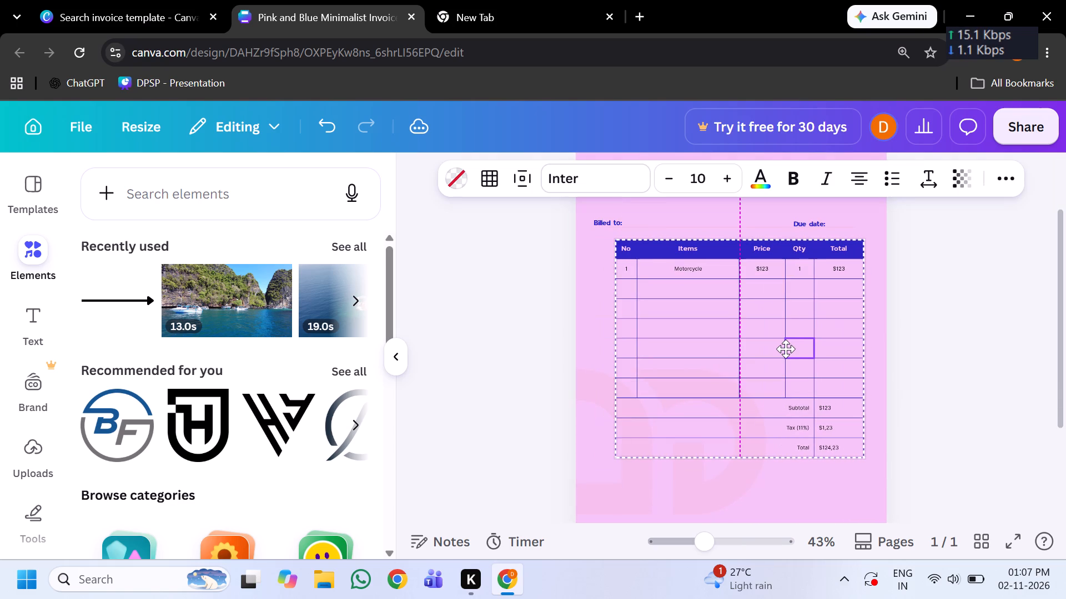
left_click_drag(786, 349, 787, 349)
left_click(935, 331)
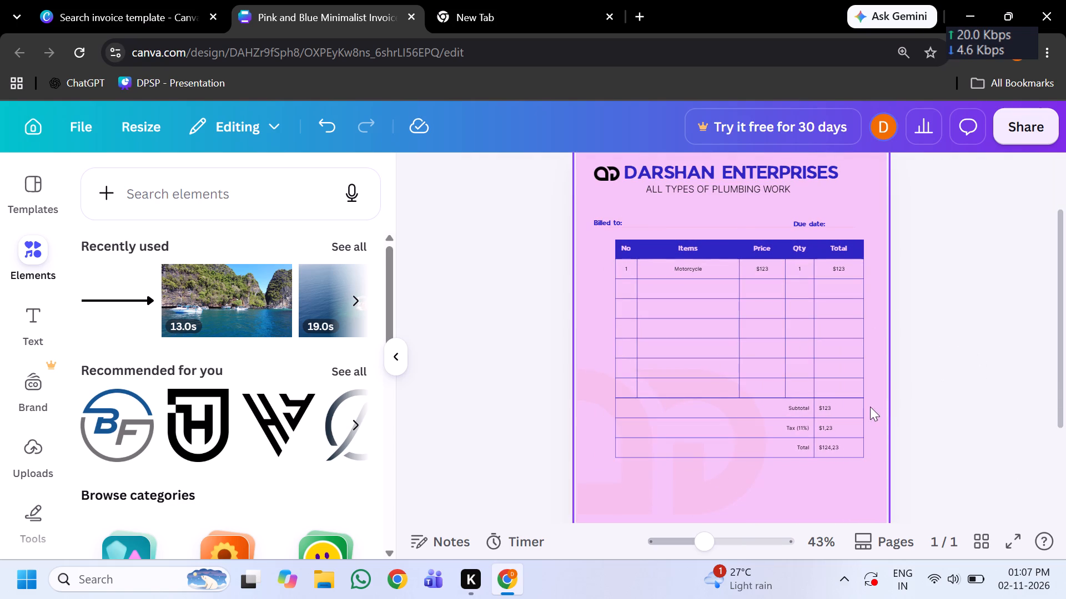
Shift the "ALL TYPES OF PLUMBING WORK" tagline slightly right beneath the heading and make it bold.
scroll(762, 423, "up", 1)
scroll(774, 417, "down", 1)
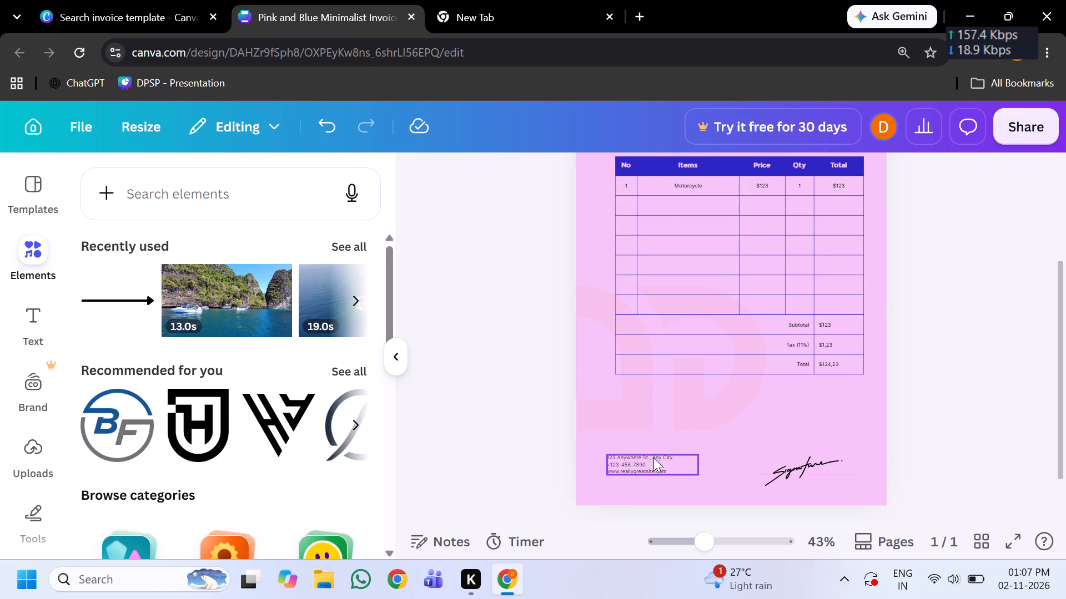
scroll(690, 435, "up", 2)
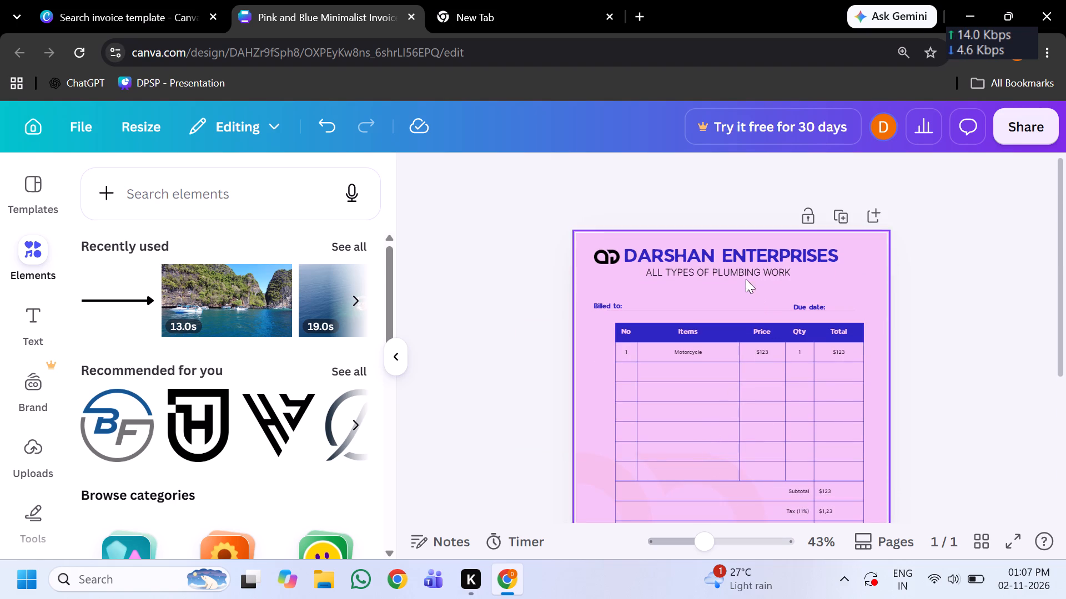
left_click_drag(743, 274, 753, 275)
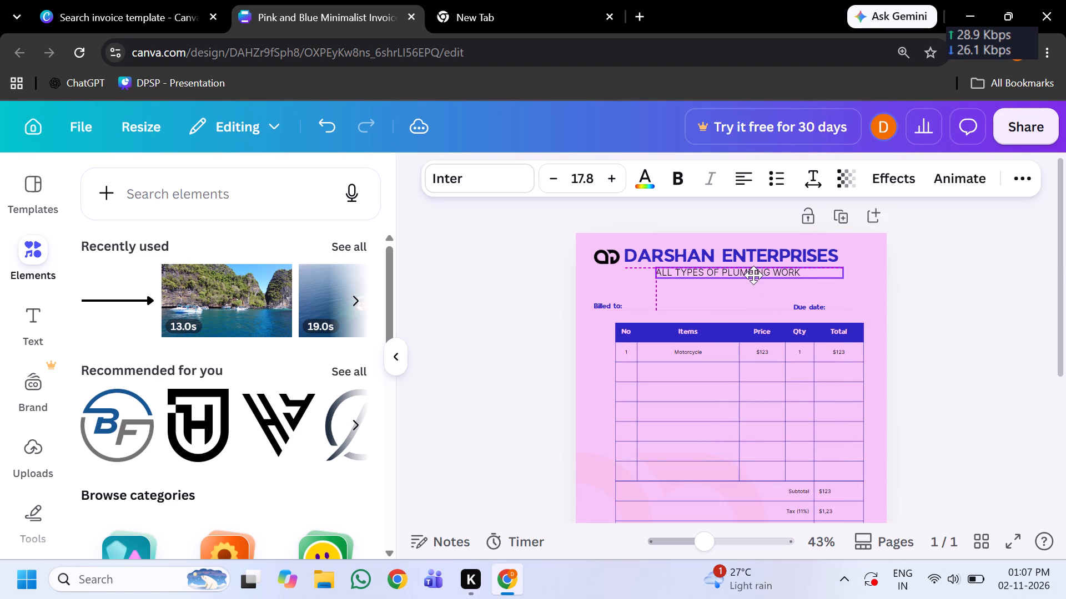
left_click_drag(753, 275, 751, 273)
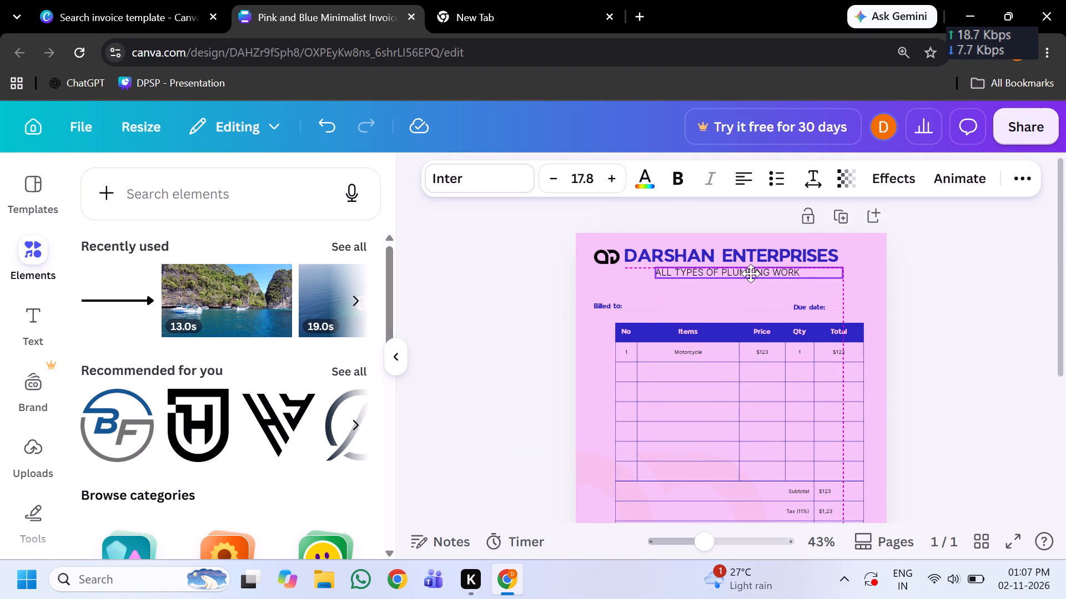
left_click_drag(751, 273, 749, 273)
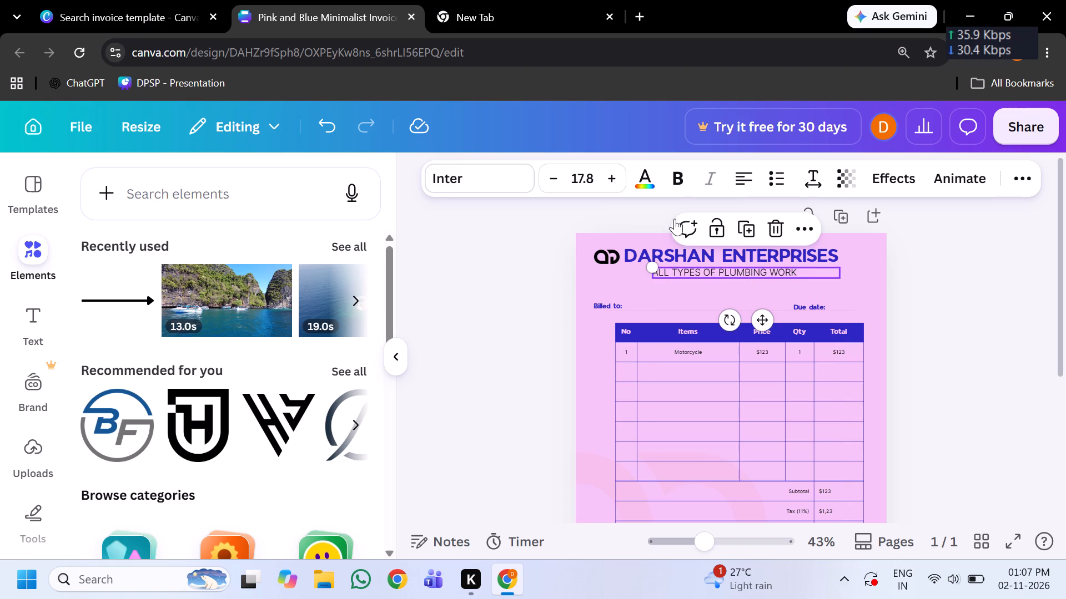
left_click(681, 179)
left_click(948, 311)
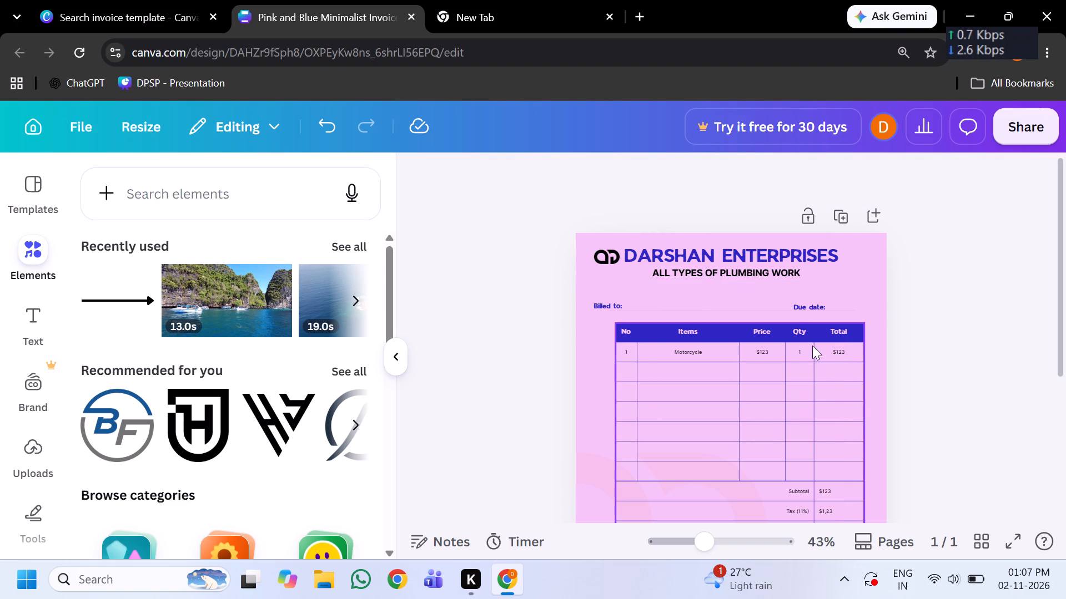
Replace the "Due date:" label's text with "DATE" and deselect it.
left_click(814, 308)
left_click(814, 308)
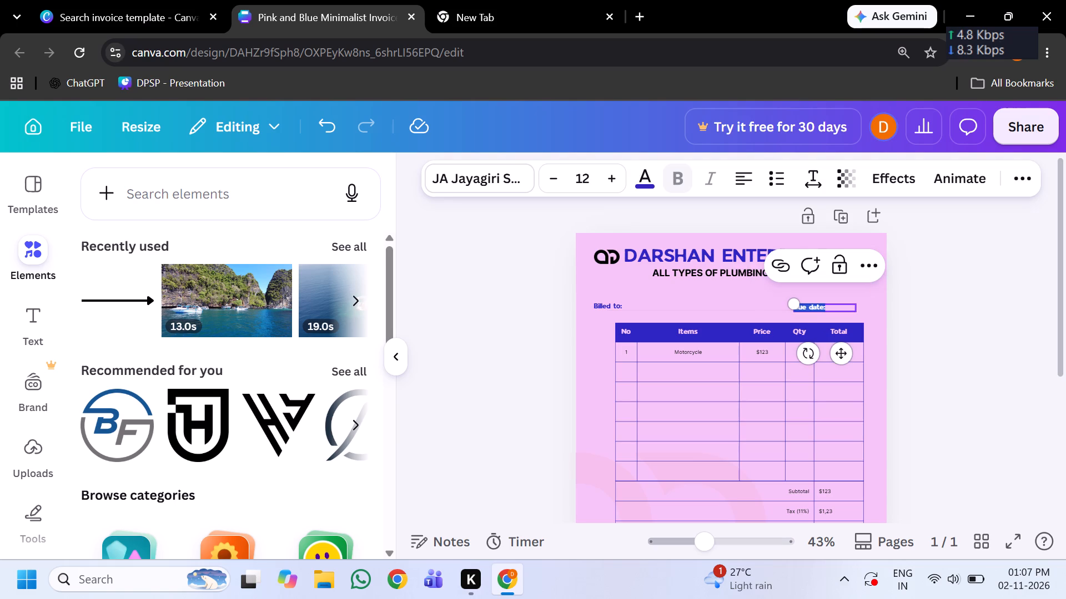
key("BackSpace")
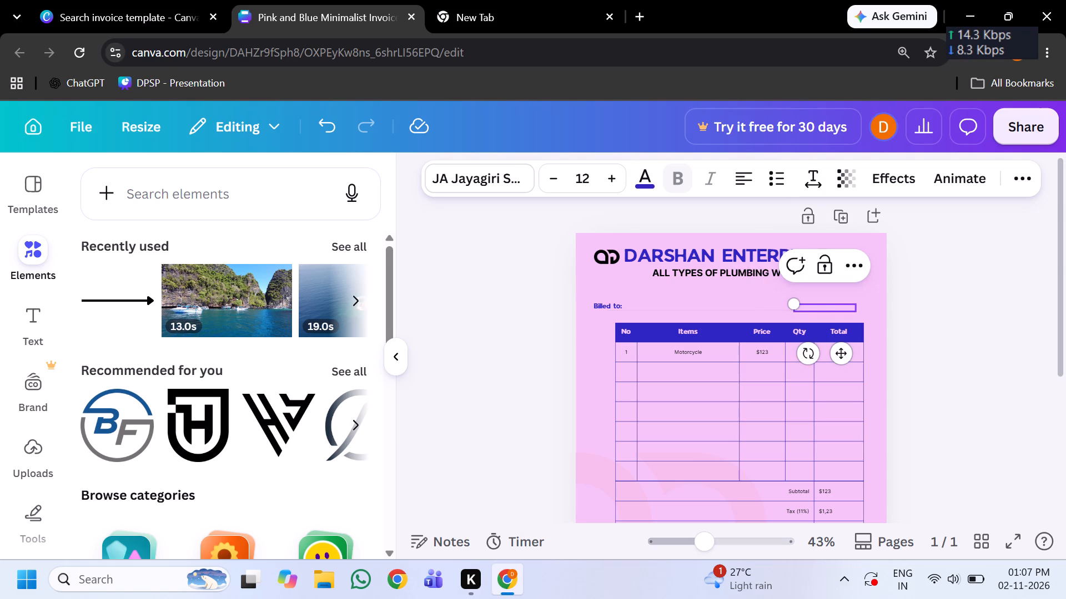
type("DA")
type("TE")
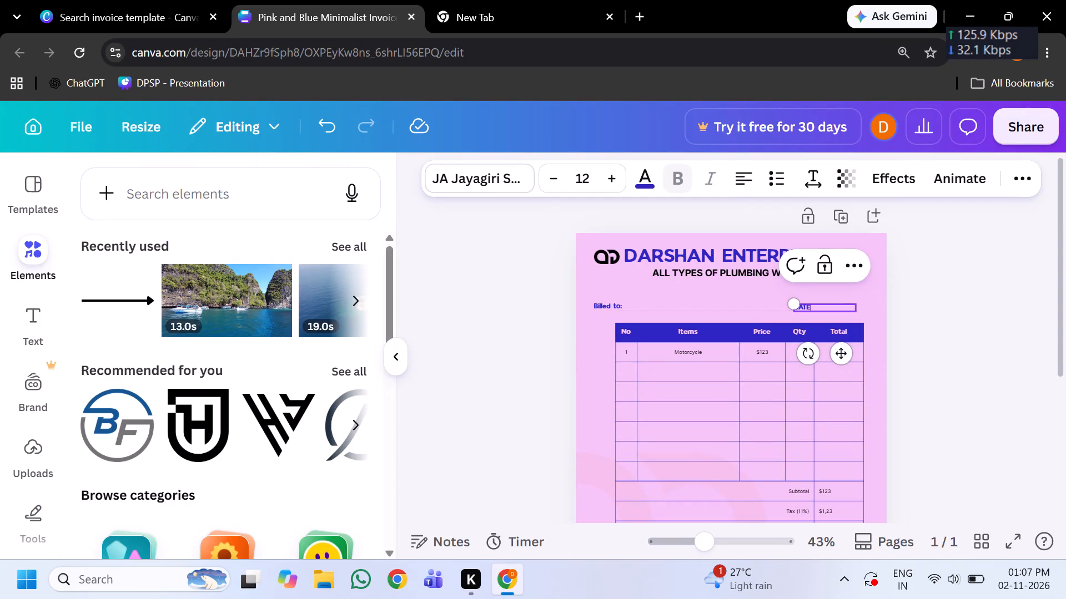
left_click_drag(912, 285, 920, 285)
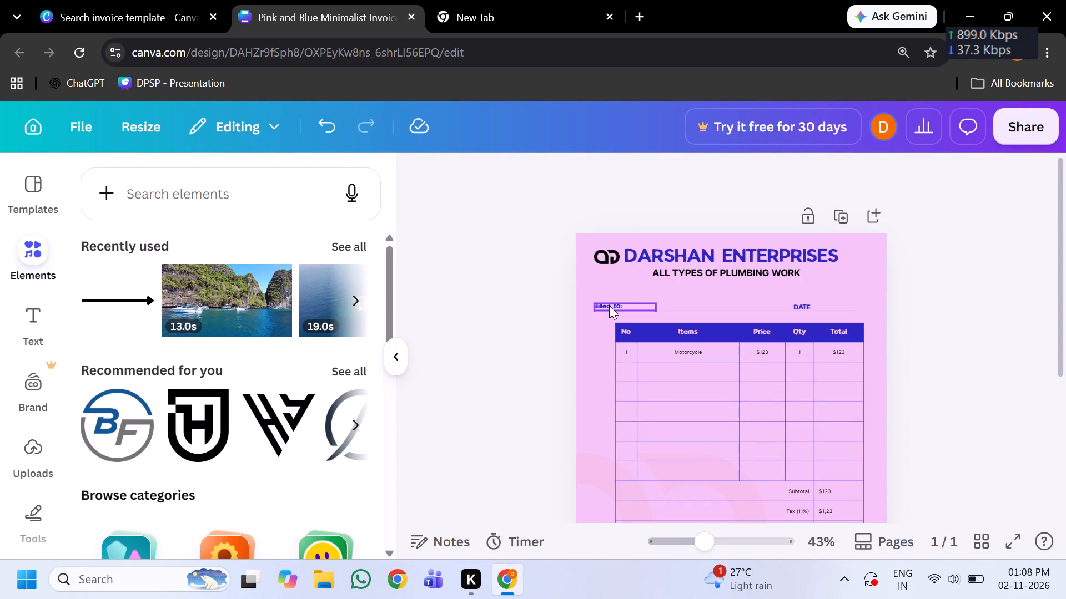
Replace the "Billed to:" label's text with "M/S:".
double_click(607, 305)
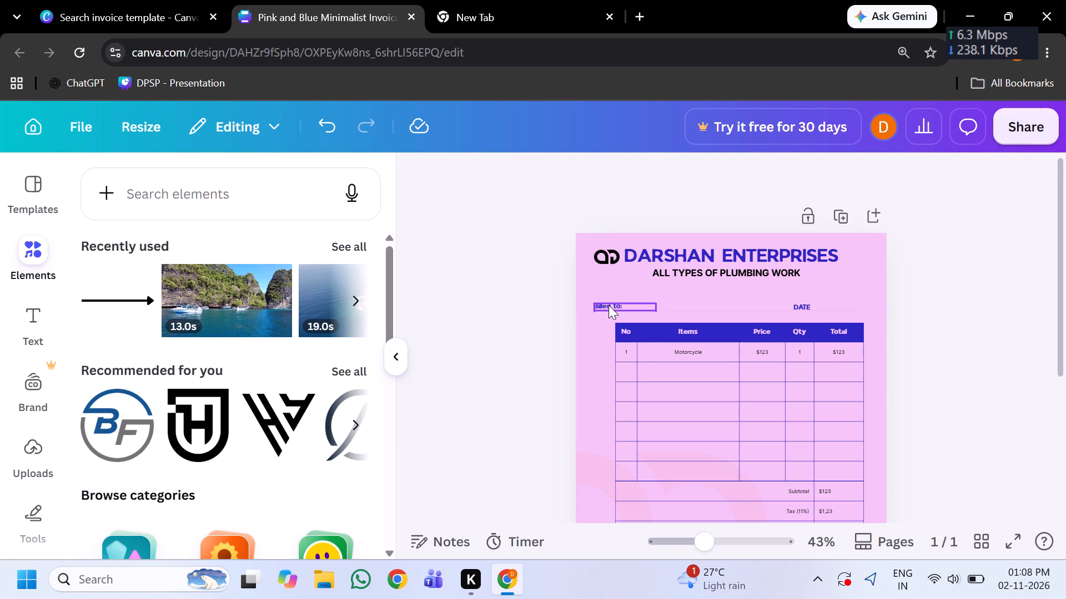
key("BackSpace")
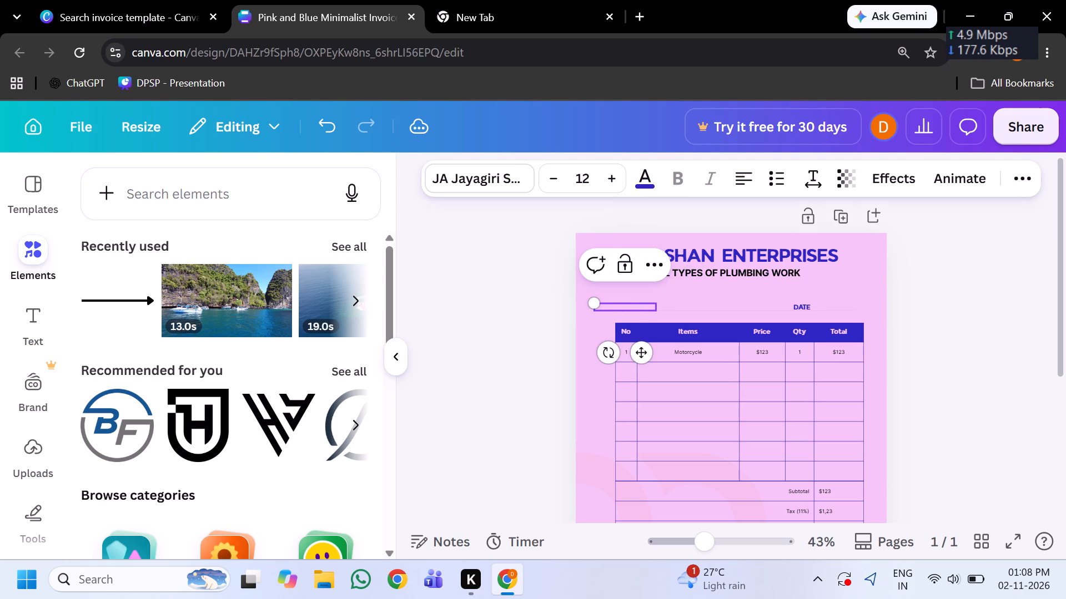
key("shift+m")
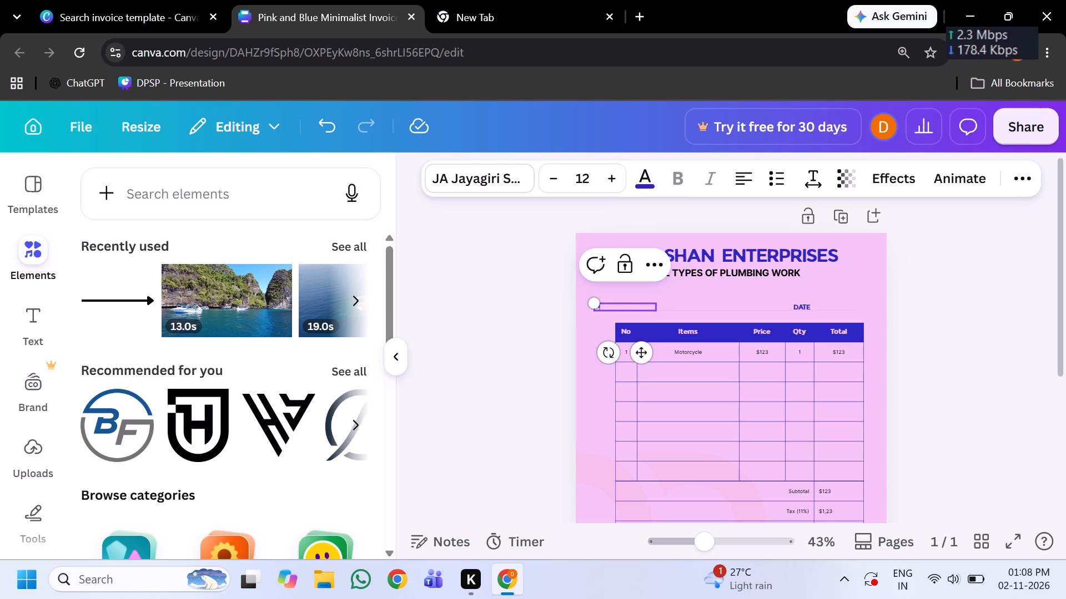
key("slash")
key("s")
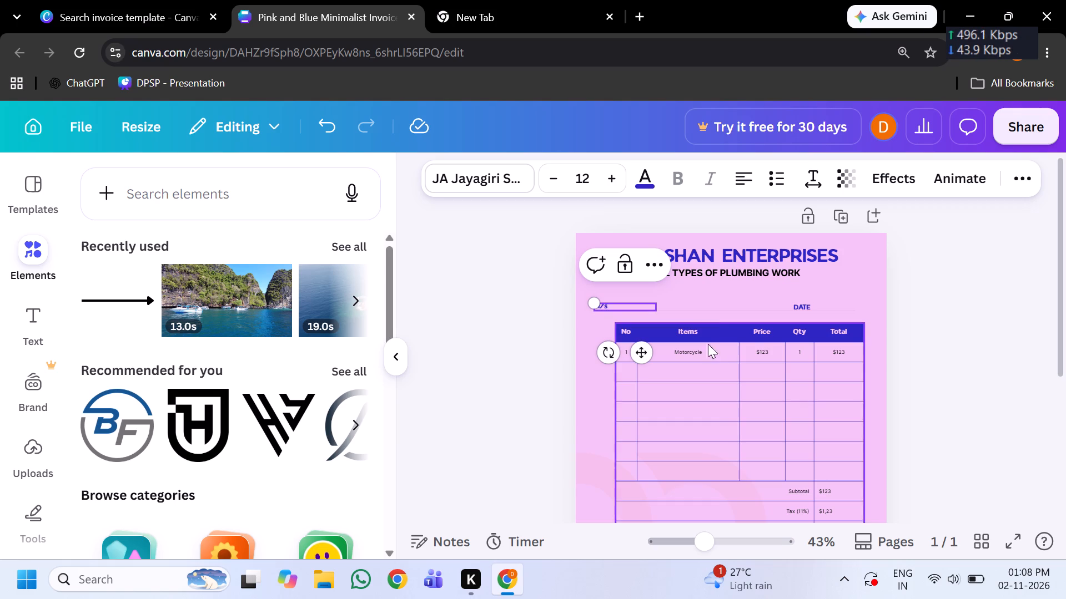
left_click(715, 305)
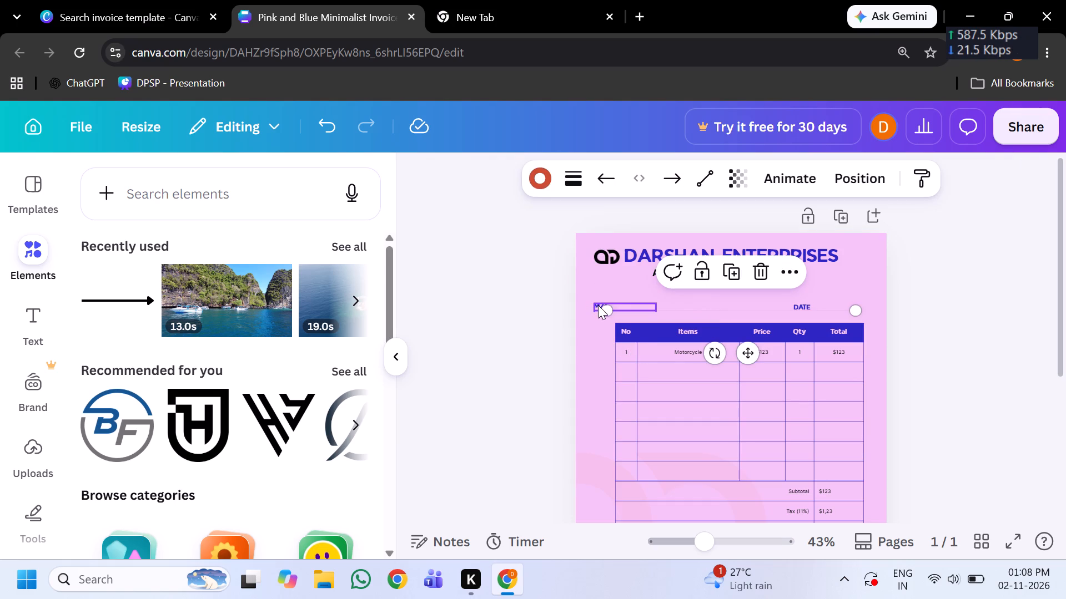
left_click(598, 305)
left_click(616, 309)
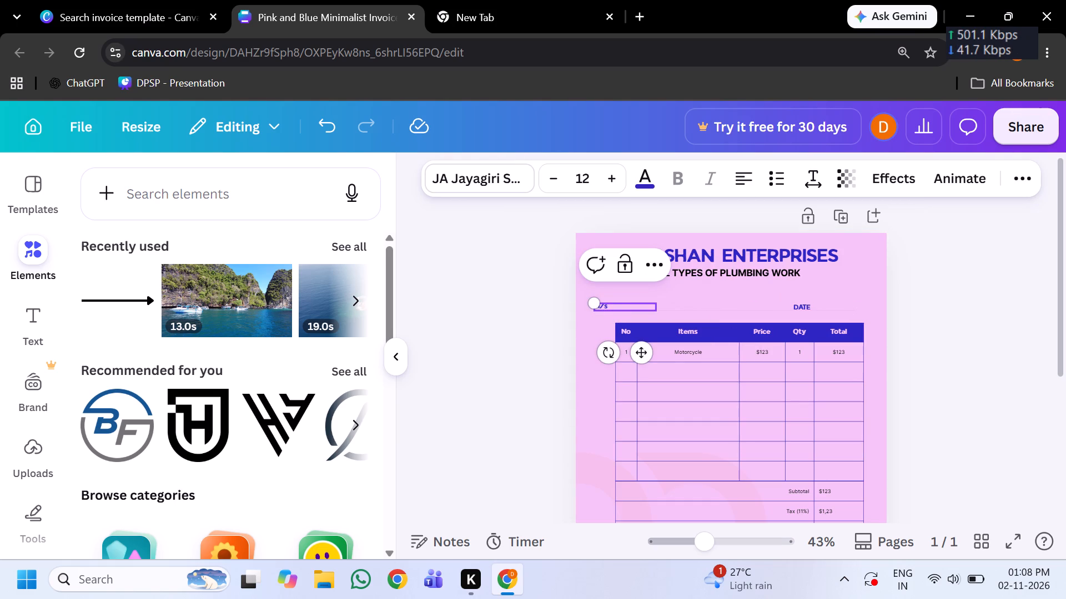
key("BackSpace")
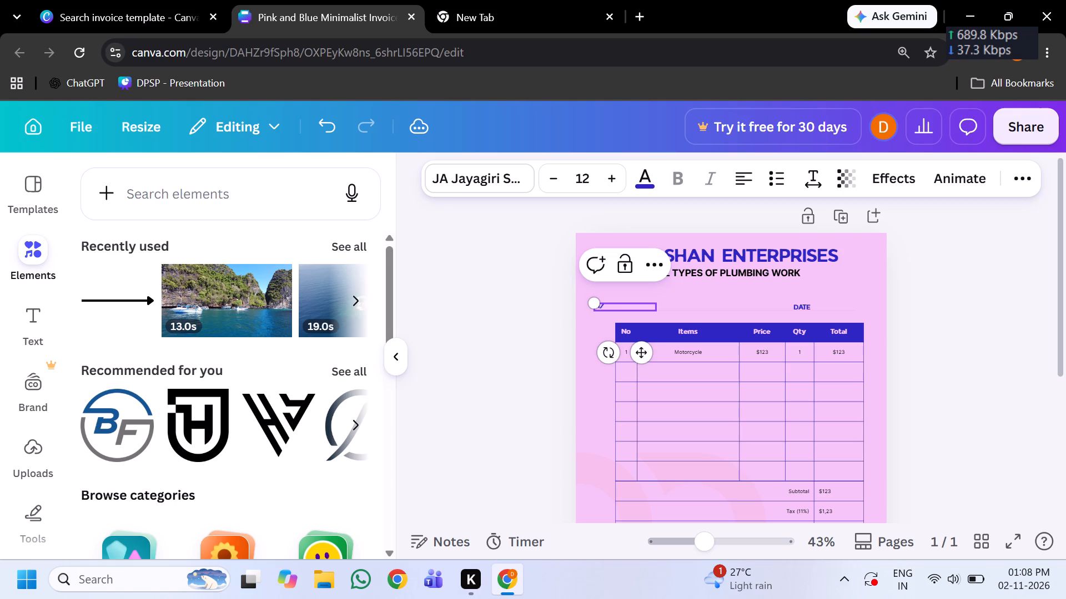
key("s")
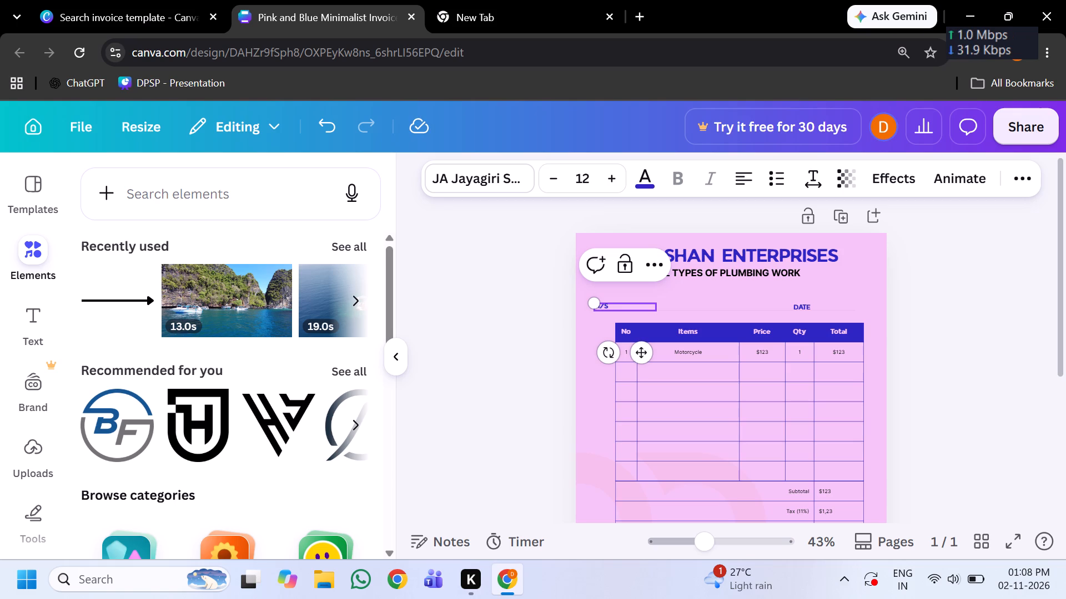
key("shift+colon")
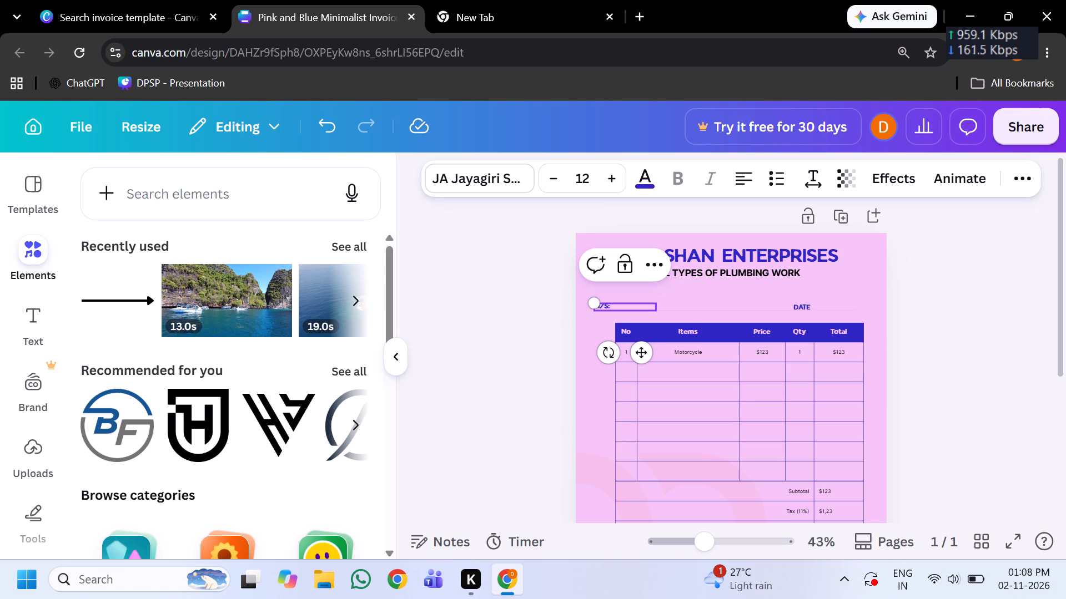
Add a dotted fill-in line after "M/S:", widening its text box almost to the DATE label so everything fits one line, and deselect it.
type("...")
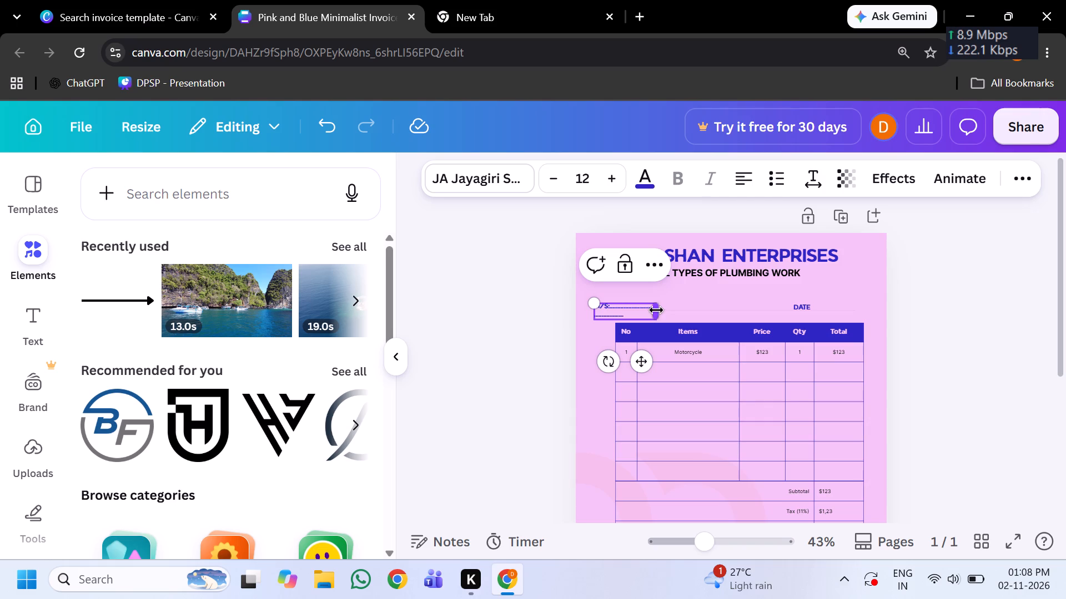
left_click_drag(656, 310, 769, 317)
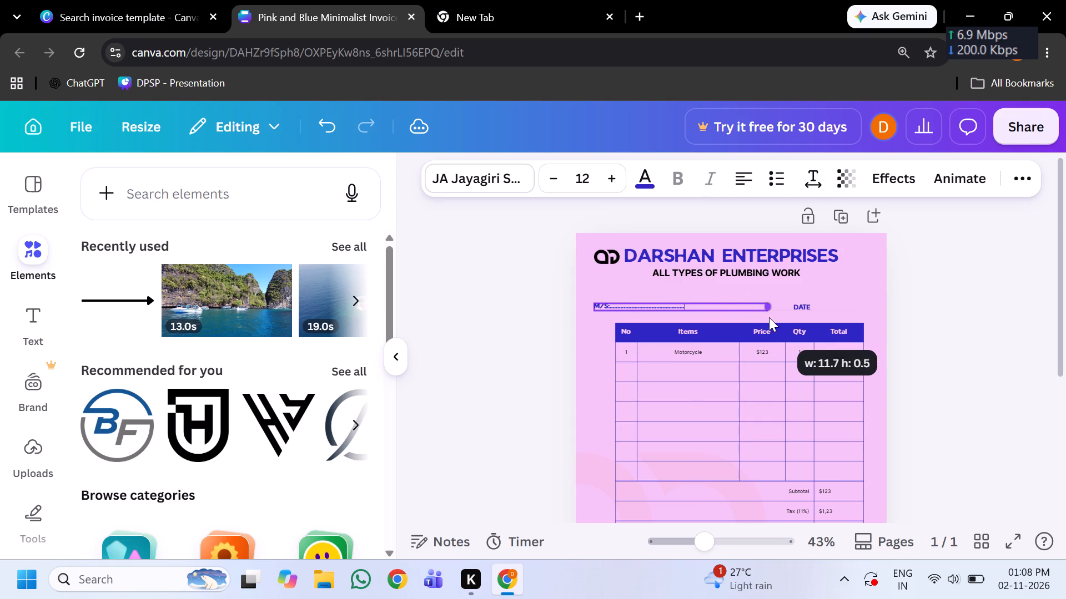
left_click_drag(769, 317, 778, 317)
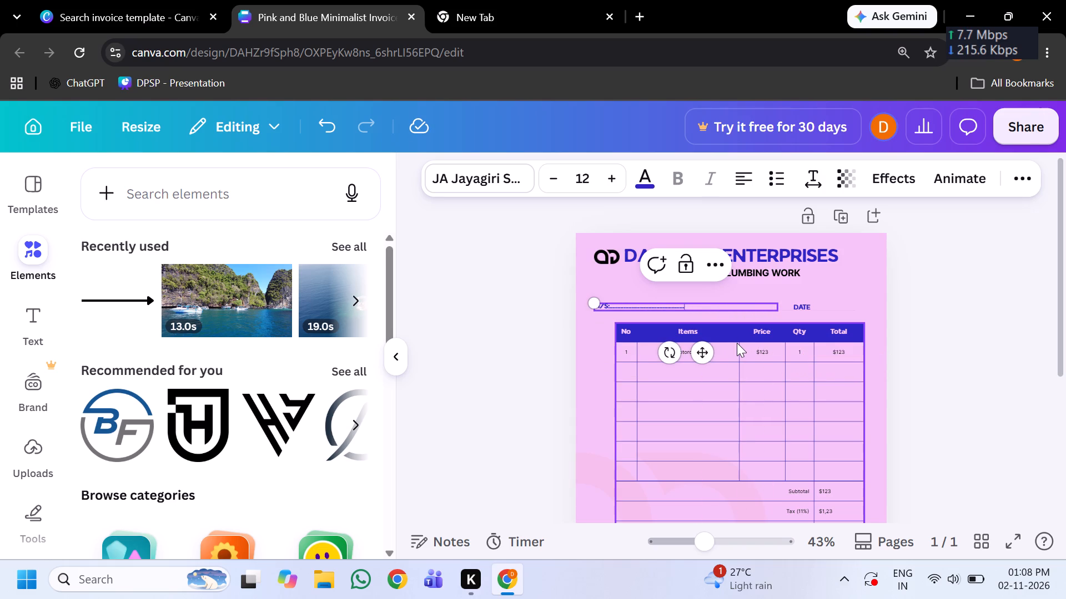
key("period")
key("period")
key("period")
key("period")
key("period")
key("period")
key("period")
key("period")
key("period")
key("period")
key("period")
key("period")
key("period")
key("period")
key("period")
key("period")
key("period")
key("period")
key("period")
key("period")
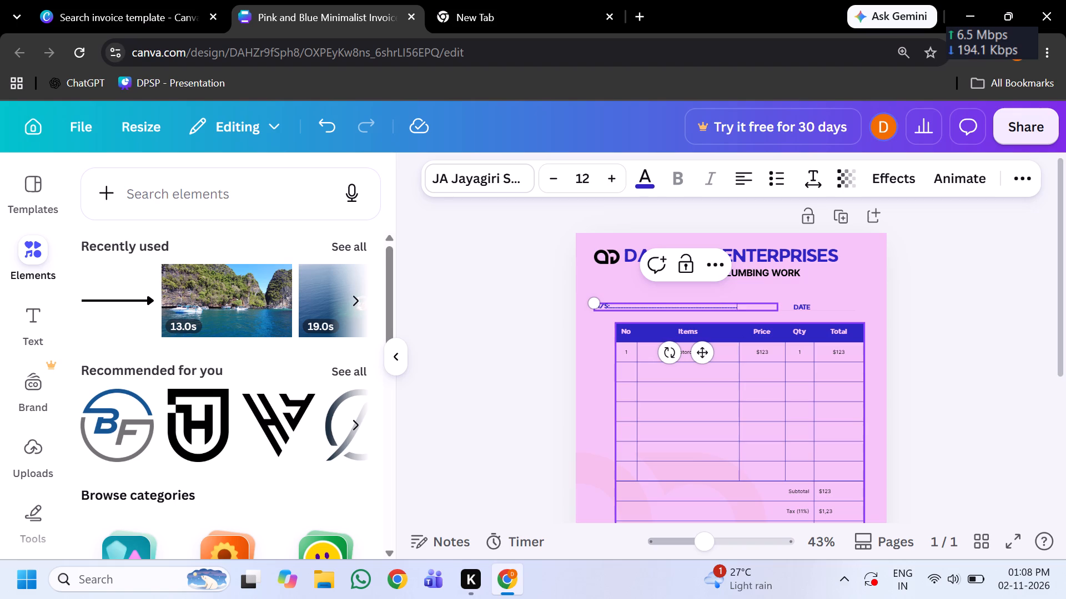
left_click(1018, 288)
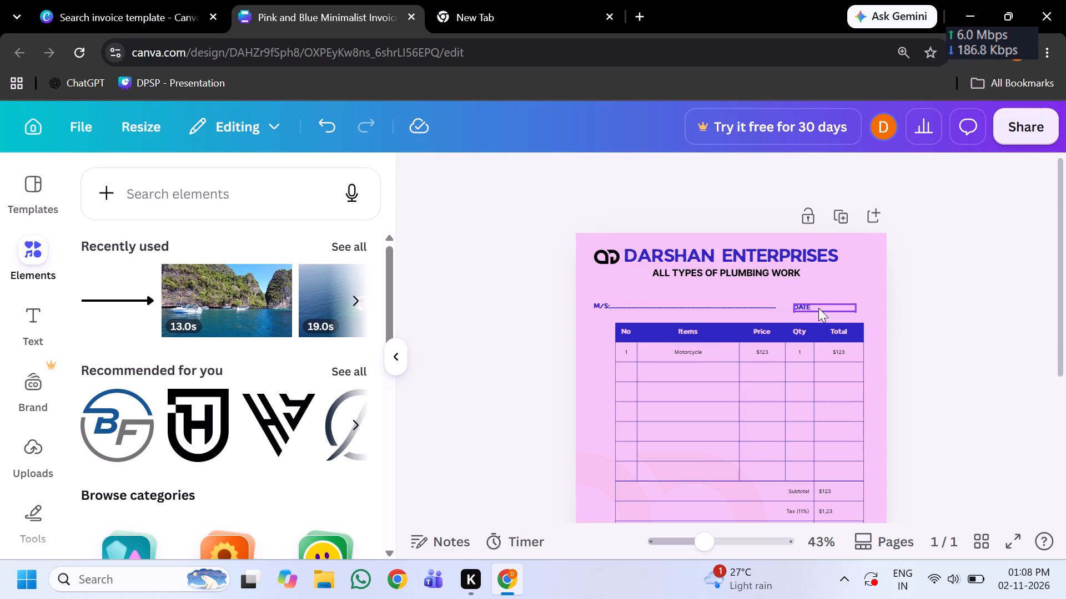
Shift the "DATE" label slightly right, away from the end of the "M/S:" line.
left_click_drag(806, 309, 812, 308)
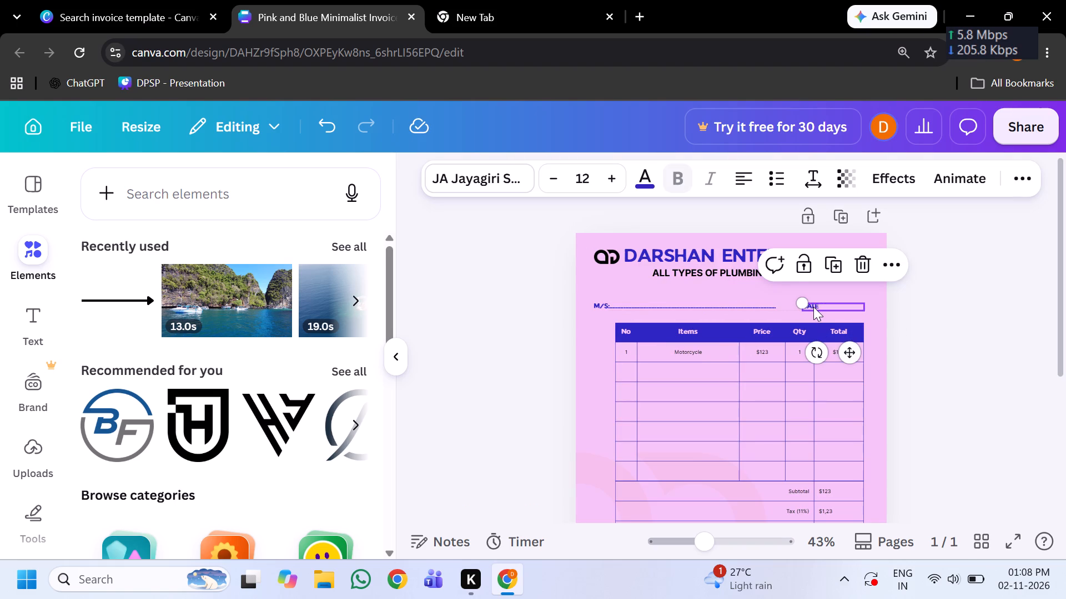
Append a colon and a dotted fill-in line to the "DATE" label, trimming the dots to fit on one line, and deselect it.
left_click(815, 306)
left_click_drag(817, 306, 825, 304)
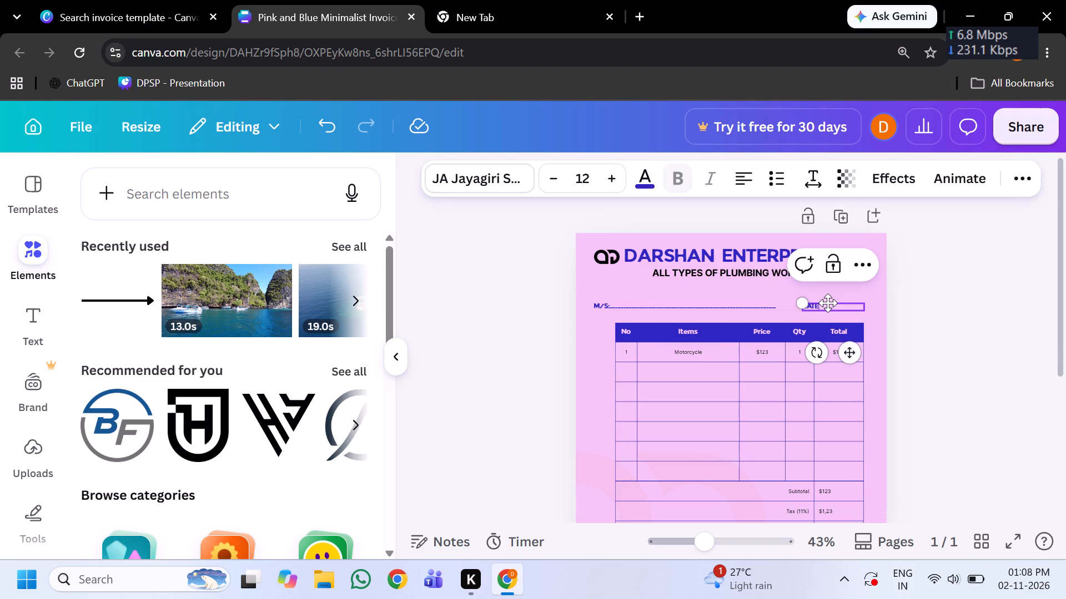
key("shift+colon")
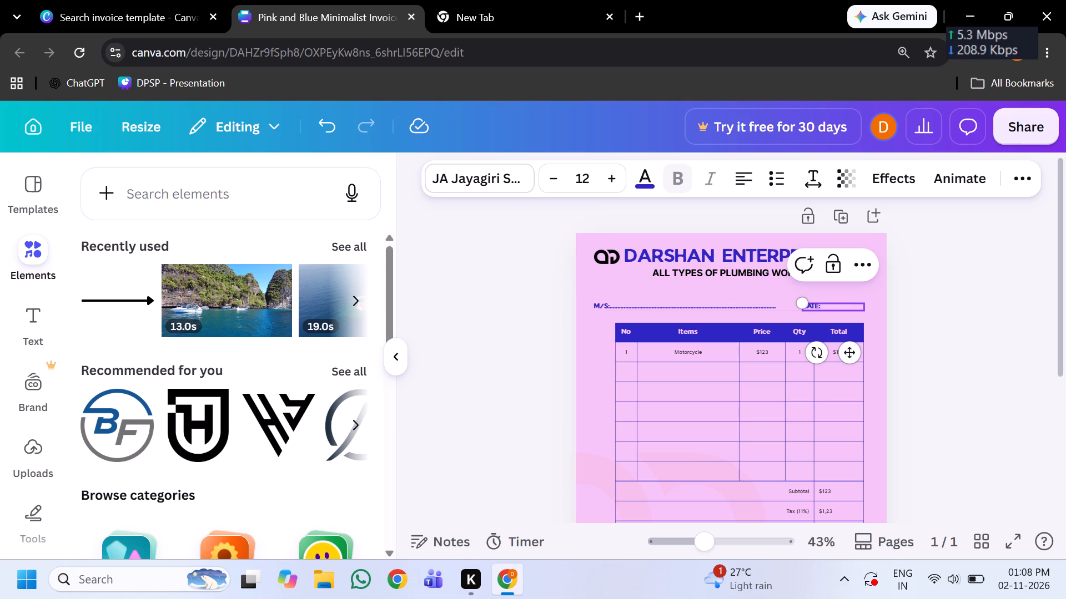
key("BackSpace")
key("semicolon")
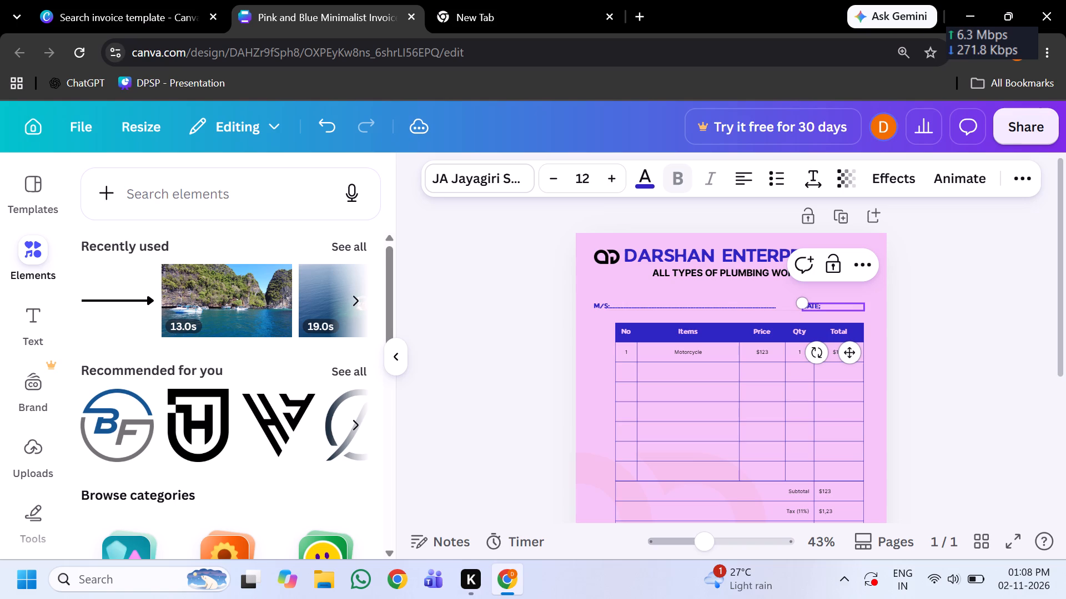
key("BackSpace")
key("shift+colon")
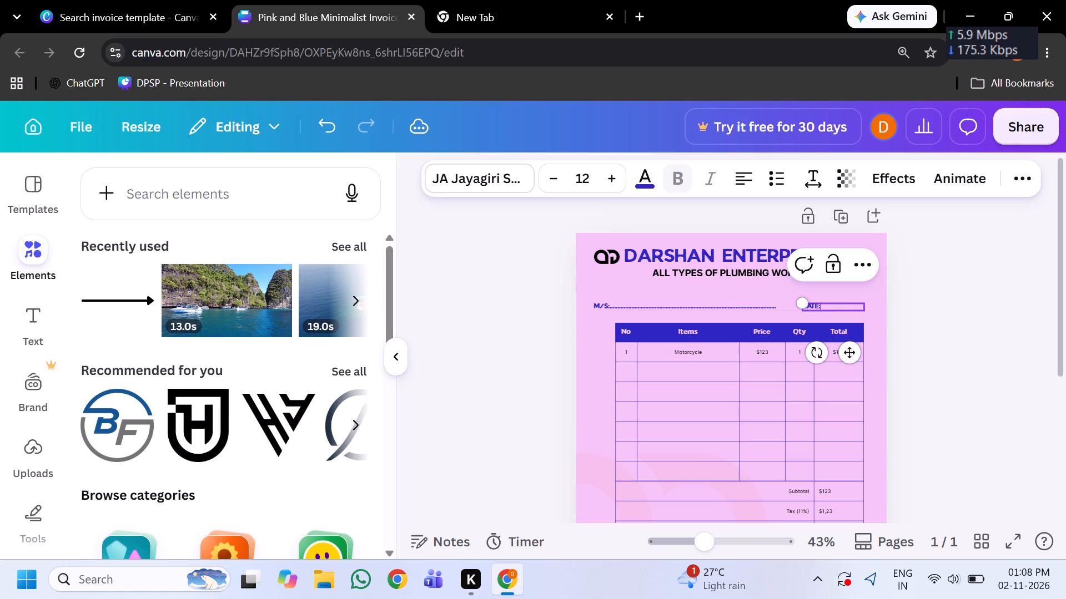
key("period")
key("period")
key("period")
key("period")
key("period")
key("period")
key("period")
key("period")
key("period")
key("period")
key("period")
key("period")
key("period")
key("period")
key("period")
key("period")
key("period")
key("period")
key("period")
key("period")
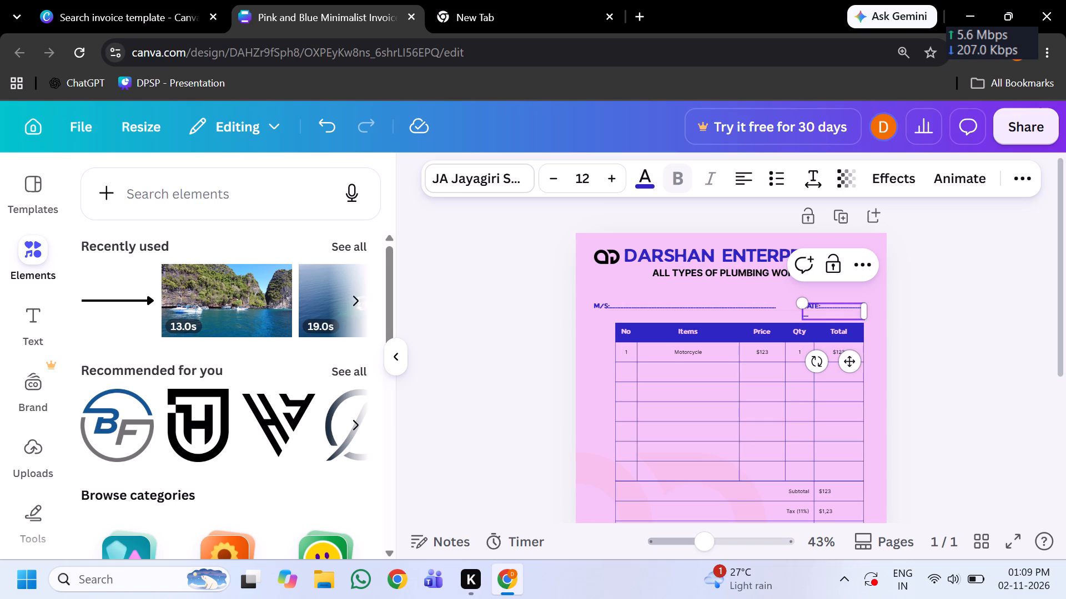
key("BackSpace")
key("BackSpace")
key("BackSpace")
key("BackSpace")
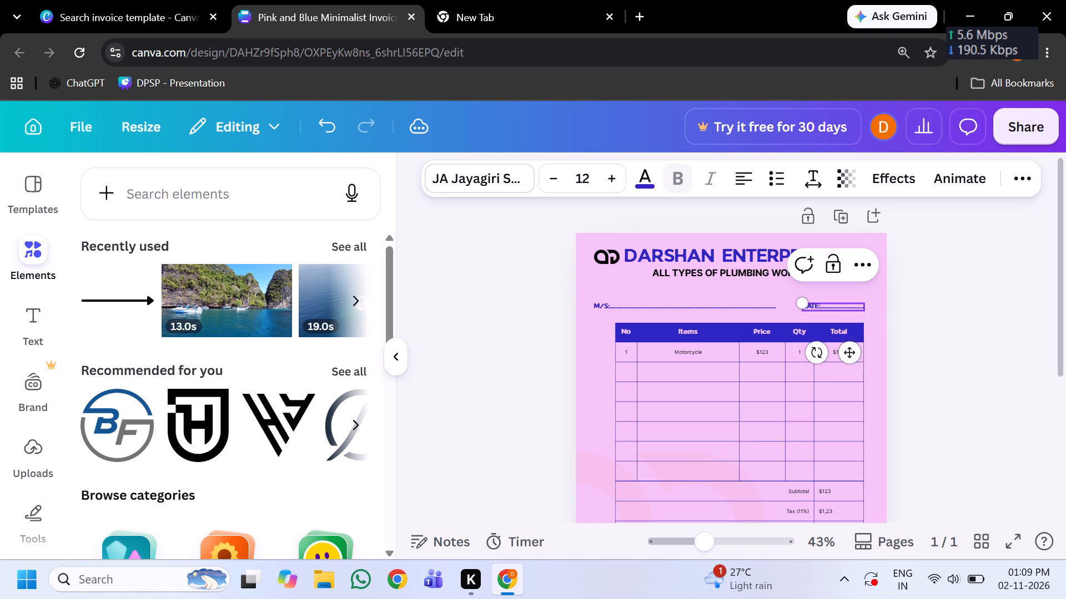
left_click(933, 374)
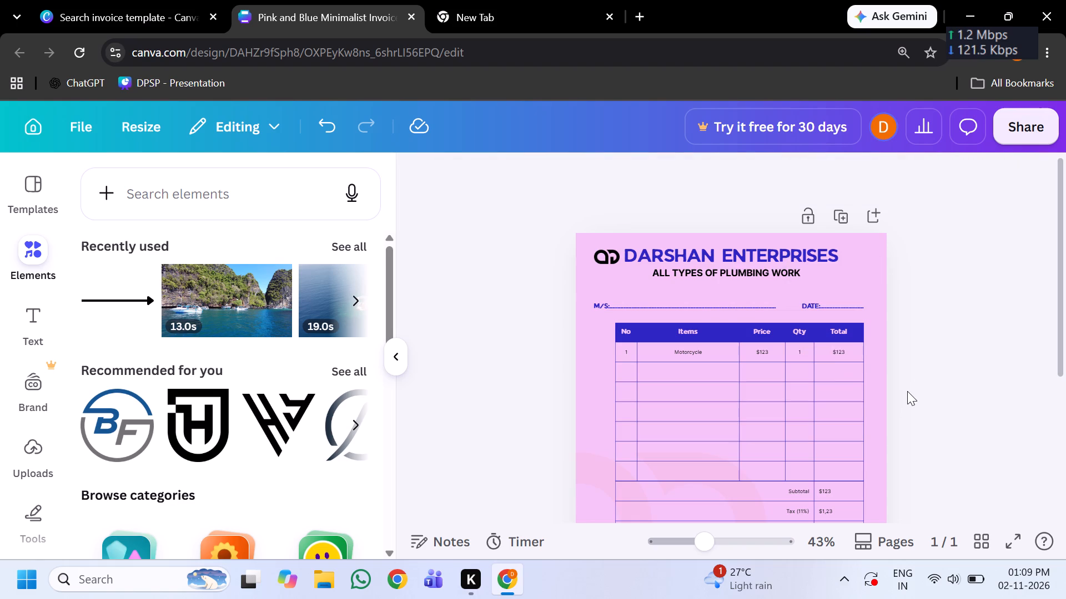
Edit the date label to remove its colon so the dotted line directly follows "DATE", and deselect it.
left_click(821, 305)
double_click(824, 304)
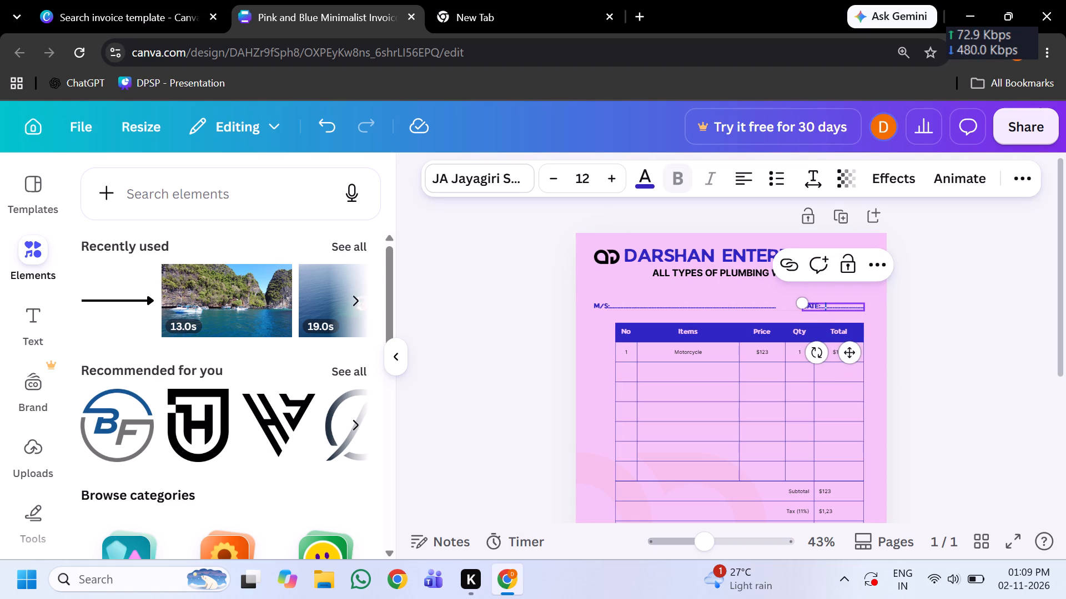
left_click(820, 305)
key("BackSpace")
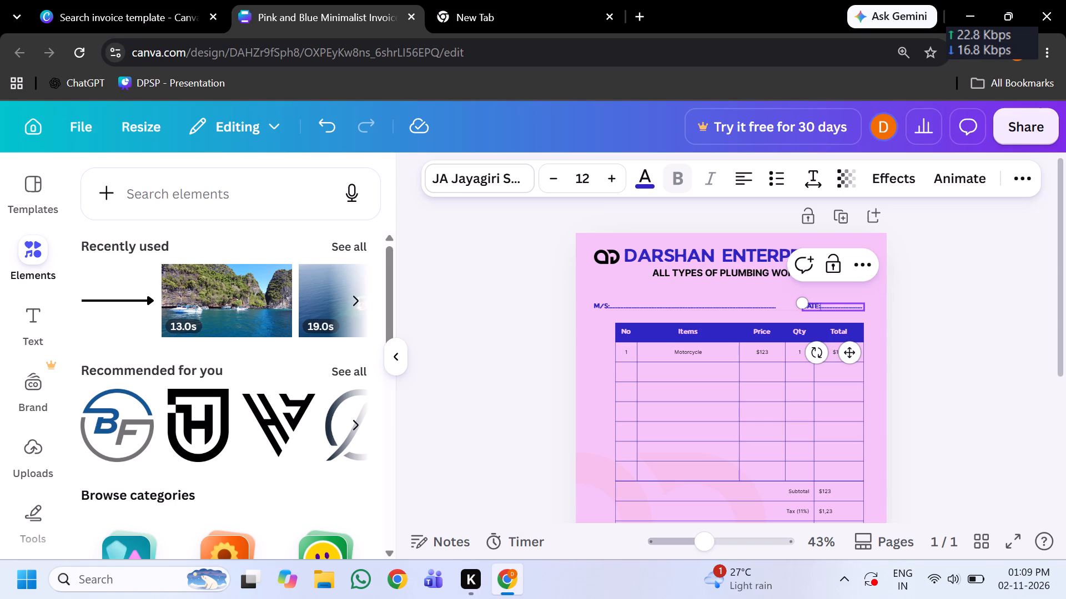
key("BackSpace")
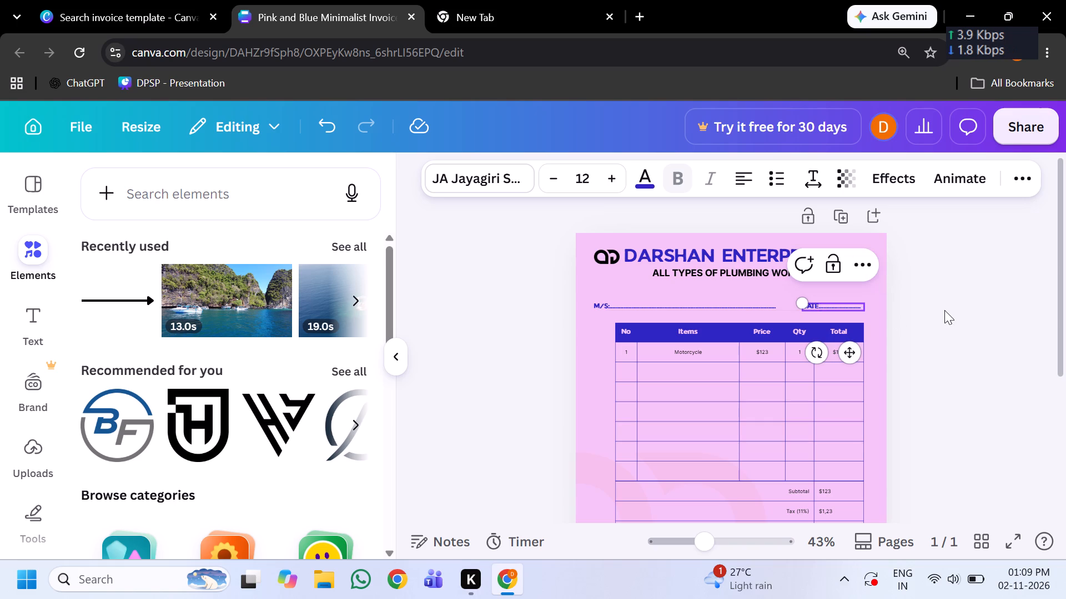
left_click(946, 311)
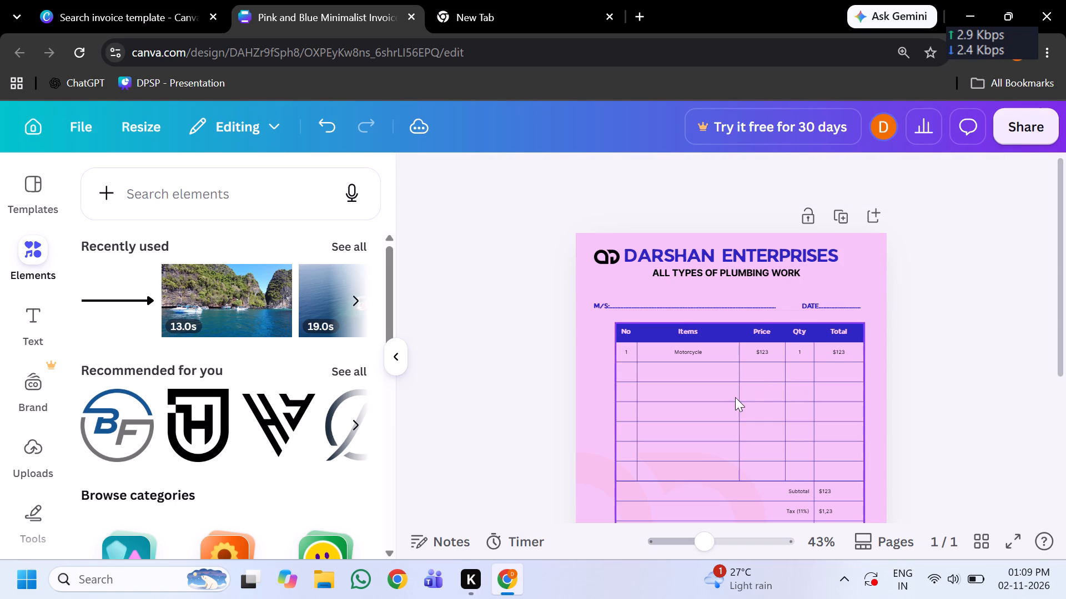
Move the items table slightly left and down so it is centred across the page with a small gap below the "M/S:" line.
left_click_drag(725, 403, 715, 398)
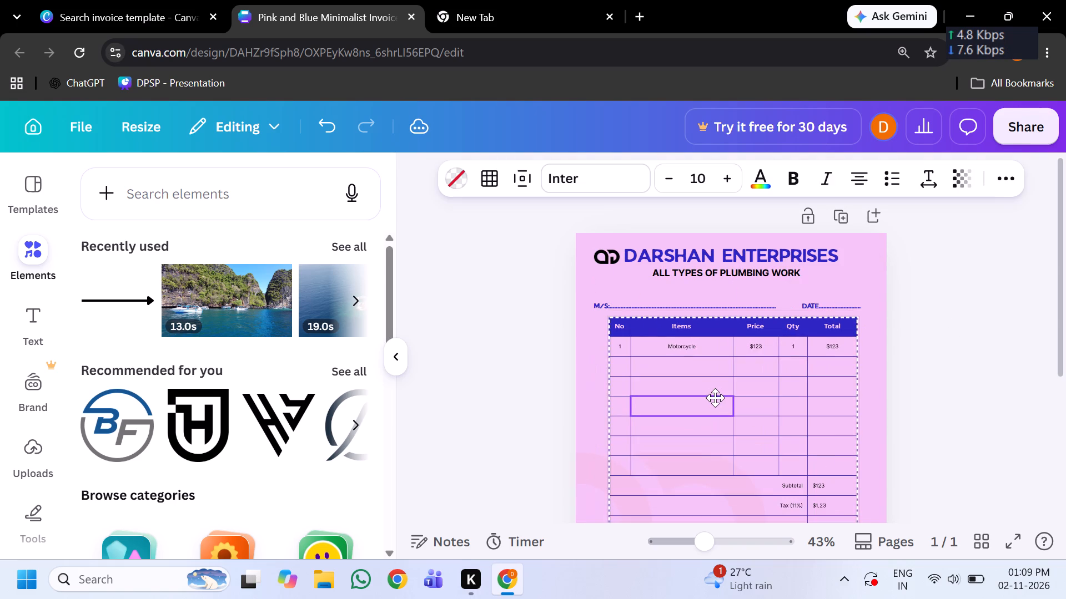
left_click_drag(715, 398, 711, 413)
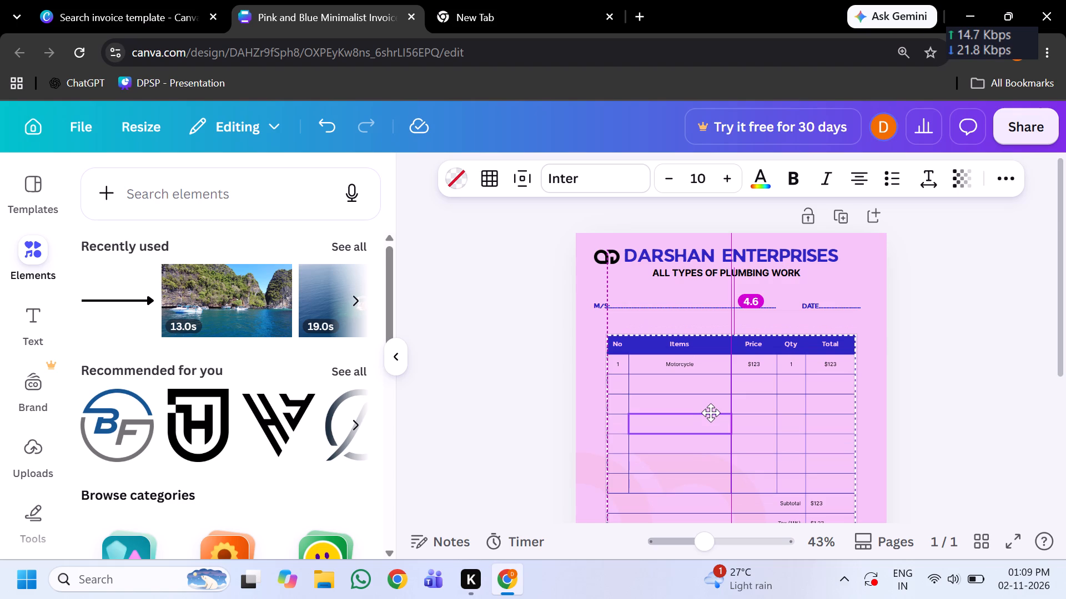
left_click_drag(711, 413, 712, 406)
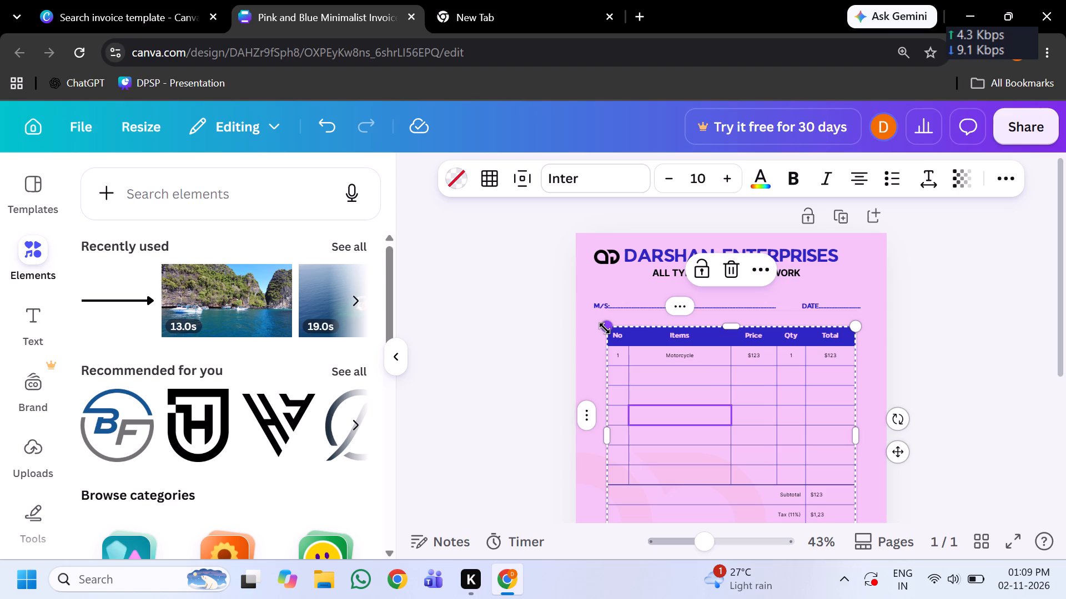
Widen the items table on both sides so it spans nearly the full page width with equal margins.
left_click_drag(606, 328, 587, 323)
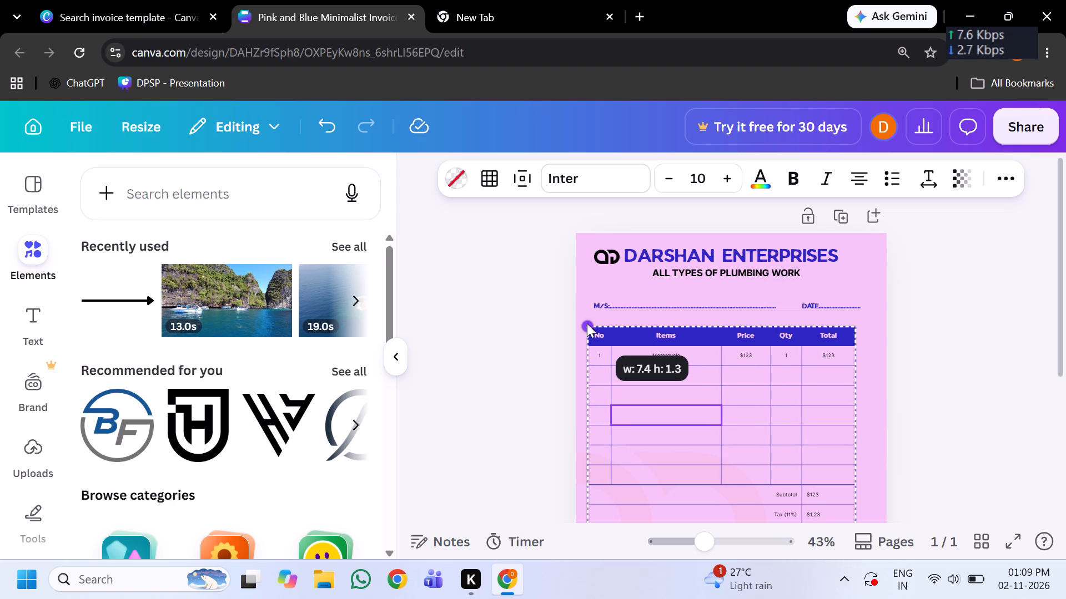
left_click_drag(587, 323, 589, 325)
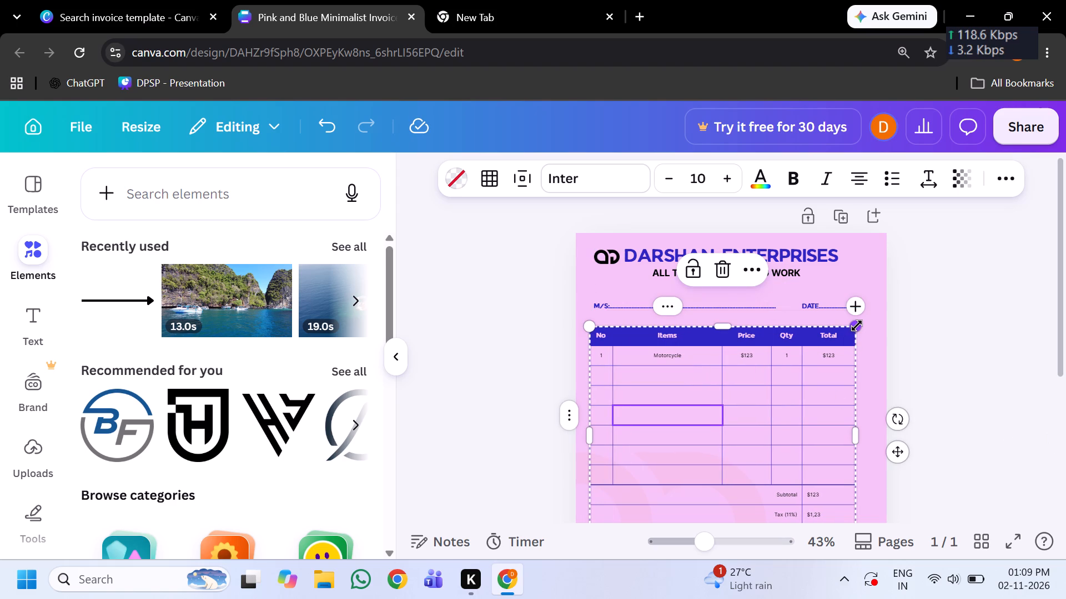
left_click_drag(857, 326, 874, 324)
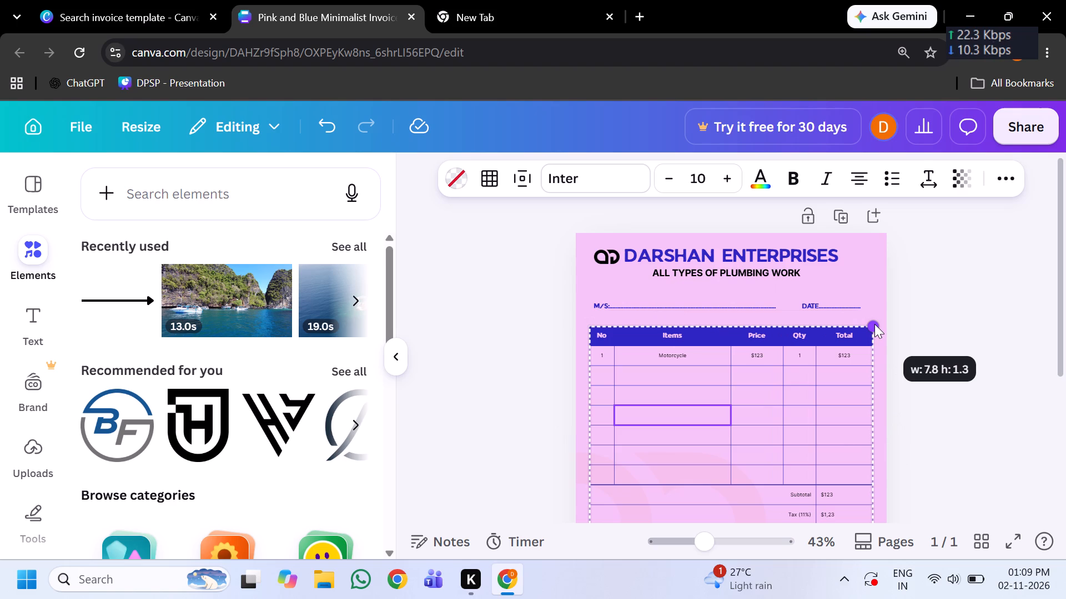
scroll(818, 324, "down", 2)
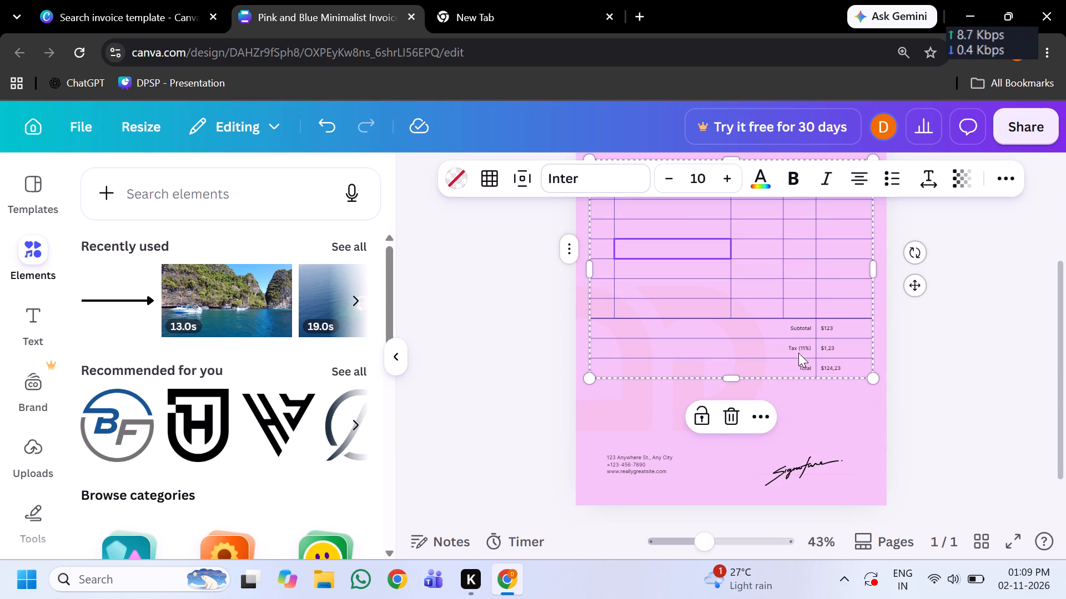
scroll(835, 381, "up", 2)
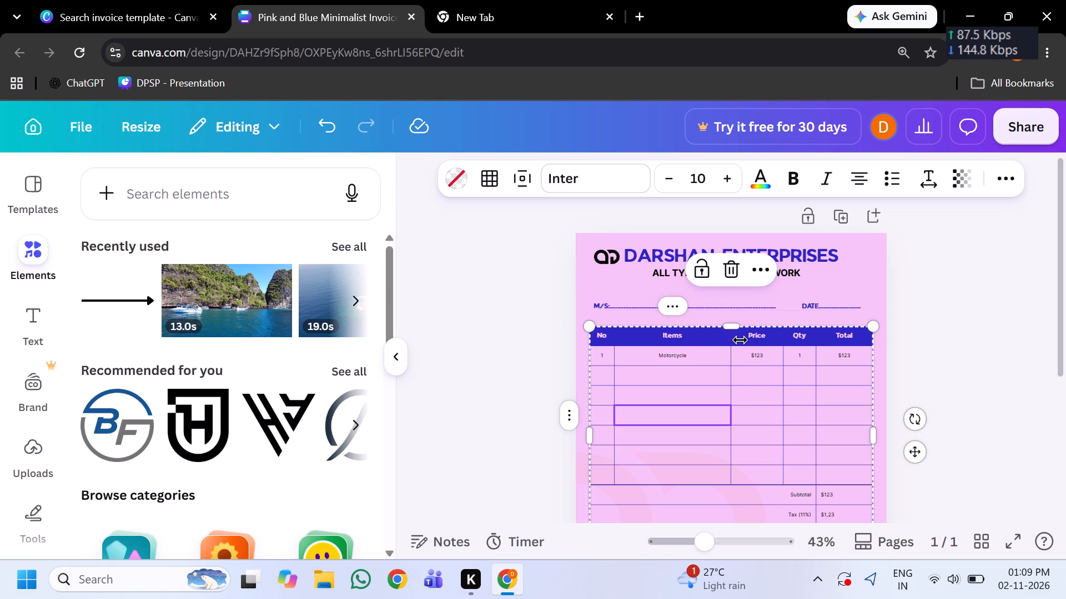
Rename the "Price" column header in the items table as "Rate".
left_click(754, 336)
left_click(760, 336)
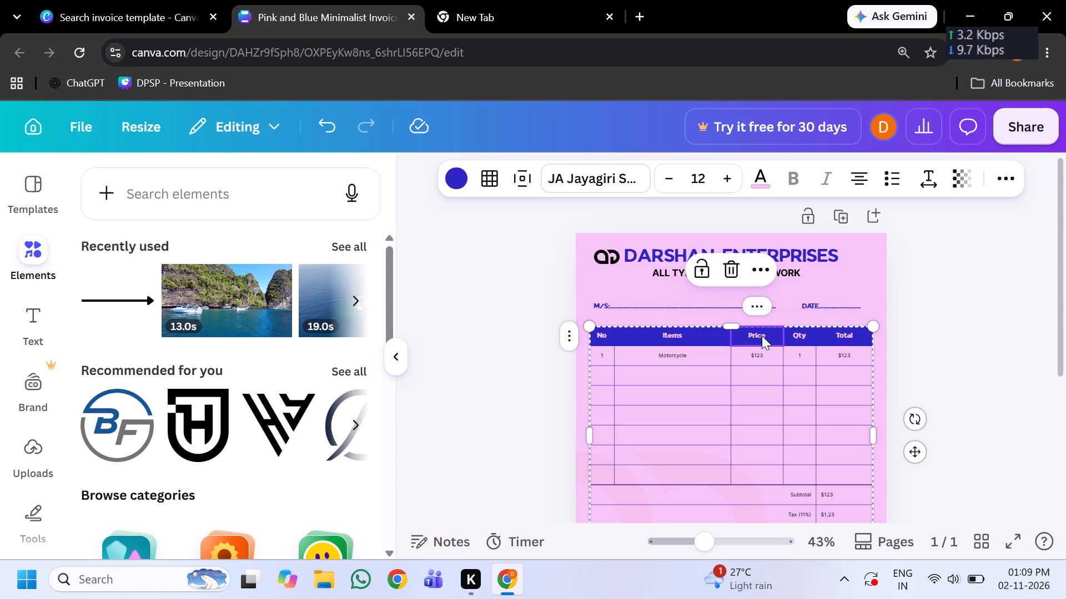
left_click(763, 336)
left_click(766, 336)
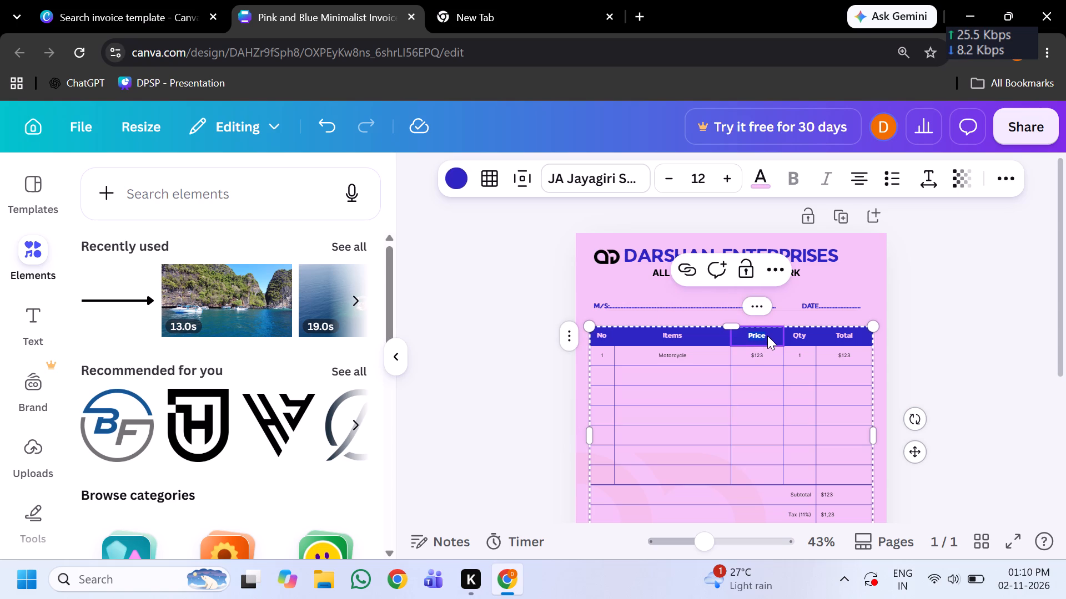
key("BackSpace")
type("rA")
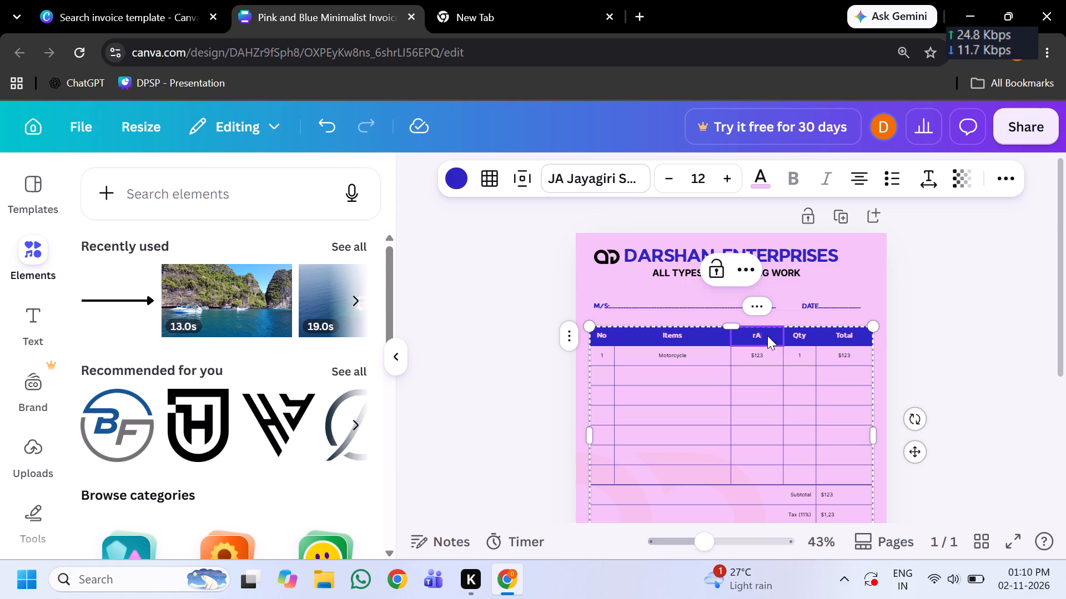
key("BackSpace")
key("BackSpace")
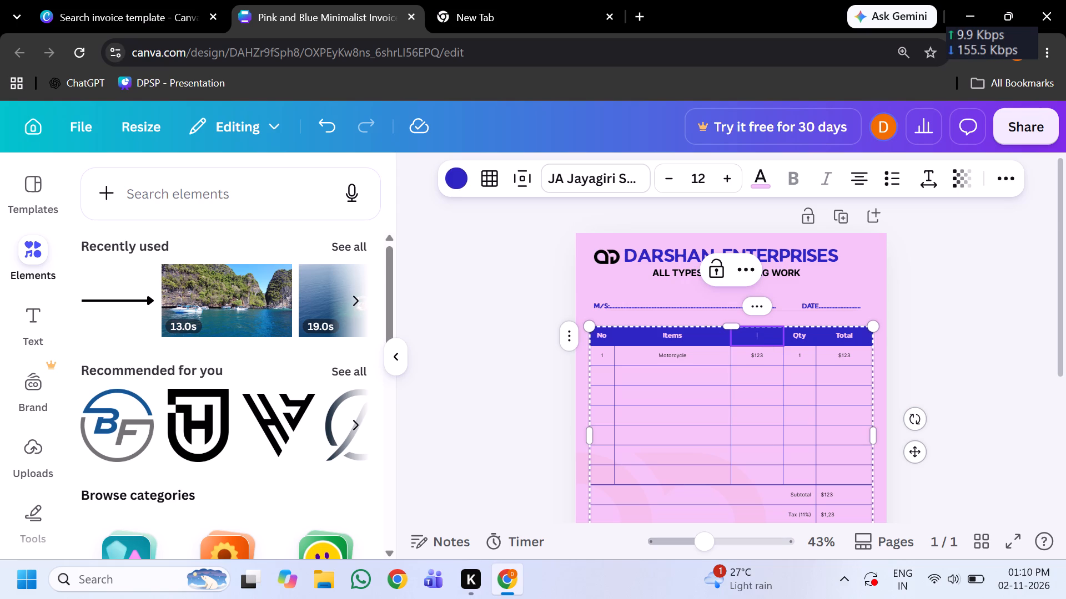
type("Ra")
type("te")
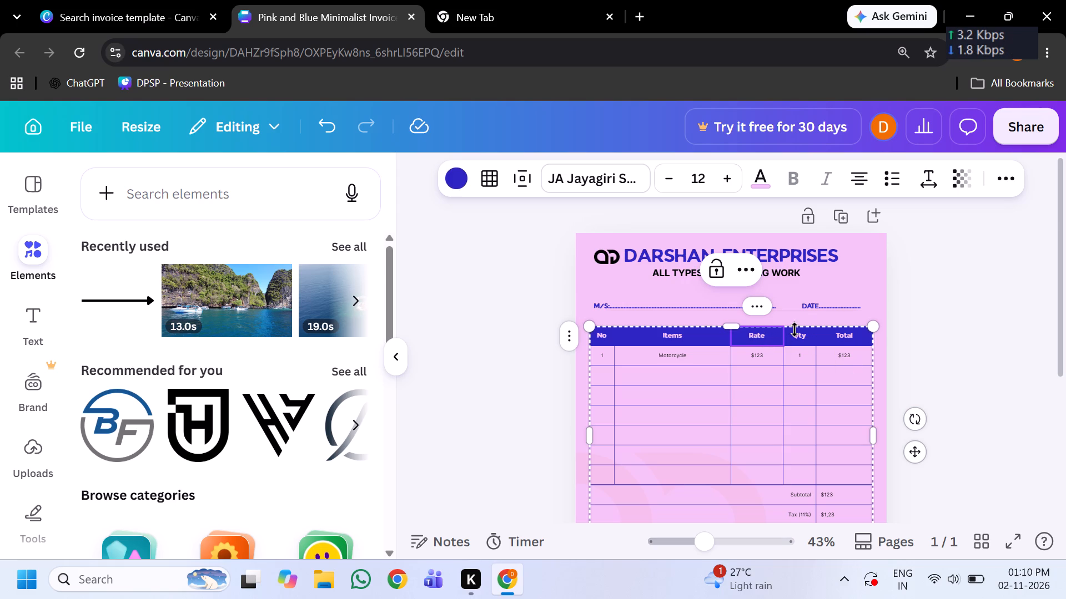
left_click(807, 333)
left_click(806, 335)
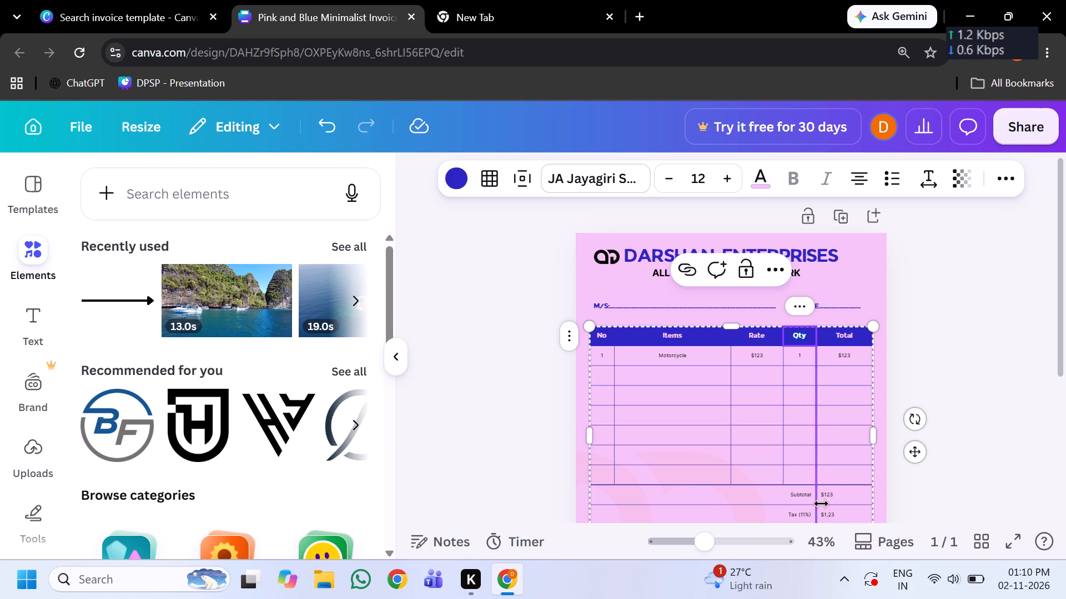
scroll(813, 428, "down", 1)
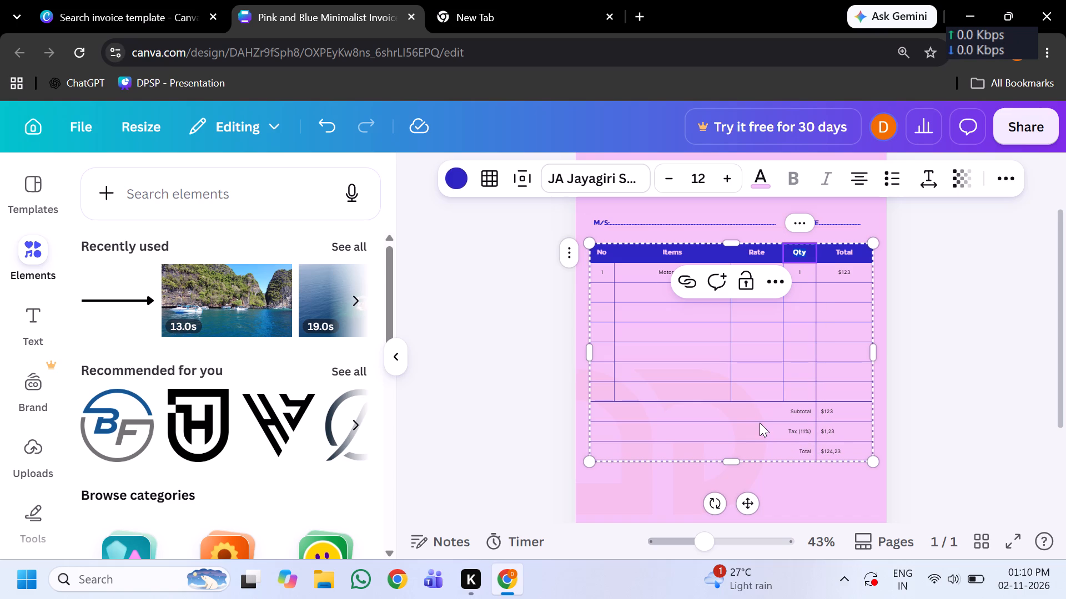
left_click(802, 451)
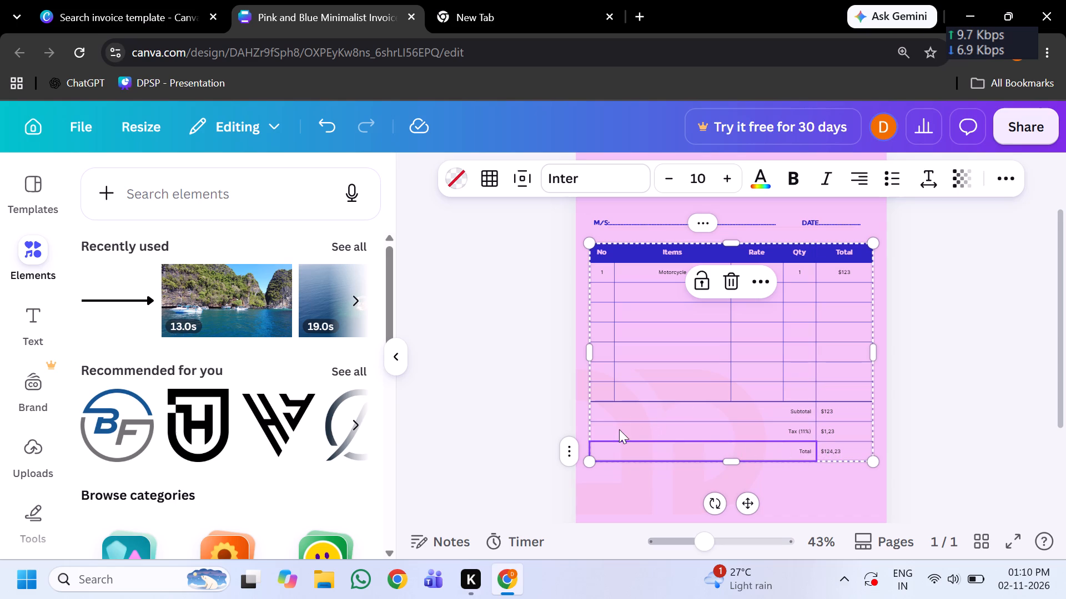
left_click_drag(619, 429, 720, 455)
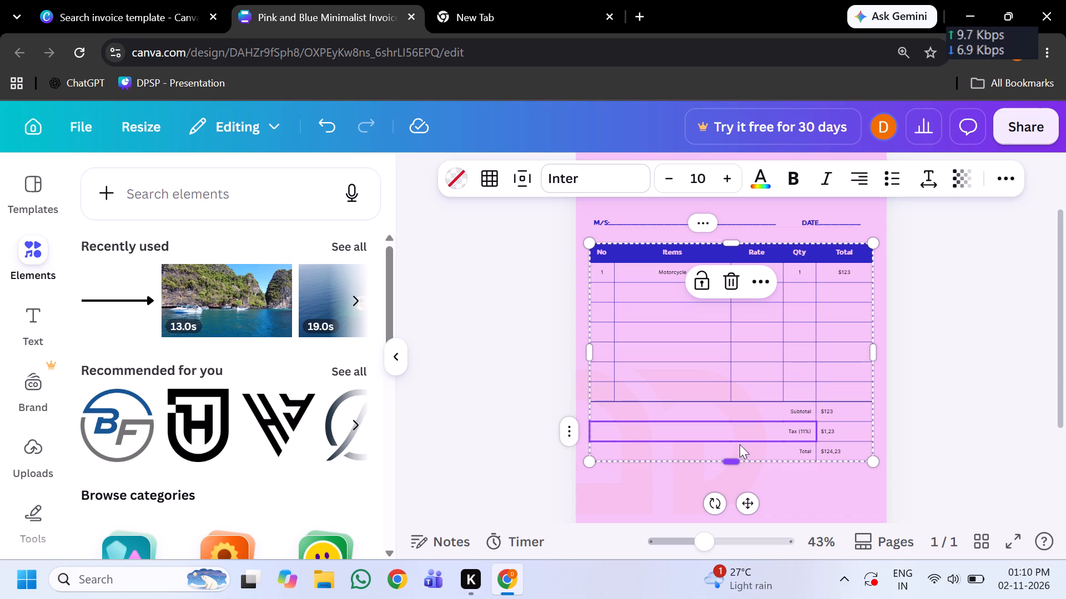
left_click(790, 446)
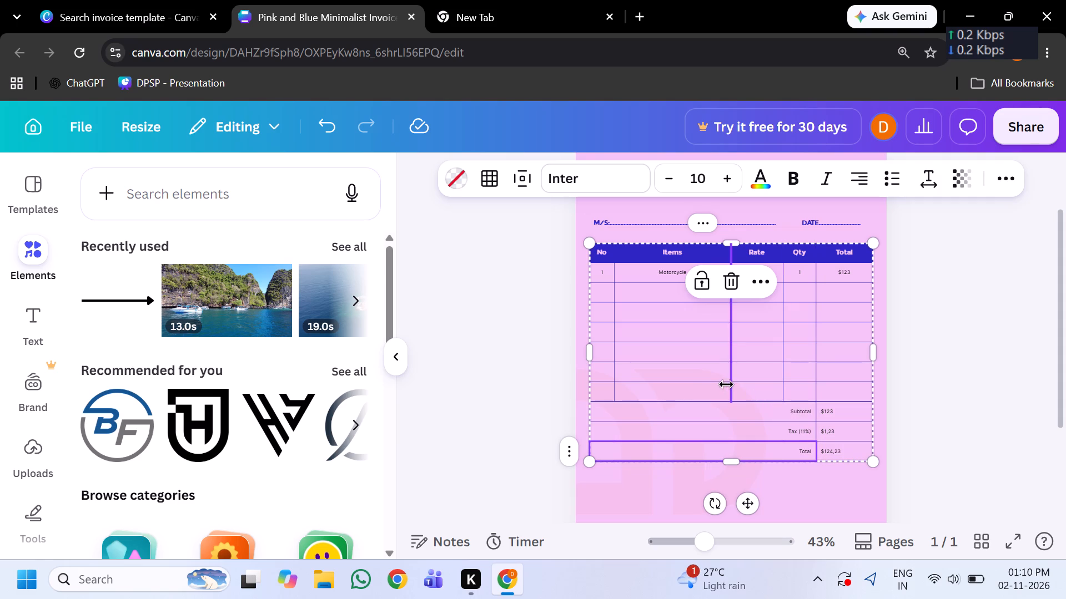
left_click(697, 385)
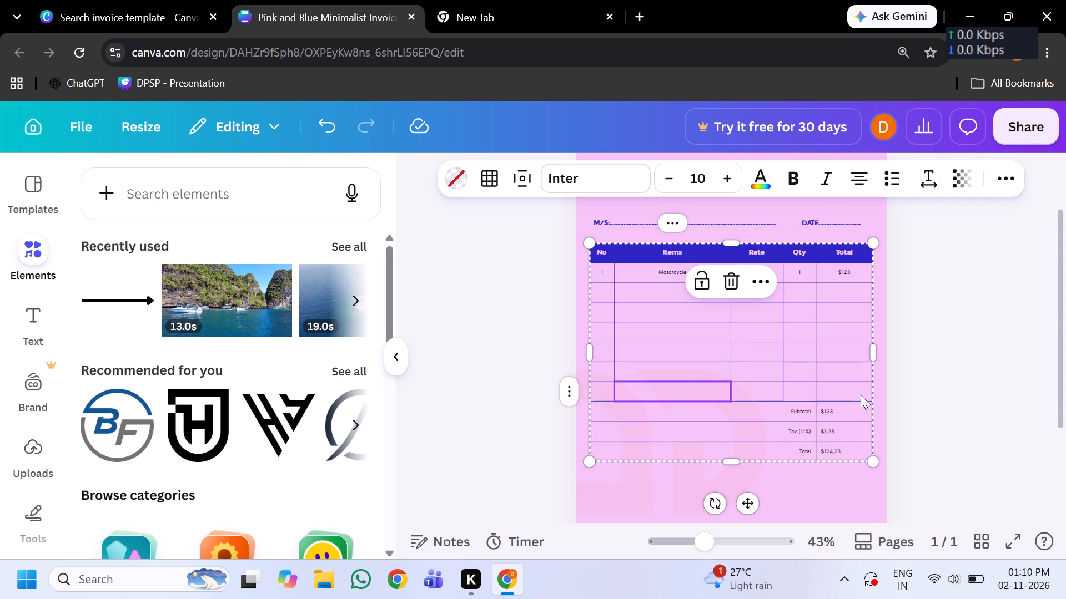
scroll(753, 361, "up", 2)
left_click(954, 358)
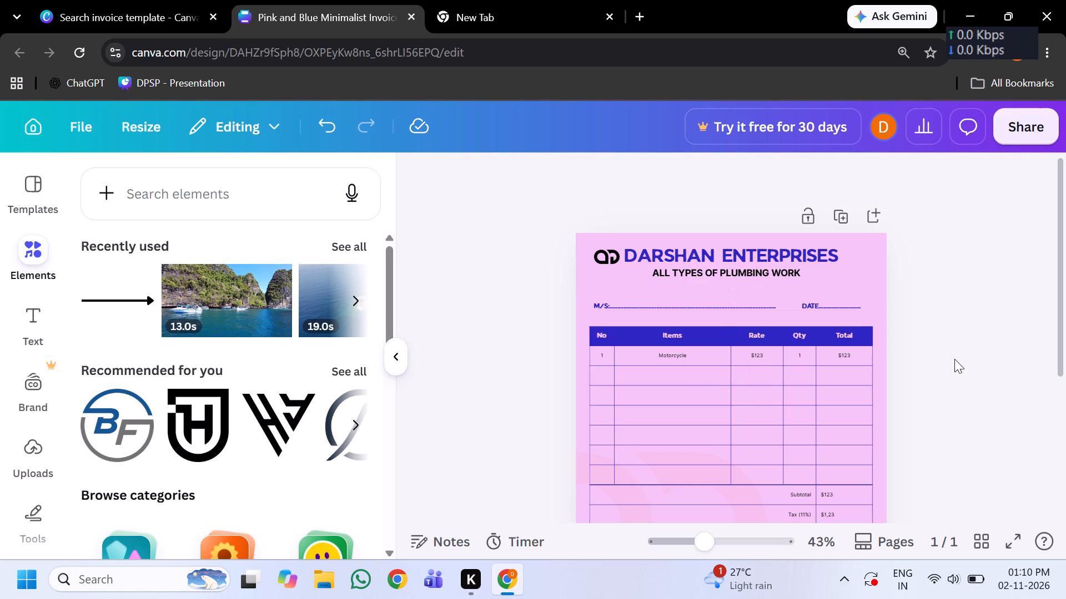
Move the signature graphic at the bottom of the invoice slightly right and up.
scroll(791, 383, "down", 1)
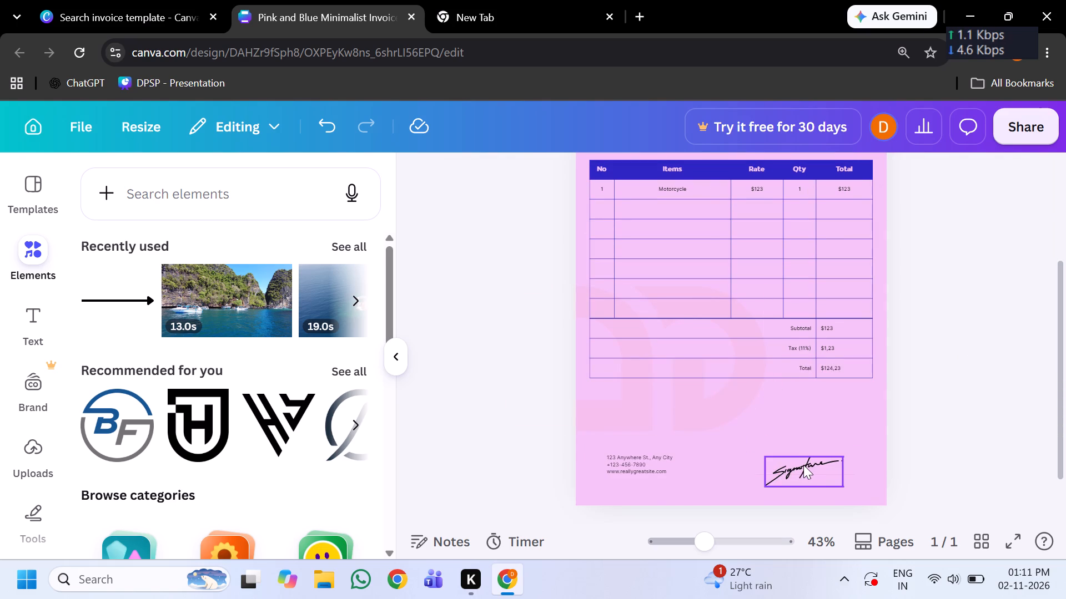
left_click_drag(801, 465, 814, 457)
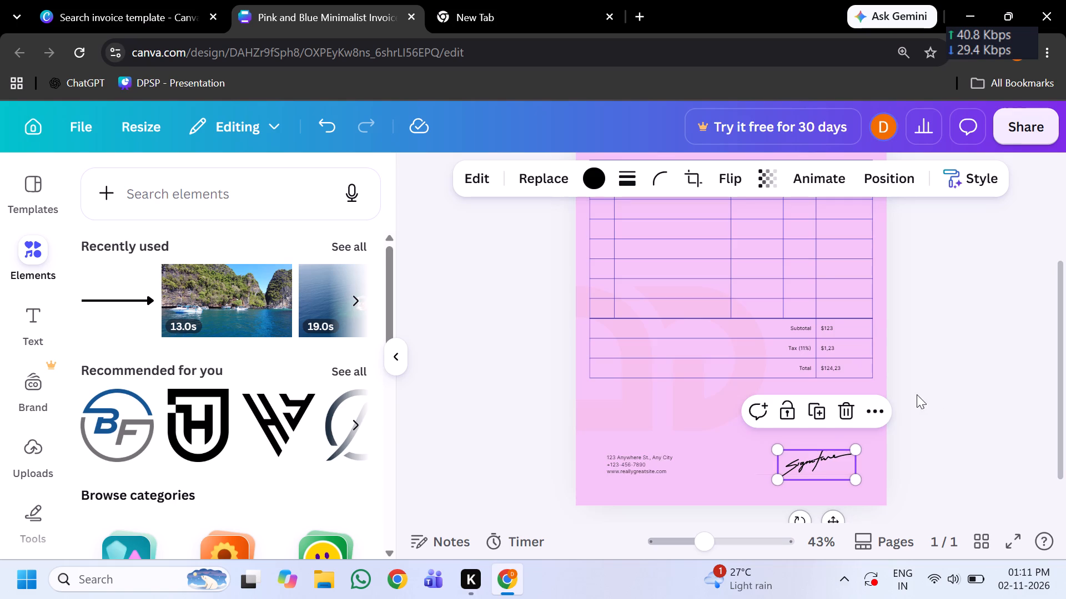
Widen the Items column by narrowing Rate to about half its width, and shift the Qty–Total divider slightly left to widen Total.
scroll(914, 394, "up", 1)
left_click(827, 413)
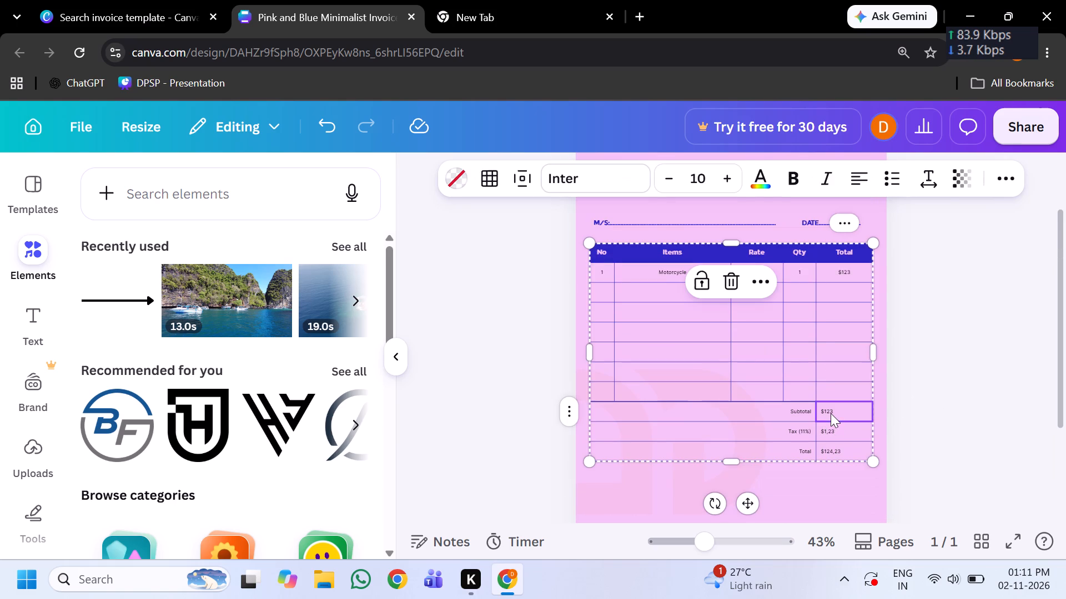
scroll(827, 382, "up", 2)
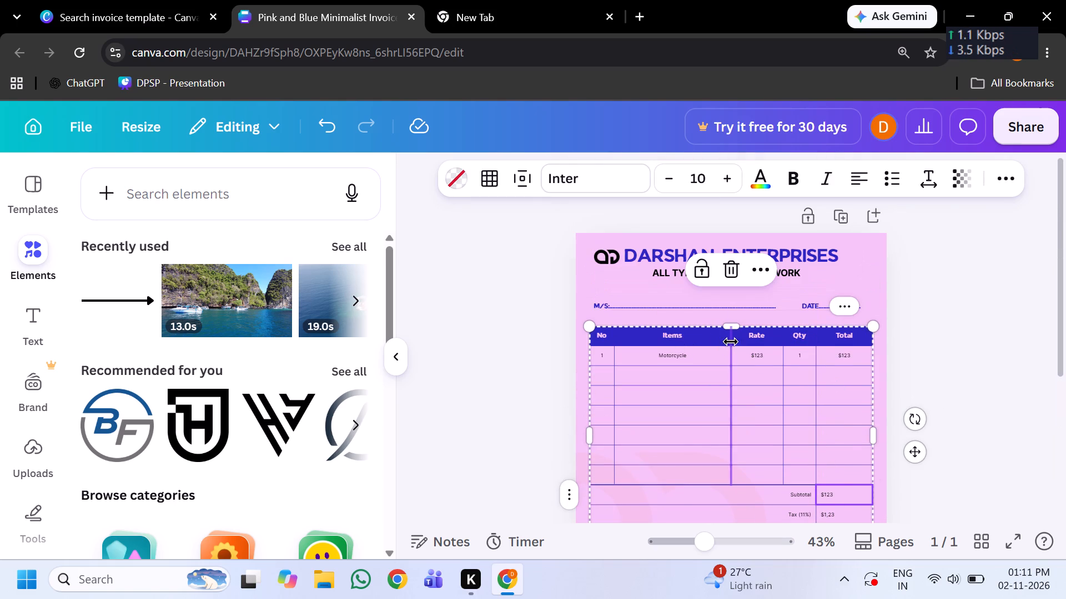
left_click_drag(731, 339, 736, 342)
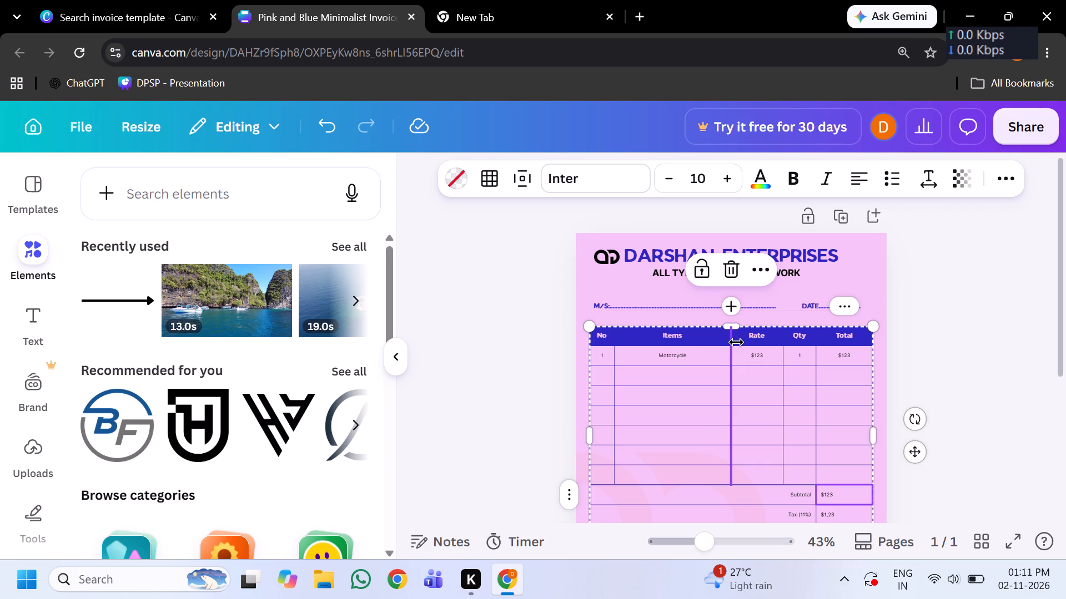
left_click_drag(736, 342, 753, 347)
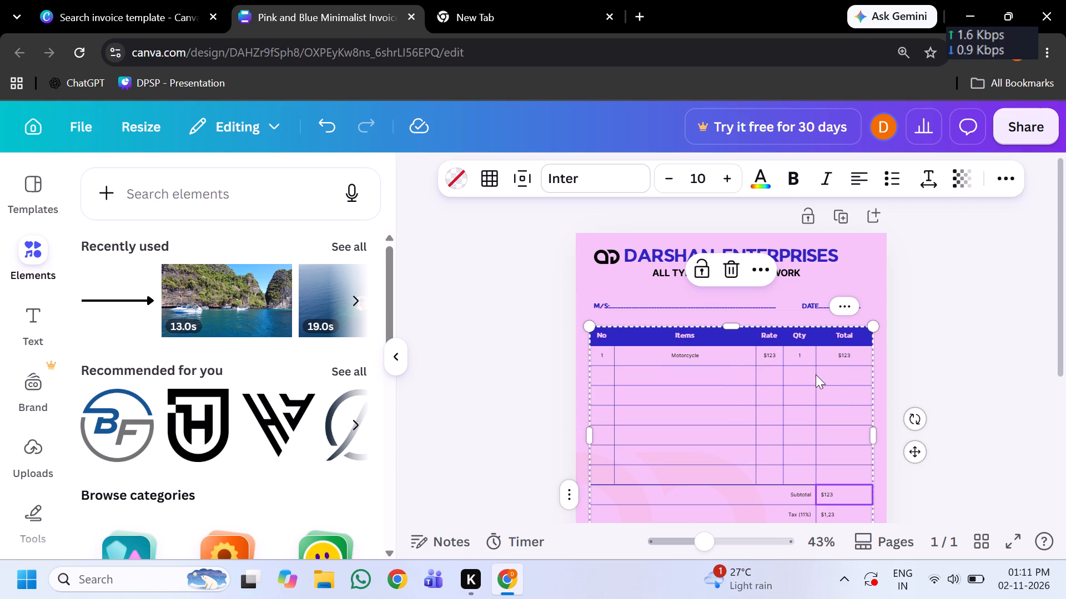
left_click_drag(820, 372, 815, 374)
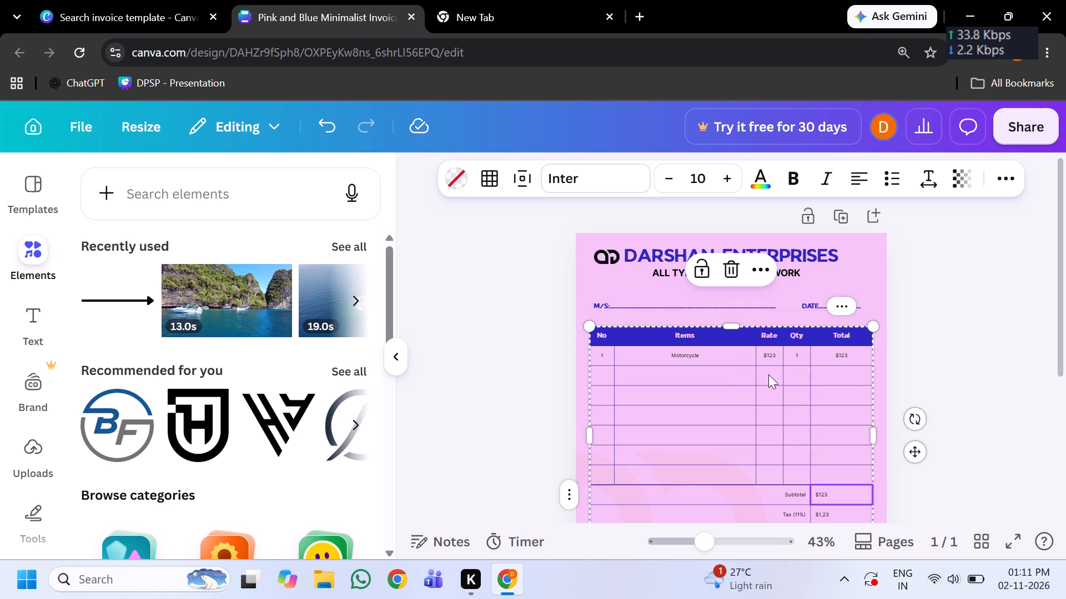
Rename the "Items" column header as "Particular".
double_click(684, 336)
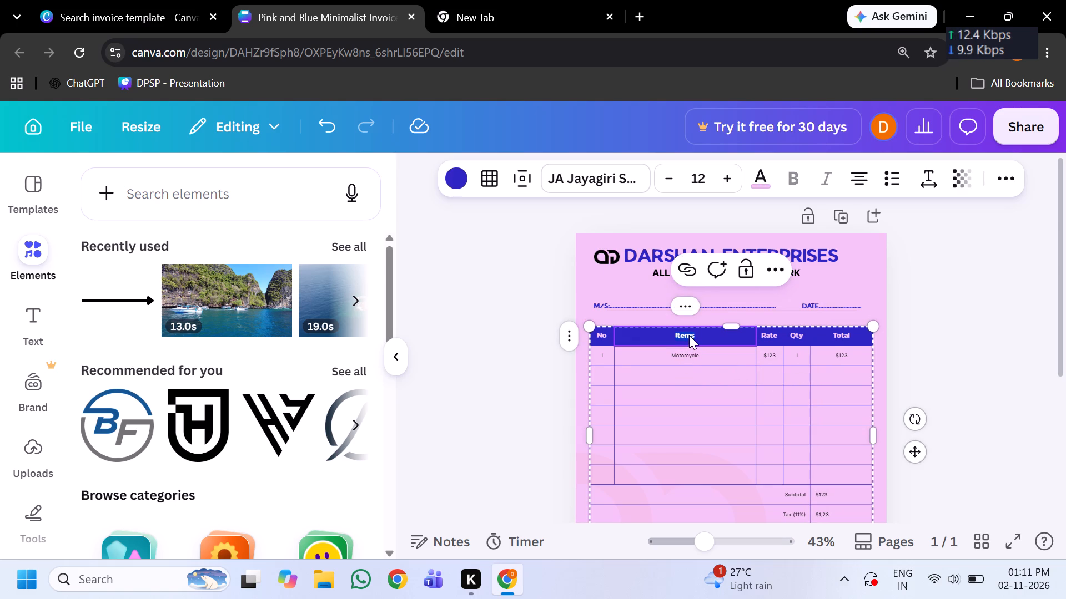
key("BackSpace")
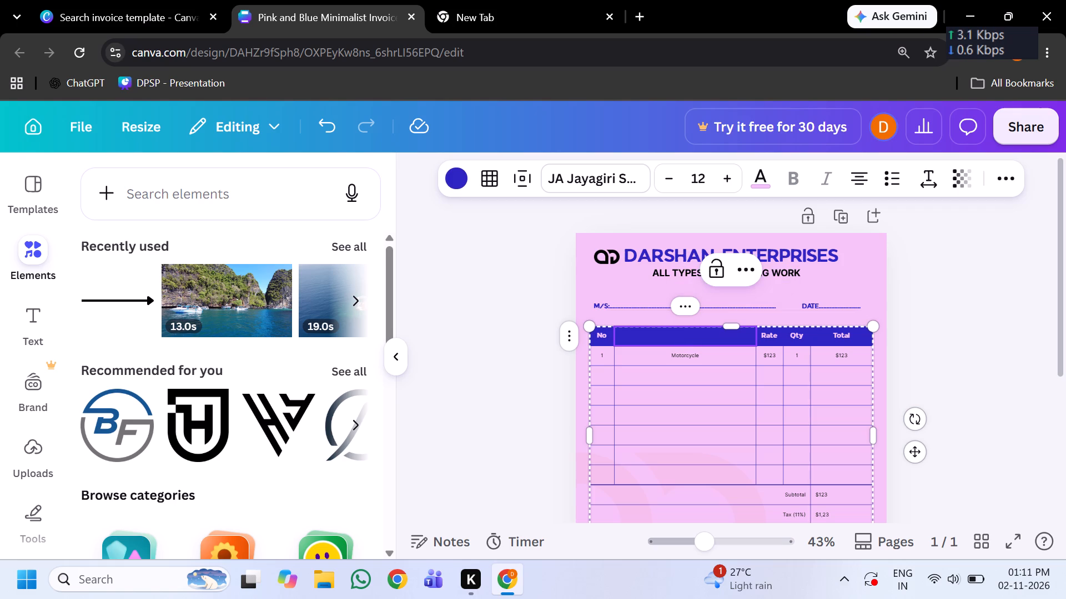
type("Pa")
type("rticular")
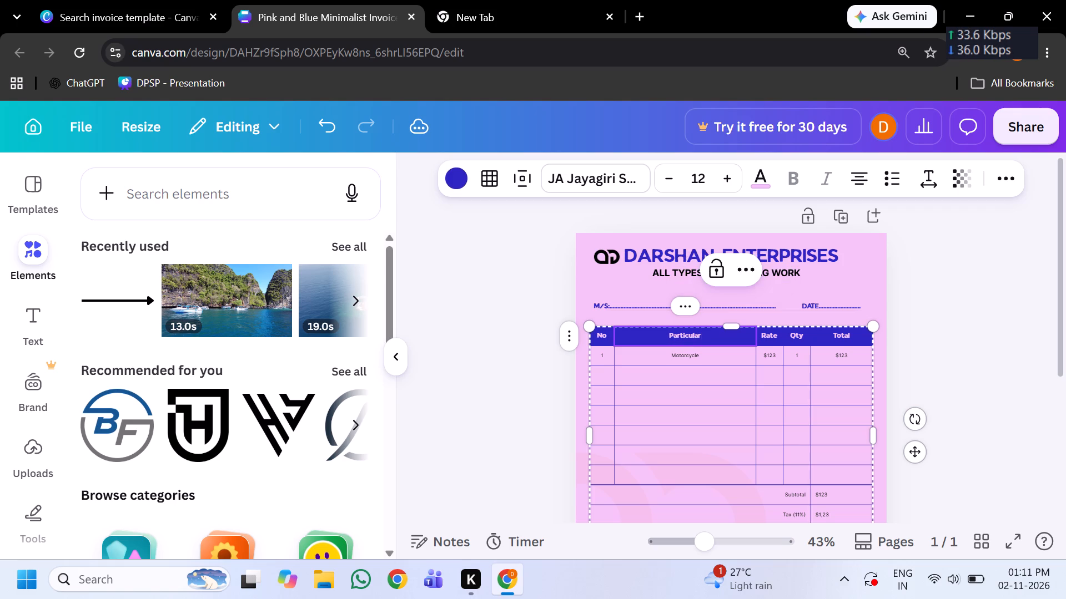
Clear the sample number, "Motorcycle" item, rate, quantity and total from the first row below the table header.
left_click(596, 354)
left_click(600, 357)
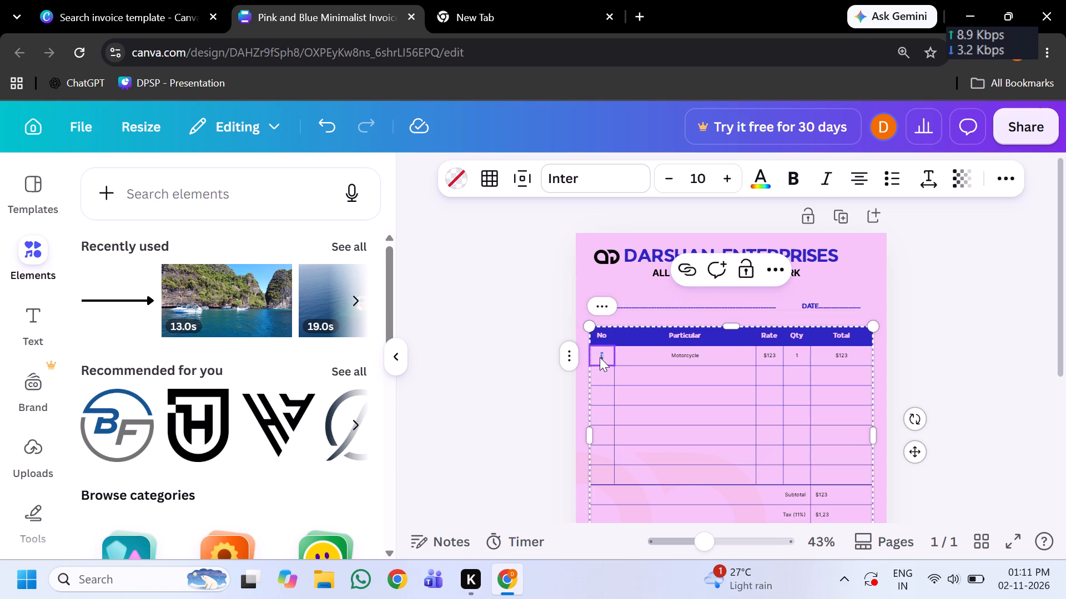
key("BackSpace")
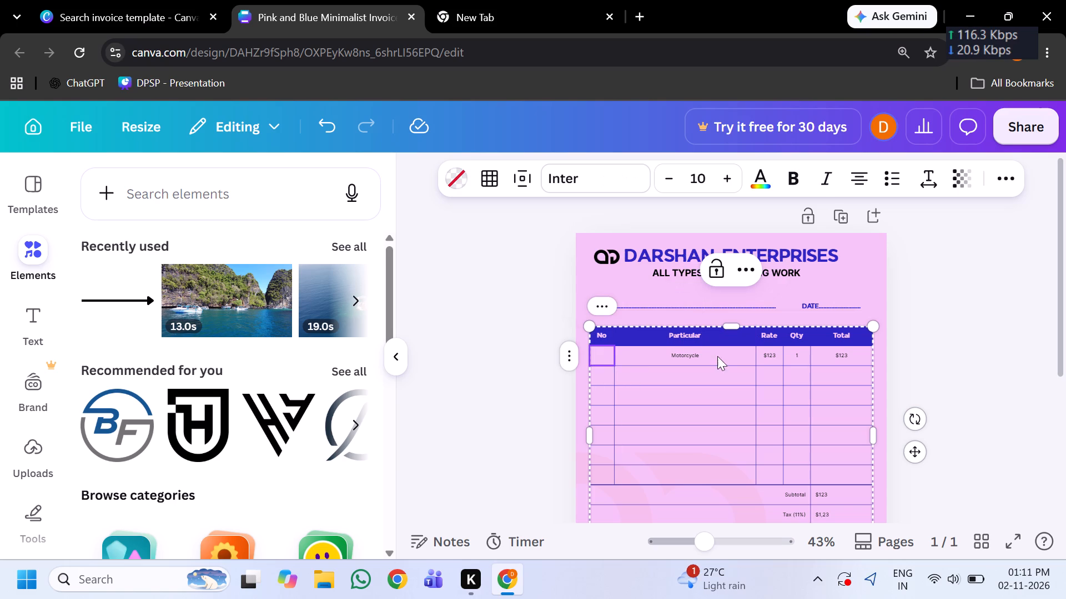
left_click(681, 350)
left_click(680, 354)
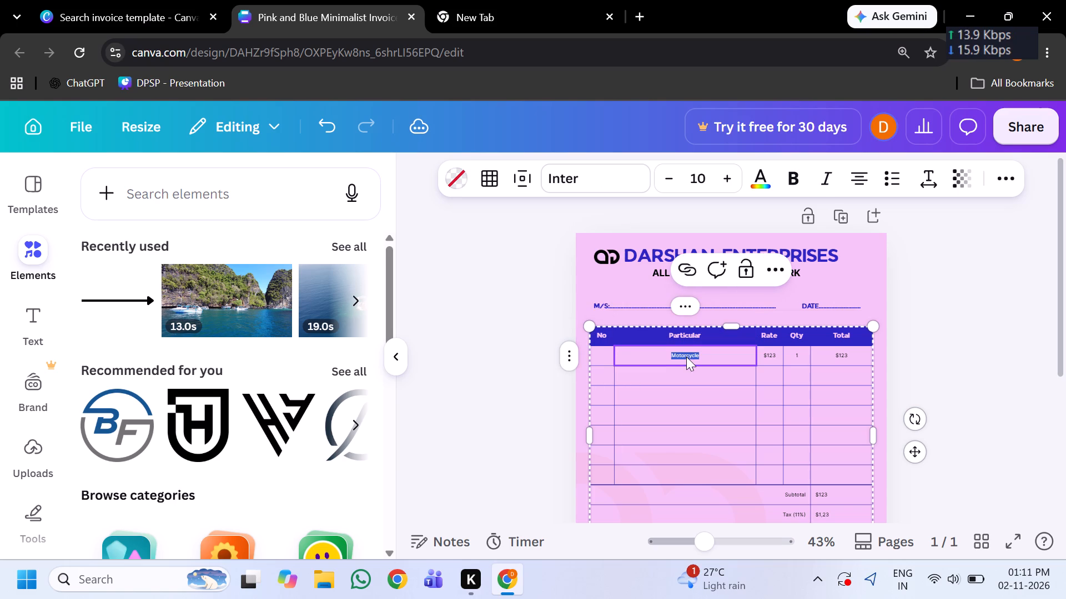
key("BackSpace")
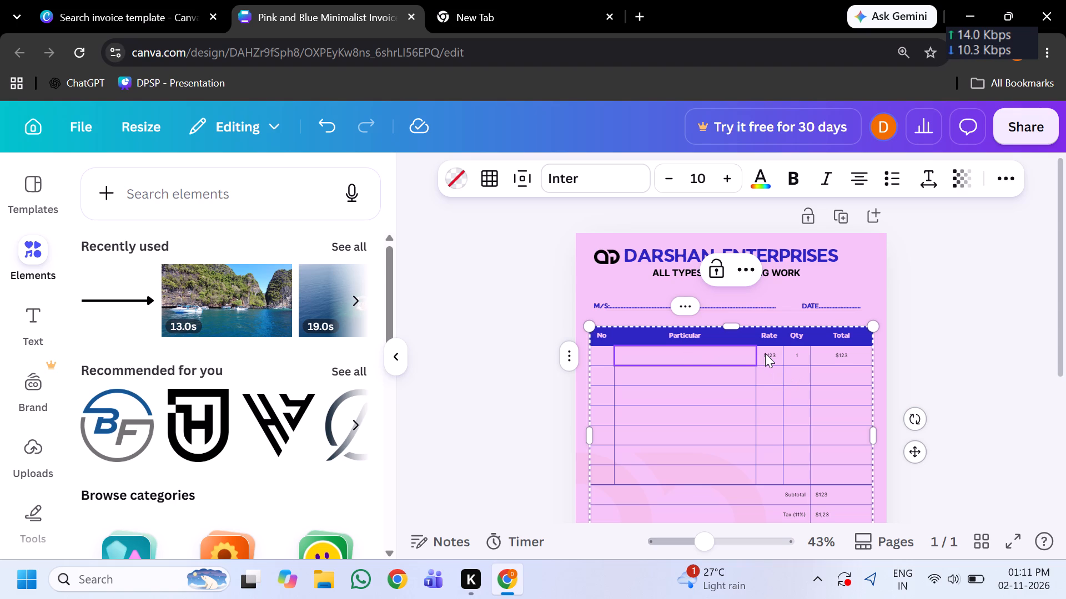
double_click(765, 353)
key("BackSpace")
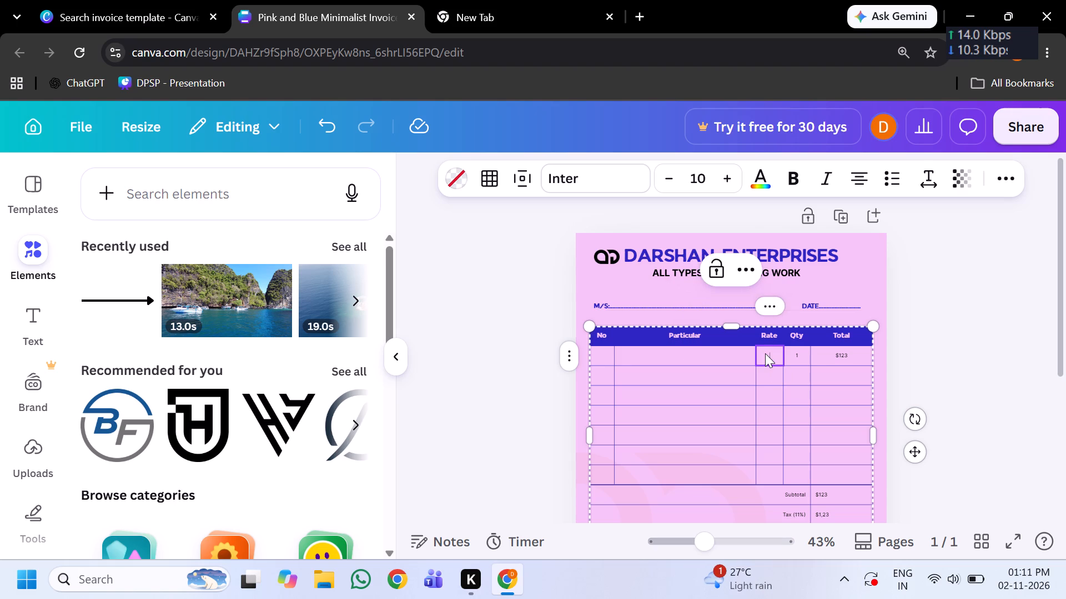
left_click(798, 354)
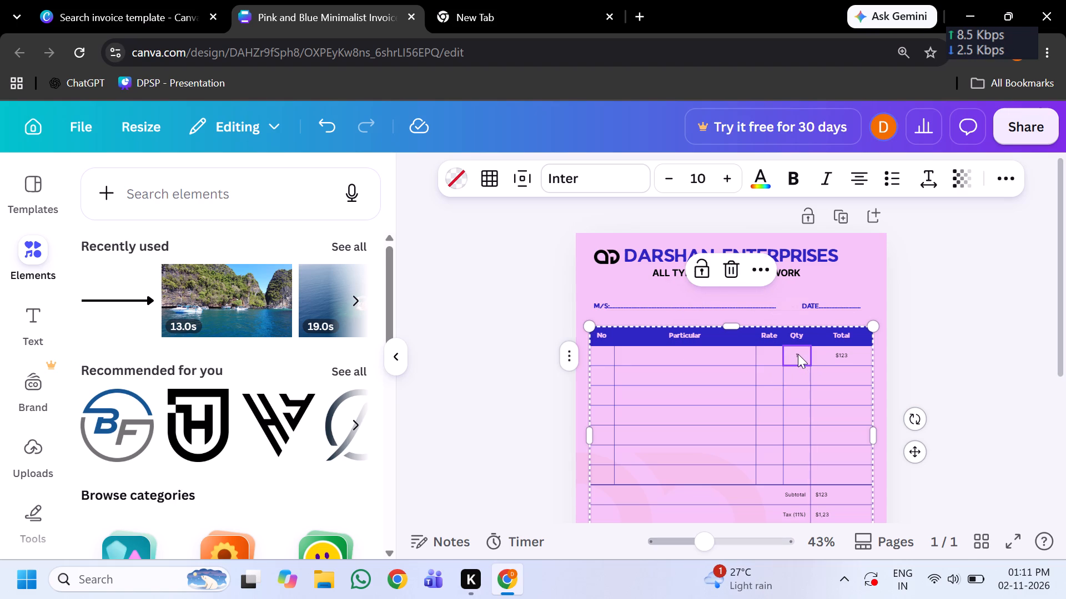
left_click(798, 354)
key("BackSpace")
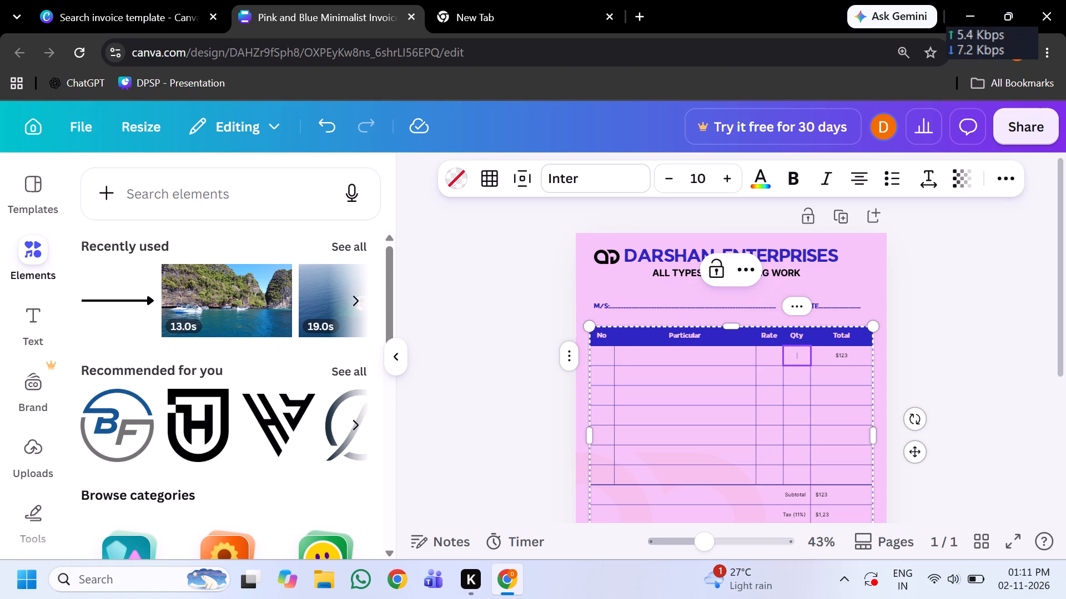
double_click(845, 356)
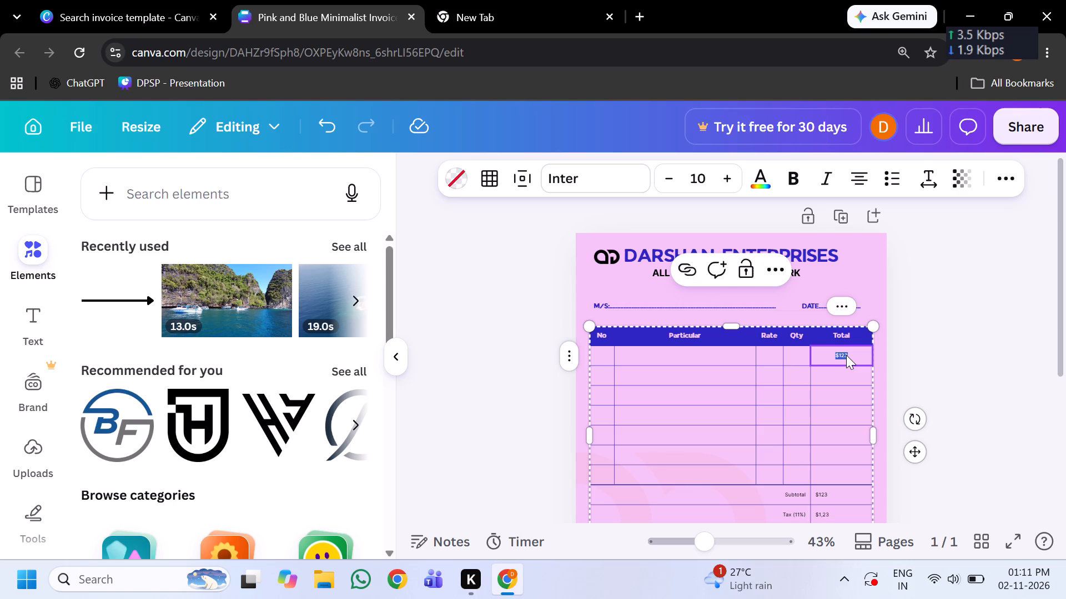
key("BackSpace")
Delete the Subtotal row from the items table.
scroll(803, 379, "down", 2)
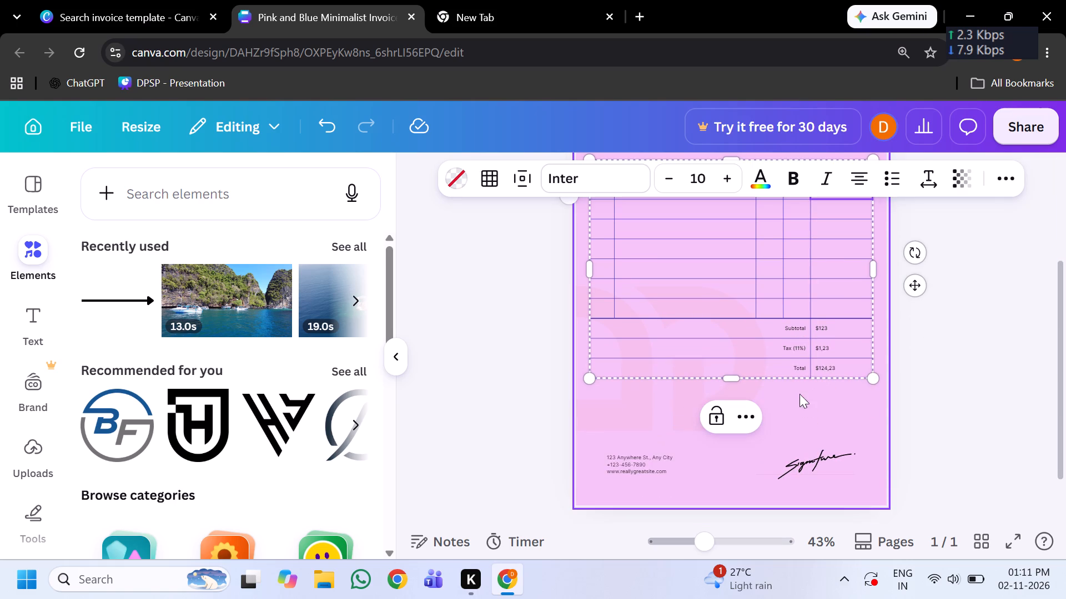
left_click(732, 325)
left_click(735, 413)
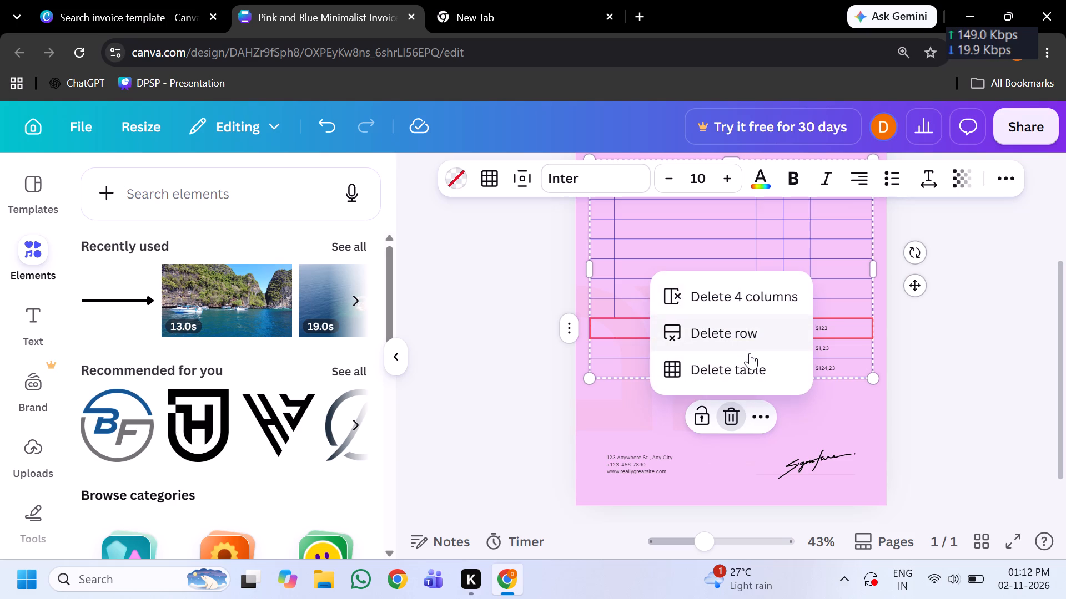
left_click(755, 334)
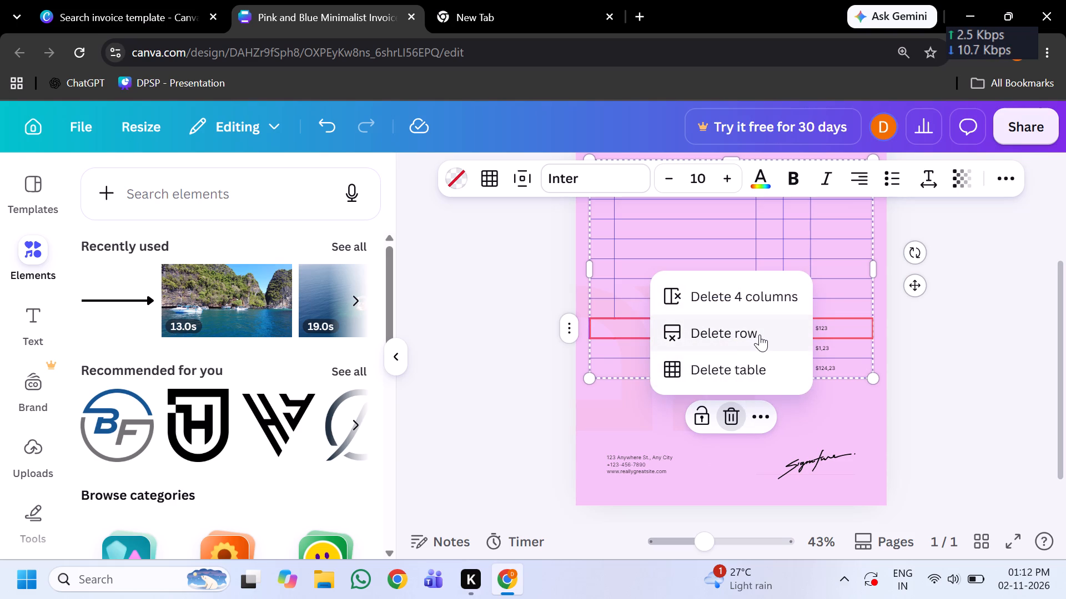
Delete the Total row from the bottom of the items table.
left_click(774, 343)
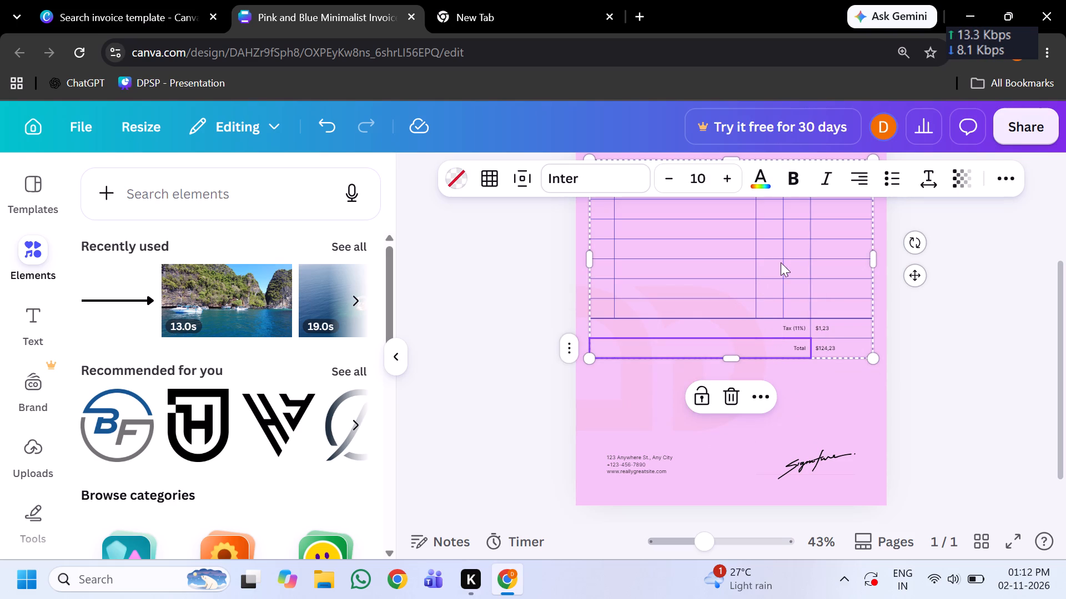
left_click(736, 396)
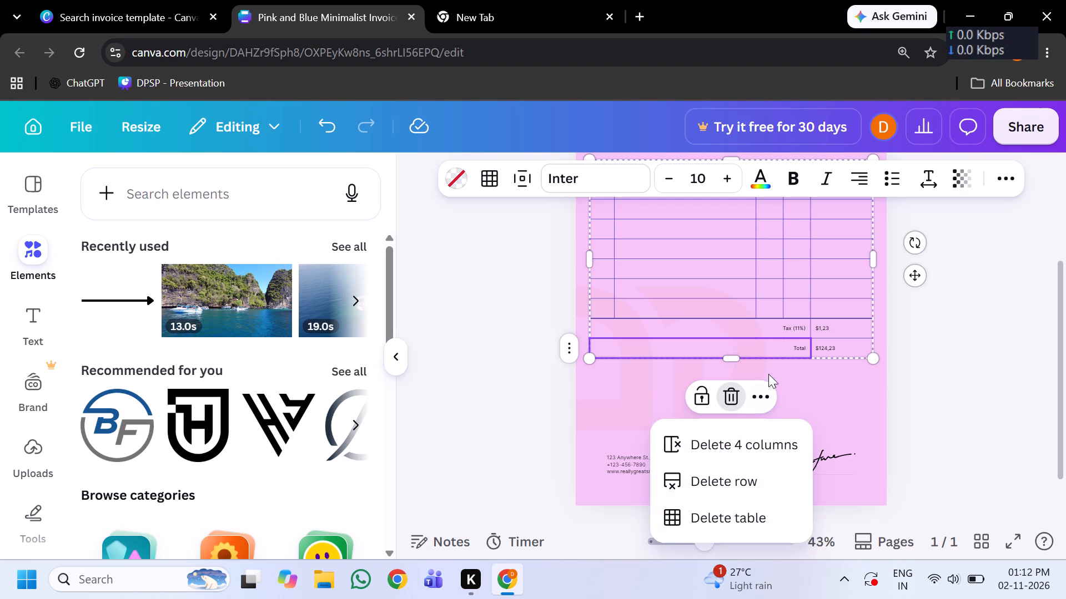
left_click(743, 485)
Delete the Tax (11%) row from the bottom of the items table.
left_click(799, 331)
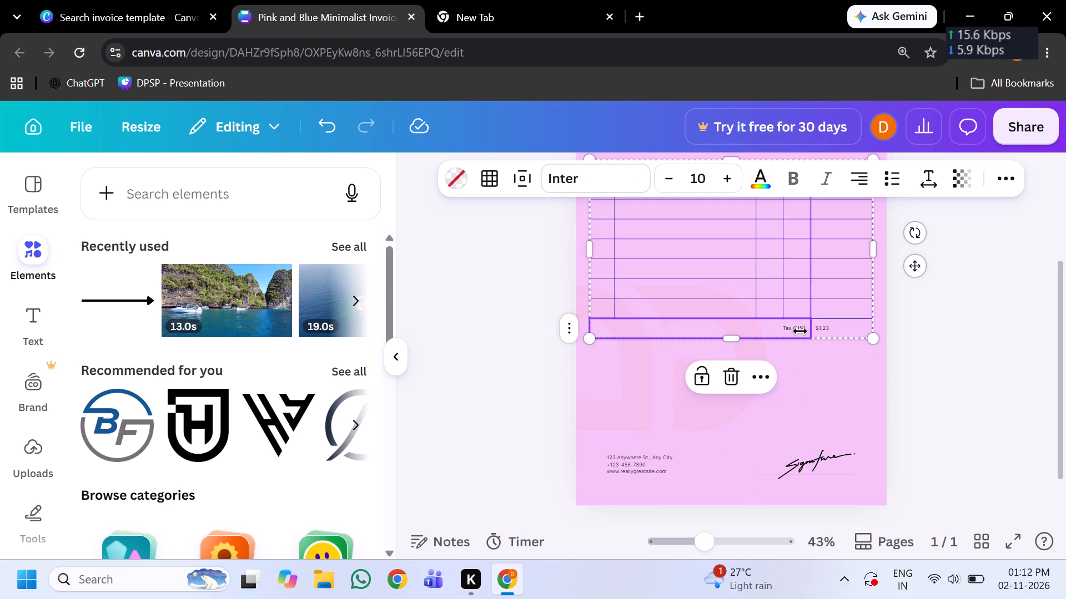
left_click(791, 333)
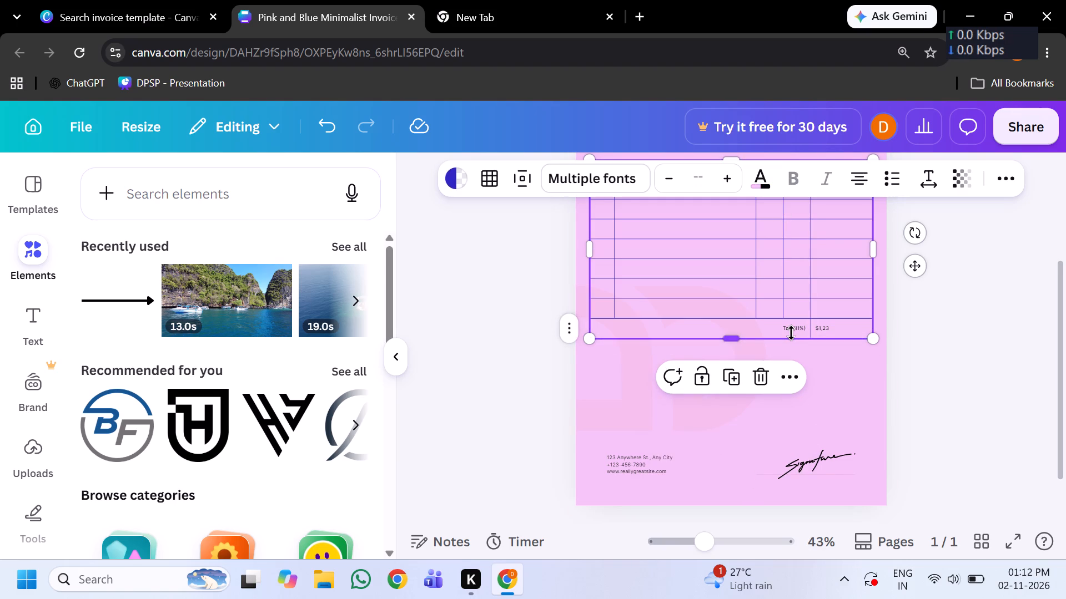
left_click(791, 333)
left_click(795, 329)
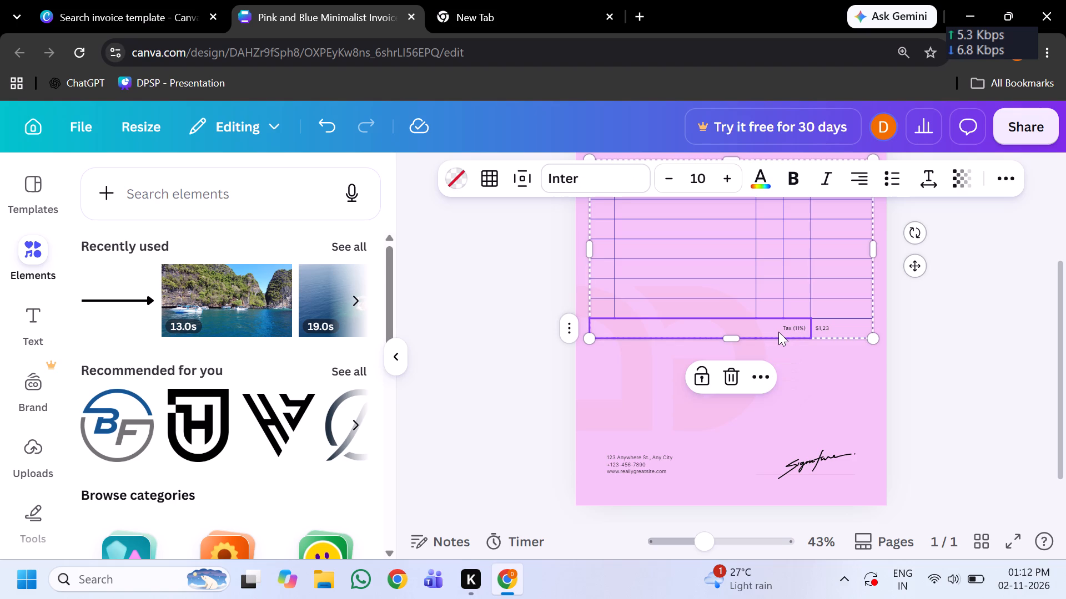
left_click(730, 379)
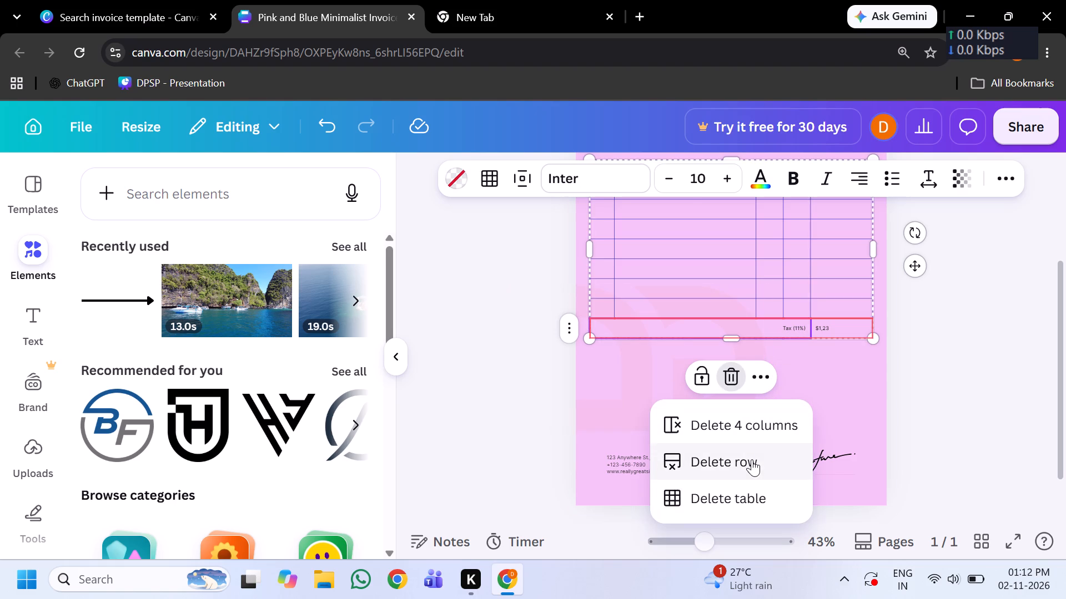
left_click(752, 459)
Duplicate the whole items table.
scroll(784, 332, "up", 1)
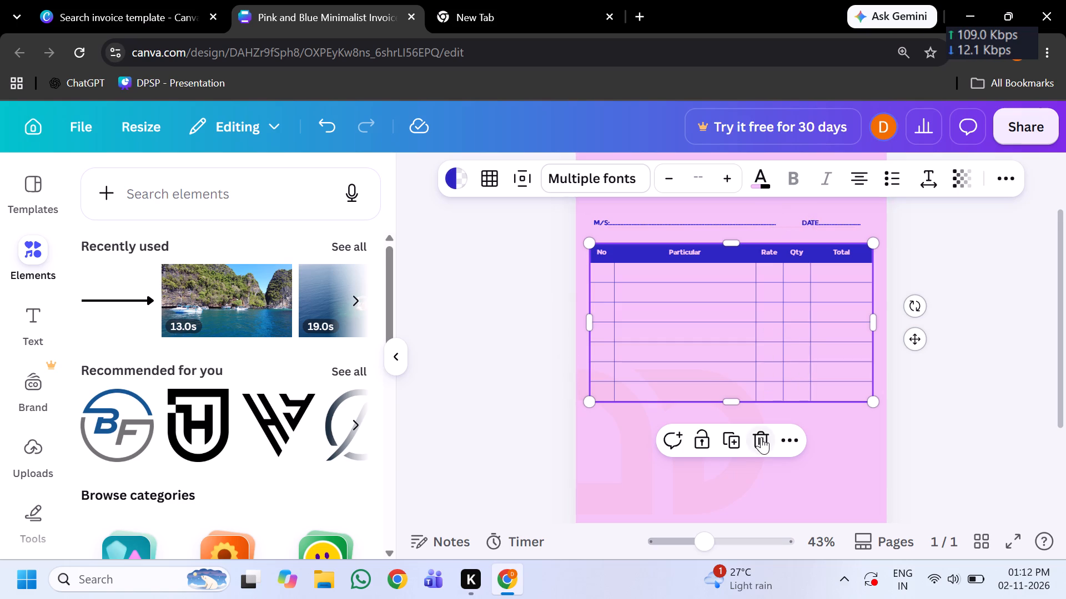
left_click(791, 434)
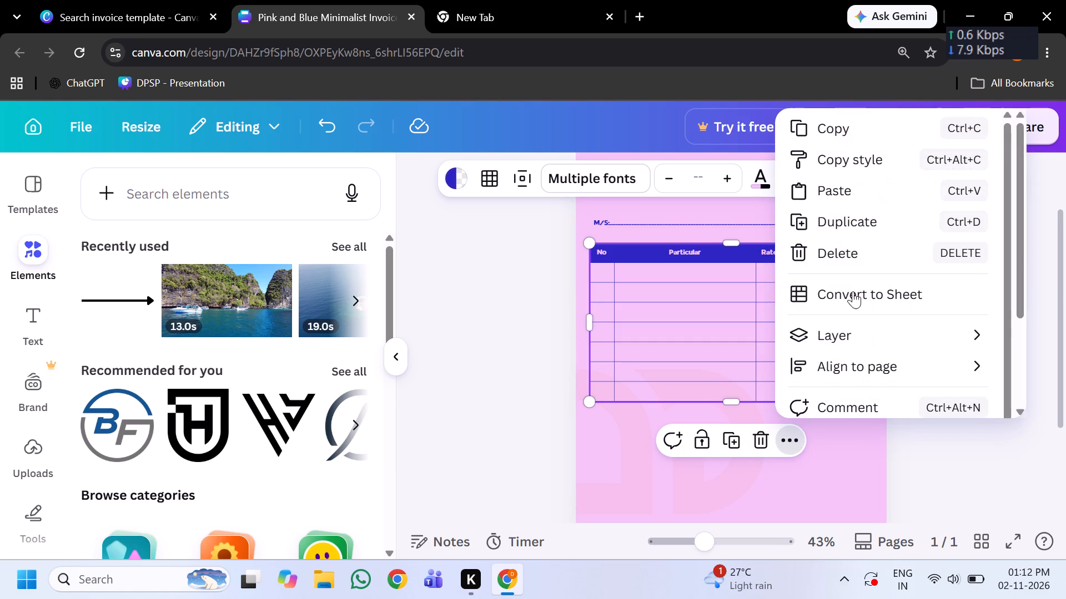
left_click(841, 224)
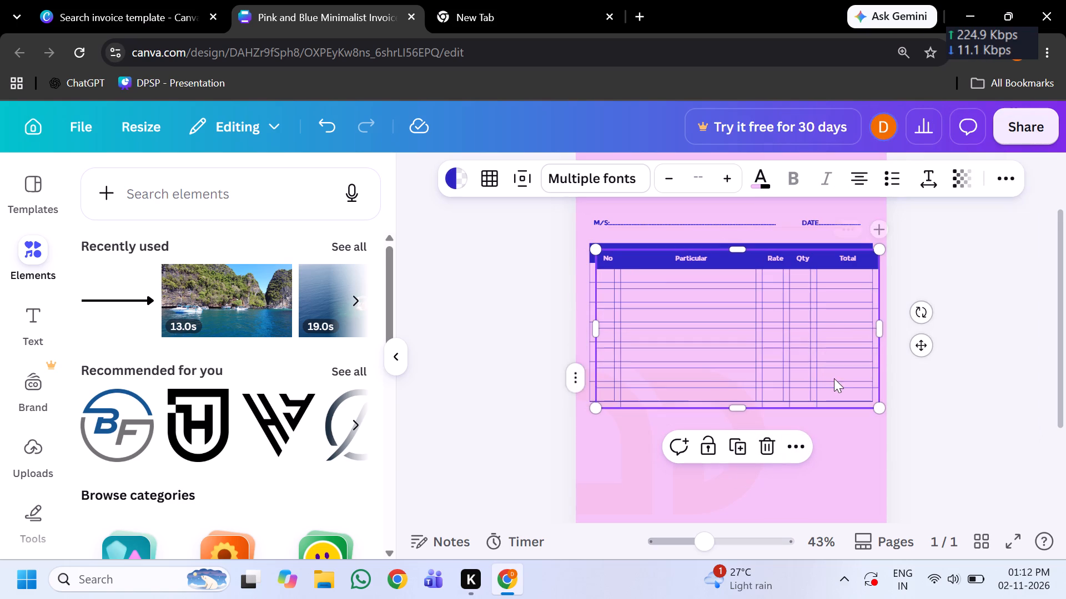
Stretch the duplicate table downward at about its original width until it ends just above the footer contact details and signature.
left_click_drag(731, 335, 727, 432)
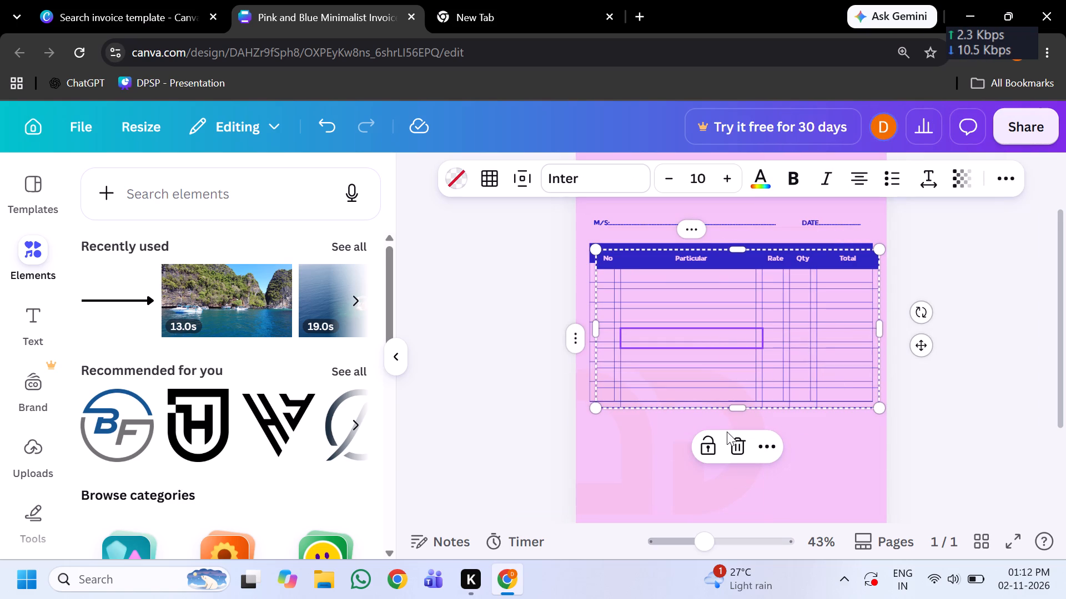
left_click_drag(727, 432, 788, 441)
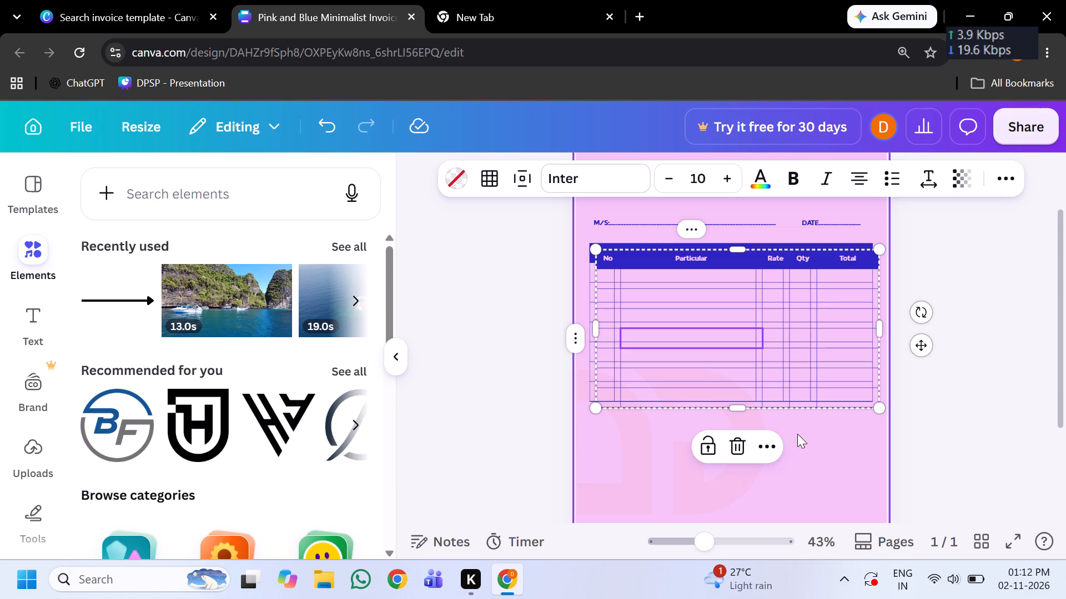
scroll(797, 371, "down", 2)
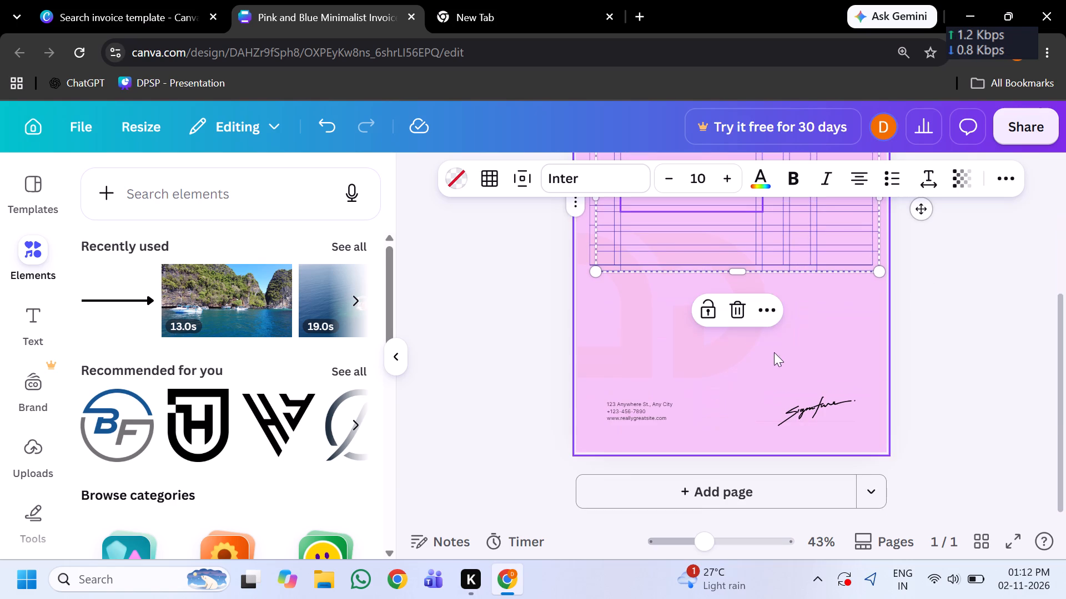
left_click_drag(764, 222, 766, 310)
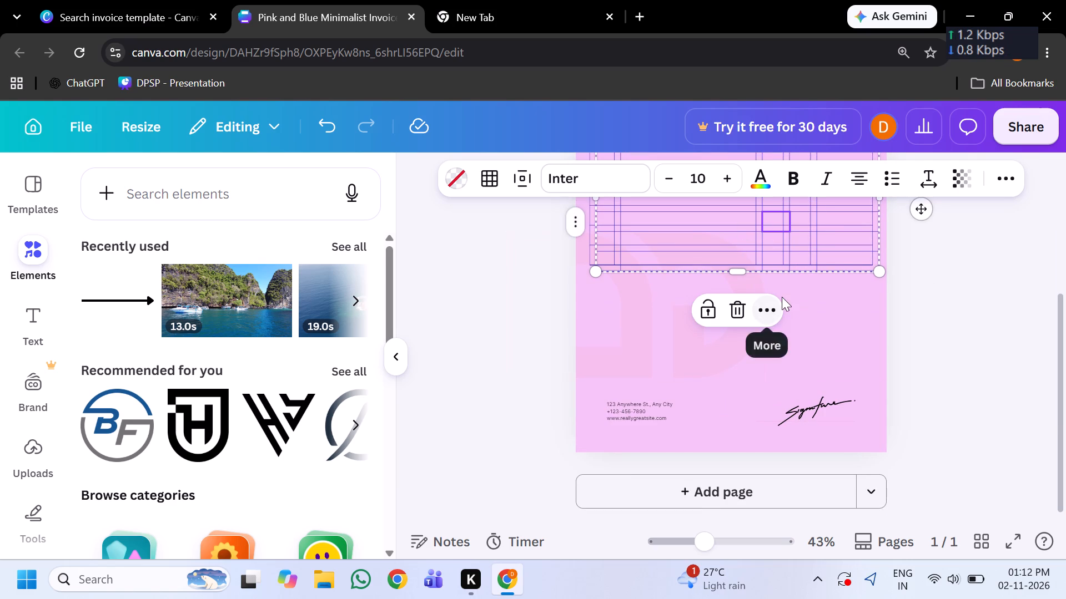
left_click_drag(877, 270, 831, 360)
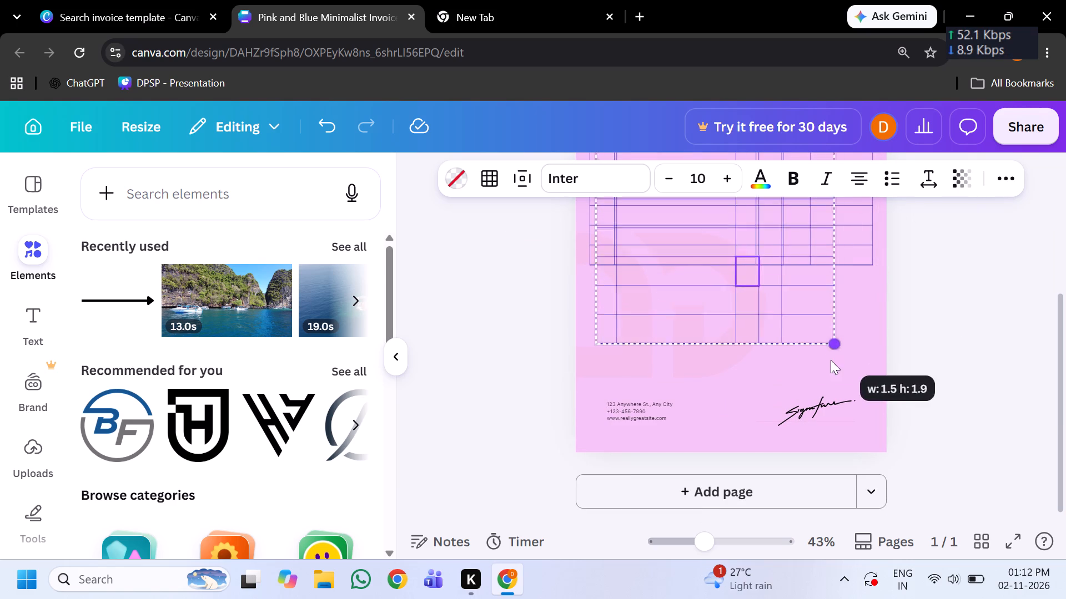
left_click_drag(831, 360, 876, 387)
Move the duplicate table directly below the original items table, lining up their column dividers.
left_click_drag(726, 252, 707, 351)
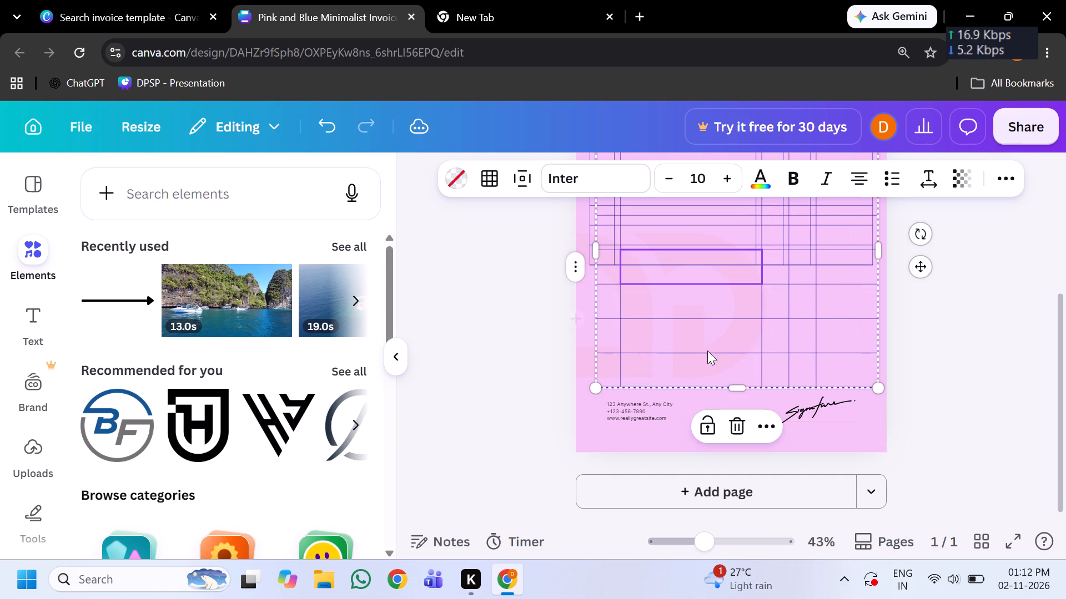
left_click_drag(707, 351, 712, 349)
scroll(753, 359, "up", 1)
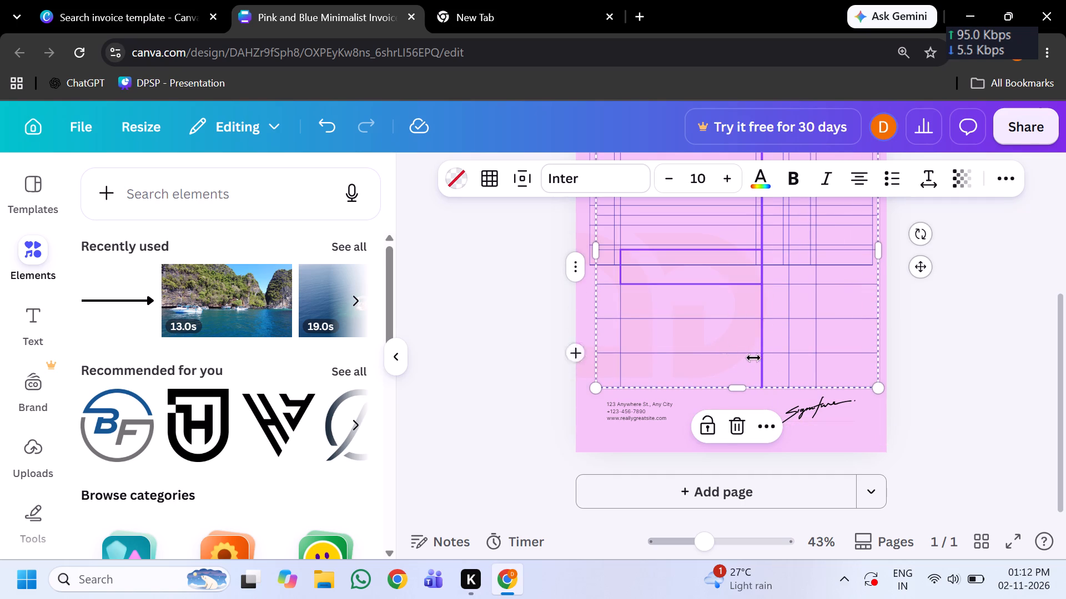
scroll(753, 358, "up", 1)
scroll(804, 353, "down", 2)
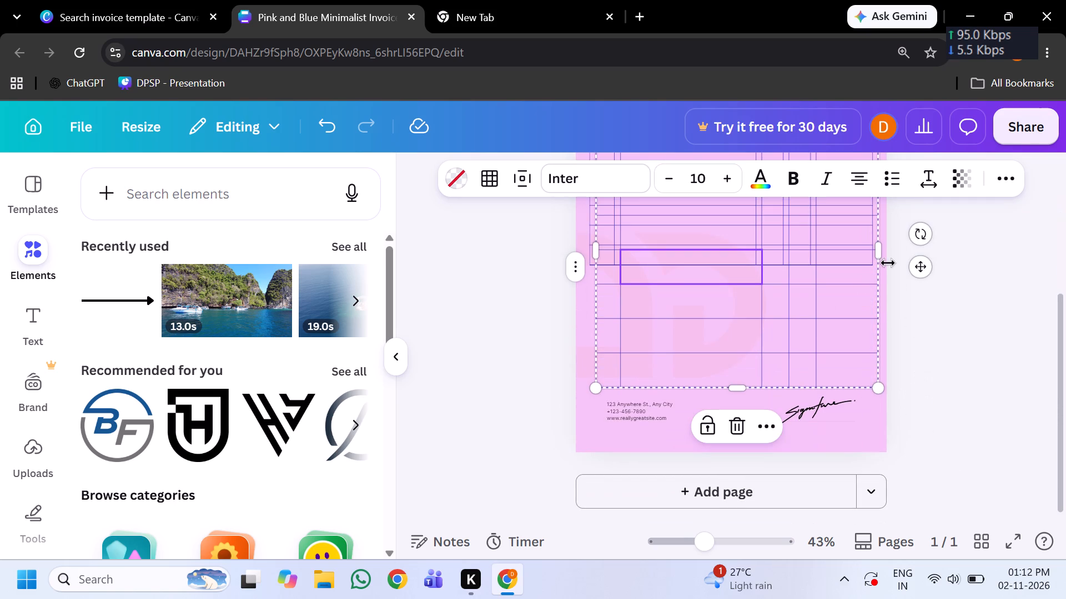
left_click_drag(919, 268, 912, 306)
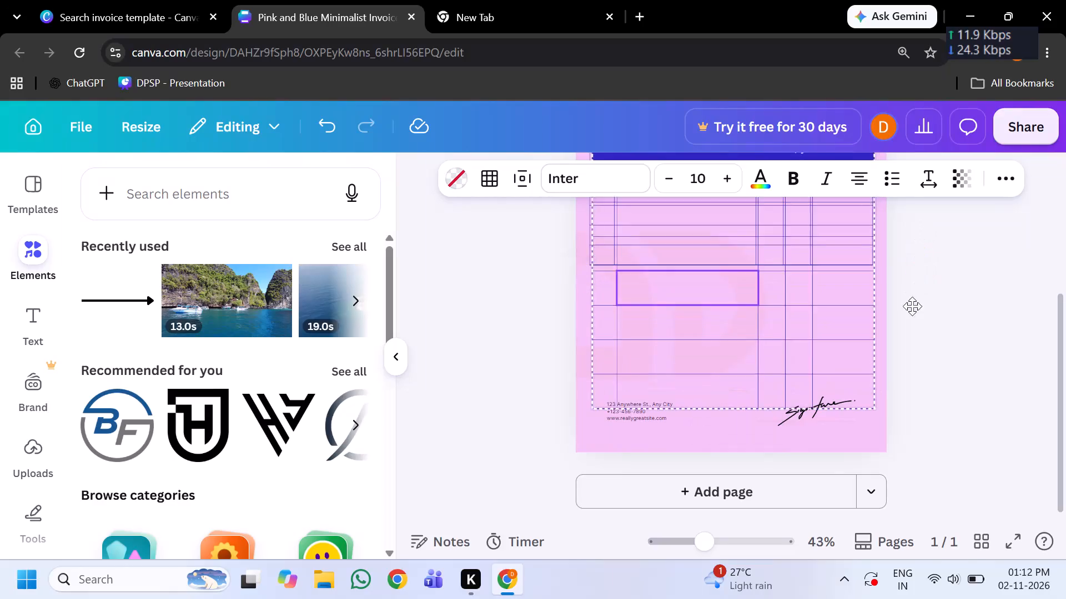
left_click_drag(912, 306, 911, 427)
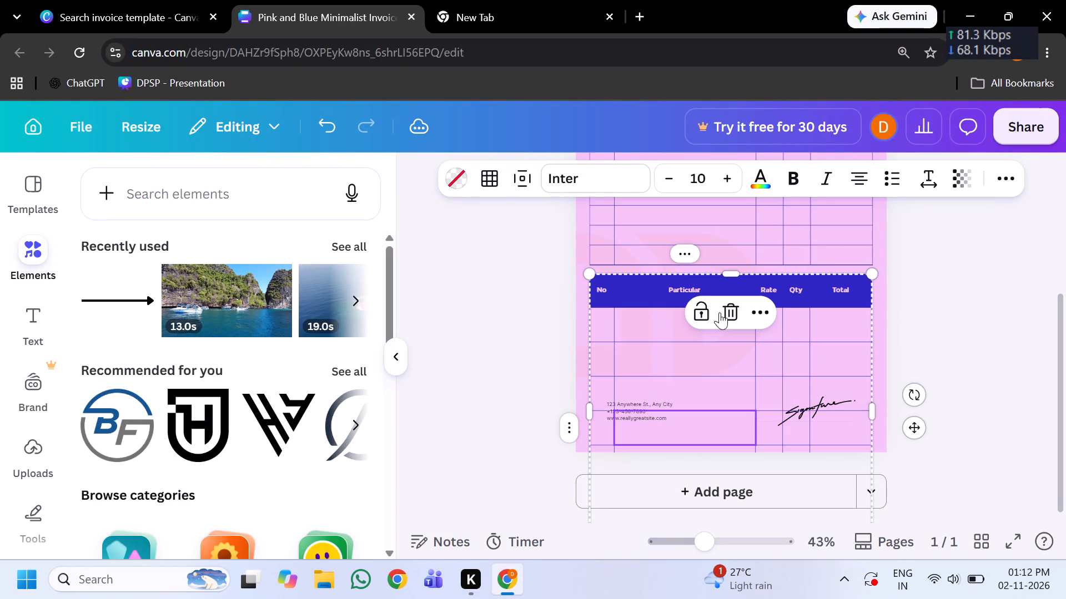
Delete the blue header row with No, Particular, Rate, Qty and Total from the duplicate table.
left_click(683, 284)
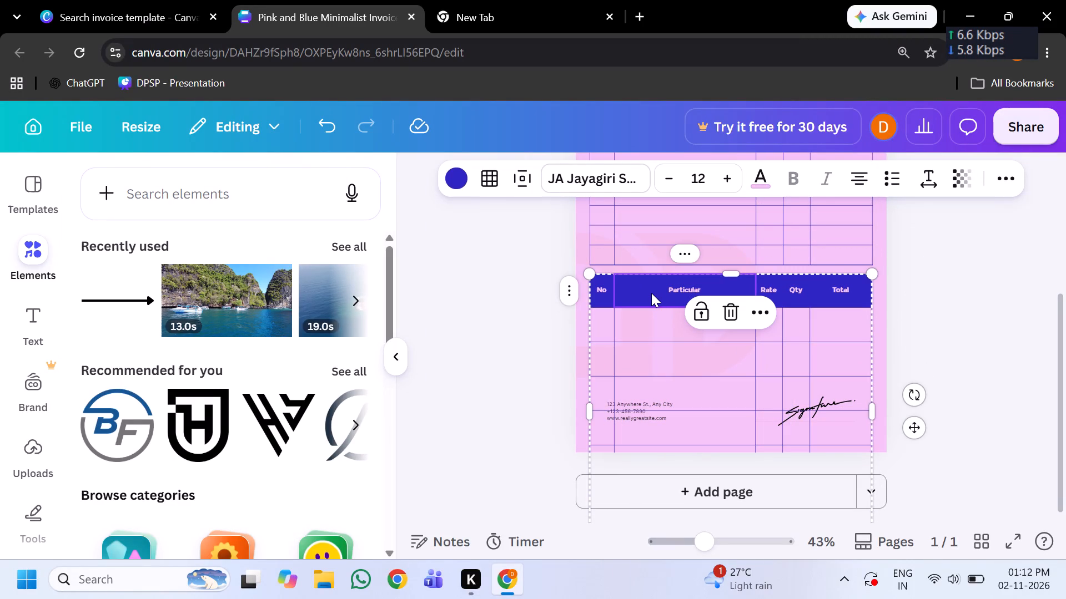
left_click(761, 309)
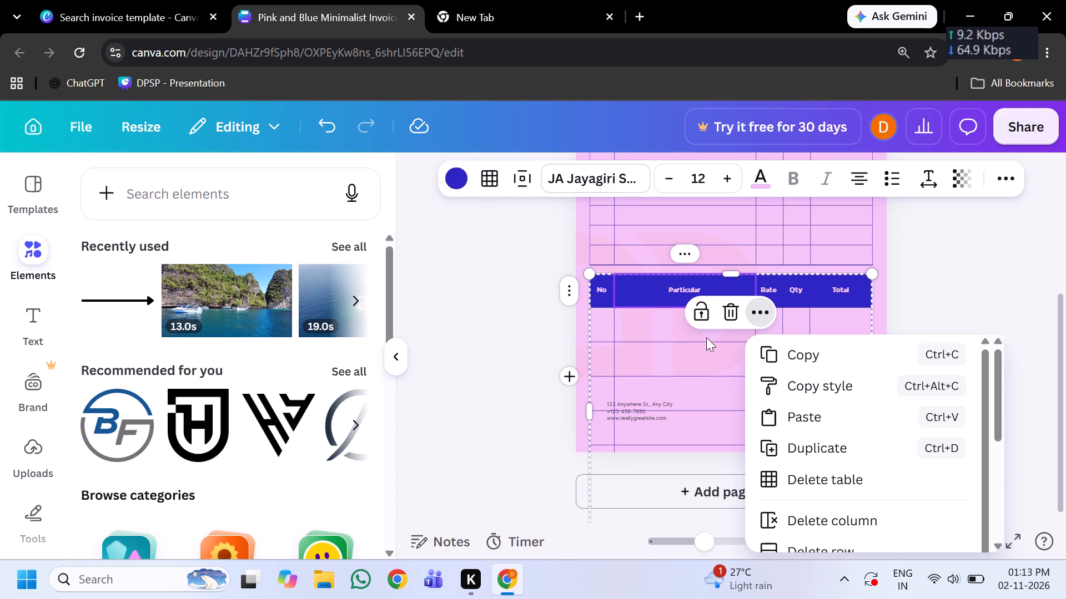
scroll(702, 332, "down", 1)
left_click(656, 241)
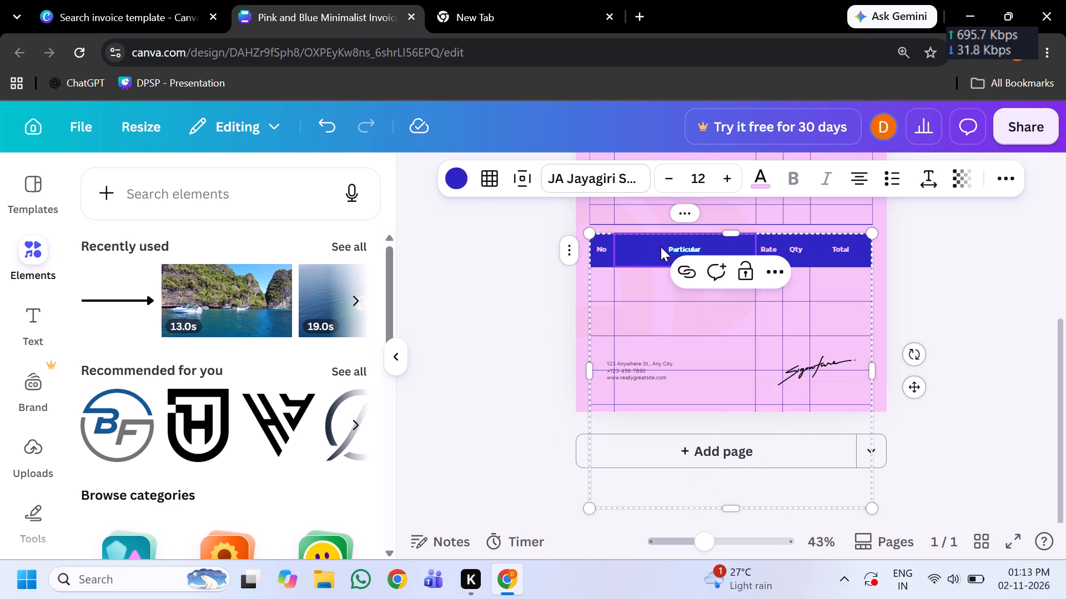
left_click(812, 252)
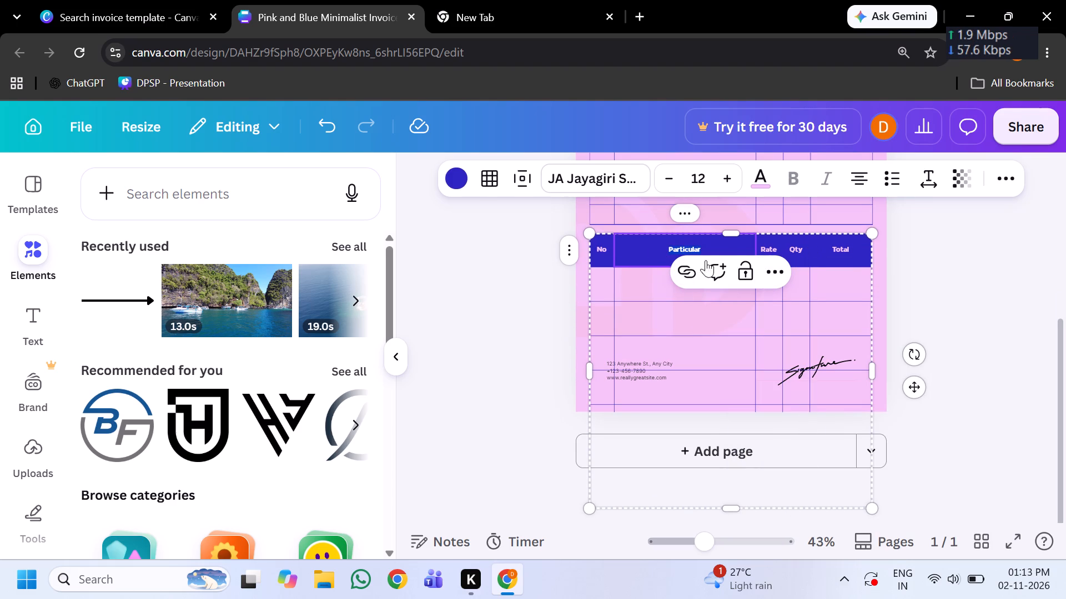
left_click(662, 243)
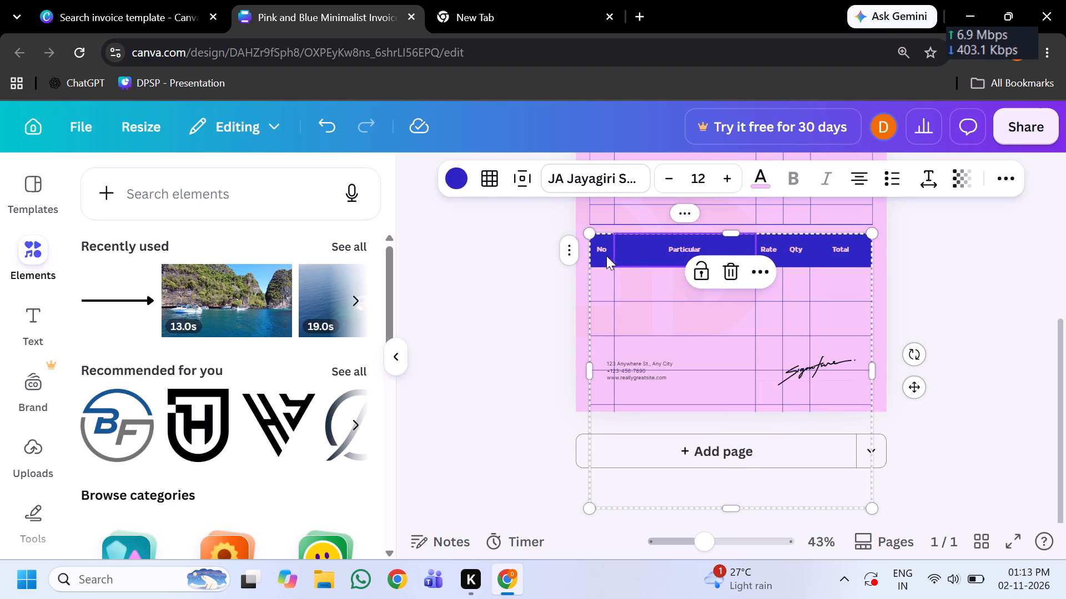
left_click_drag(595, 251, 602, 253)
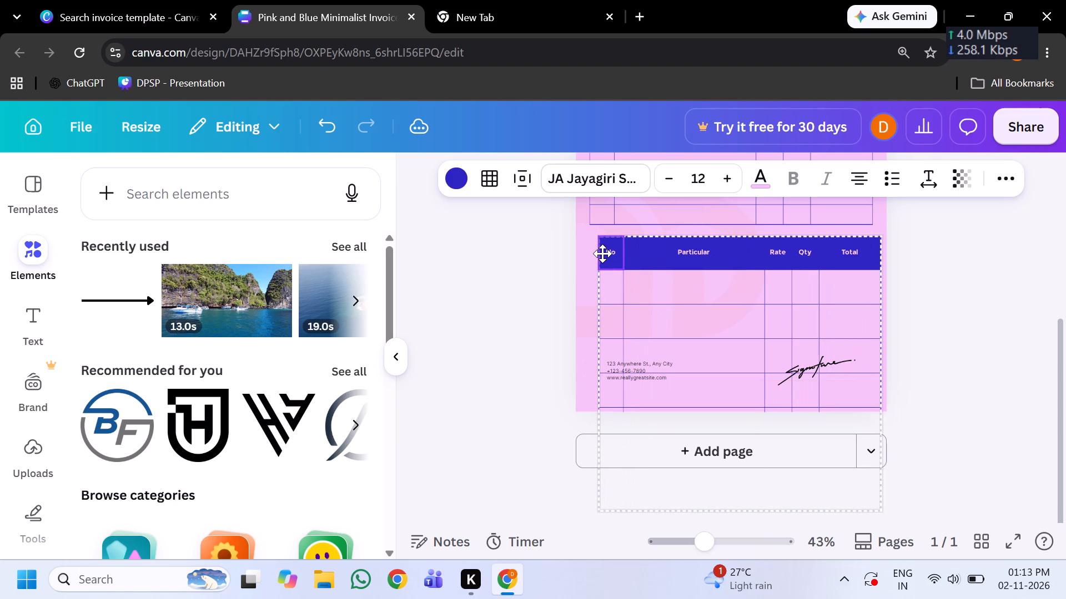
left_click_drag(602, 253, 601, 250)
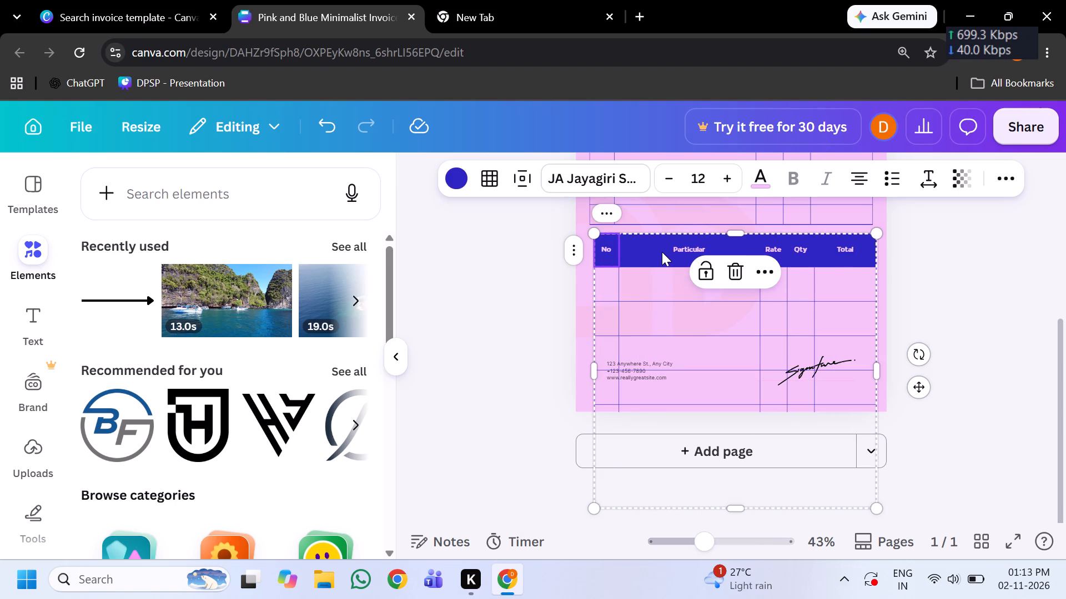
left_click(655, 246)
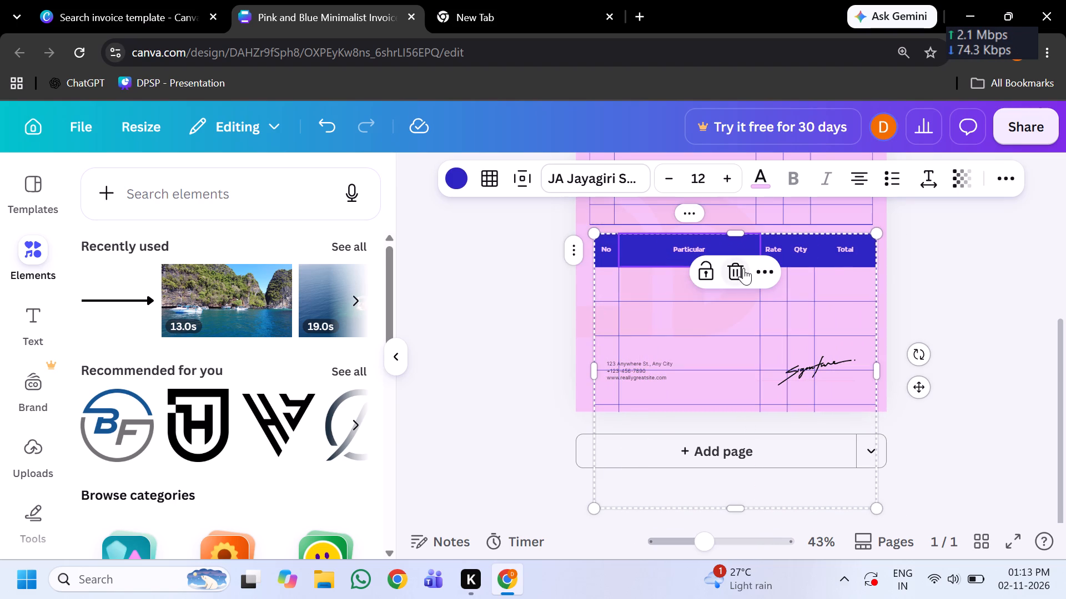
left_click(732, 270)
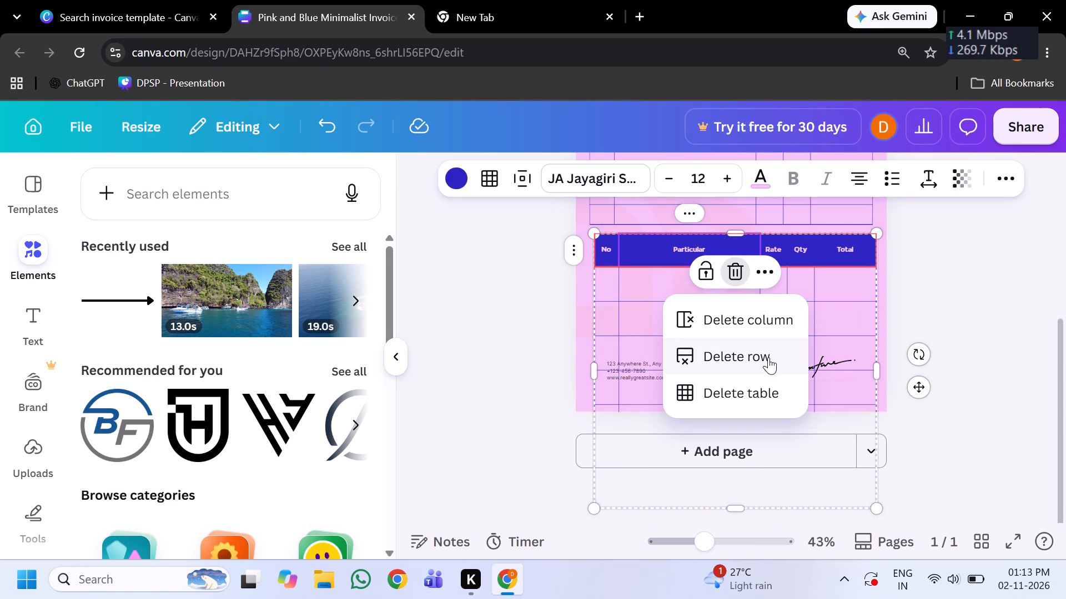
left_click(768, 357)
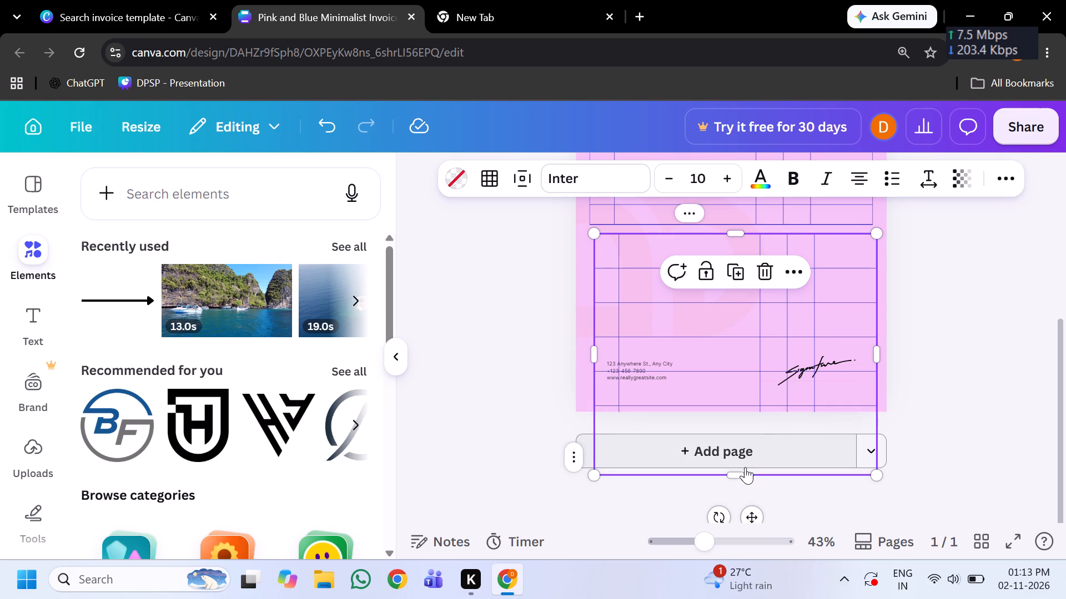
Shrink the duplicate table to about 8.9 high at nearly its current width, ending at the top of the footer contact details.
left_click_drag(732, 474, 713, 328)
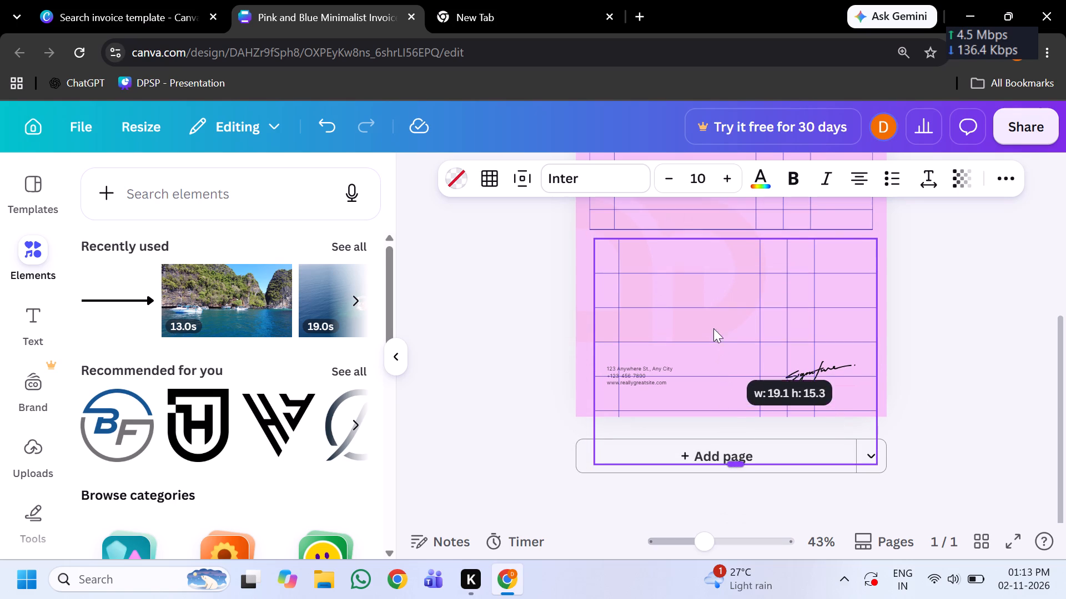
left_click_drag(713, 328, 713, 313)
scroll(839, 299, "up", 1)
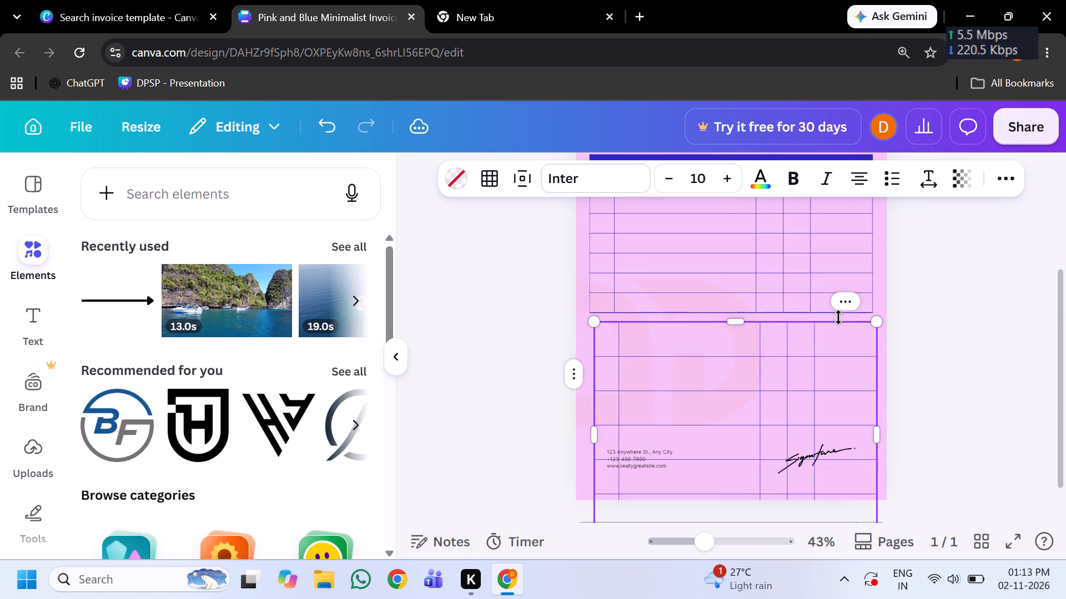
scroll(670, 354, "down", 1)
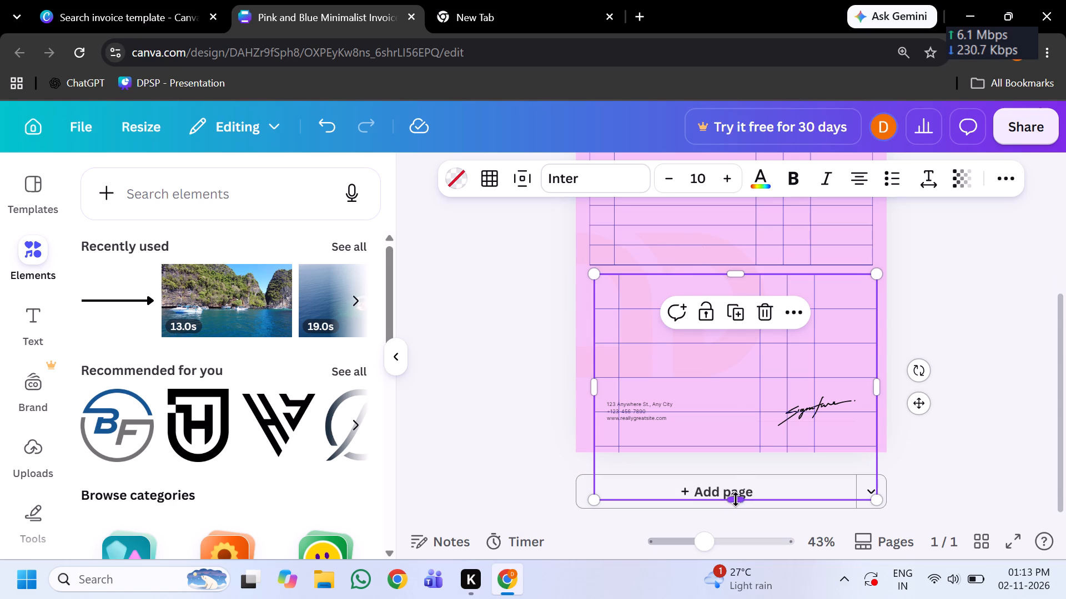
left_click_drag(736, 499, 731, 400)
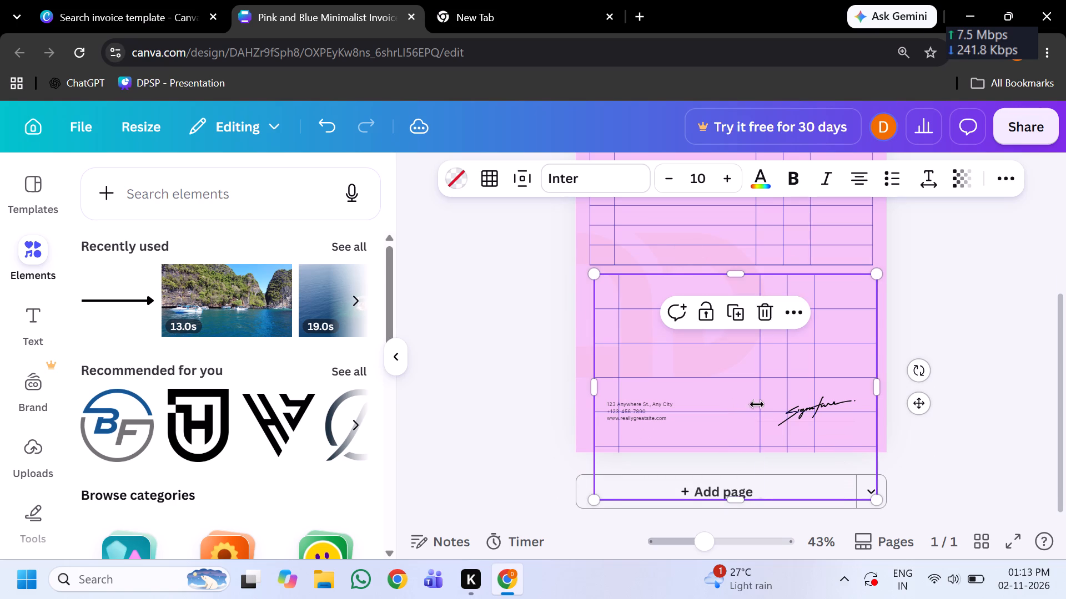
left_click_drag(735, 494, 718, 418)
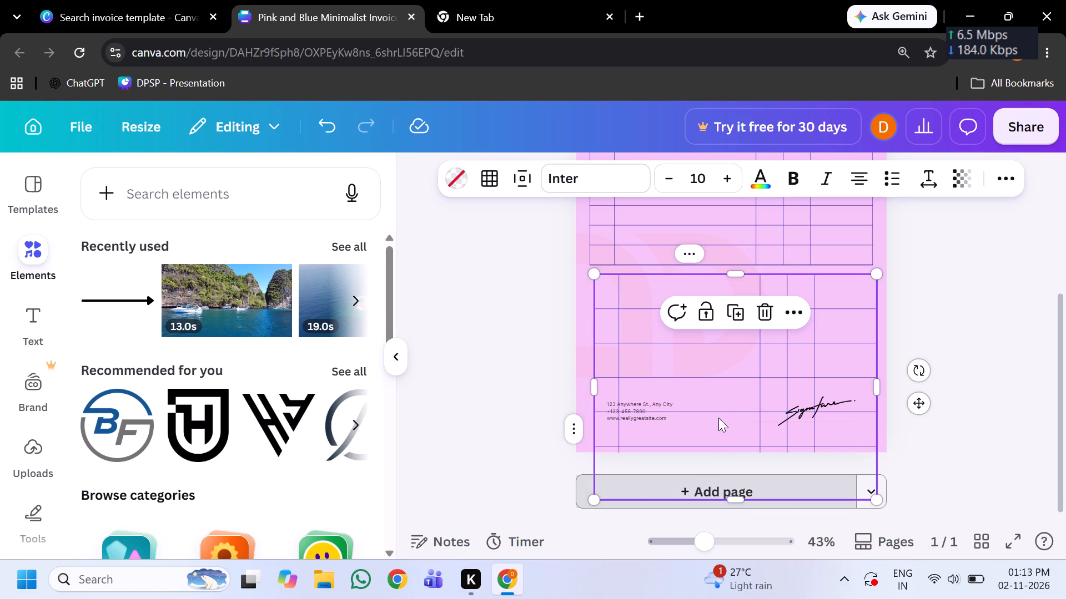
left_click_drag(718, 418, 718, 417)
left_click_drag(873, 498, 853, 394)
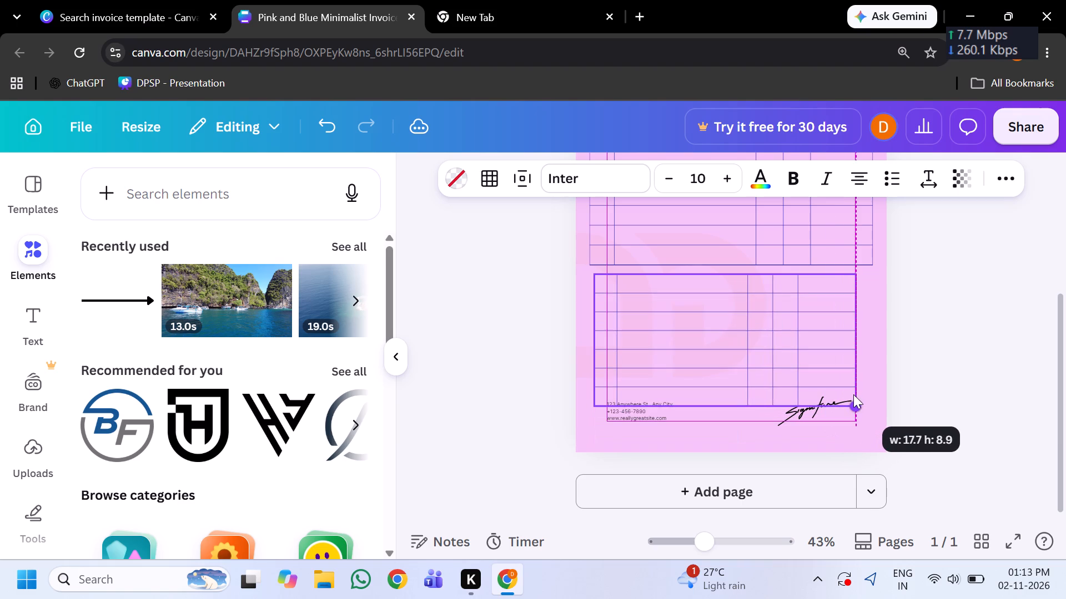
left_click_drag(853, 394, 868, 387)
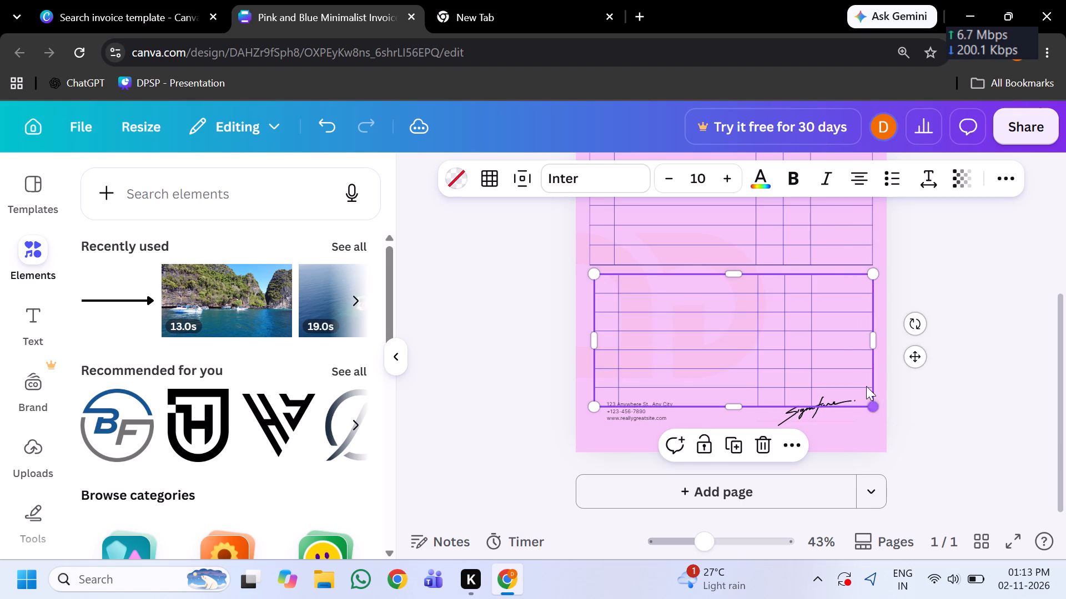
Move the duplicate table up against the bottom edge of the original items table, roughly centred beneath it.
left_click_drag(791, 345, 785, 323)
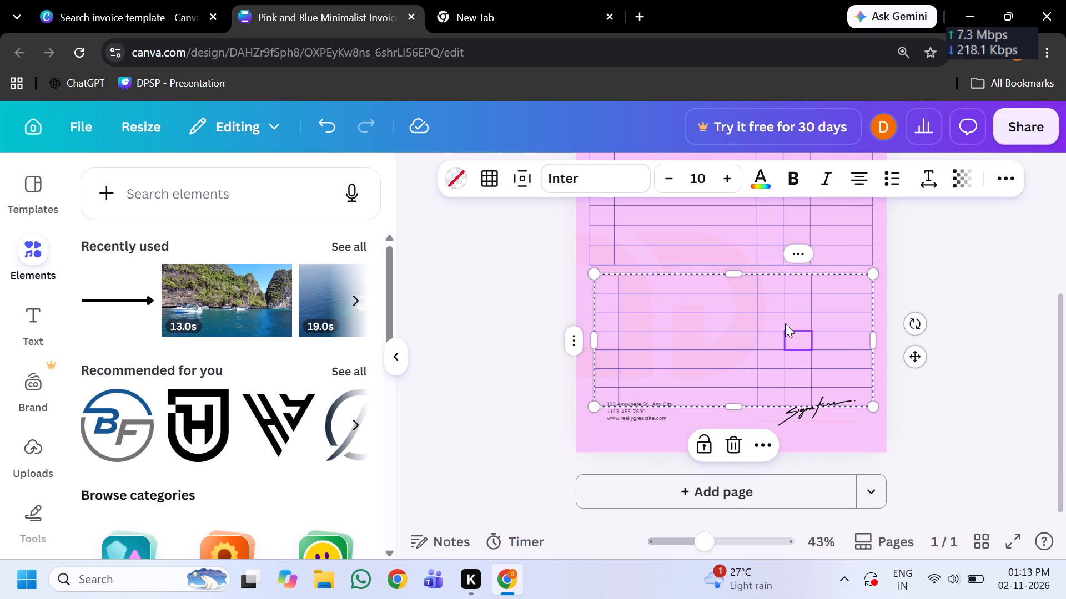
left_click_drag(785, 323, 787, 310)
left_click(963, 307)
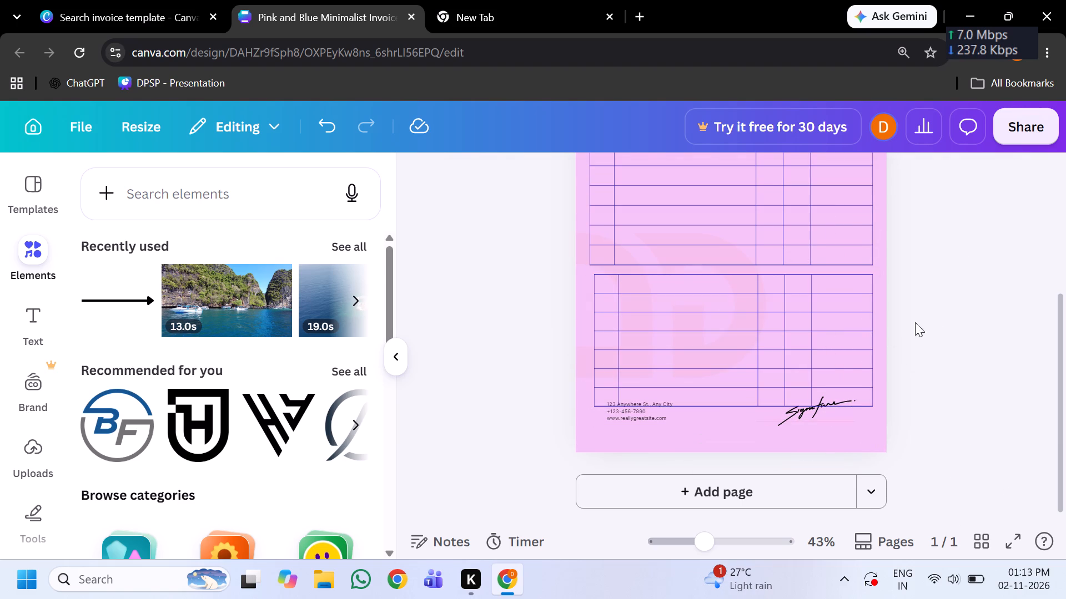
left_click_drag(767, 352, 767, 334)
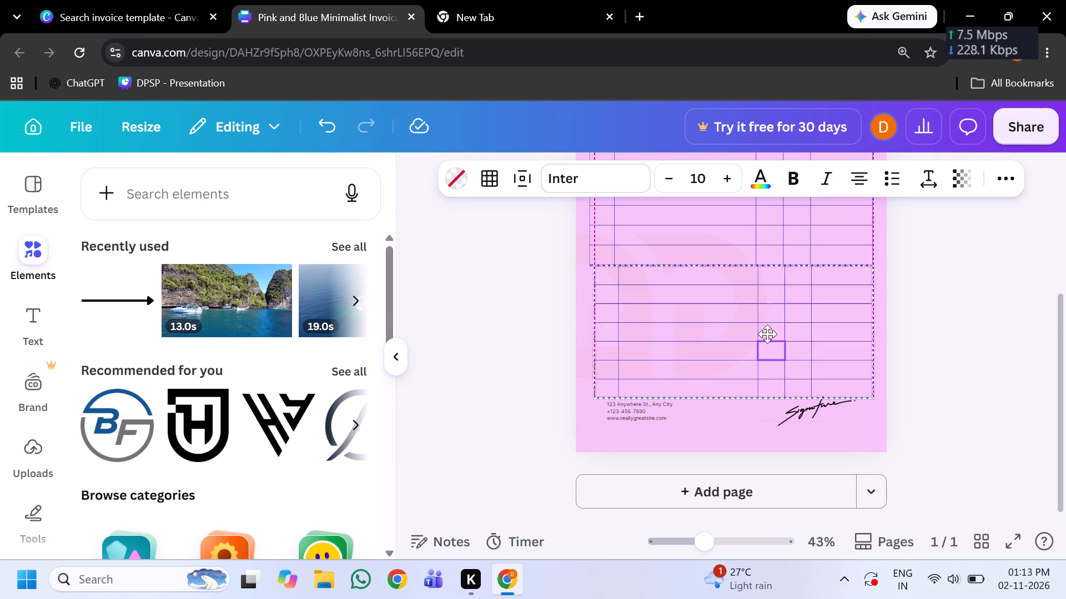
left_click_drag(767, 334, 767, 340)
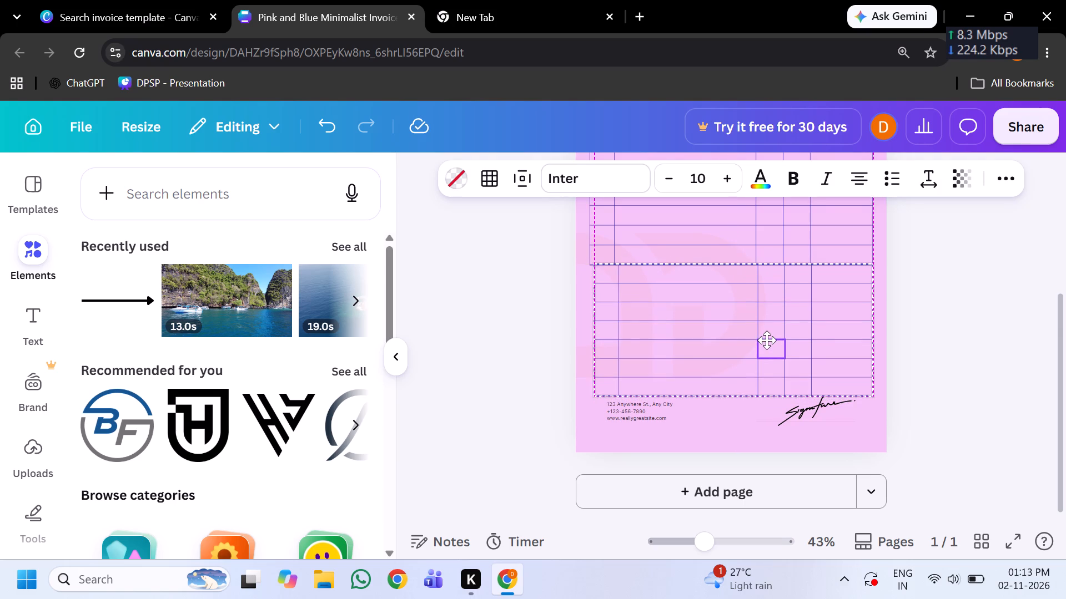
left_click_drag(767, 340, 765, 338)
left_click(966, 348)
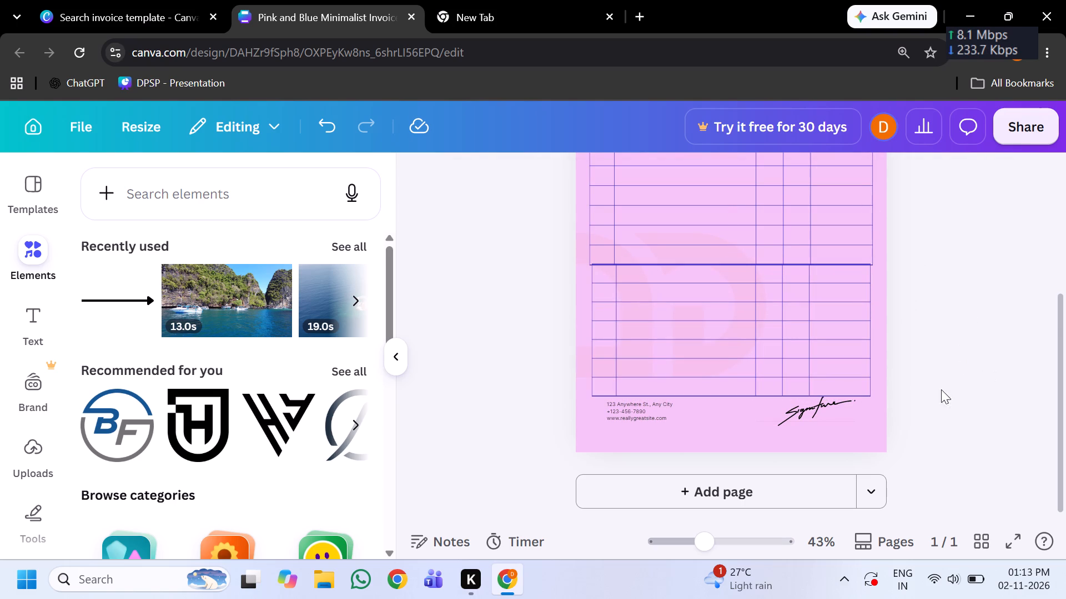
Resize the duplicate table from its corners, making it slightly taller and aligning its left edge with the original table.
left_click(860, 383)
left_click(872, 395)
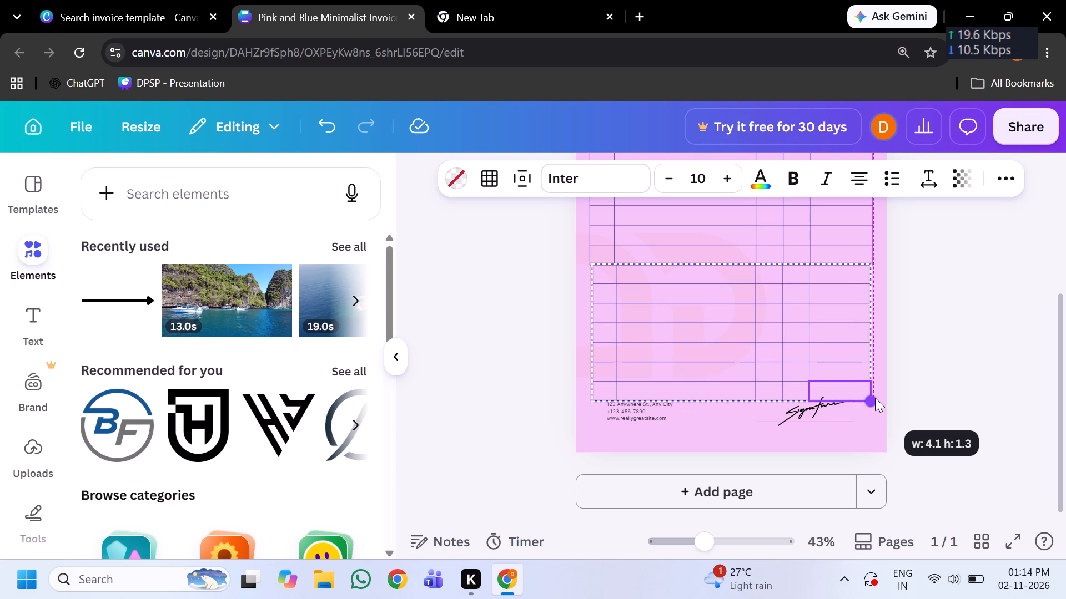
left_click_drag(591, 265, 586, 262)
left_click(958, 313)
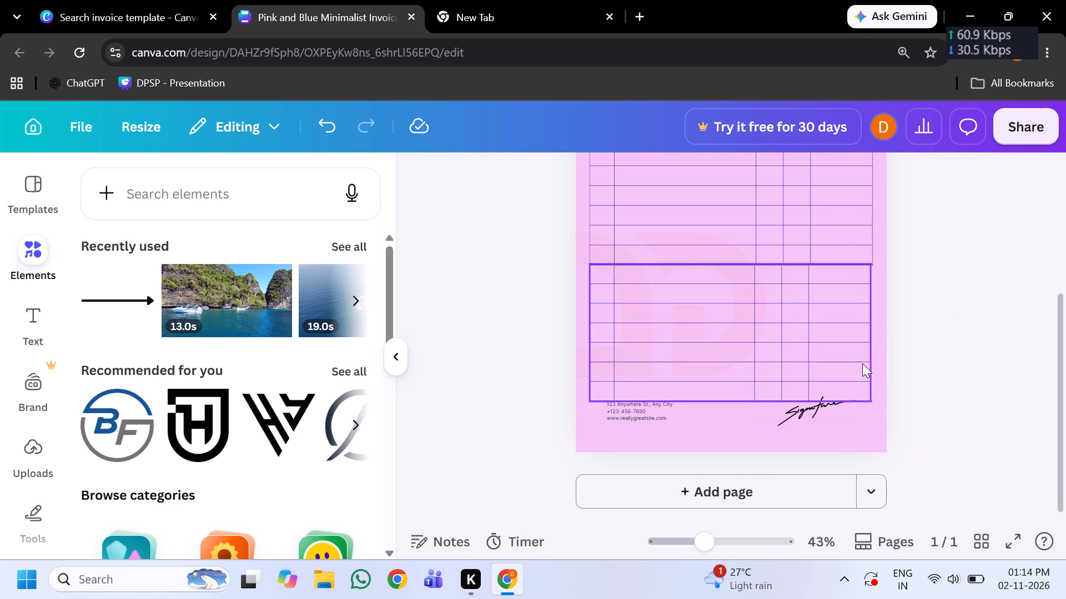
Delete the top row of the duplicate table.
left_click(696, 268)
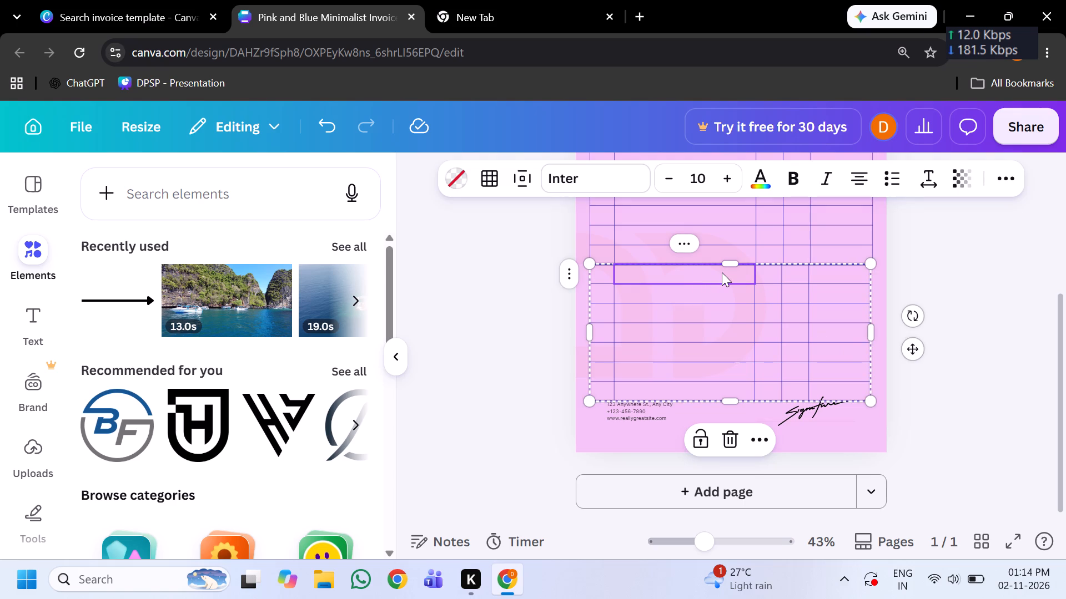
left_click(727, 439)
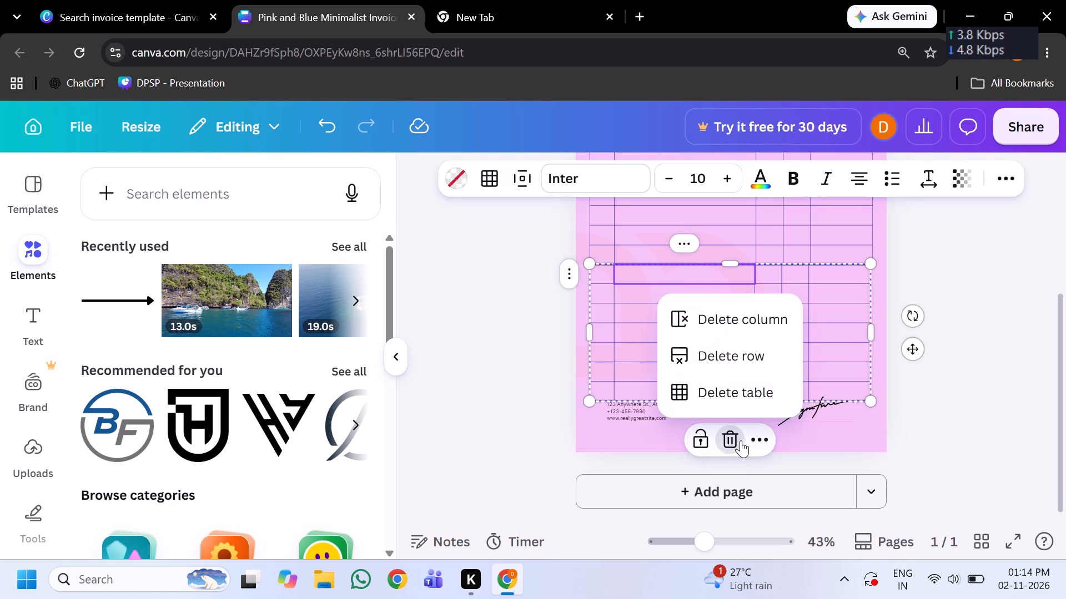
left_click(756, 358)
left_click(1004, 311)
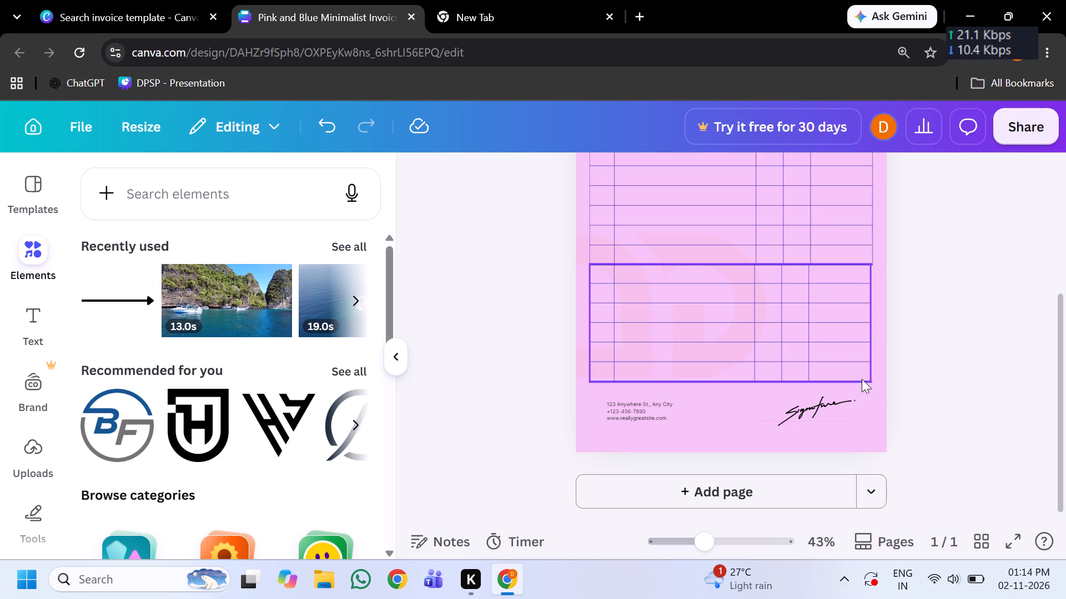
Shorten the duplicate table slightly above the footer and widen it until its right edge matches the original table.
left_click(849, 356)
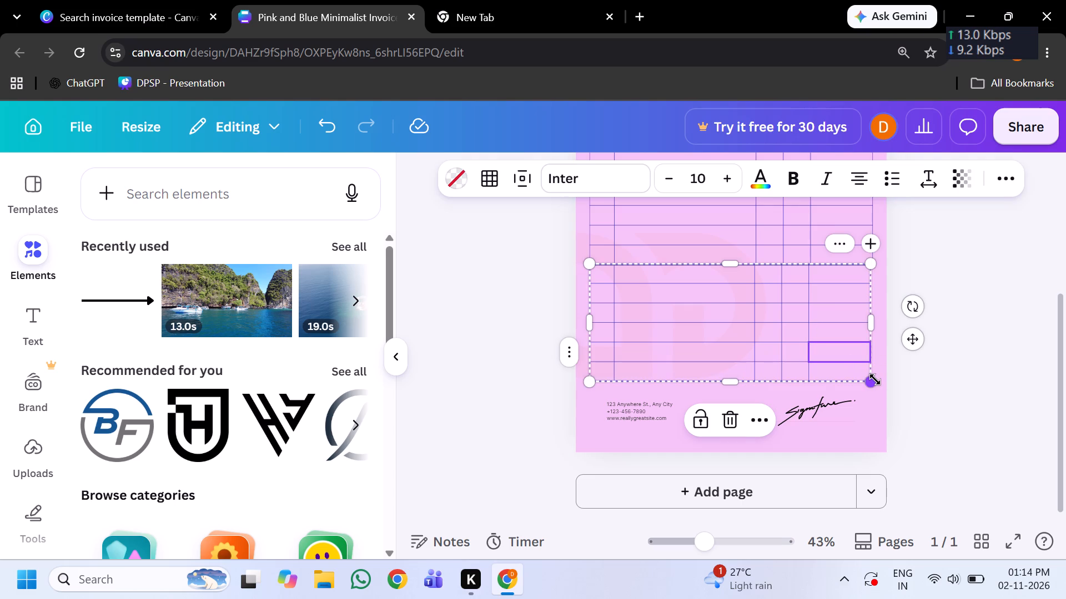
left_click_drag(873, 380, 888, 380)
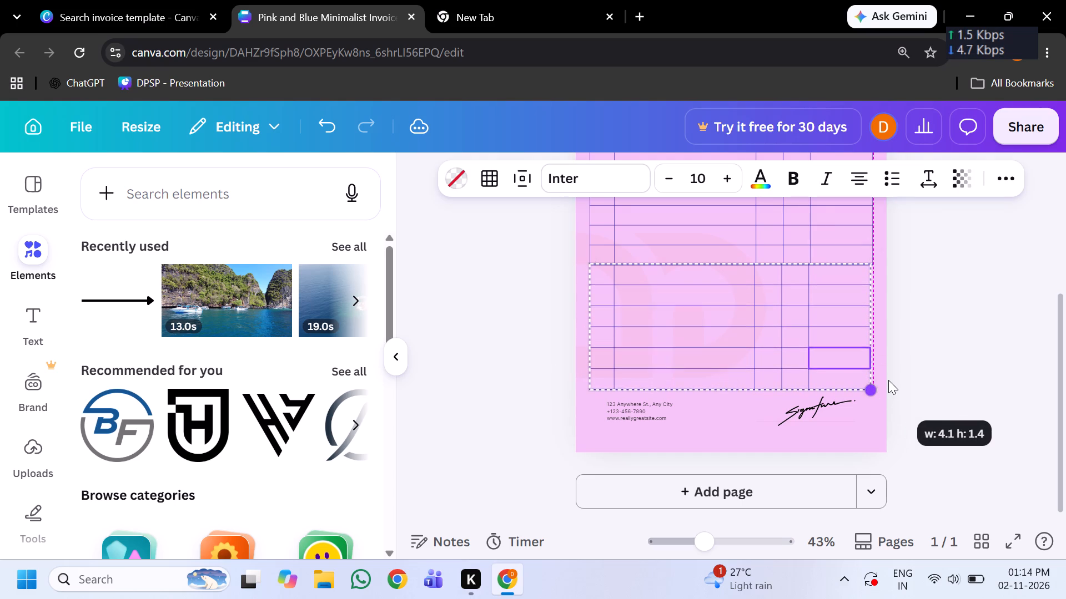
left_click_drag(888, 380, 883, 370)
left_click(870, 319)
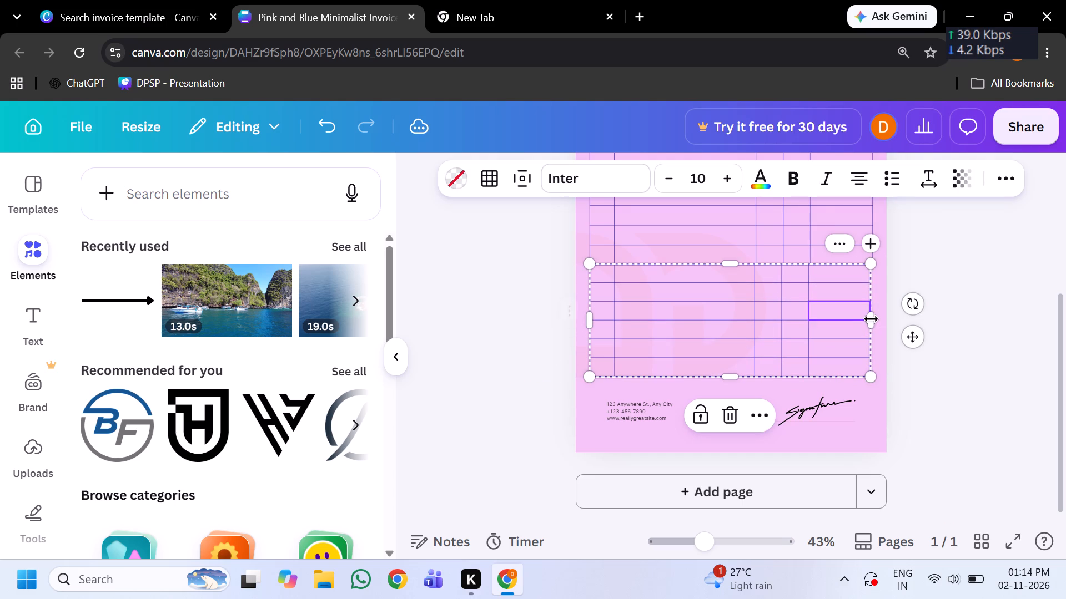
left_click_drag(872, 321, 880, 321)
left_click(976, 294)
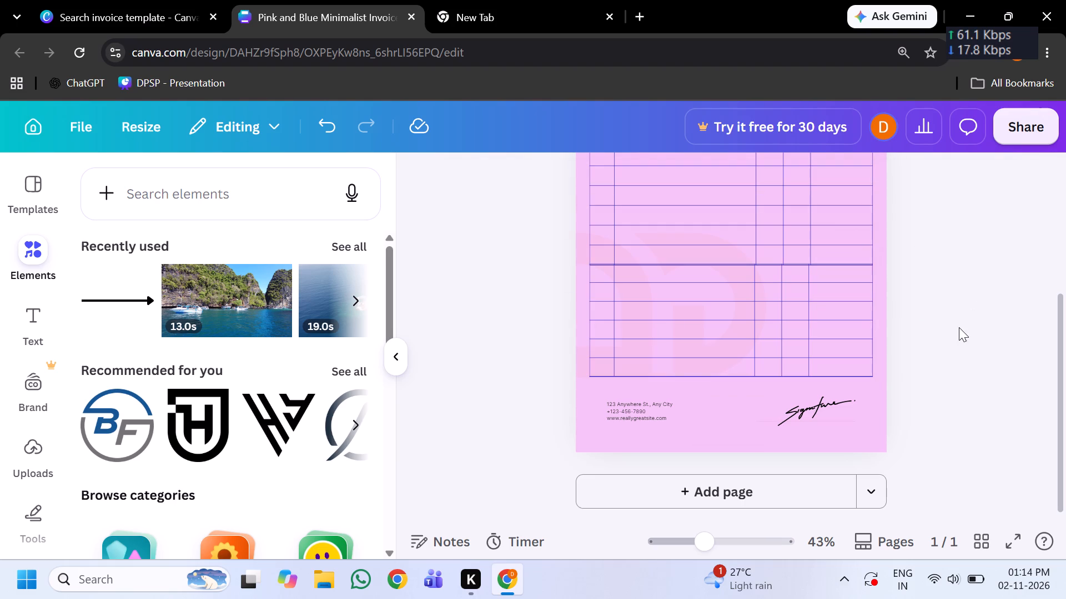
Move the duplicate table up so its top row overlaps the original's last row, keeping both side edges aligned.
left_click_drag(814, 328, 838, 310)
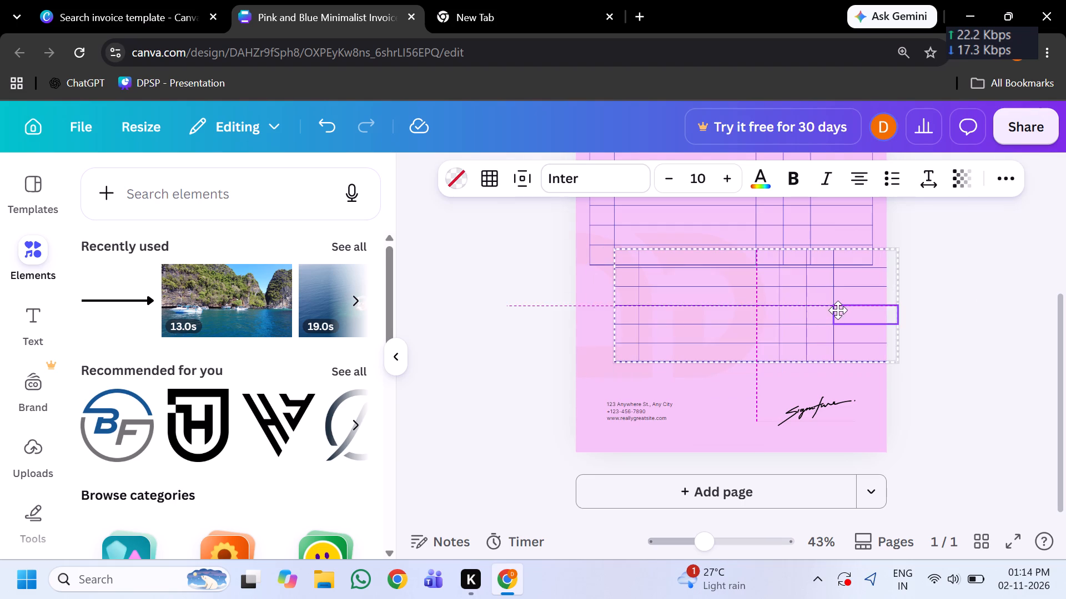
left_click_drag(838, 310, 822, 310)
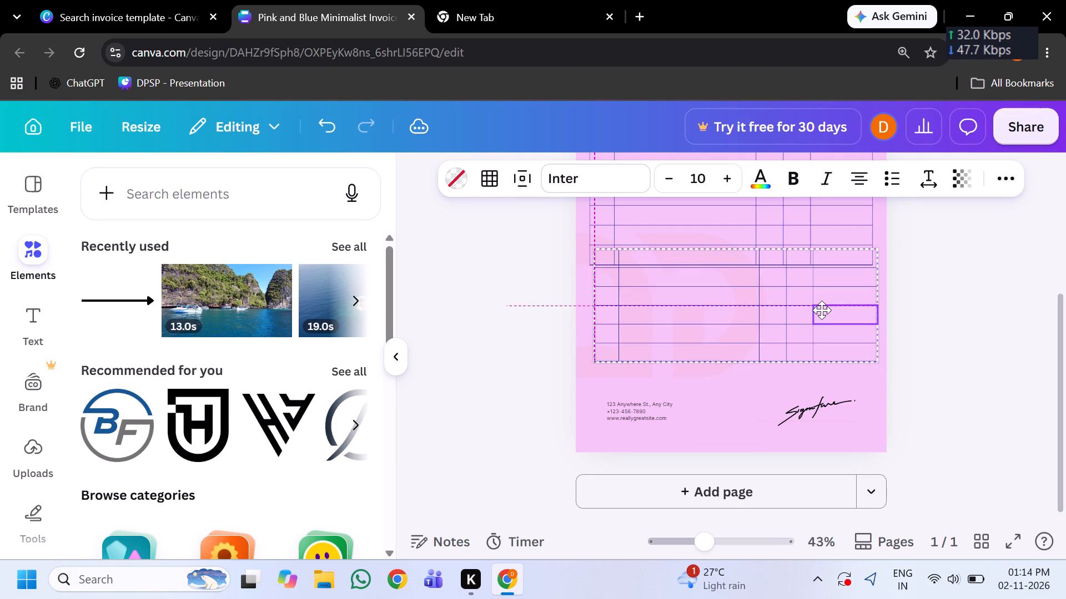
left_click_drag(822, 310, 820, 306)
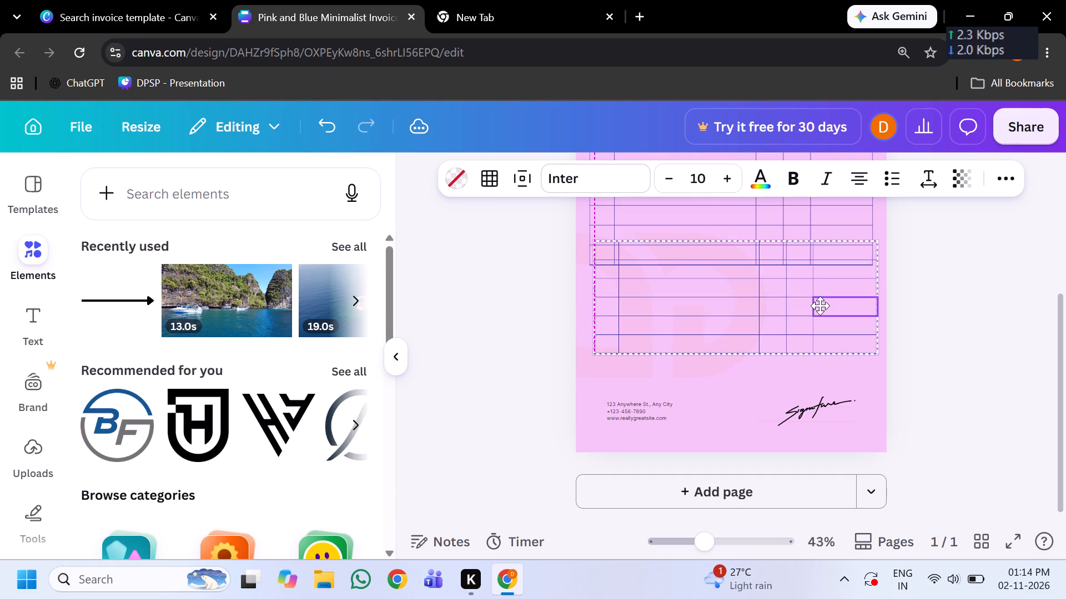
left_click_drag(820, 306, 819, 307)
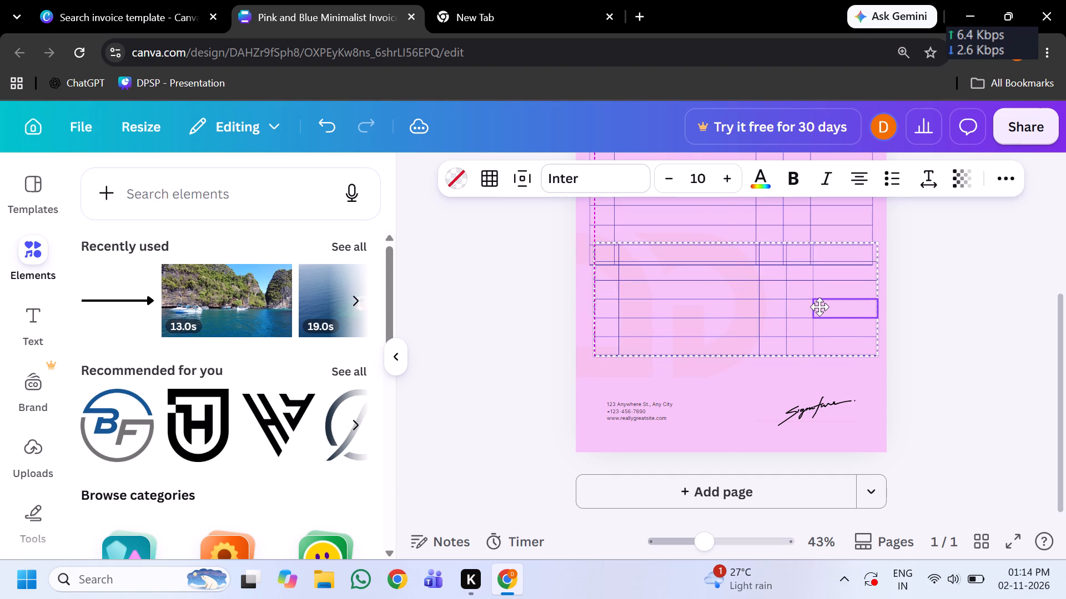
left_click_drag(819, 307, 817, 308)
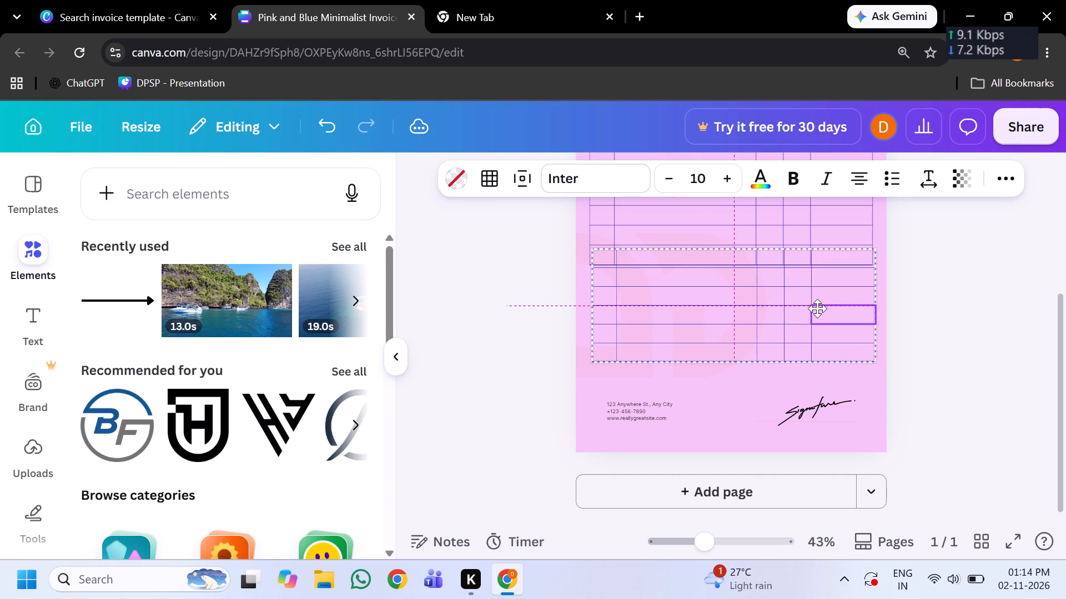
left_click_drag(817, 308, 817, 311)
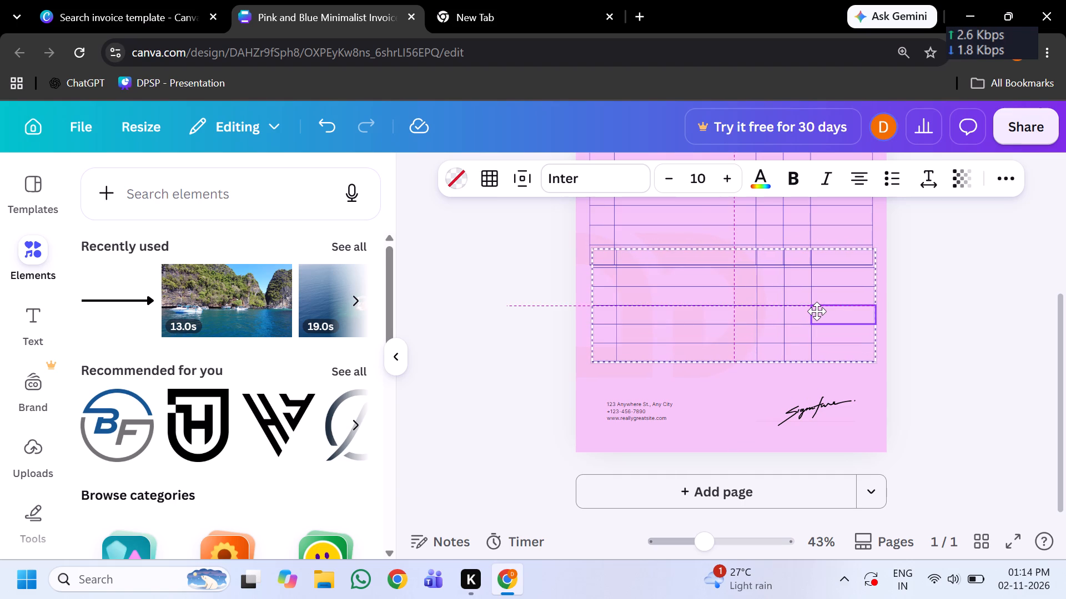
left_click_drag(817, 311, 814, 311)
left_click(980, 290)
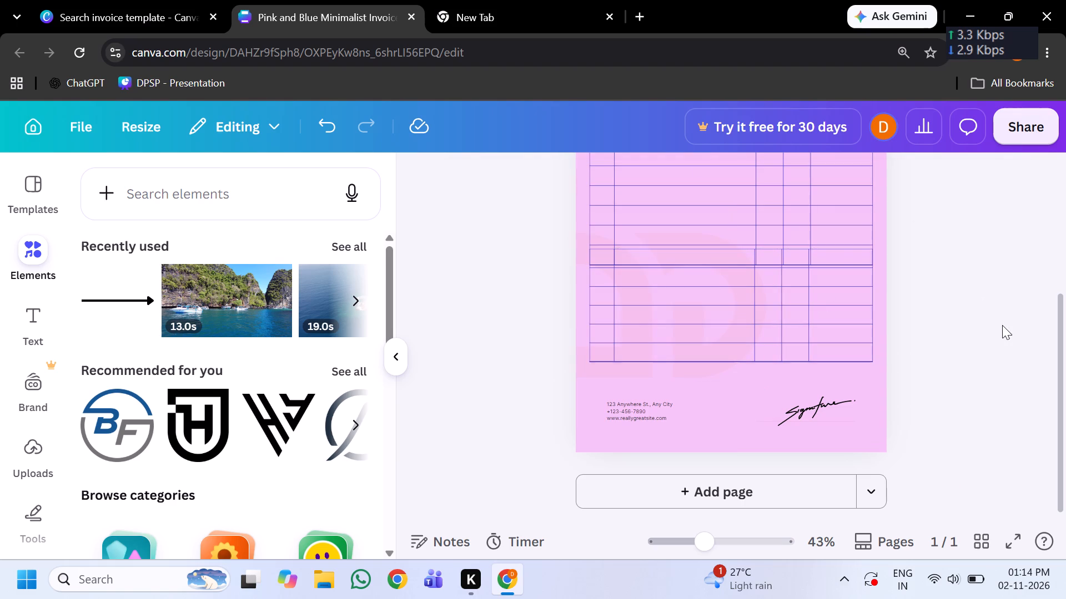
Shift the duplicate table slightly down so it overlaps only about half of the original's last row, keeping the side edges aligned.
left_click(822, 324)
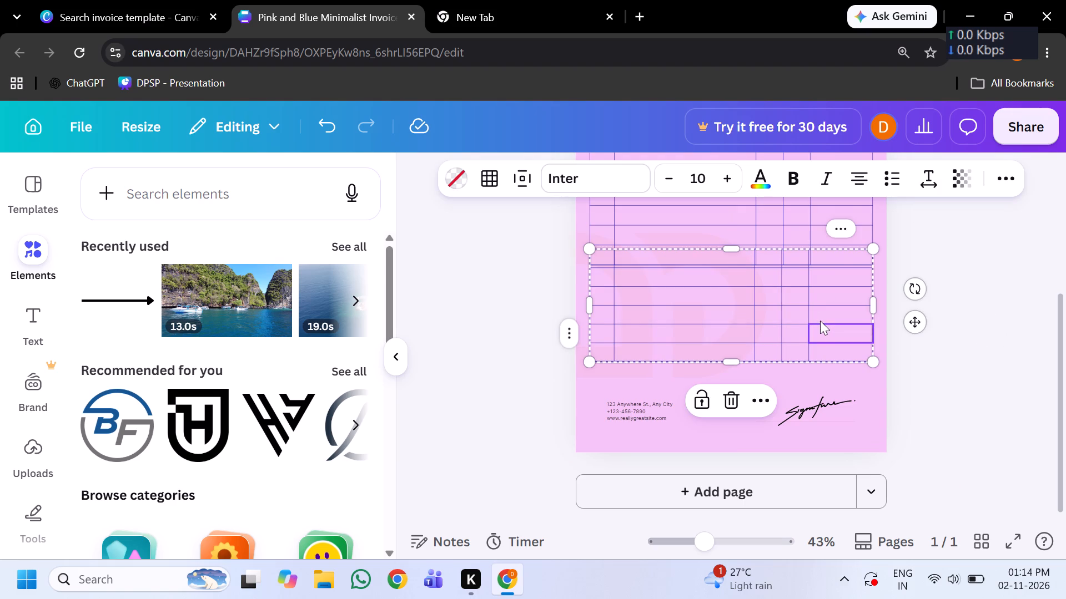
left_click_drag(820, 320, 818, 303)
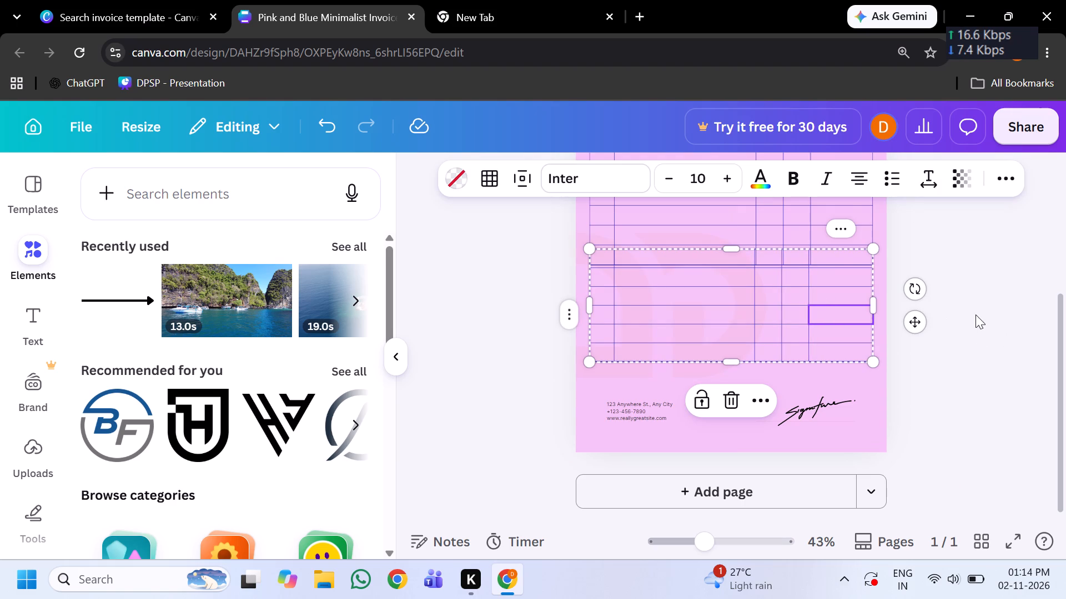
left_click(978, 314)
left_click_drag(768, 328, 768, 316)
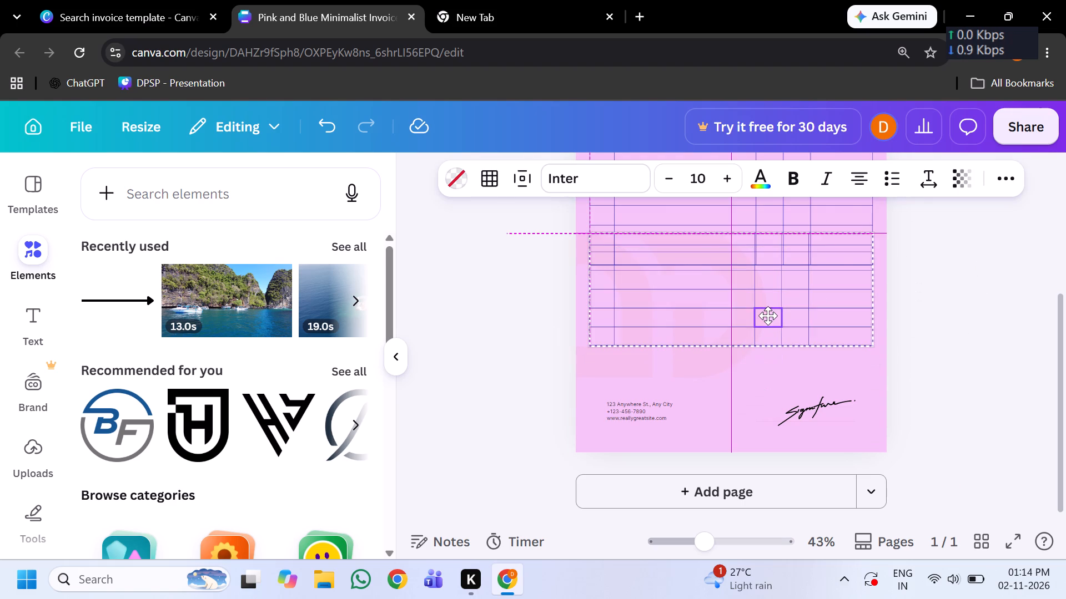
left_click_drag(768, 316, 768, 324)
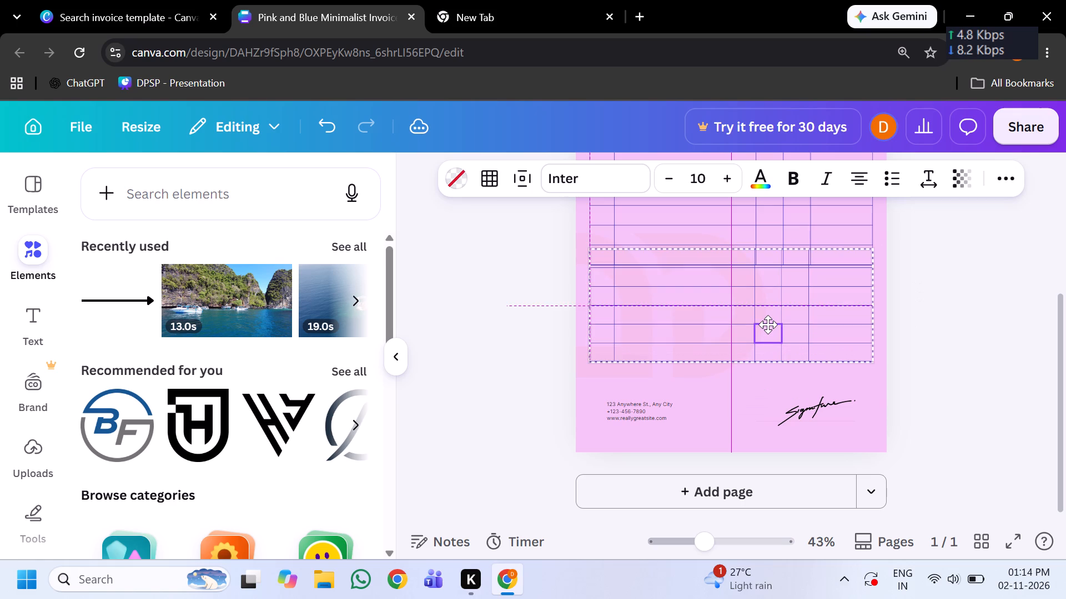
left_click_drag(768, 324, 766, 324)
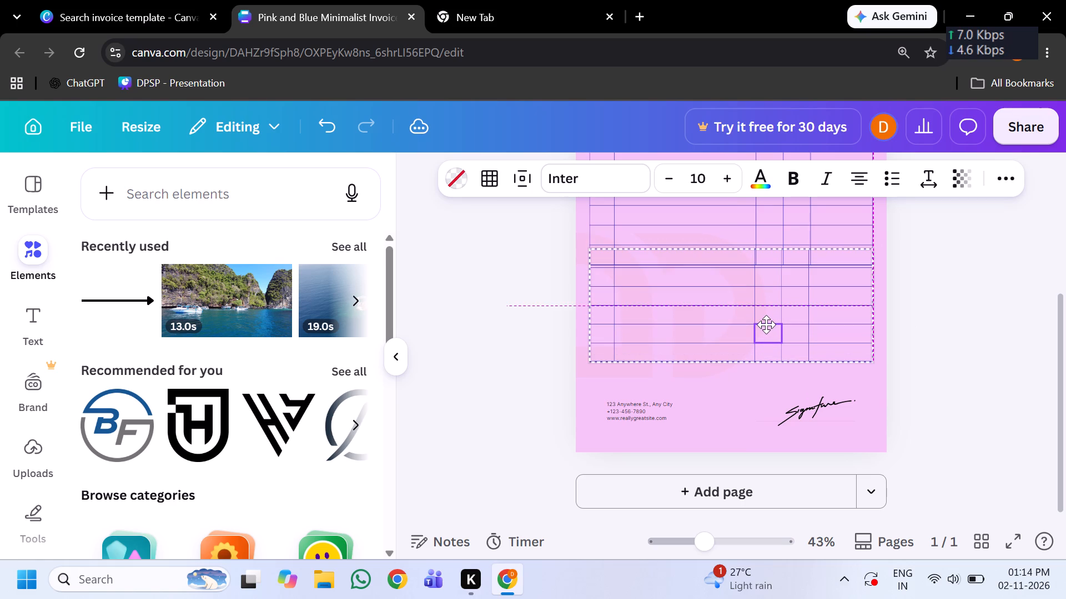
left_click_drag(766, 324, 766, 332)
left_click_drag(766, 332, 766, 334)
left_click(1053, 334)
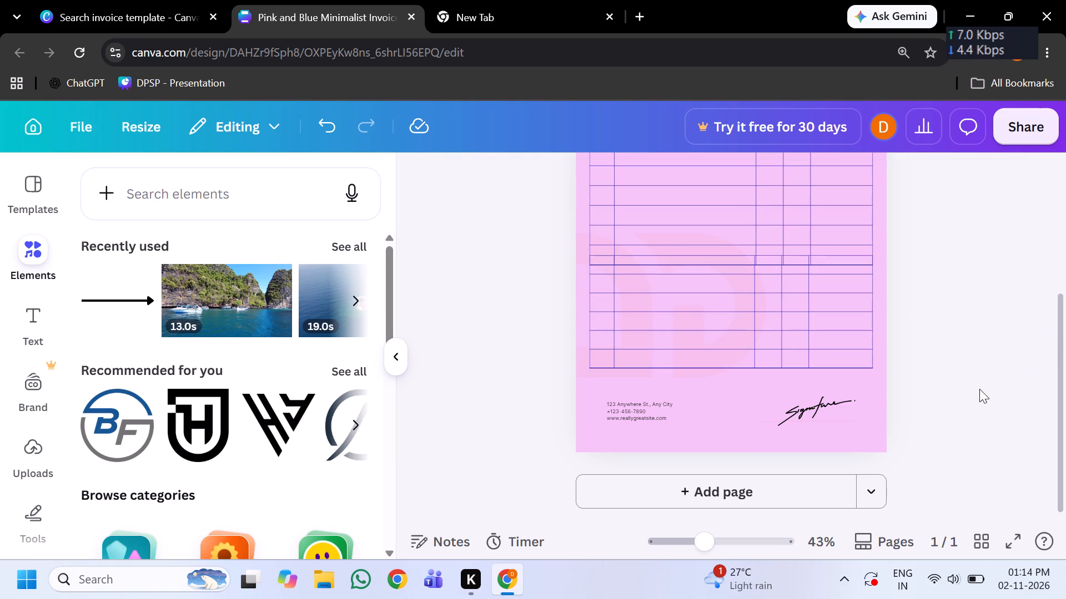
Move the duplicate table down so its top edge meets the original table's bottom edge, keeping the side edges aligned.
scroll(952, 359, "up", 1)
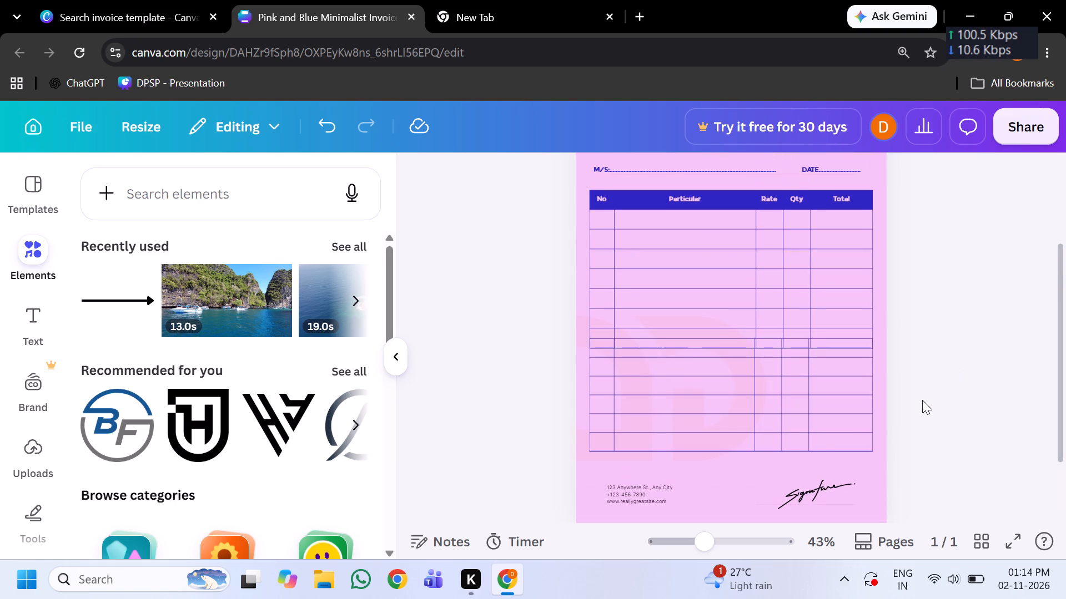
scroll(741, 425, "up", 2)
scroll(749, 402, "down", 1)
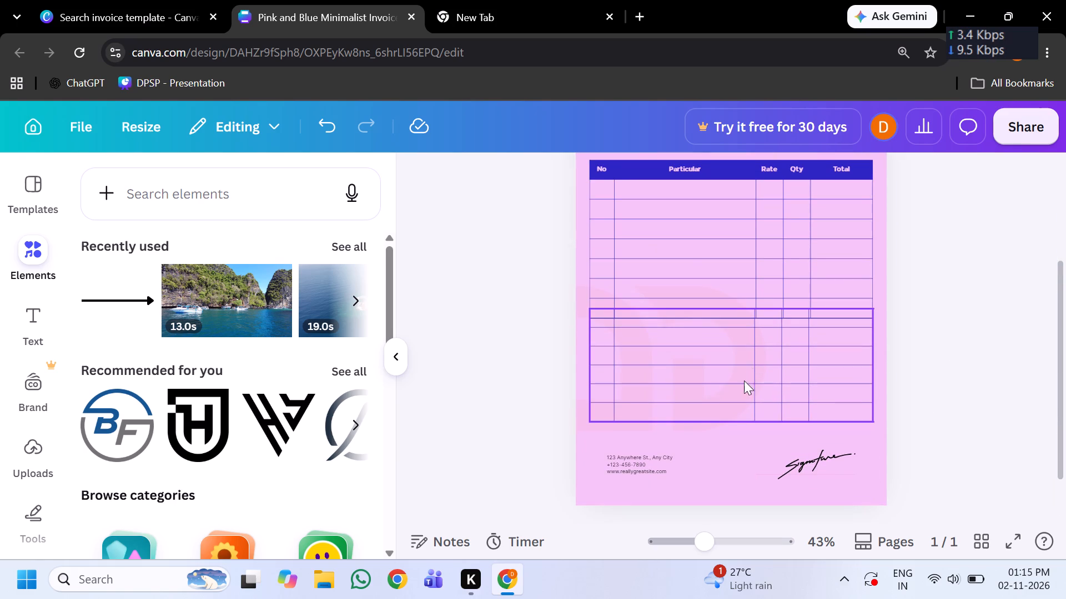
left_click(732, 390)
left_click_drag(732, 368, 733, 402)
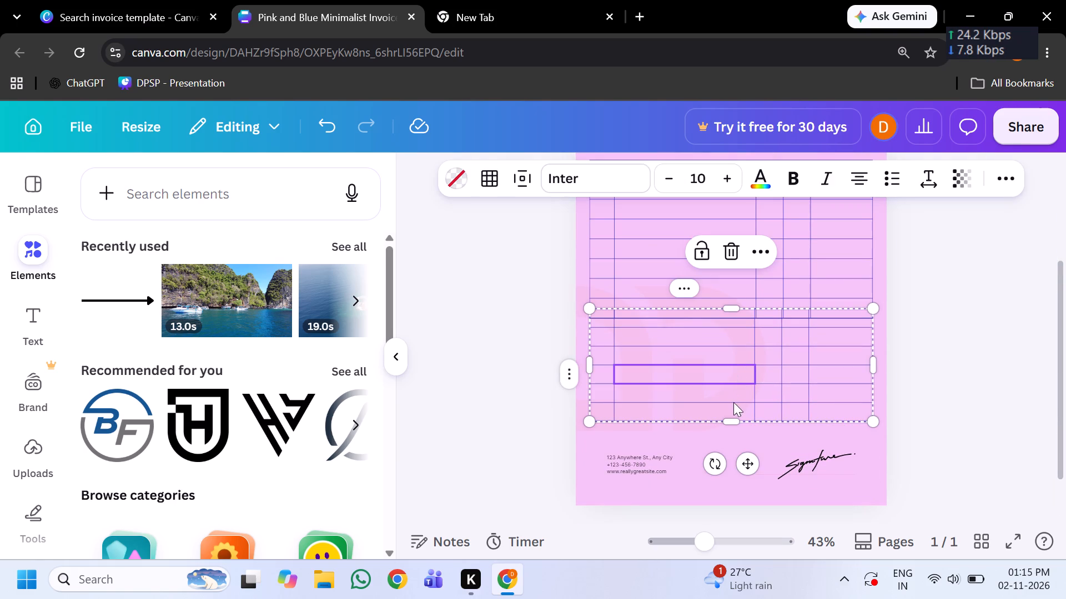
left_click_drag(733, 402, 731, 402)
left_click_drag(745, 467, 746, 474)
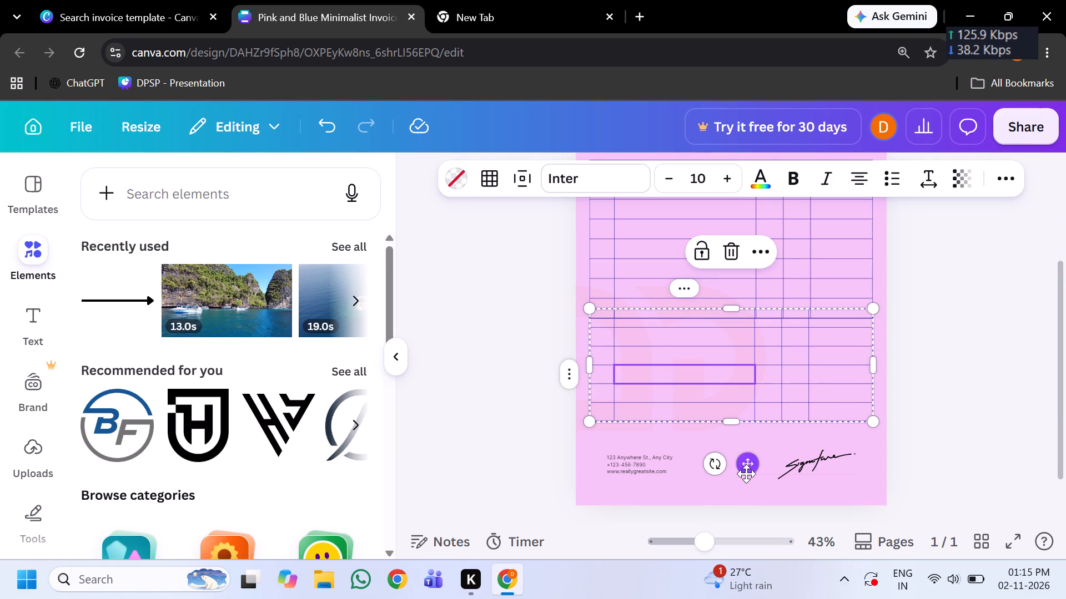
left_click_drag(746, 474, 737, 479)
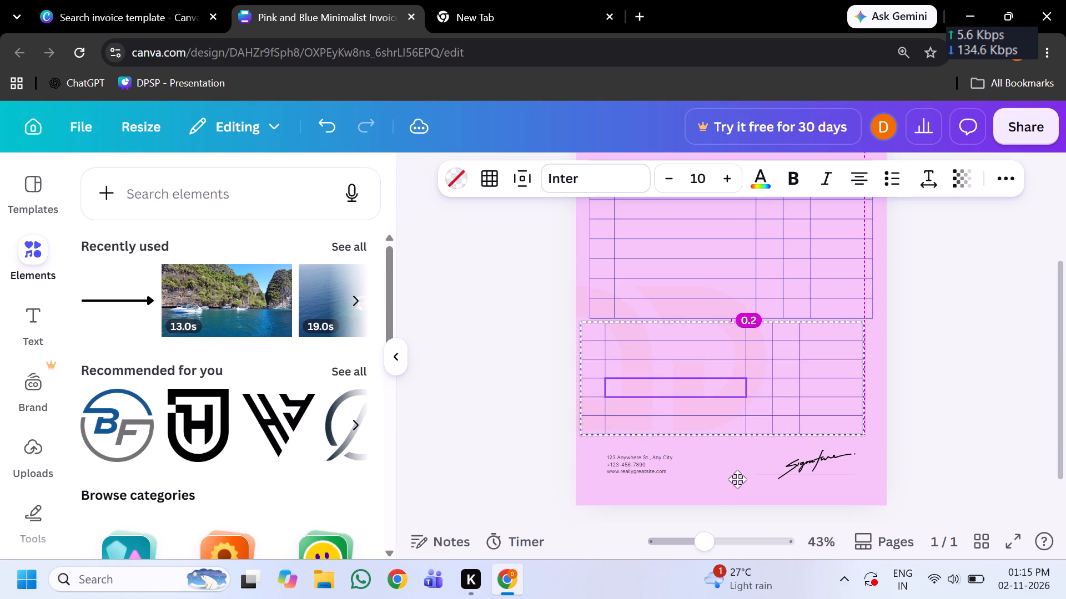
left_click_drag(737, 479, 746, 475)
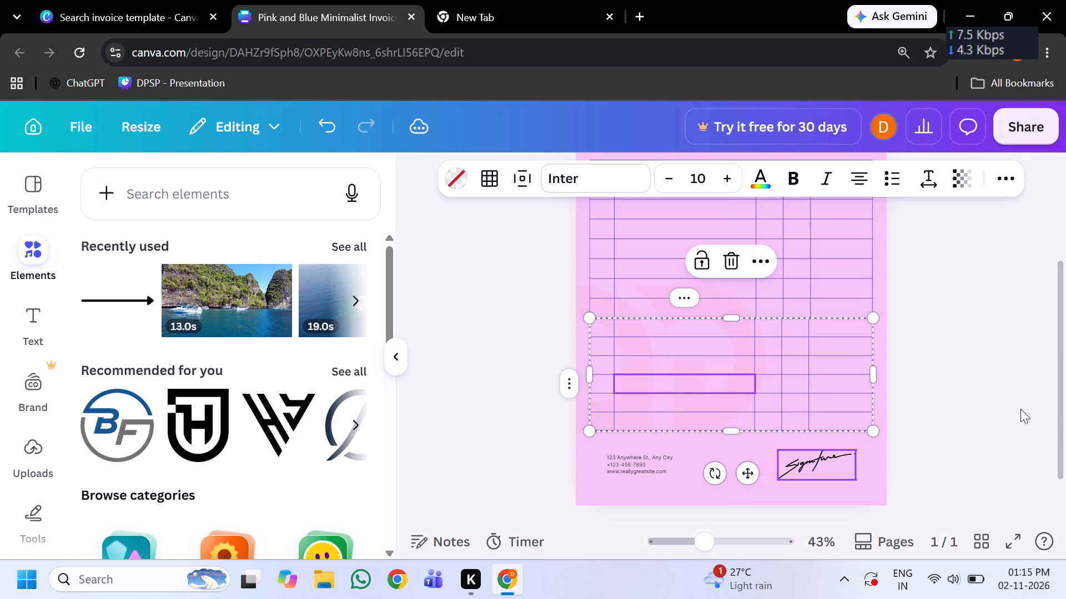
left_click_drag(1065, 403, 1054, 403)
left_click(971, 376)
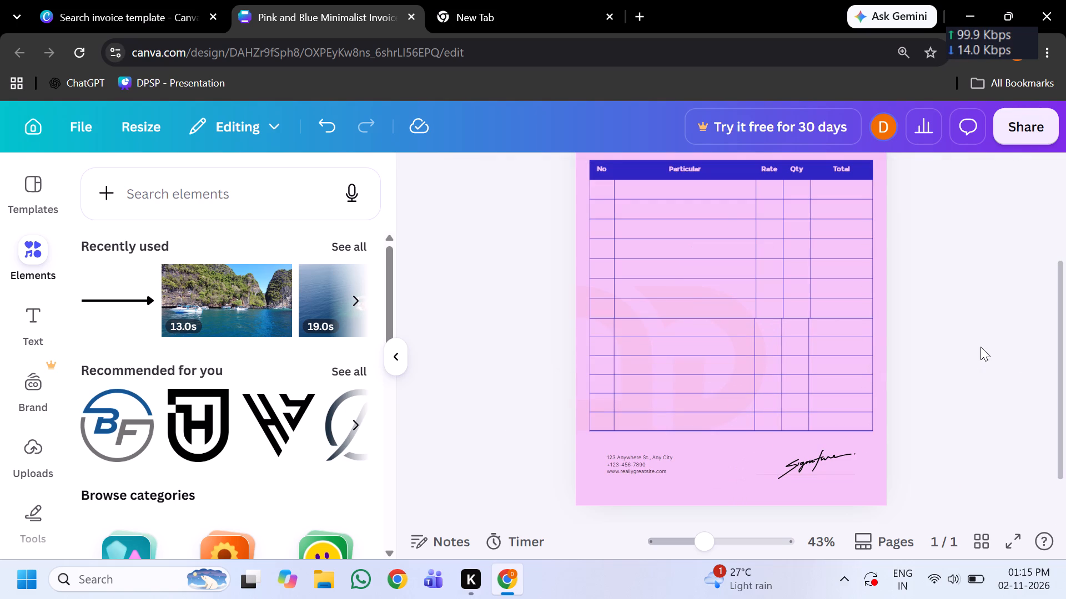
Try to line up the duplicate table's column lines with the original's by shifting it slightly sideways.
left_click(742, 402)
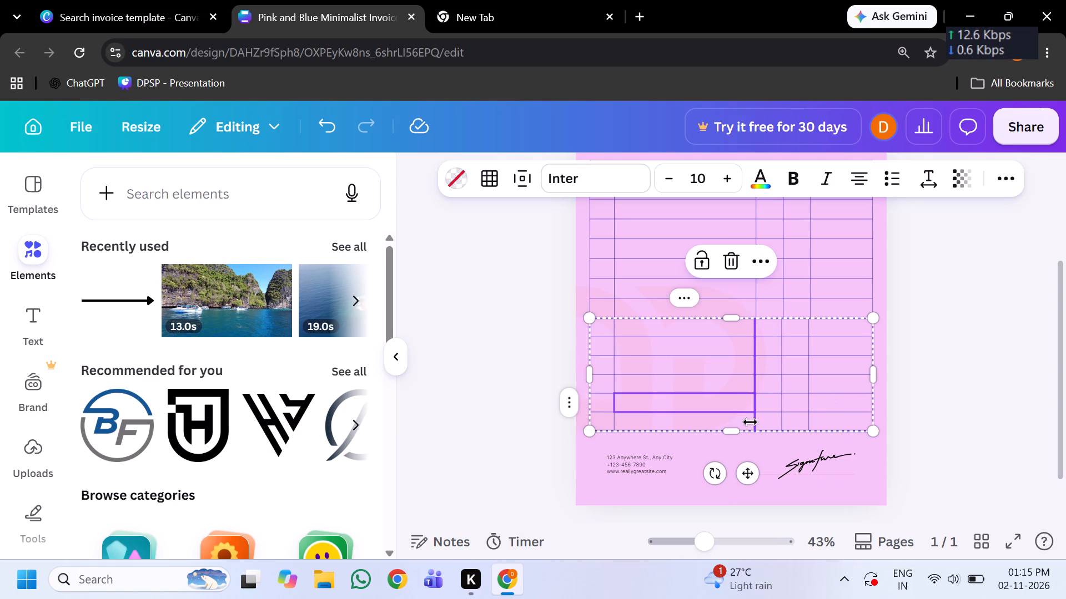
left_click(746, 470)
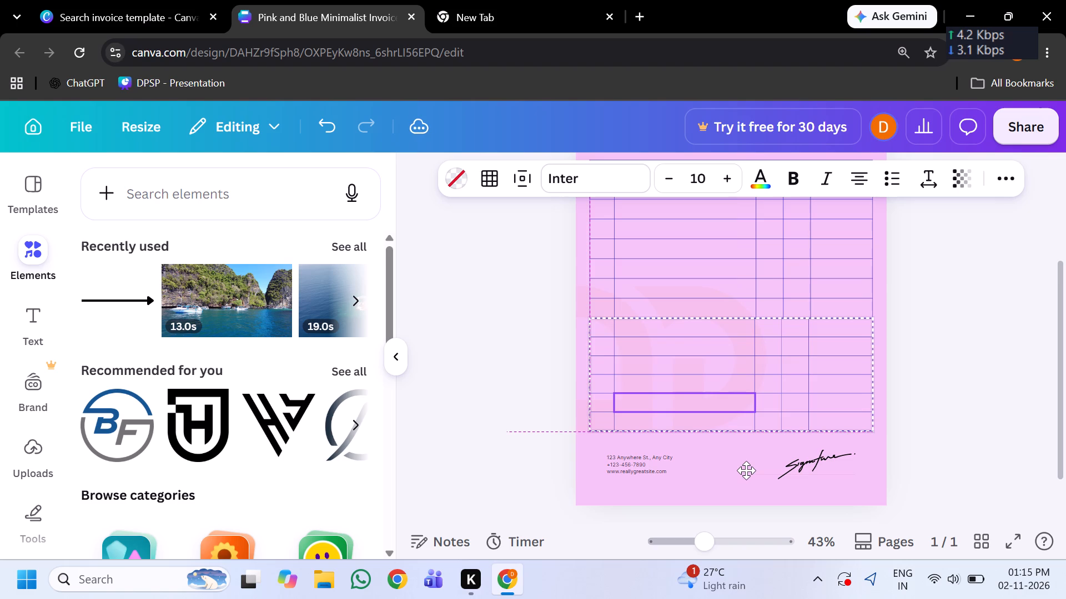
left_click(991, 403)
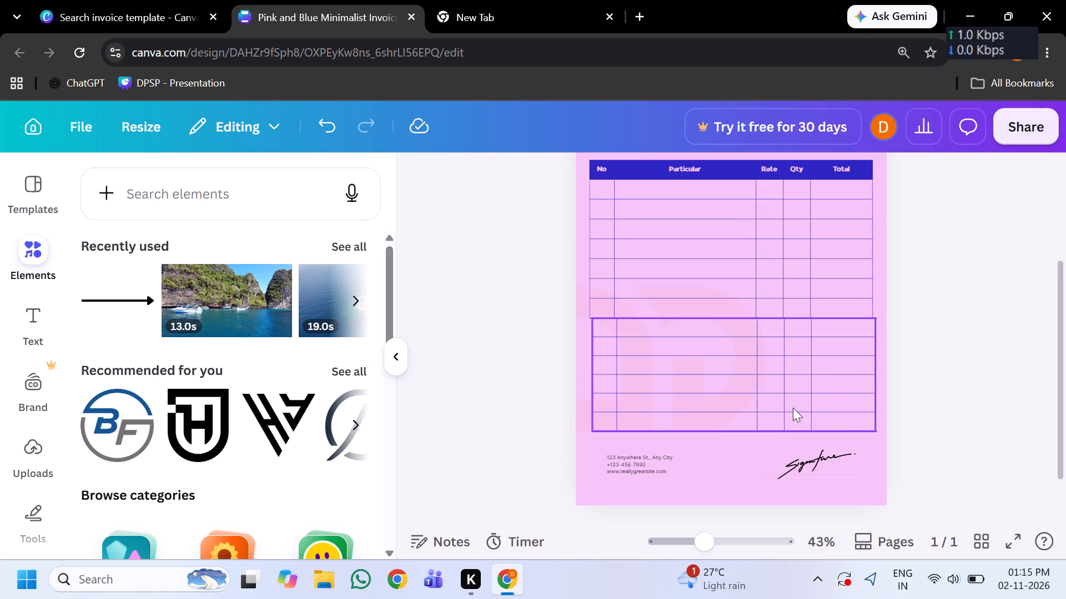
Delete the entire duplicate table below the original items table.
left_click(801, 375)
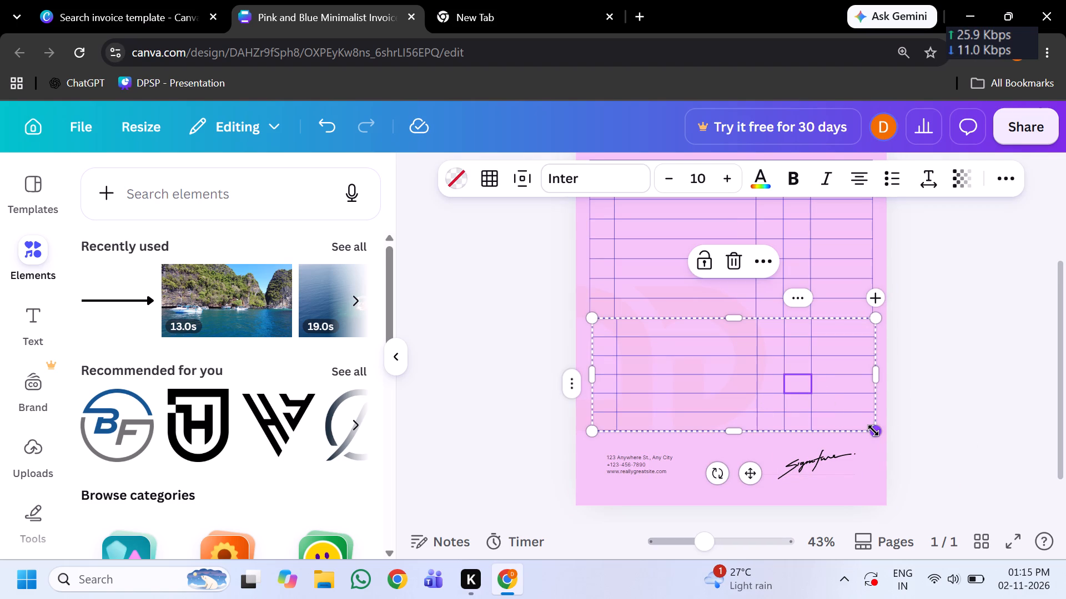
scroll(867, 379, "up", 1)
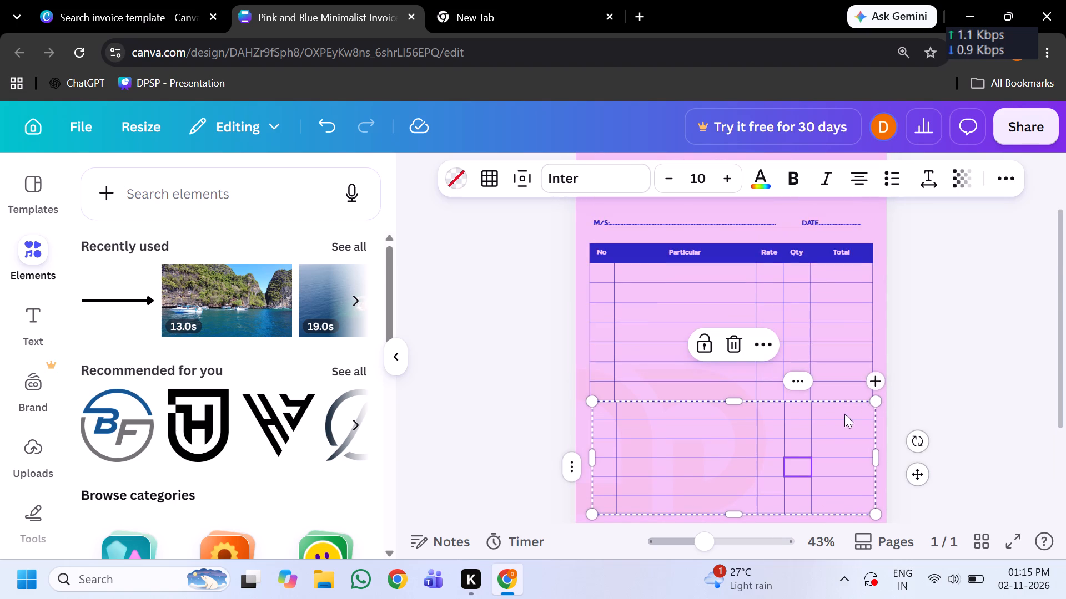
left_click(736, 346)
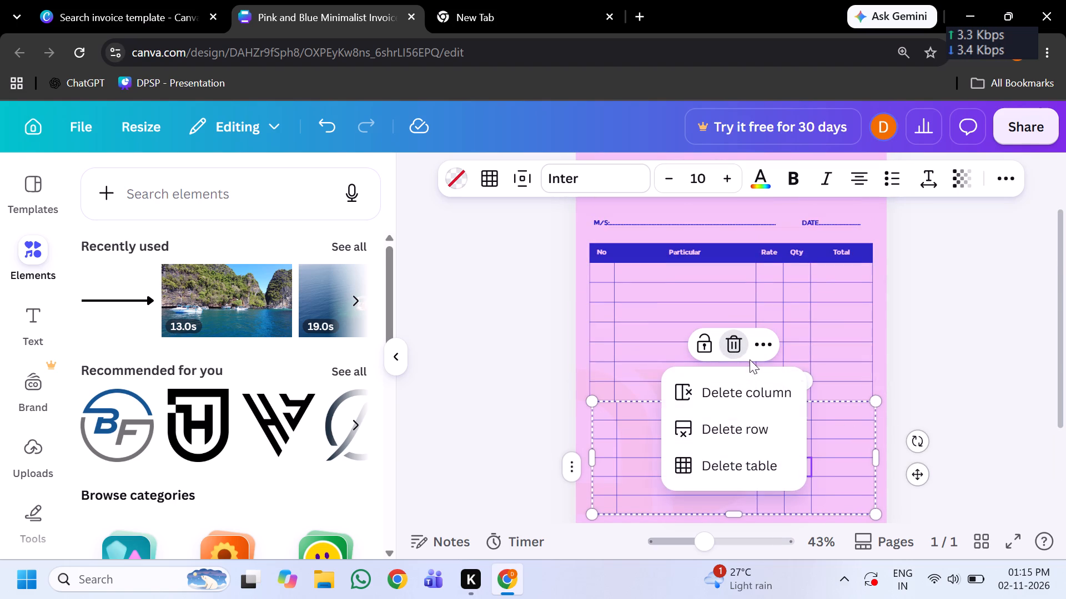
left_click(759, 455)
Duplicate the original items table, including its No, Particular, Rate, Qty and Total header.
left_click(721, 309)
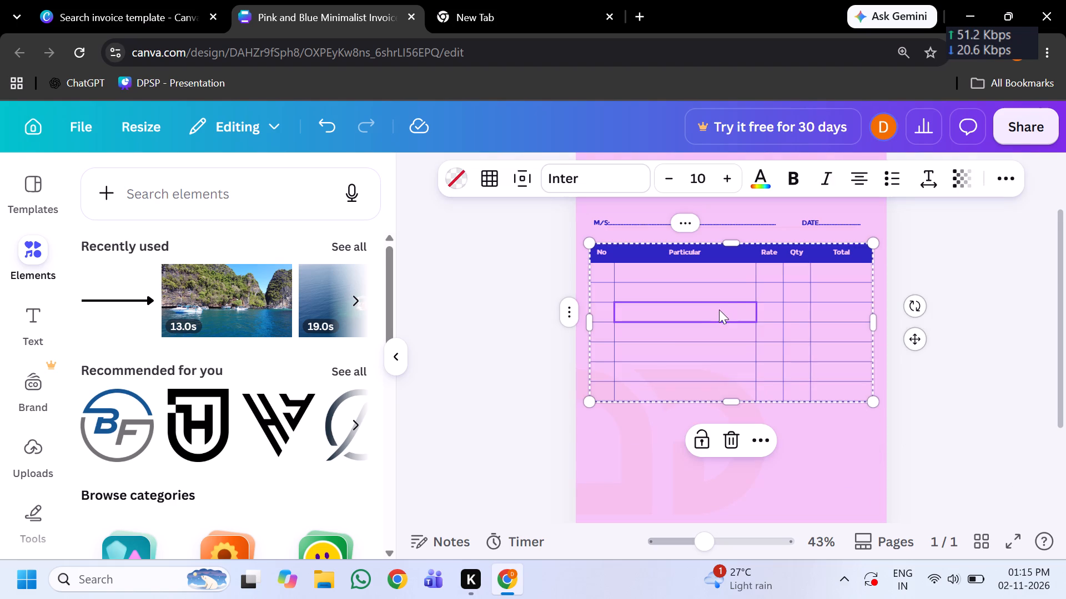
left_click(757, 446)
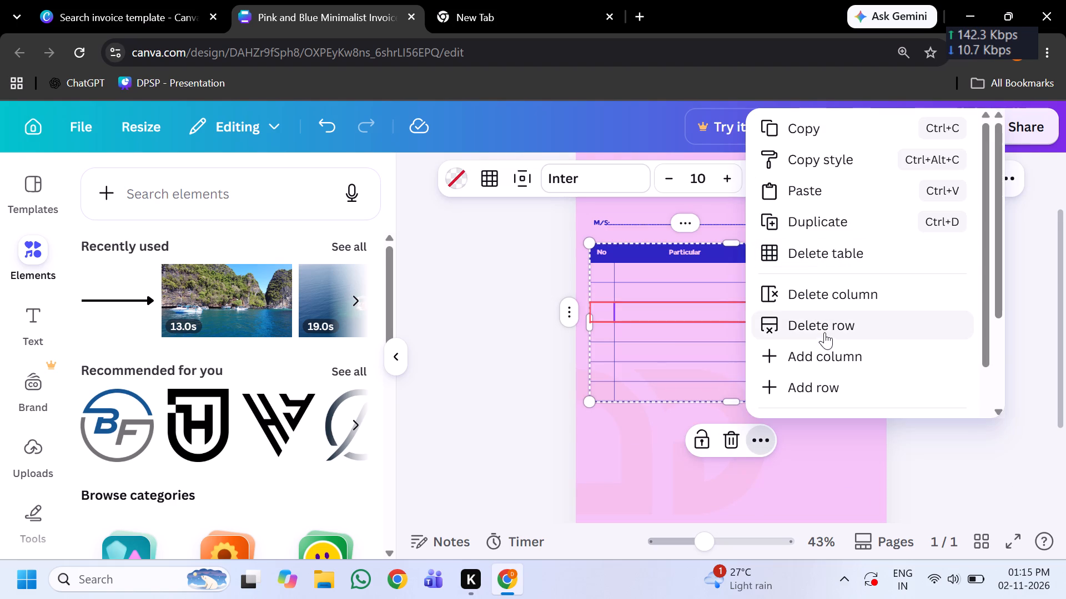
left_click(846, 223)
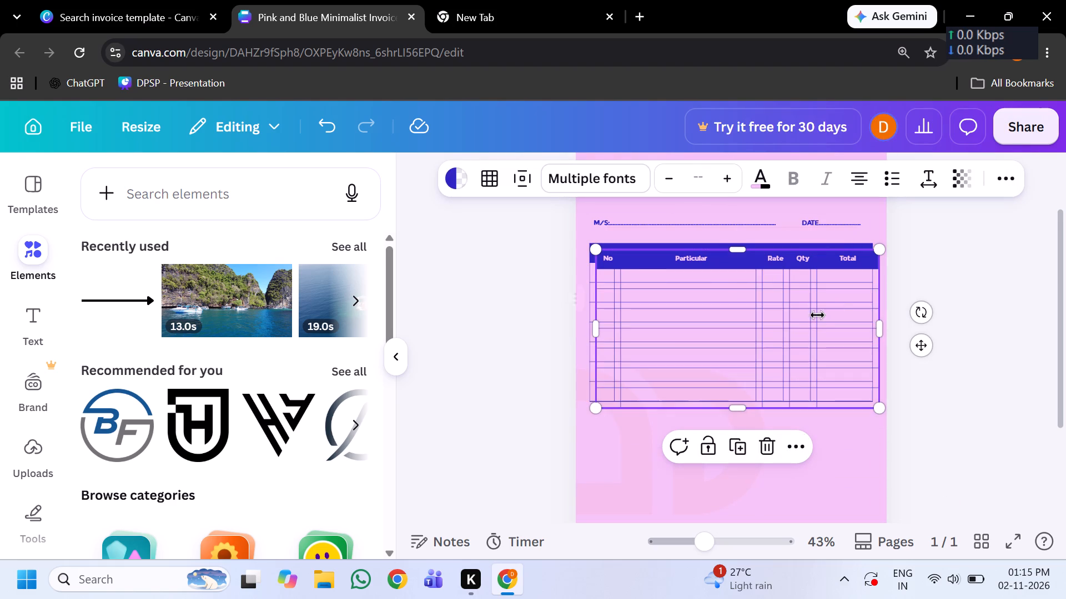
Delete the blue header row from the new duplicate table.
left_click(701, 261)
left_click(704, 256)
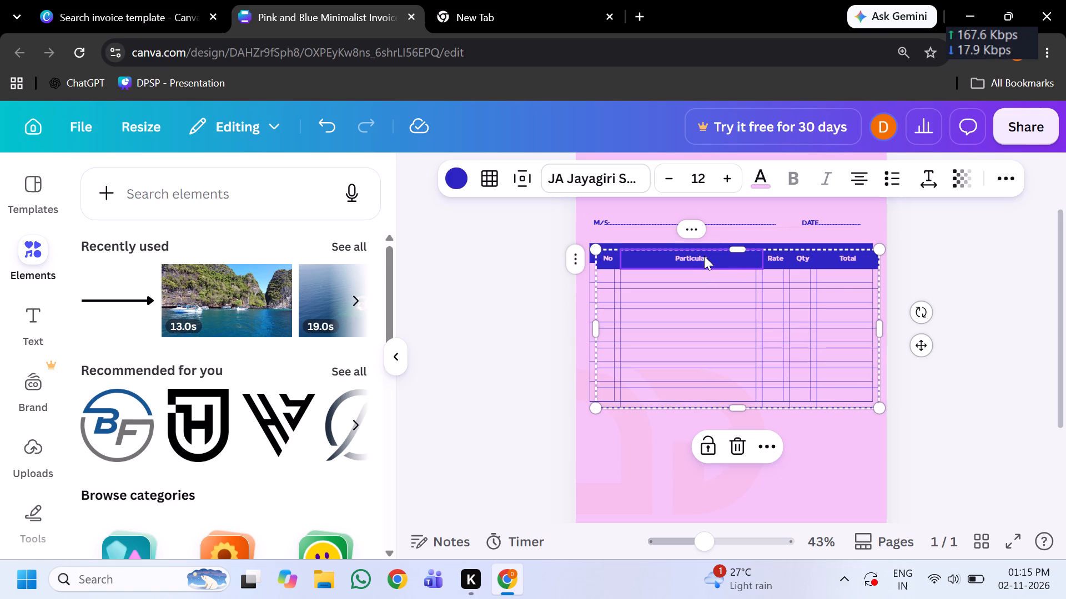
left_click(731, 261)
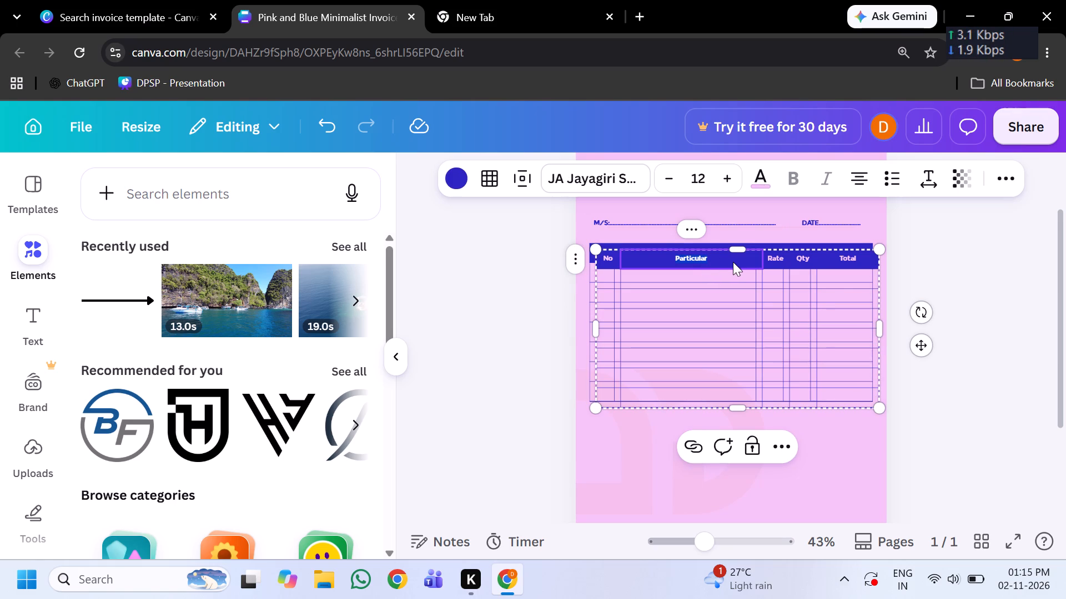
left_click(730, 445)
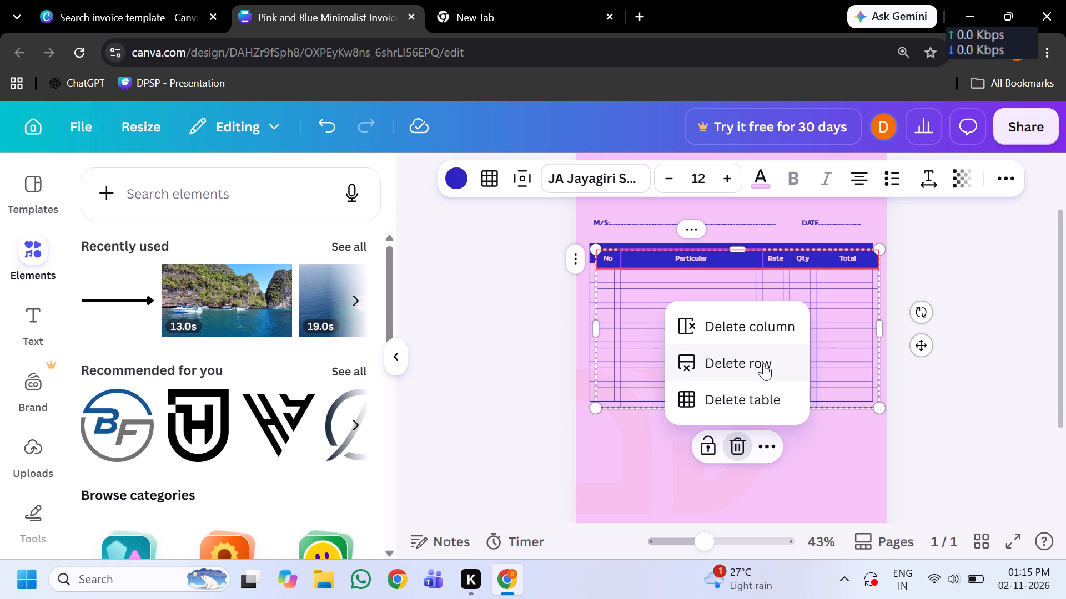
left_click_drag(763, 363, 771, 357)
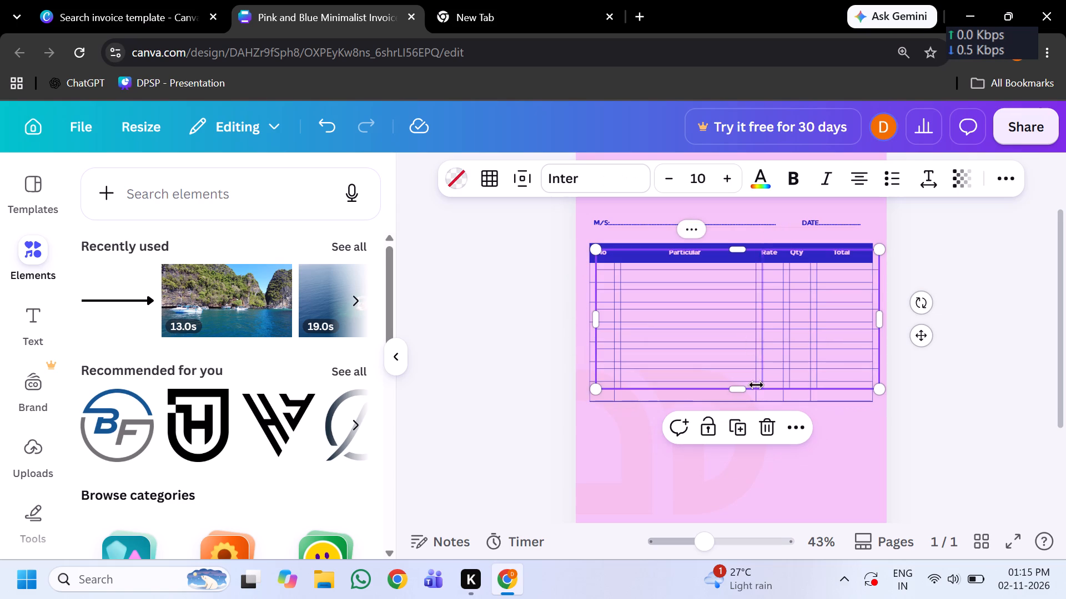
Move the headerless duplicate directly below the original table, with its top edge on the original's bottom edge and all column lines aligned.
left_click_drag(922, 330, 904, 413)
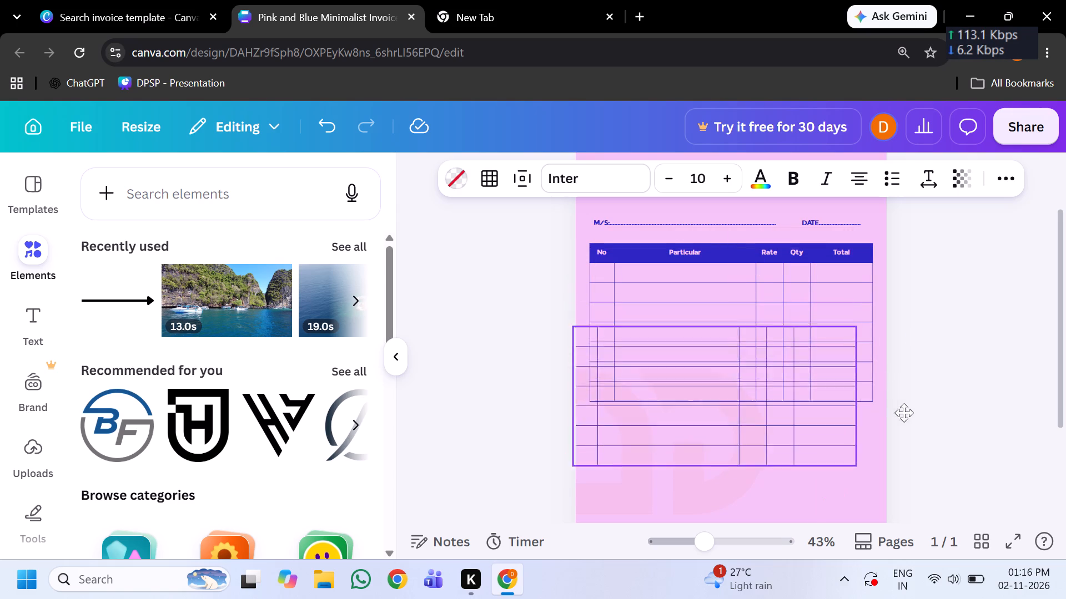
left_click_drag(904, 413, 913, 472)
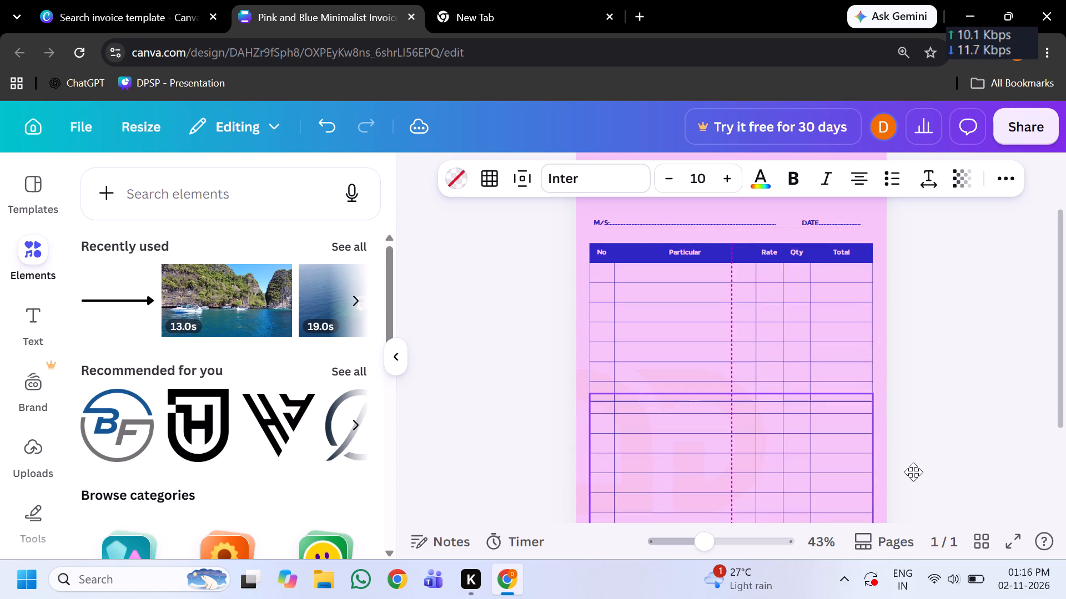
left_click_drag(913, 472, 916, 478)
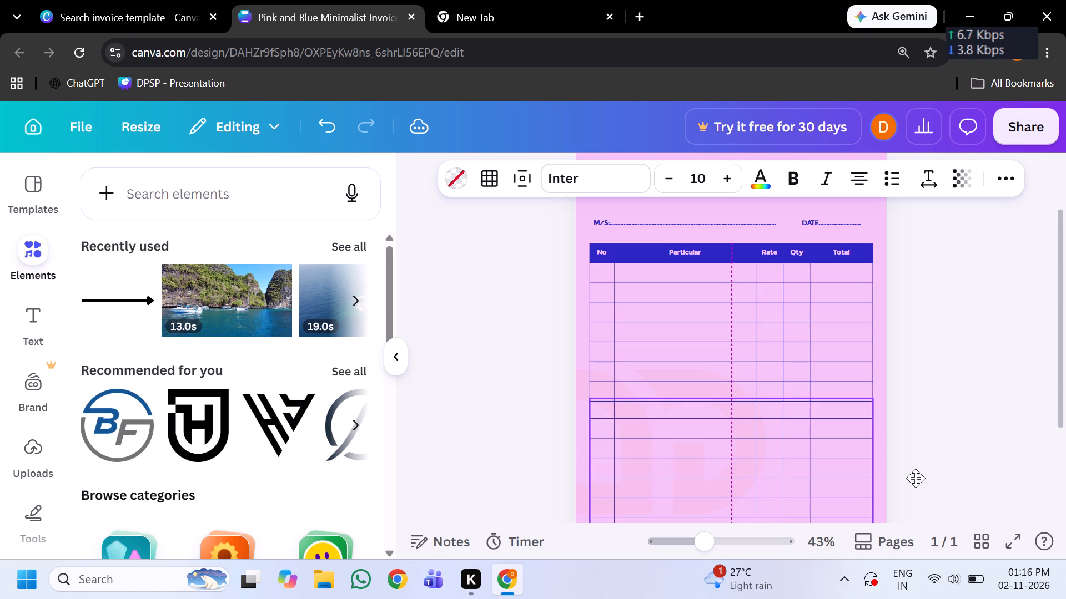
left_click_drag(916, 478, 914, 481)
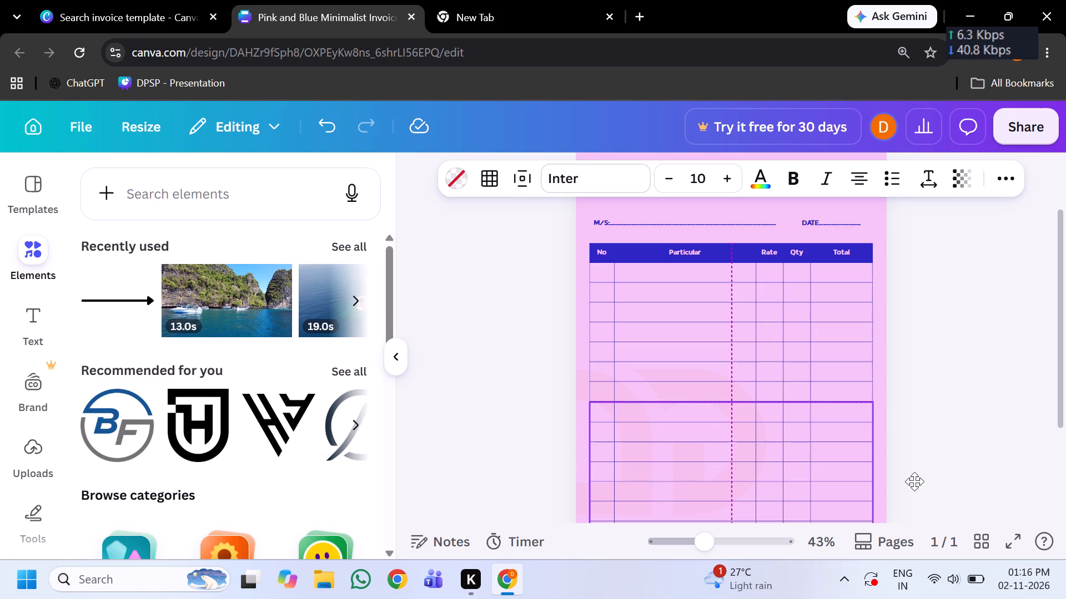
left_click_drag(914, 481, 919, 479)
left_click(975, 436)
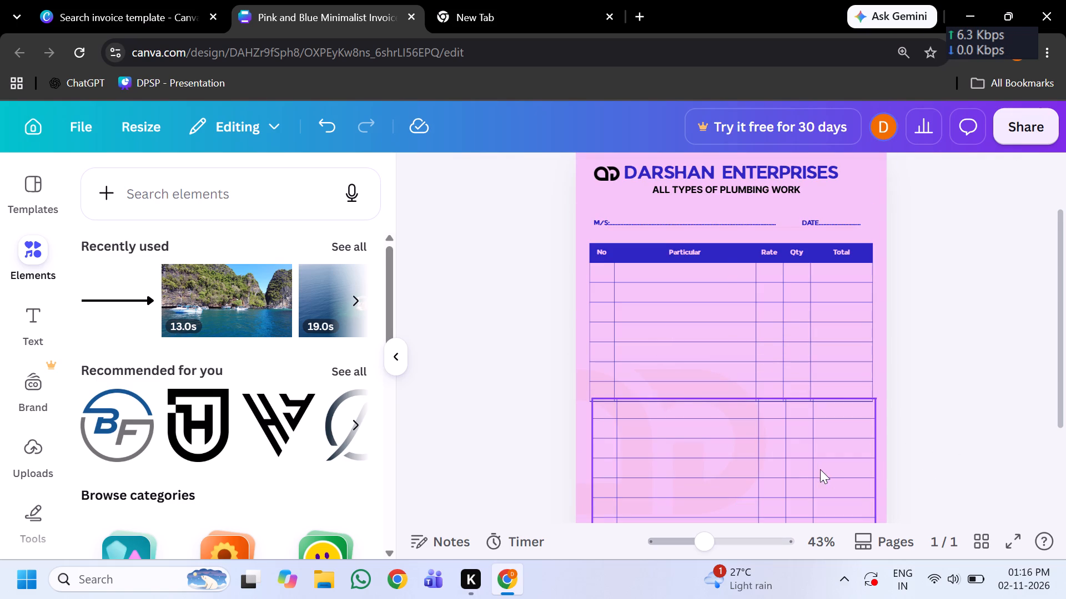
left_click(816, 466)
left_click(917, 484)
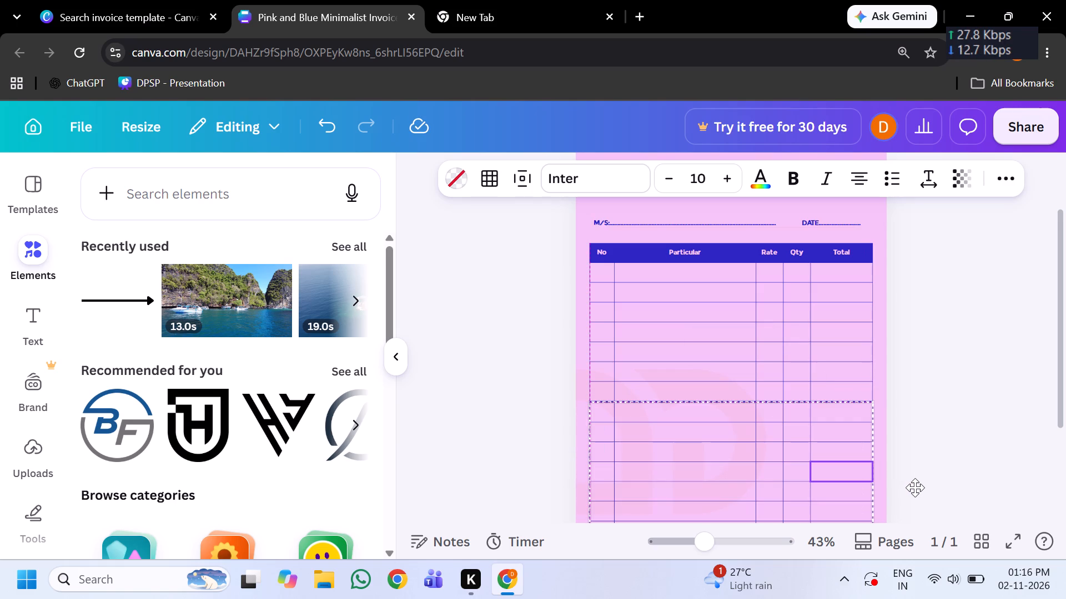
left_click(963, 448)
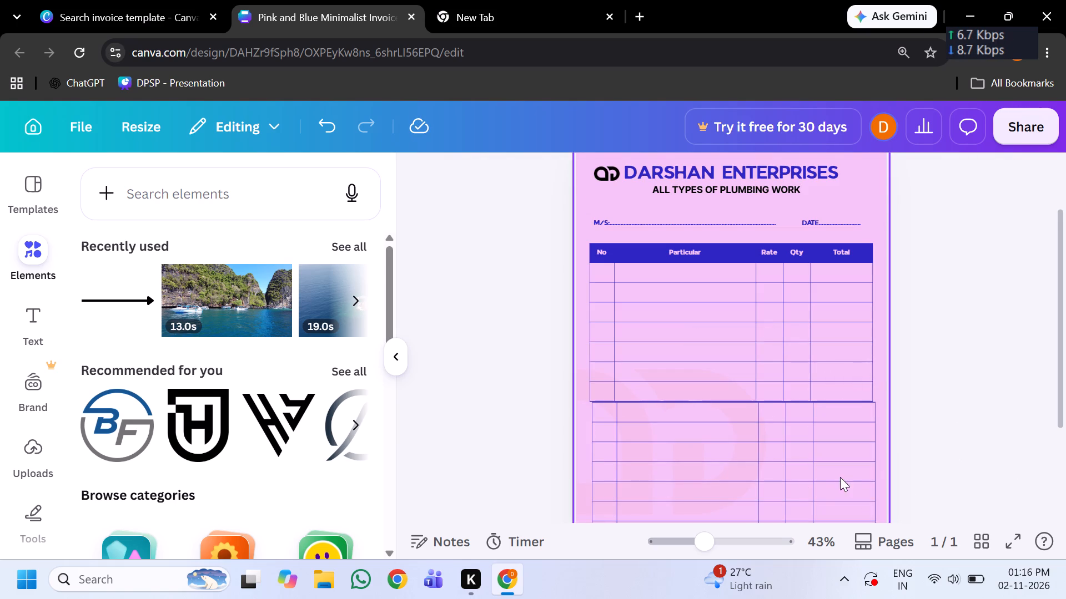
left_click(804, 485)
left_click_drag(916, 488, 916, 488)
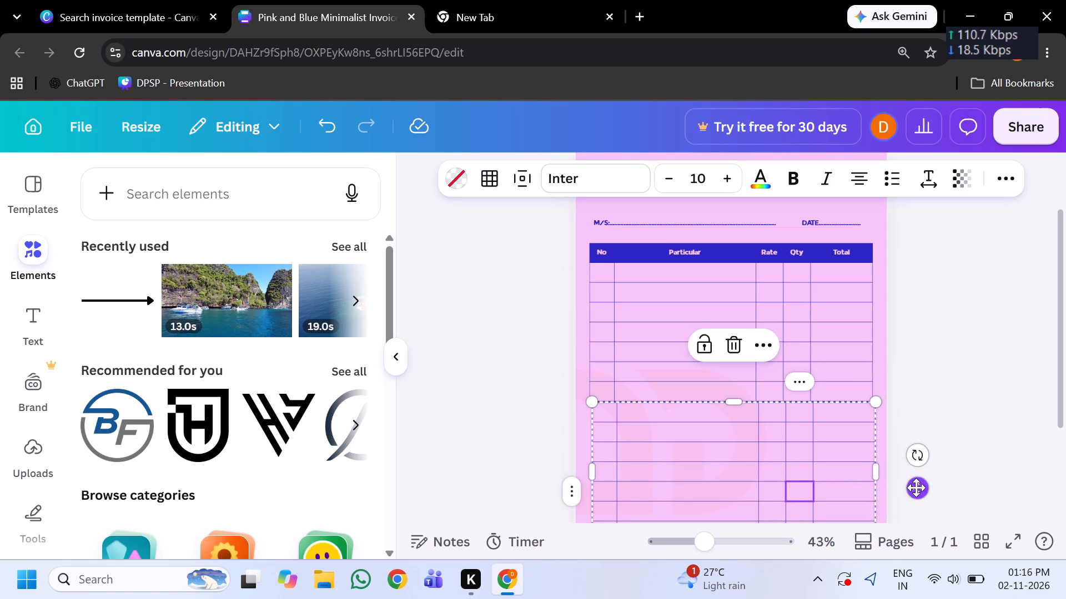
left_click_drag(916, 488, 909, 488)
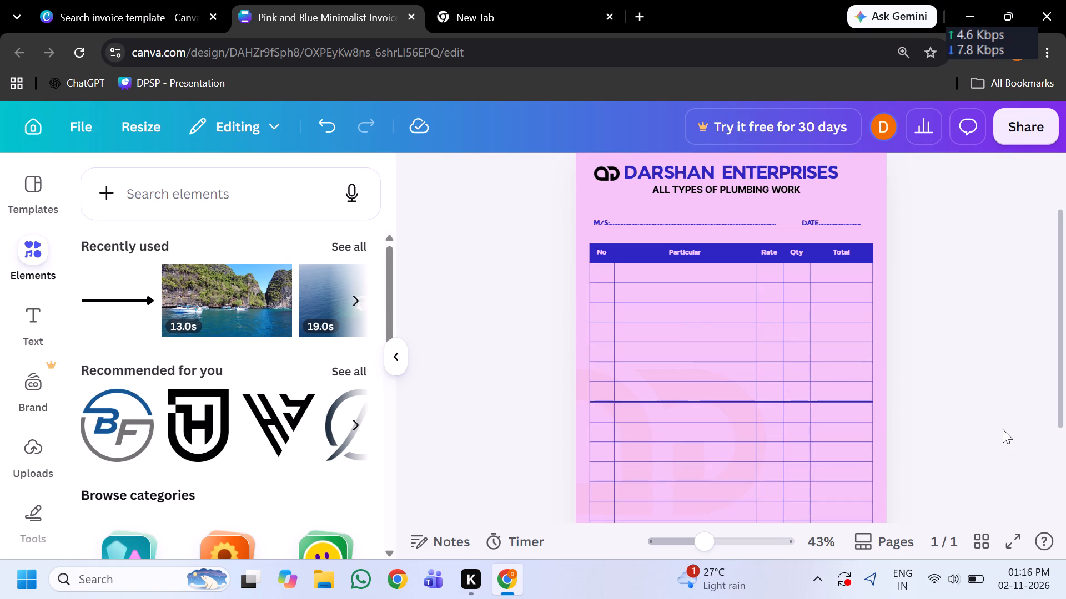
Delete one blank row from the duplicate table so it ends above the footer address and signature.
scroll(947, 349, "down", 1)
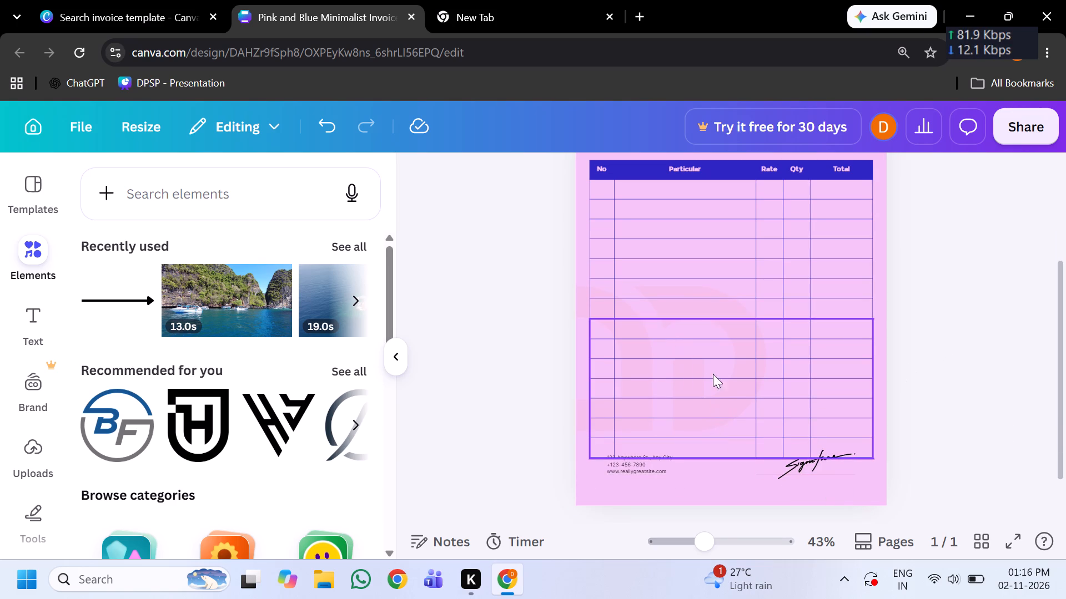
left_click(697, 328)
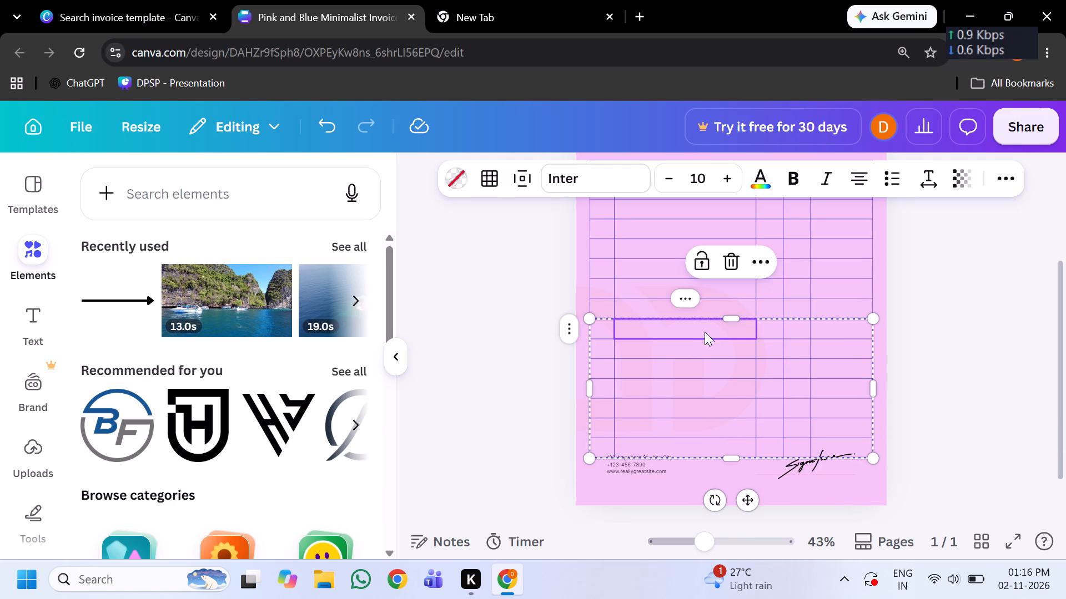
left_click(730, 265)
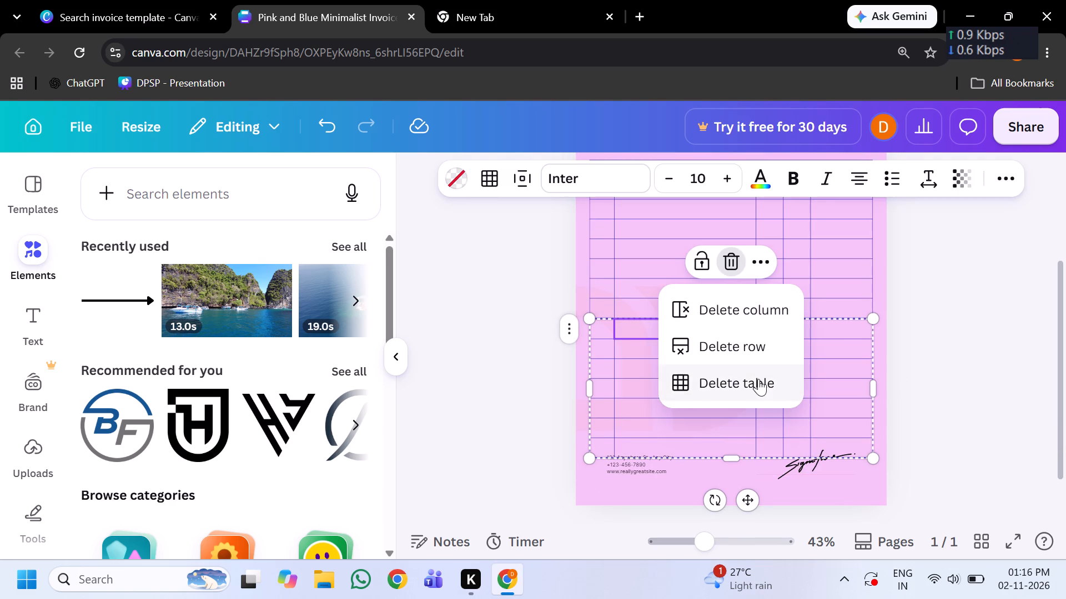
left_click_drag(742, 354, 747, 354)
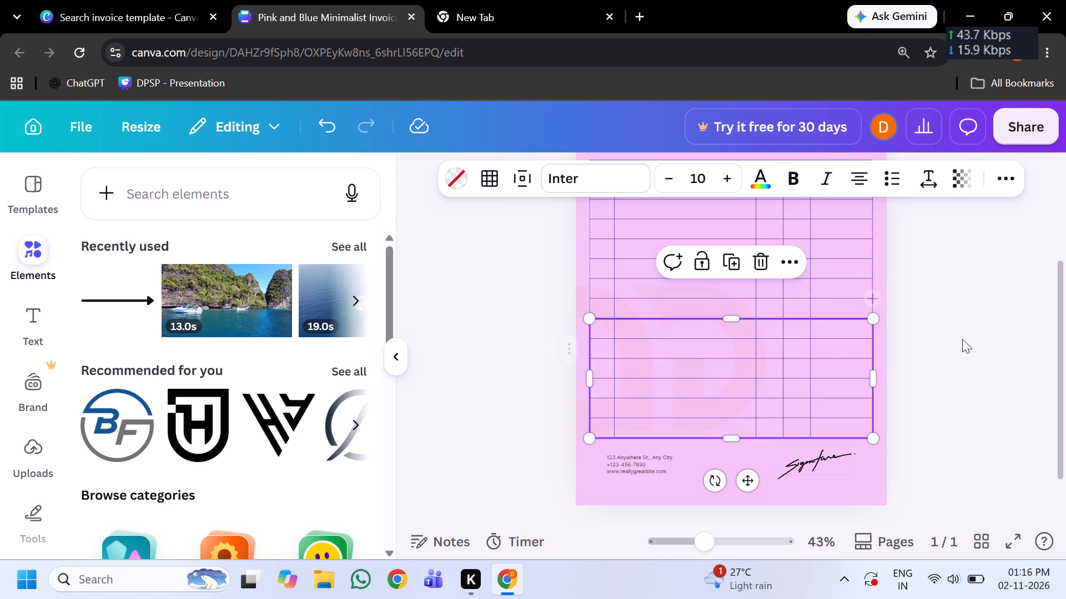
left_click(1008, 331)
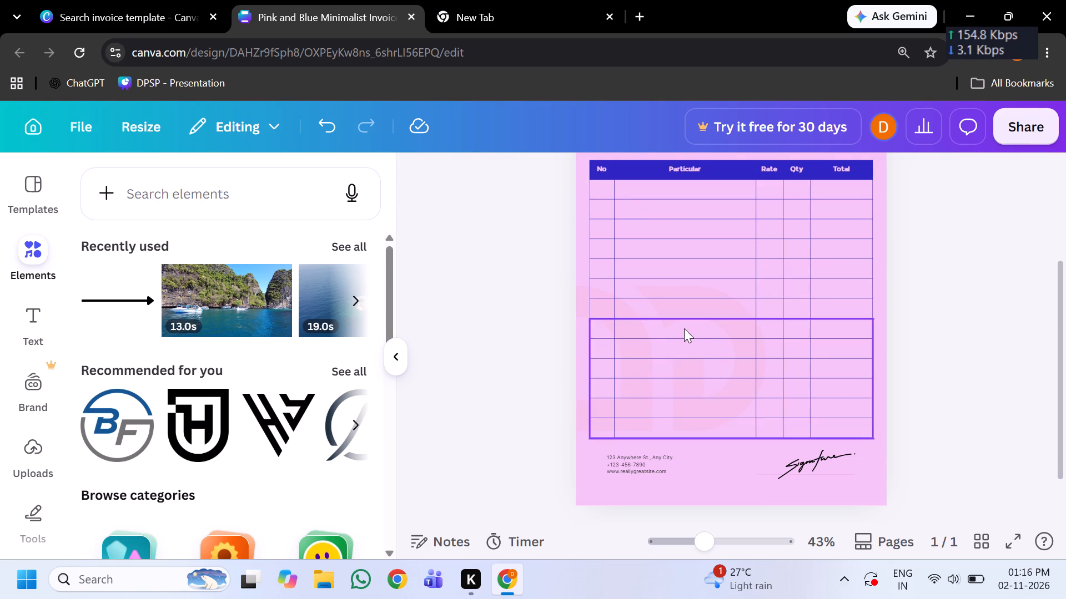
left_click(1019, 332)
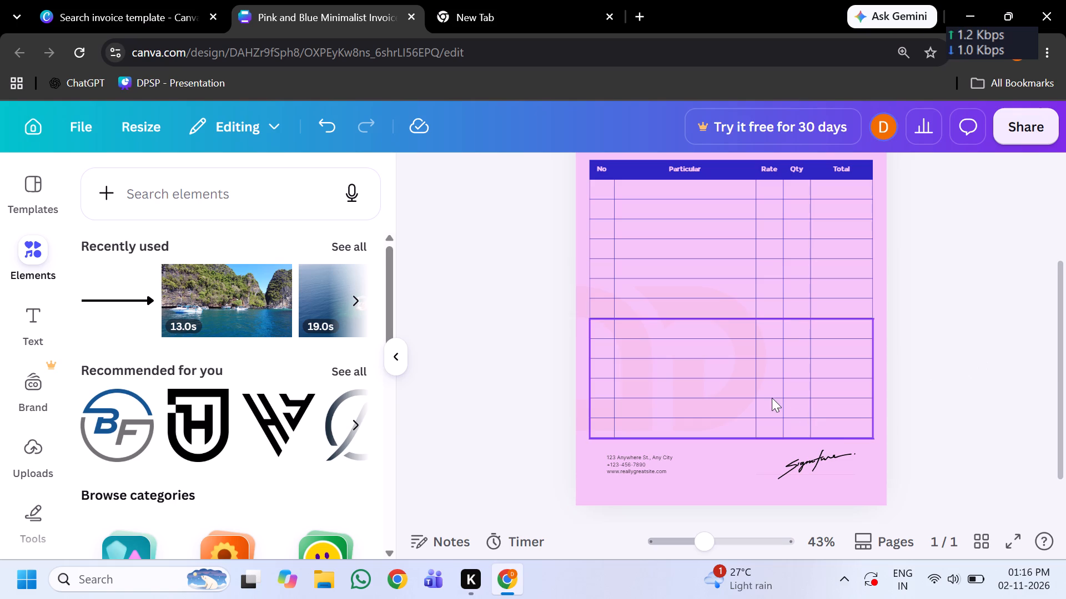
Increase the font size of the Particular header in the original items table to 18.
left_click(693, 274)
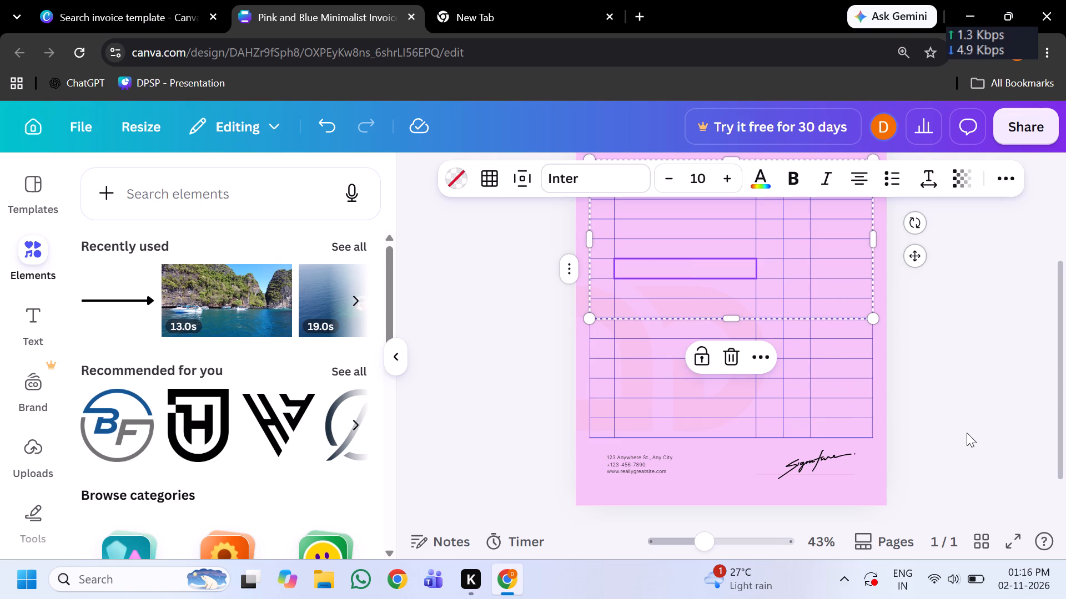
left_click(975, 417)
scroll(793, 468, "up", 1)
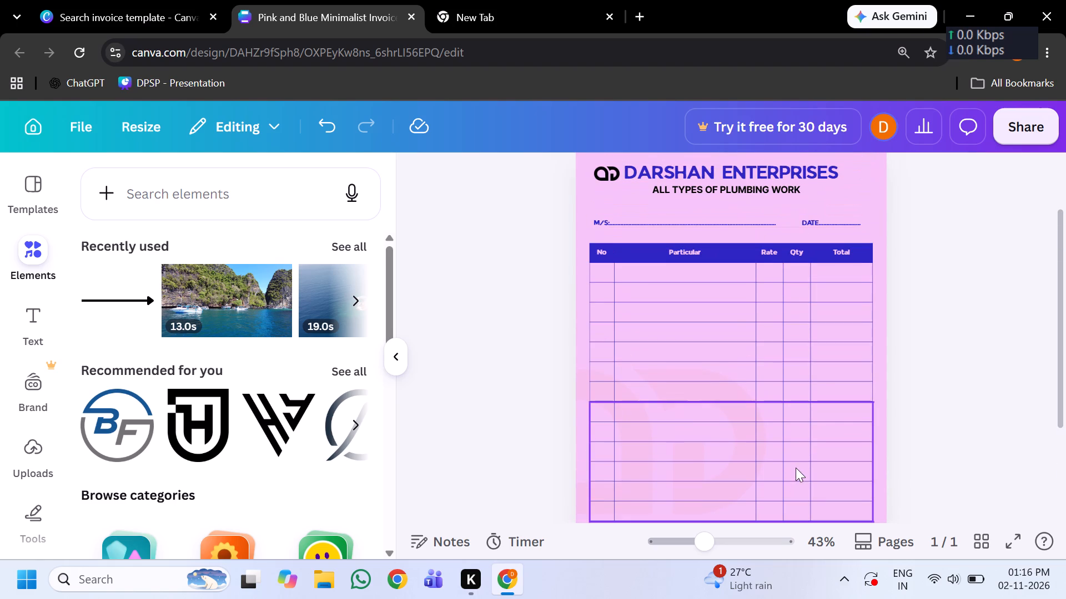
left_click(700, 253)
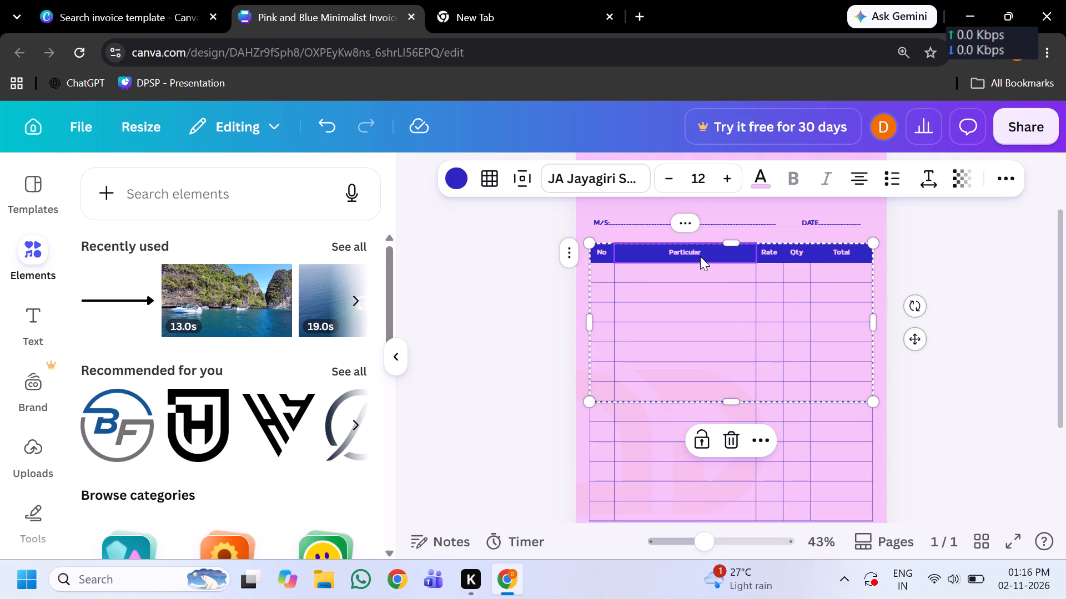
left_click(697, 248)
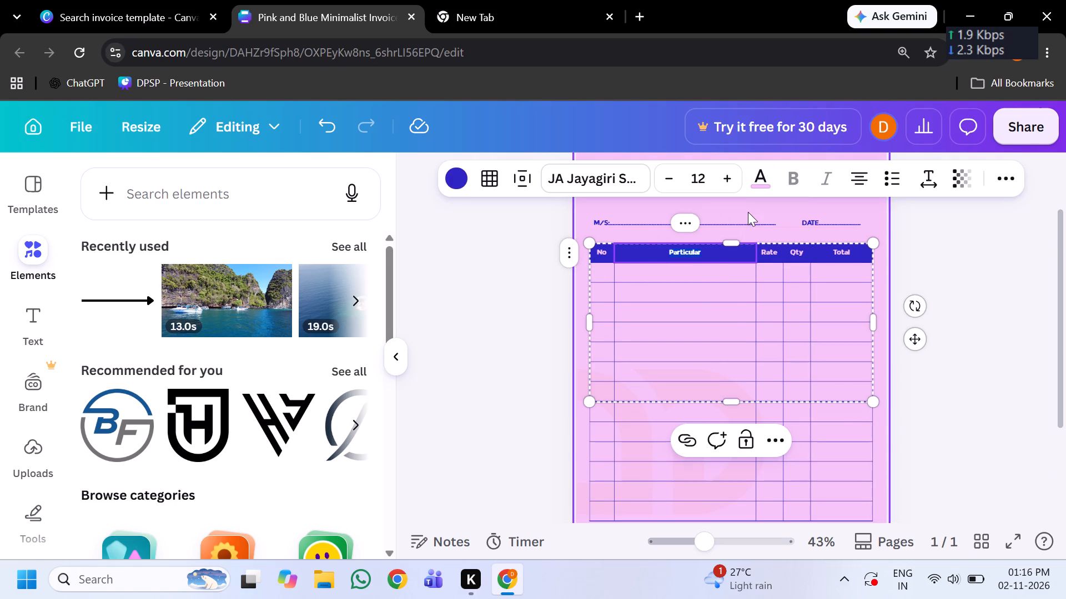
double_click(725, 175)
double_click(729, 181)
double_click(730, 181)
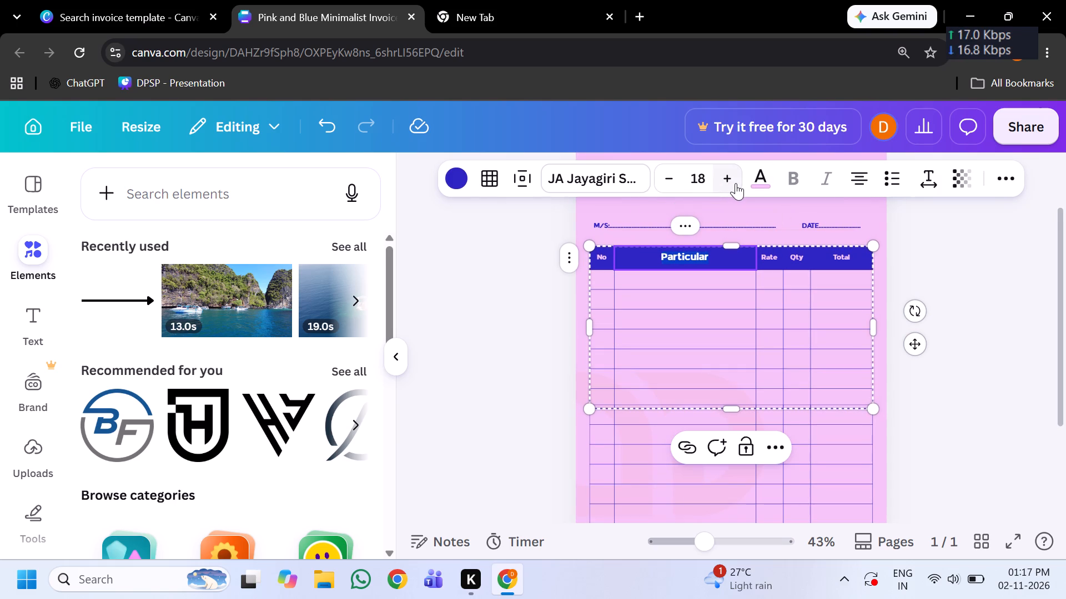
scroll(952, 291, "down", 2)
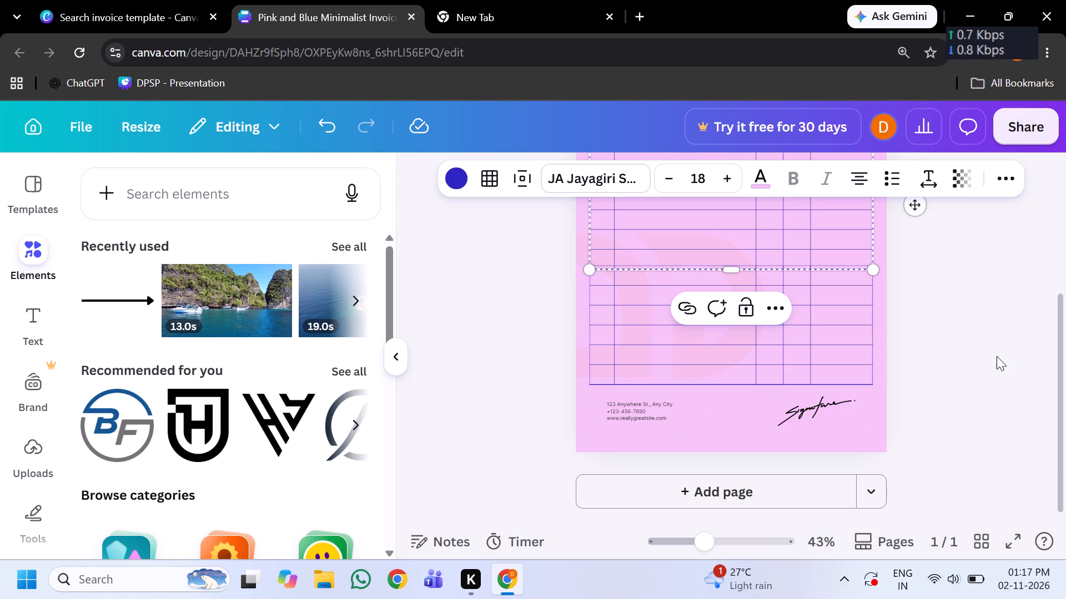
left_click(1008, 372)
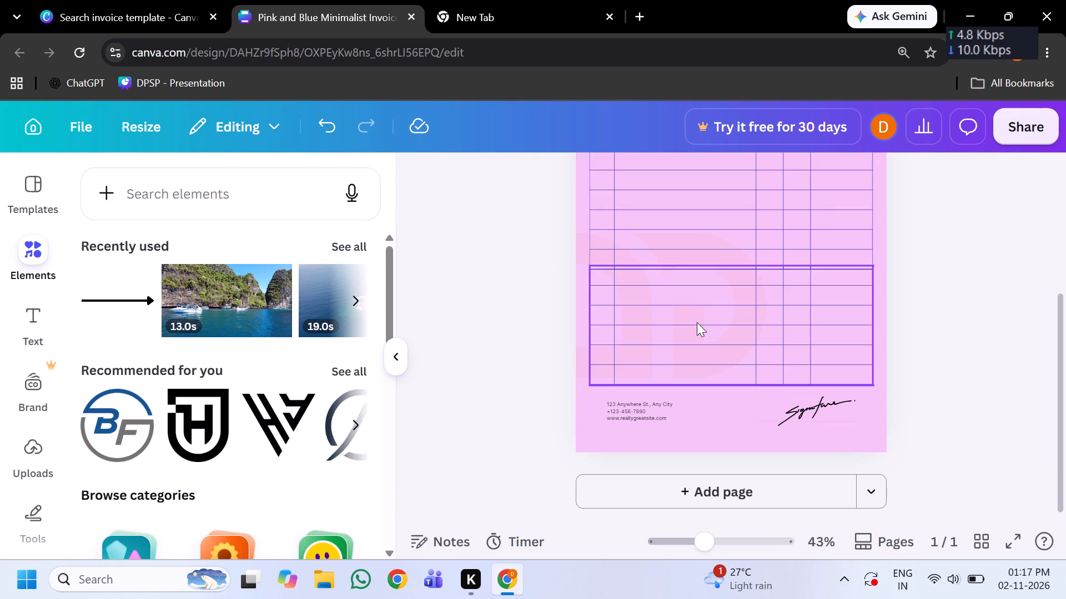
Delete the headerless duplicate table beneath the original items table.
left_click(700, 323)
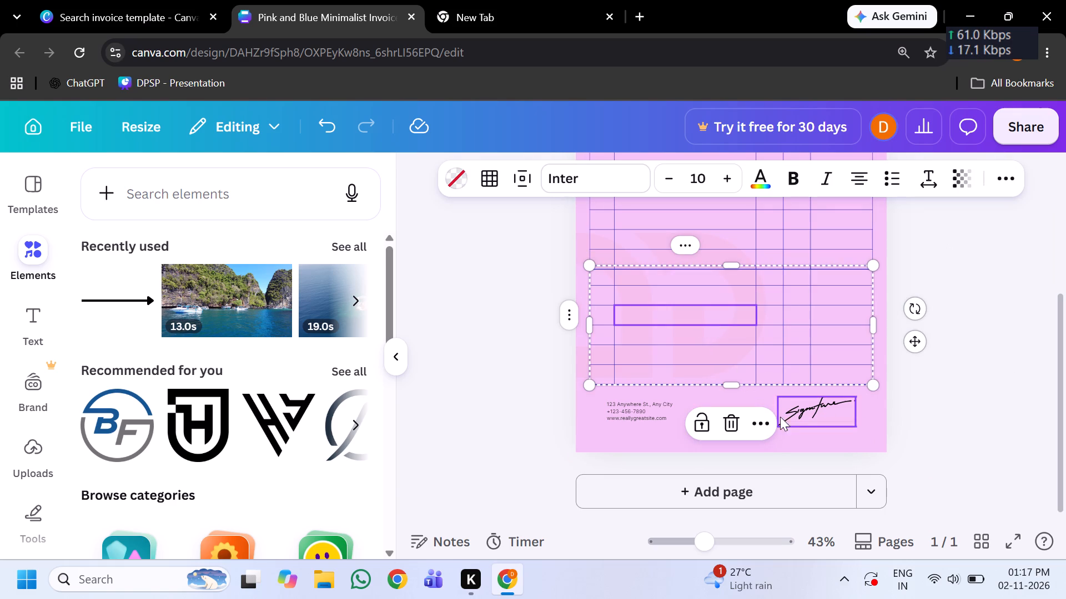
left_click(765, 418)
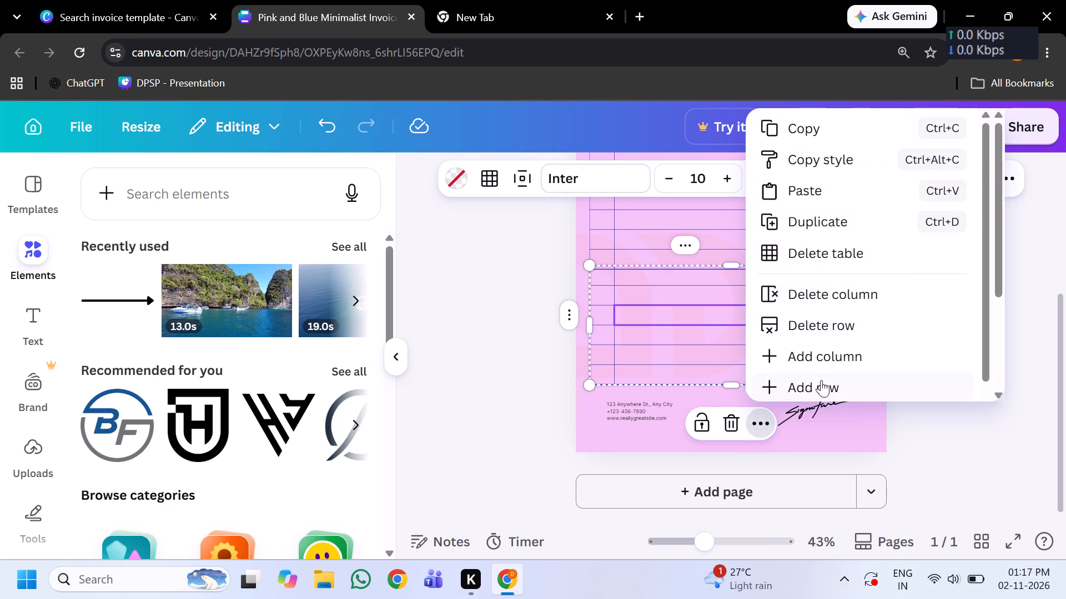
left_click(726, 424)
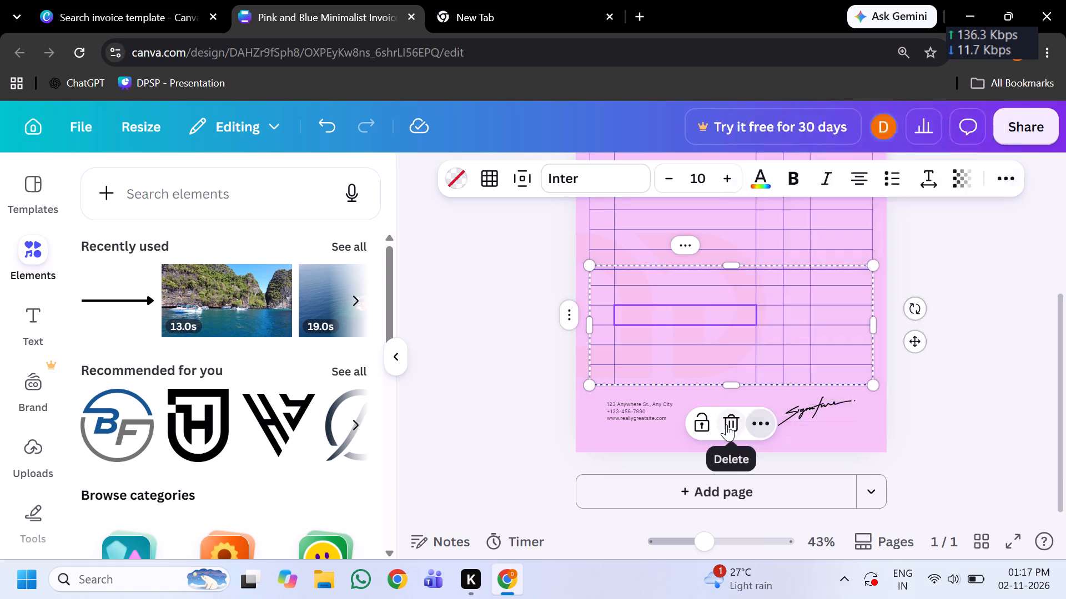
left_click(758, 374)
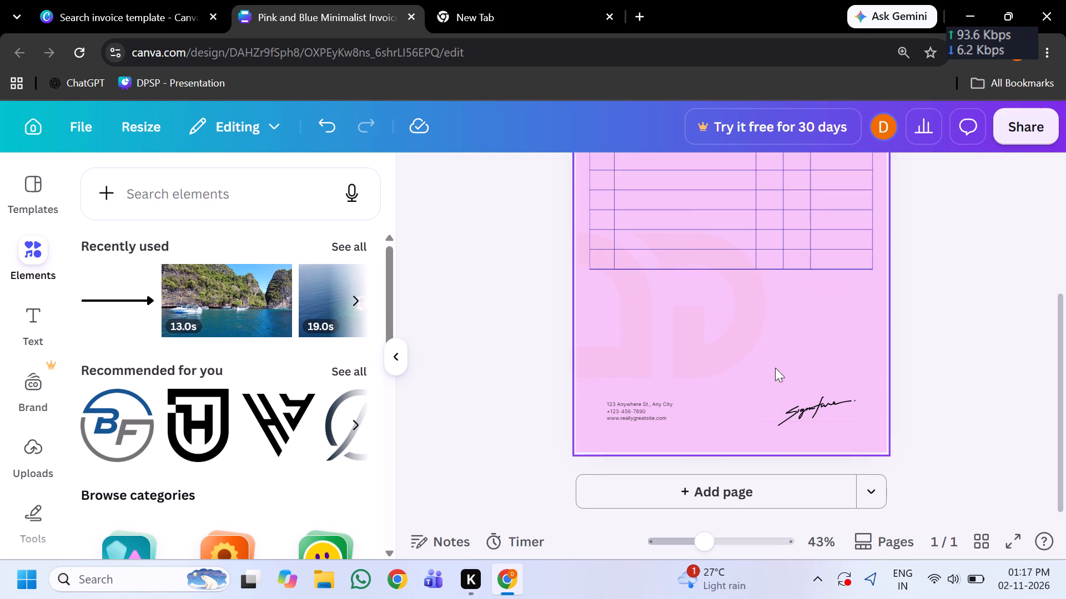
Add five blank rows near the bottom of the original items table so it extends down towards the footer address and signature.
left_click(687, 262)
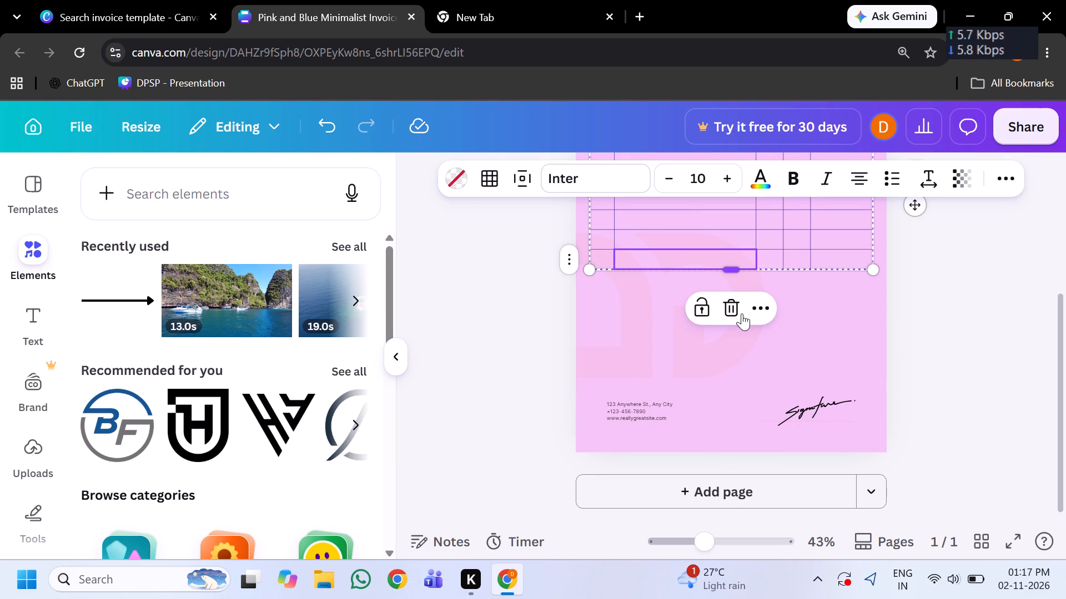
left_click(762, 306)
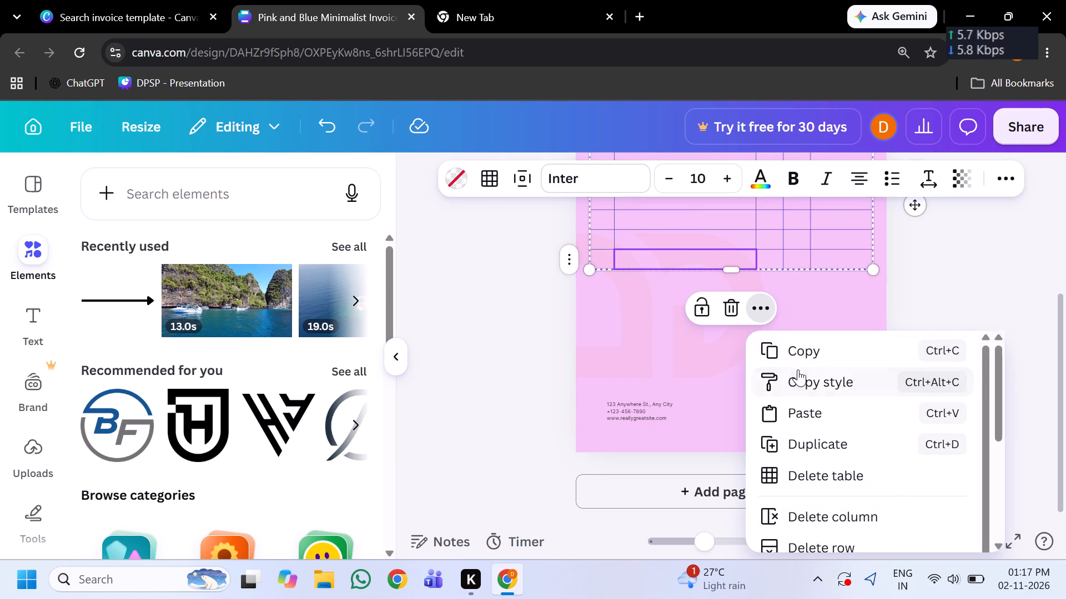
scroll(812, 375, "down", 1)
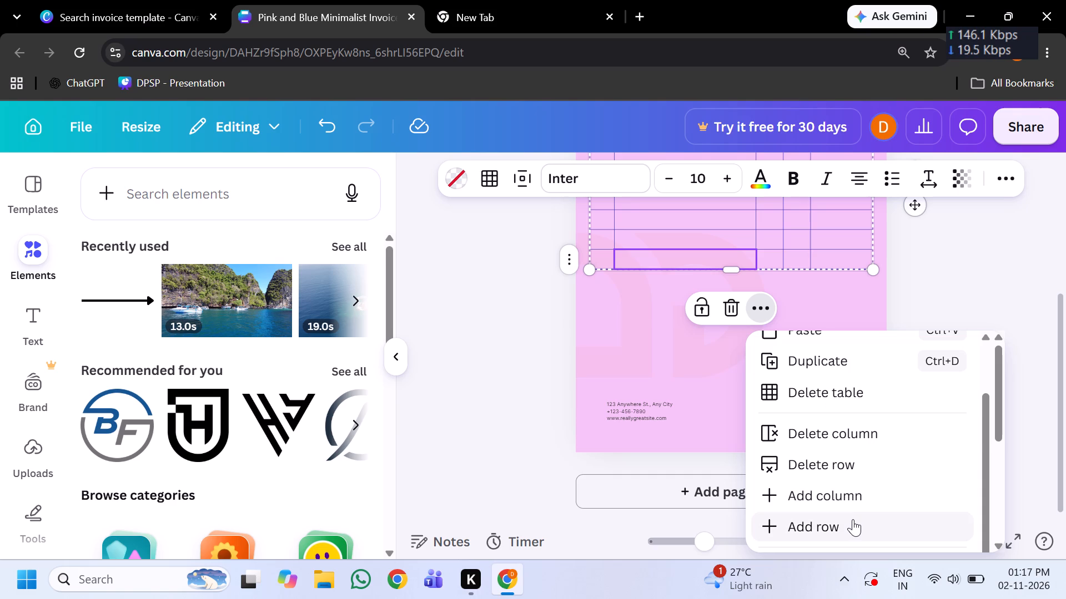
left_click(853, 519)
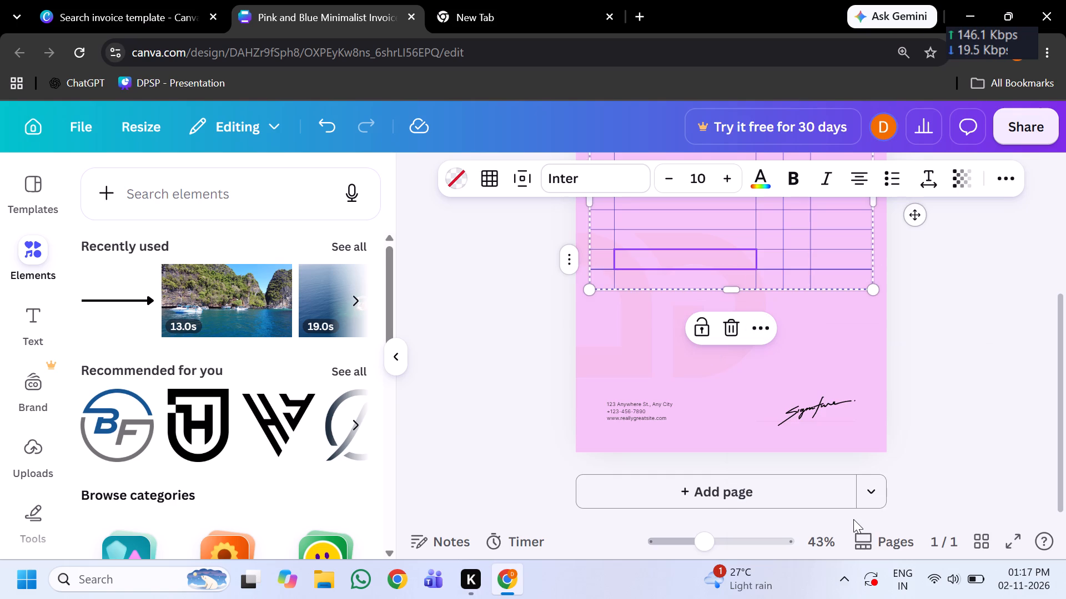
left_click(761, 329)
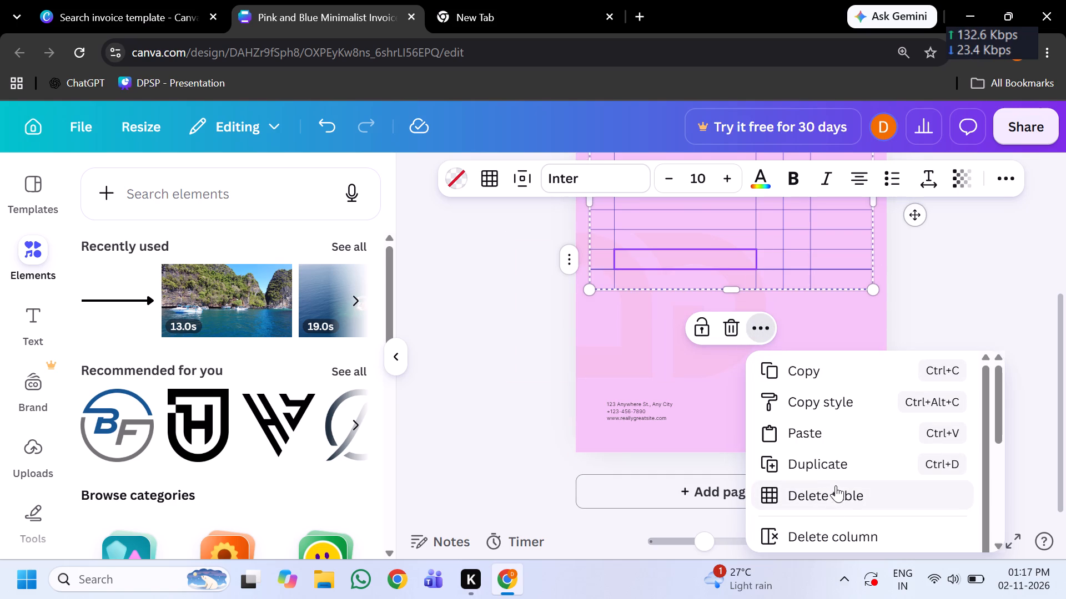
scroll(791, 451, "down", 2)
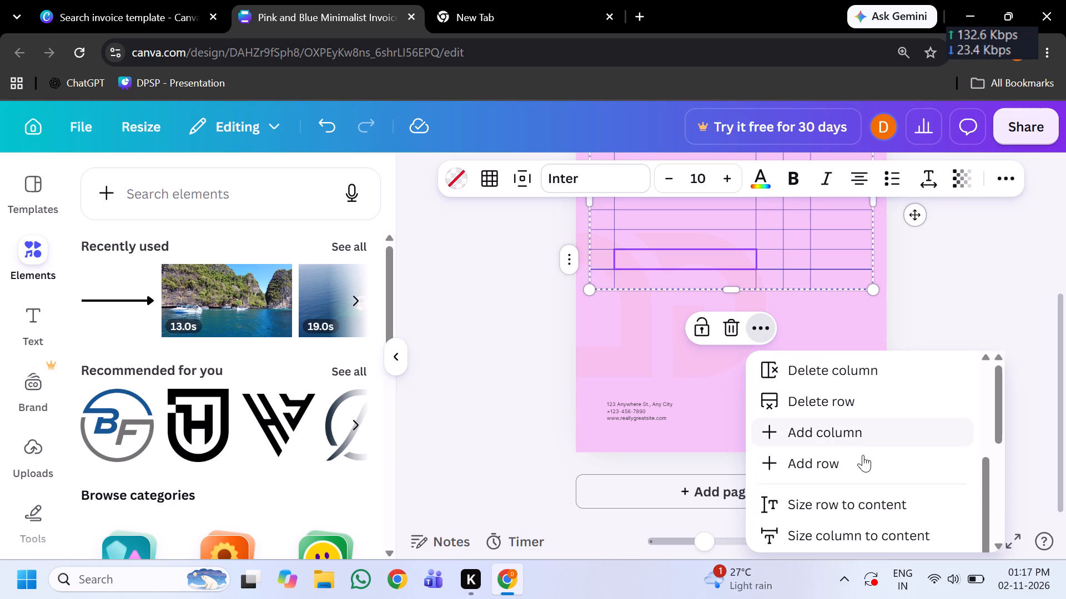
left_click(857, 466)
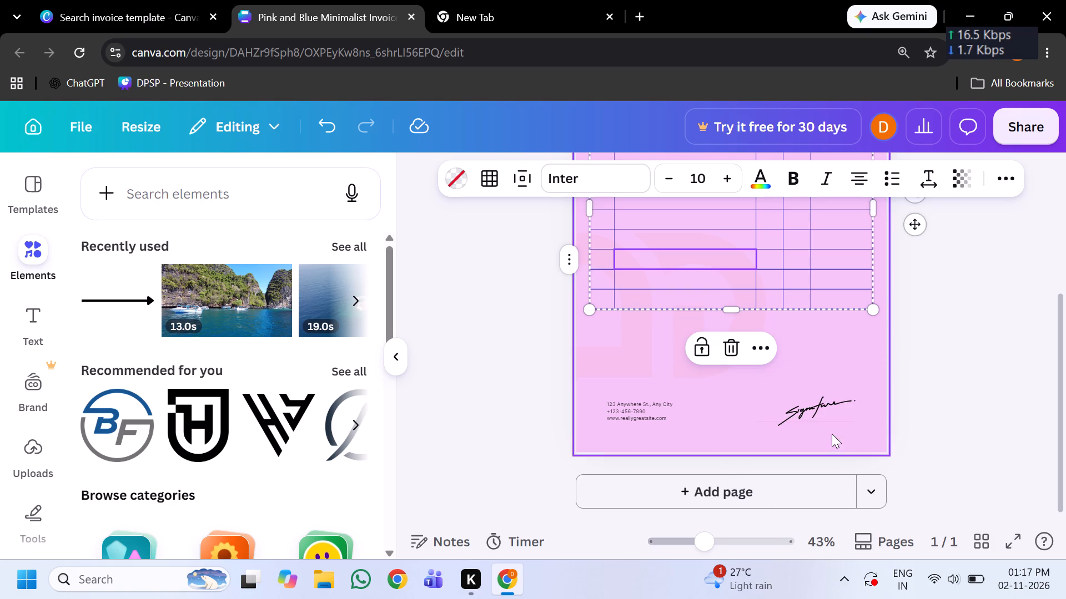
scroll(823, 413, "up", 1)
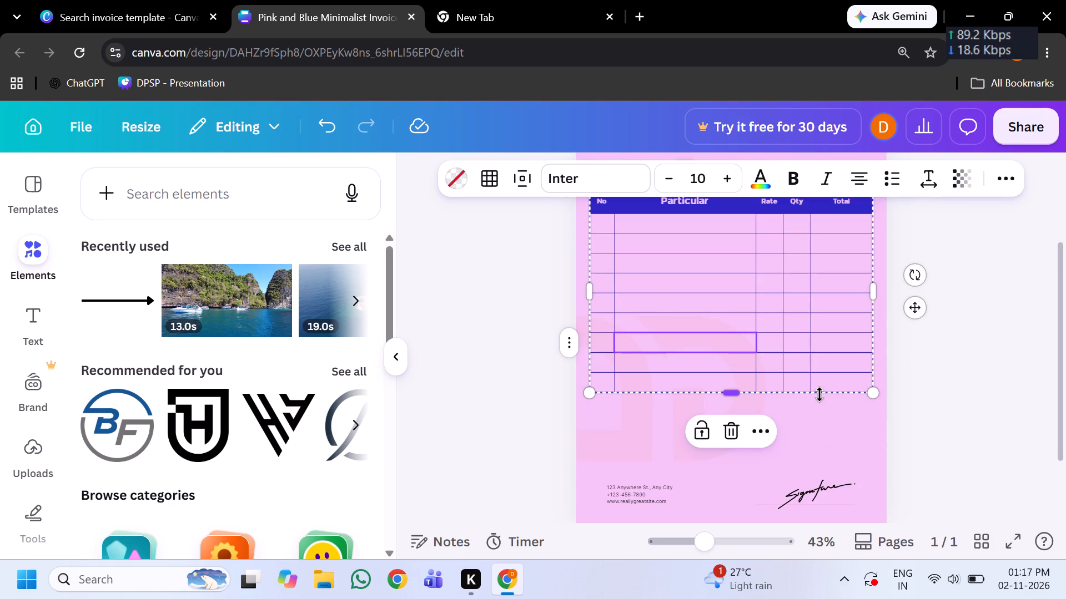
left_click(762, 430)
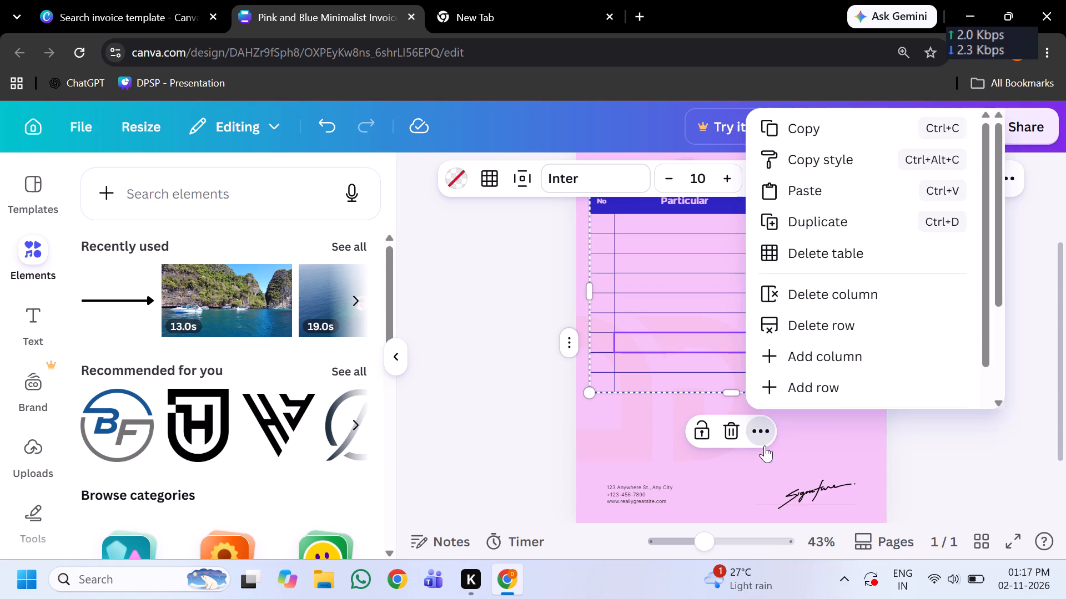
left_click(838, 388)
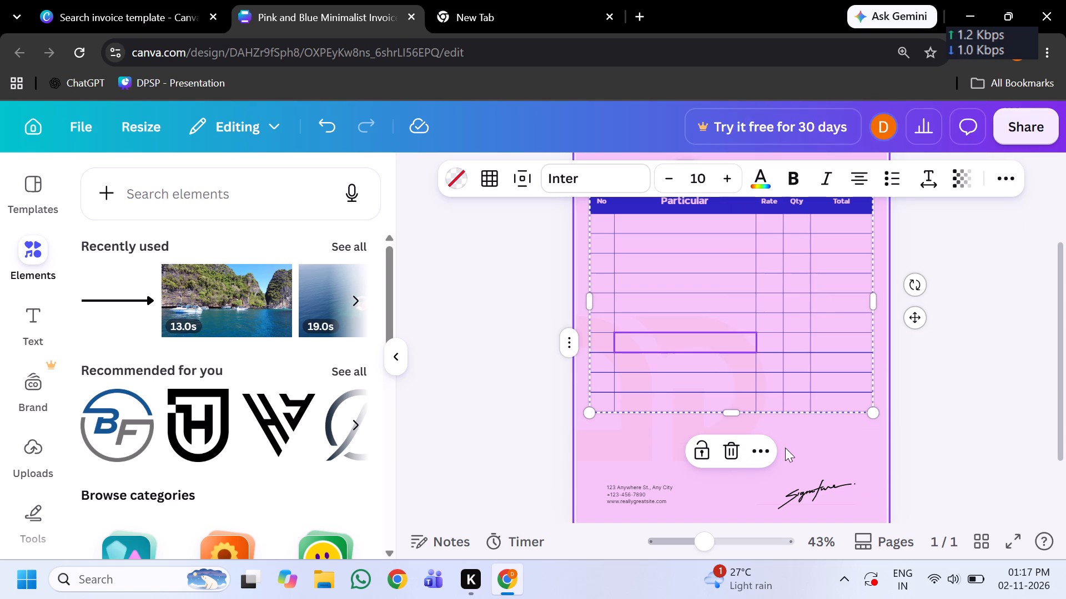
left_click(761, 454)
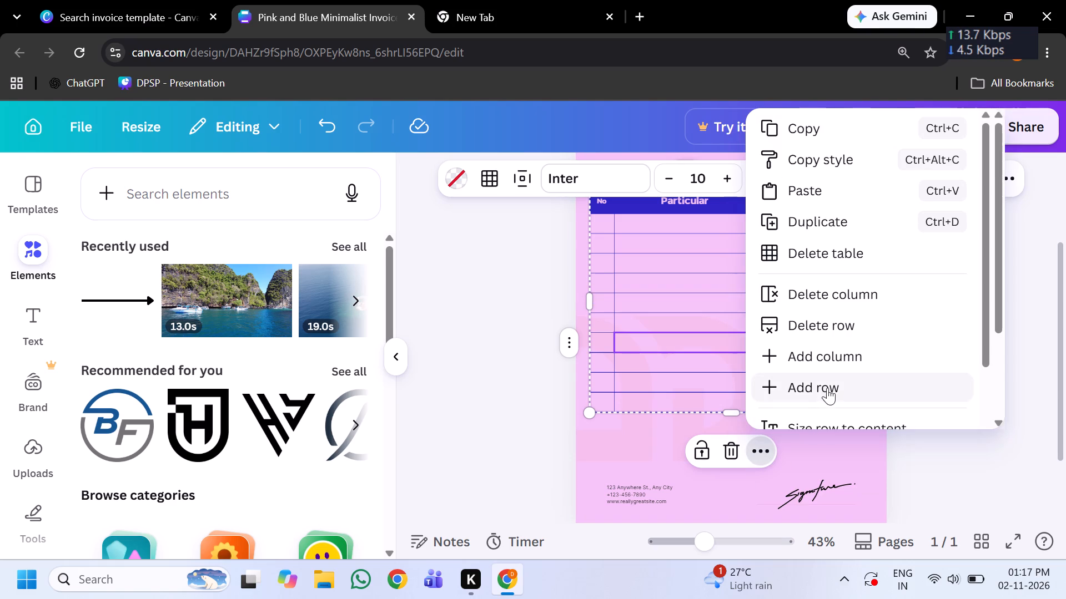
left_click(826, 386)
left_click(762, 468)
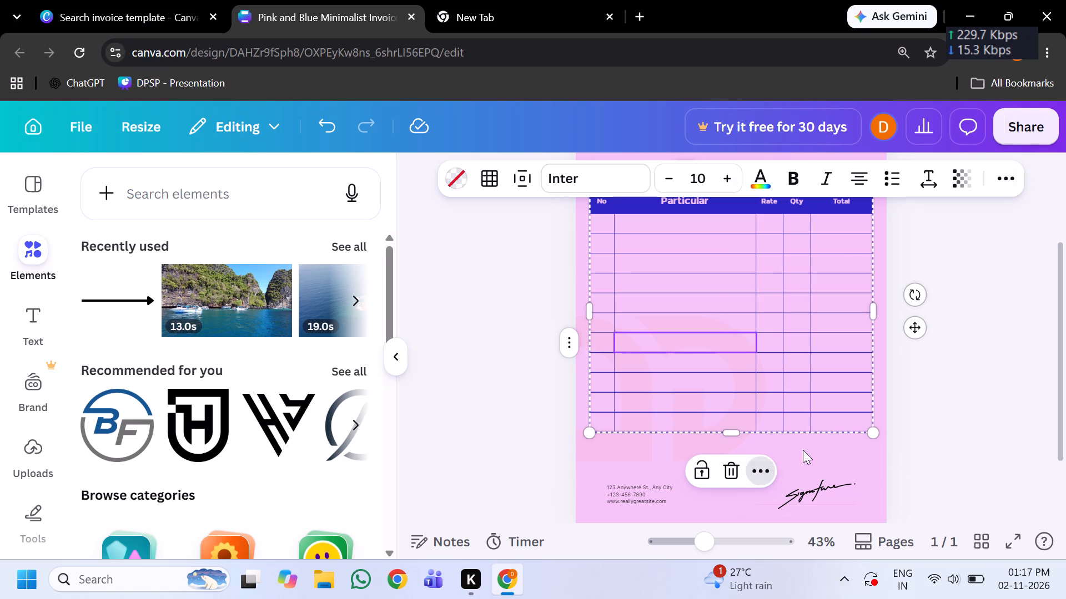
left_click(843, 392)
left_click(1015, 421)
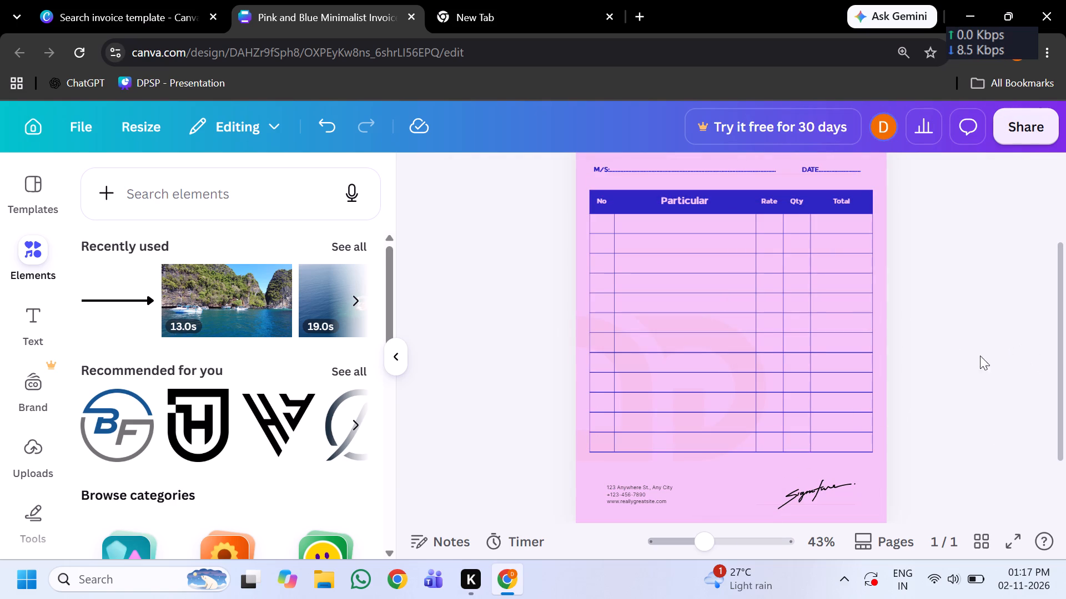
Apply bold to the blank Particular cell in the sixth row below the table header.
scroll(754, 367, "up", 1)
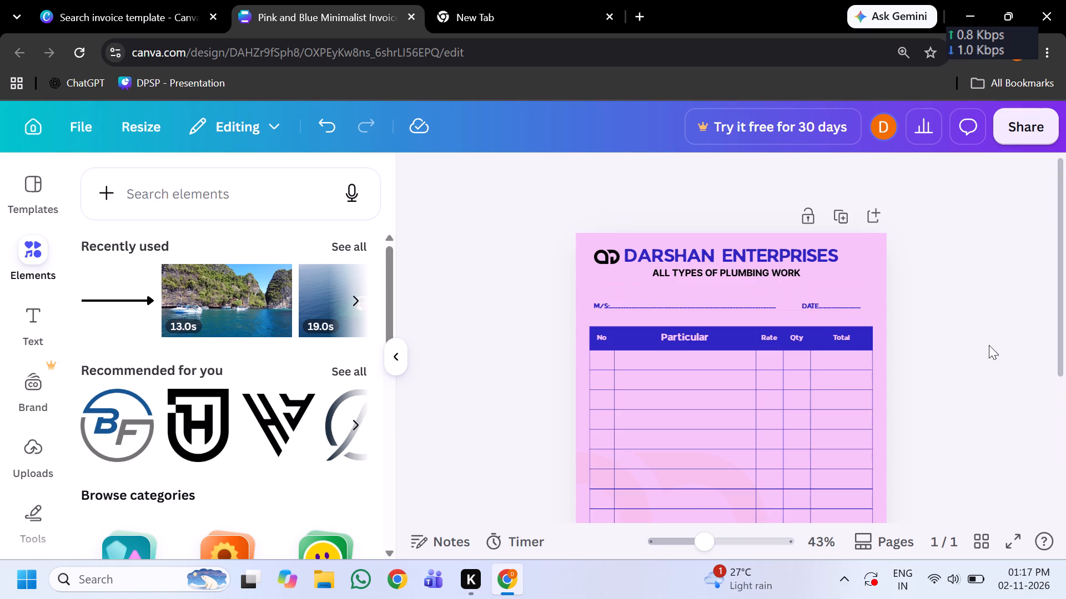
scroll(976, 332, "down", 1)
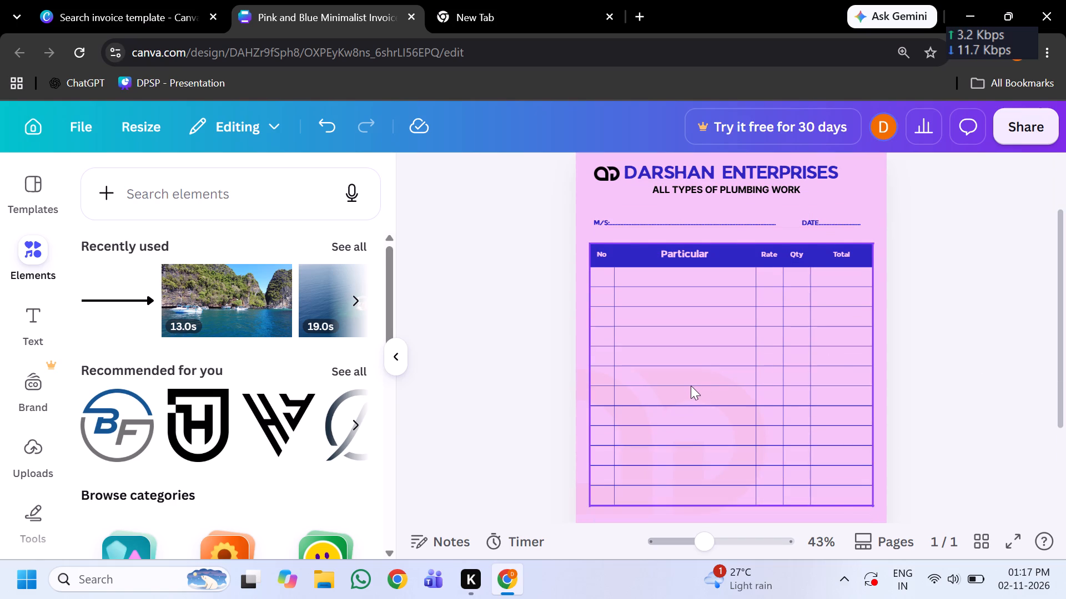
left_click(692, 385)
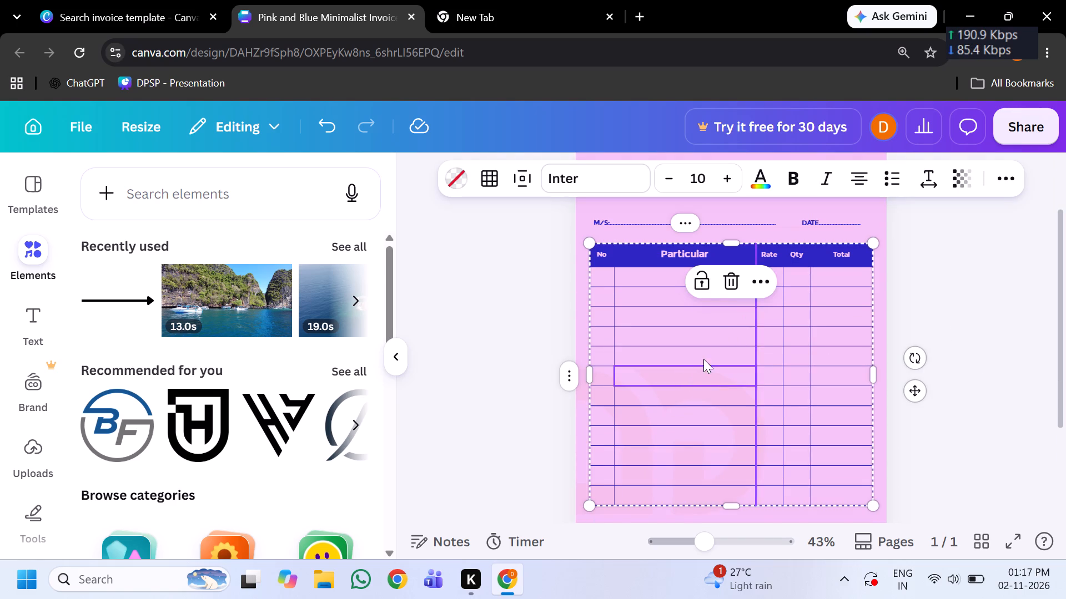
left_click(793, 175)
left_click_drag(979, 273, 982, 273)
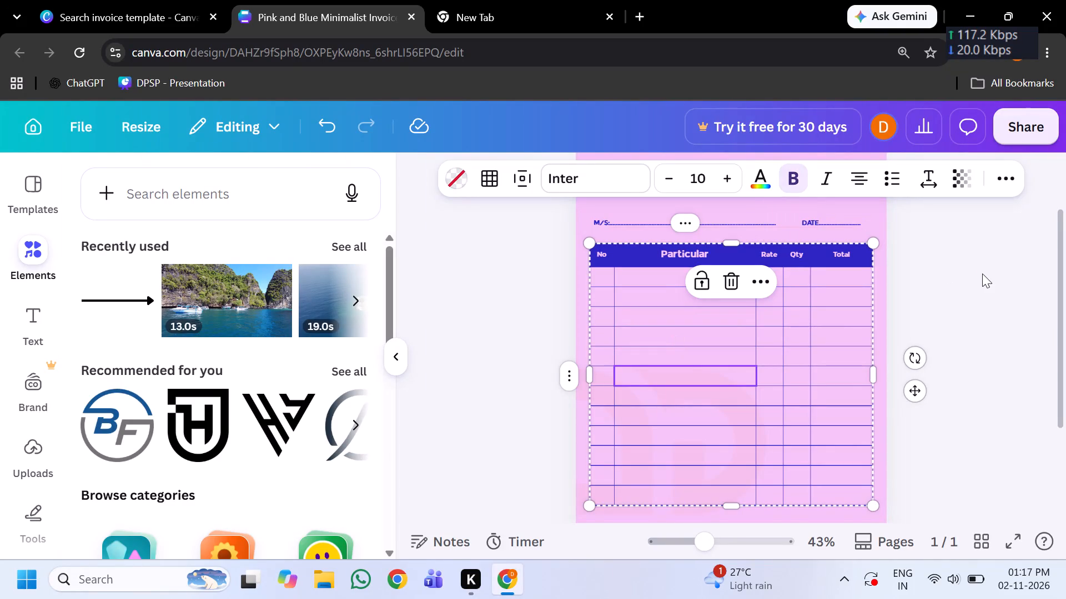
left_click_drag(982, 273, 984, 273)
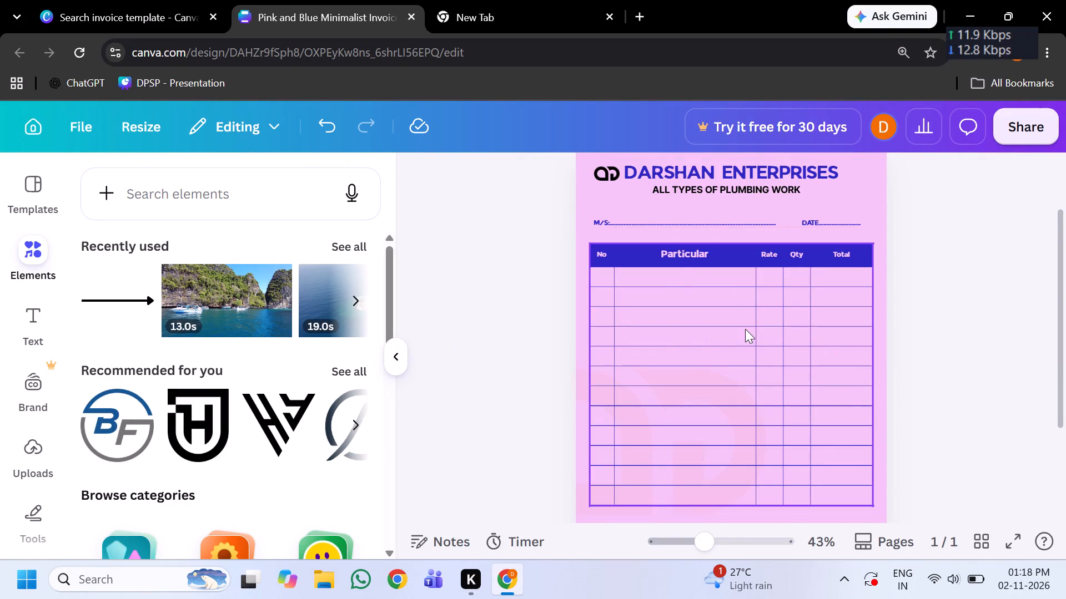
Increase the font size of the No header in the items table by a few points.
scroll(771, 353, "down", 1)
scroll(771, 353, "up", 1)
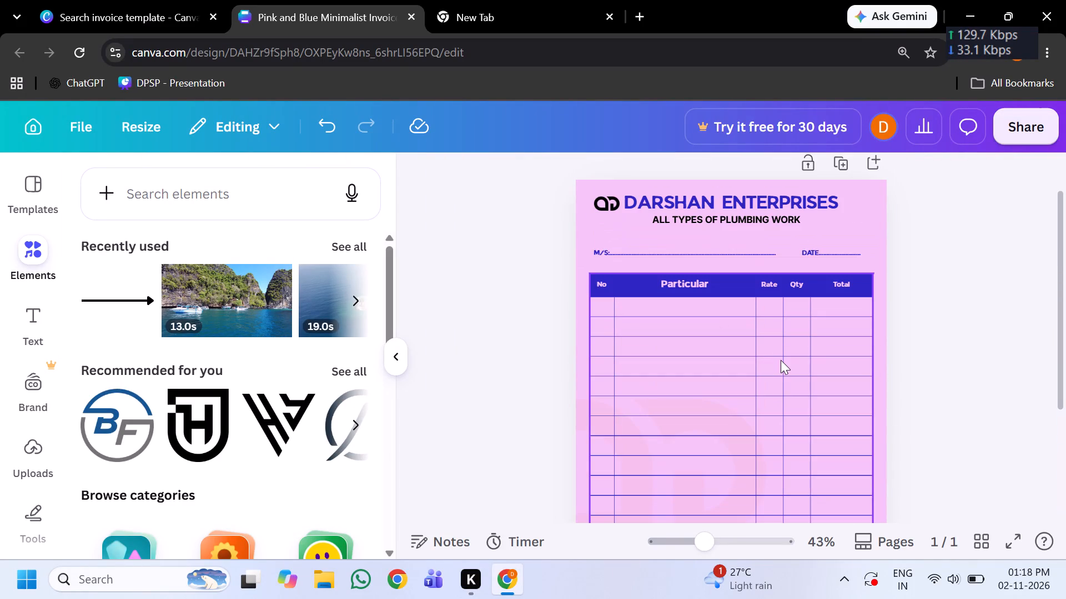
scroll(781, 360, "down", 1)
scroll(782, 360, "up", 1)
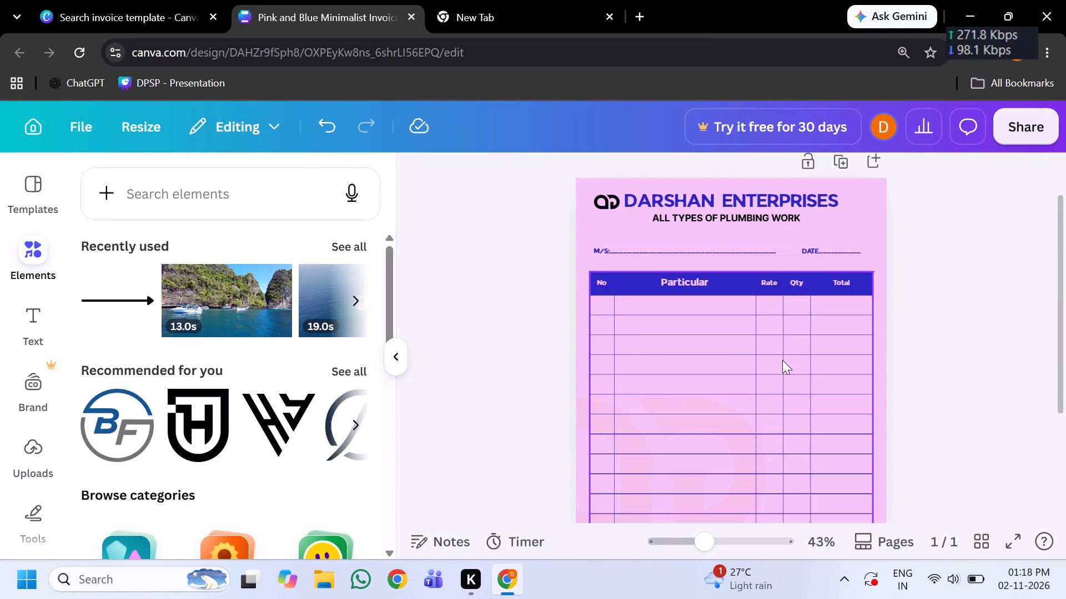
left_click(597, 283)
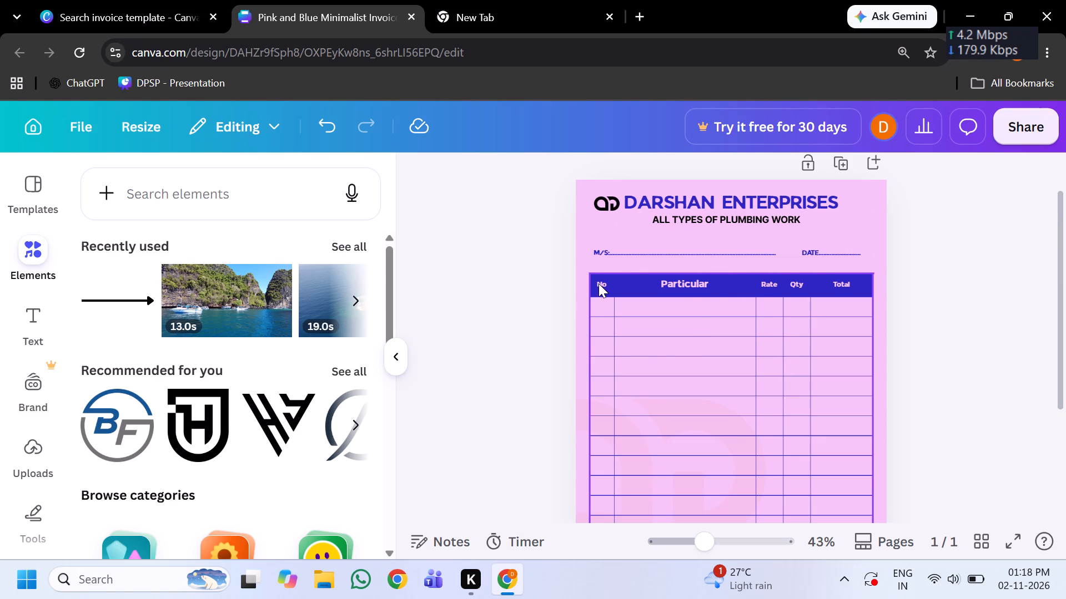
double_click(605, 284)
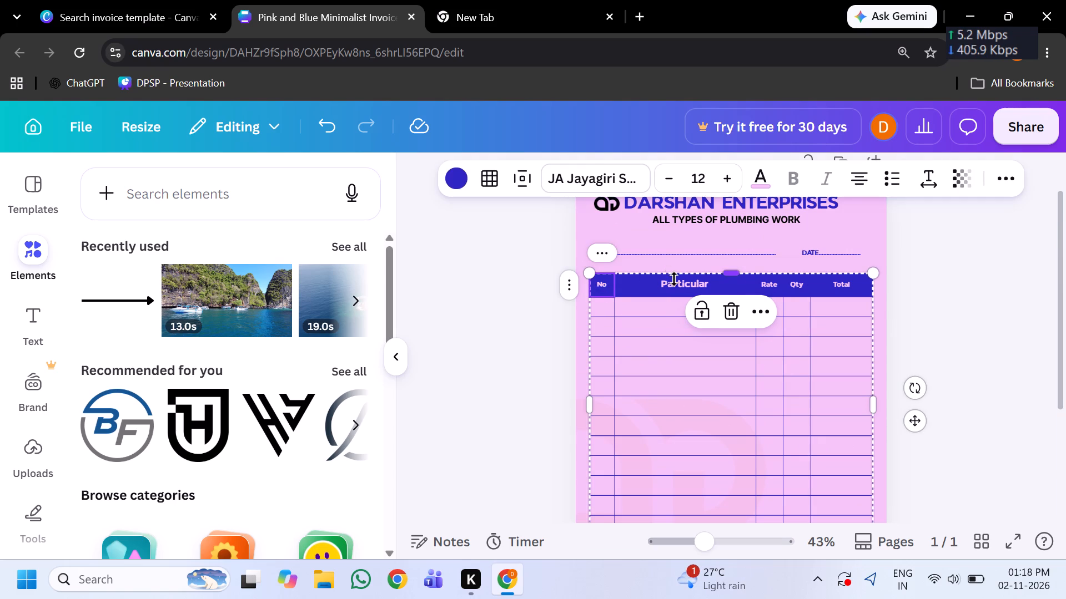
left_click(681, 286)
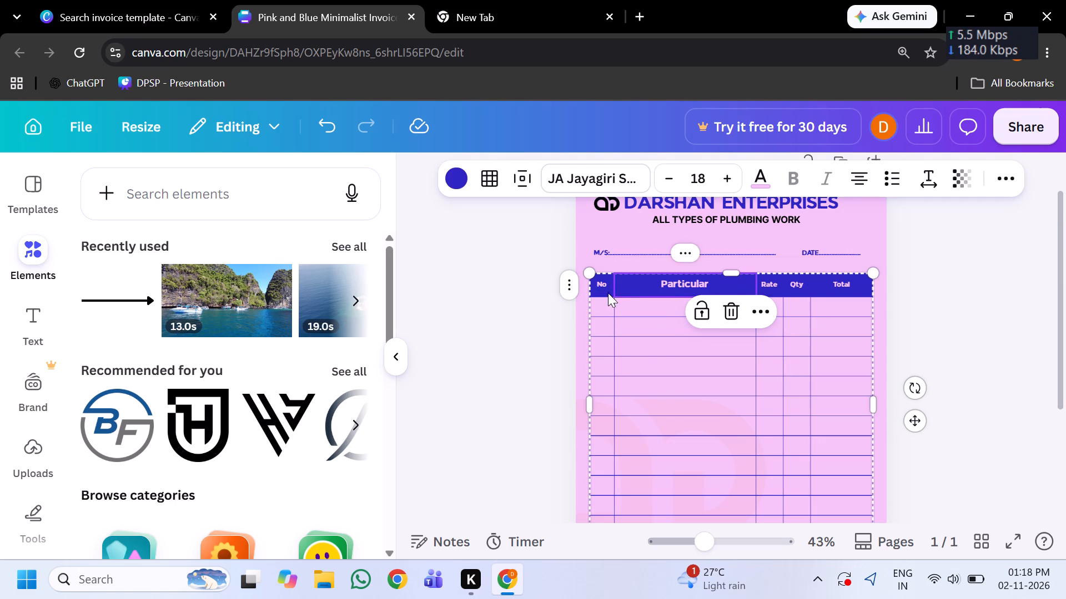
left_click(605, 289)
left_click(732, 179)
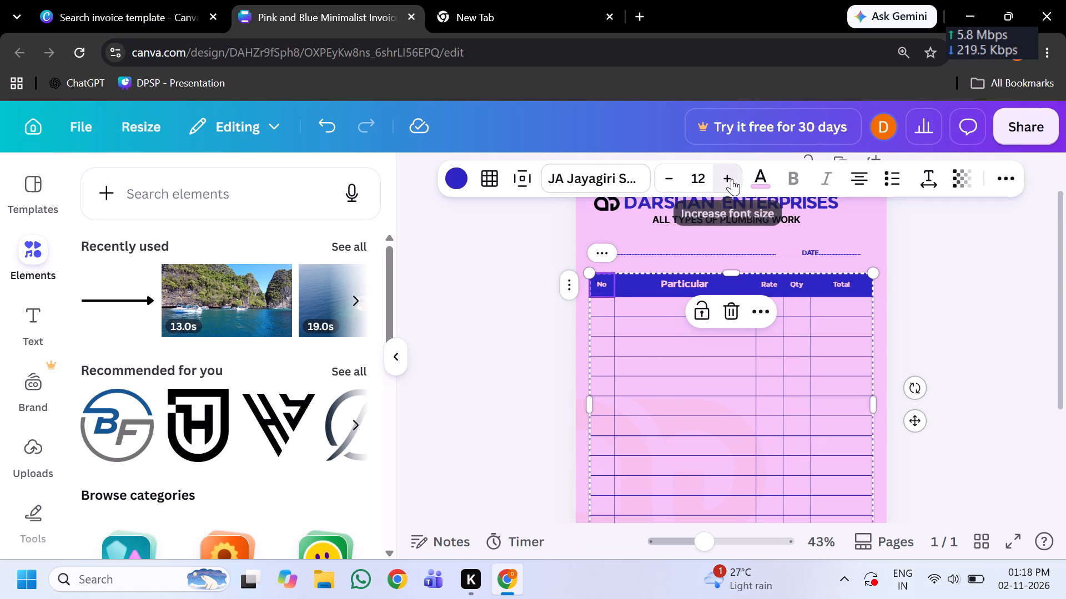
left_click(732, 179)
left_click(732, 179)
left_click(732, 182)
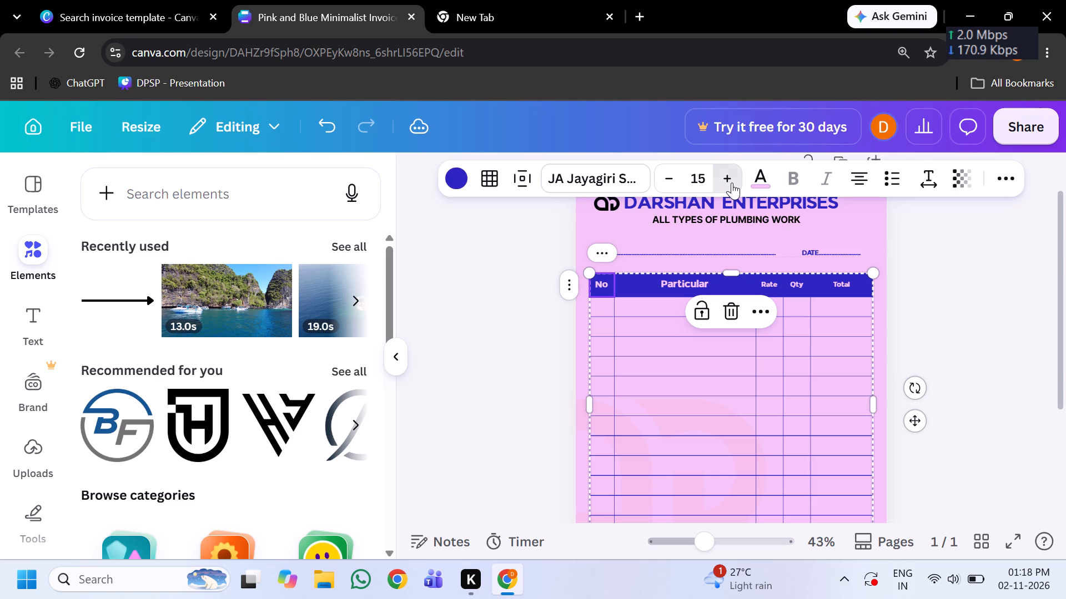
Set the font size of the Rate header in the items table to 13.
left_click(766, 281)
left_click(767, 281)
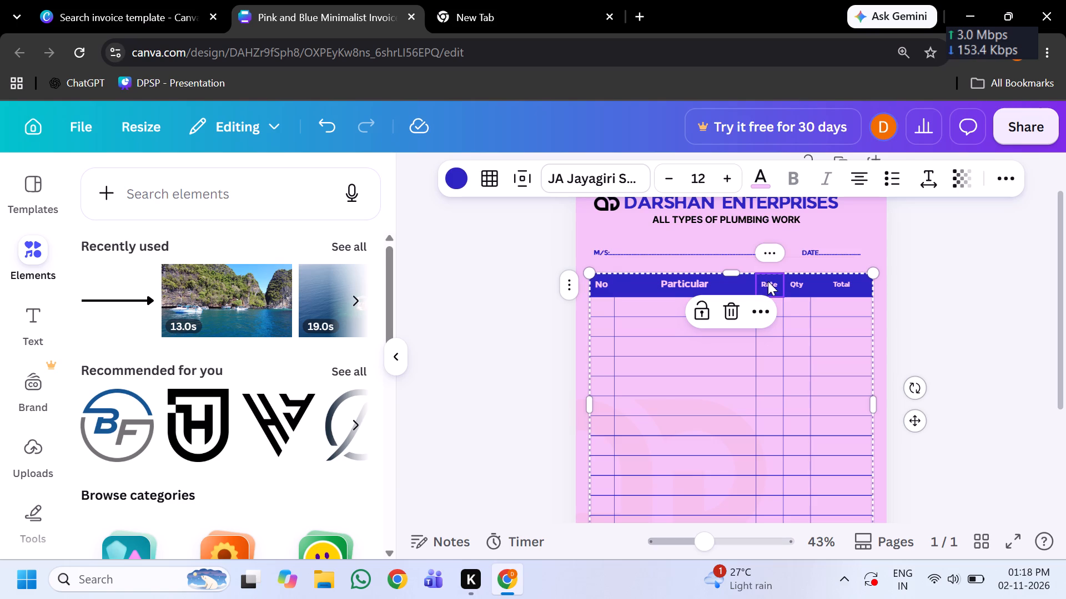
double_click(727, 179)
left_click(731, 180)
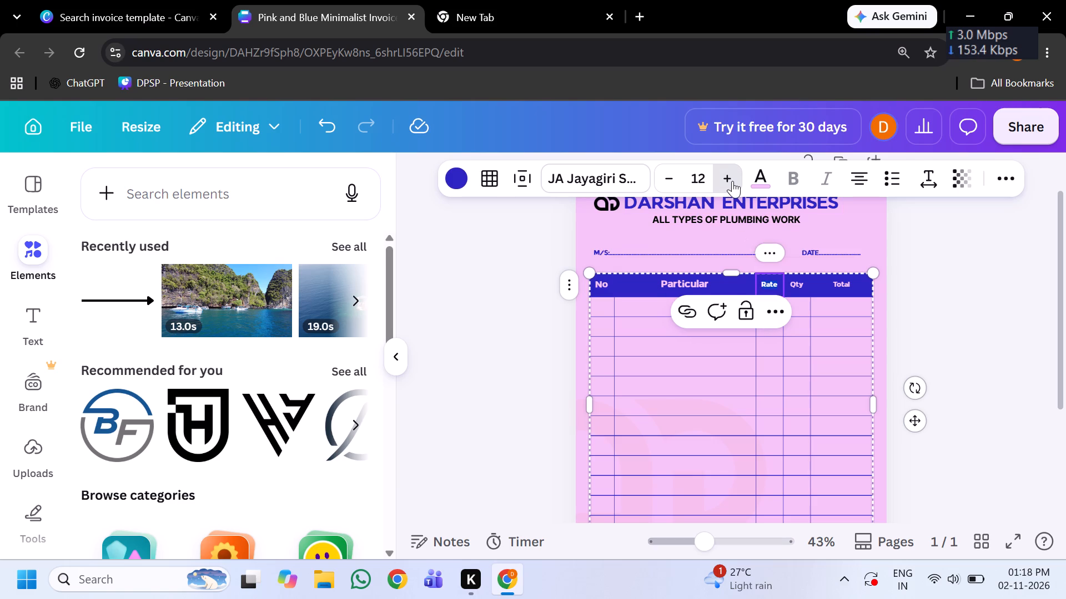
left_click(730, 180)
left_click(730, 180)
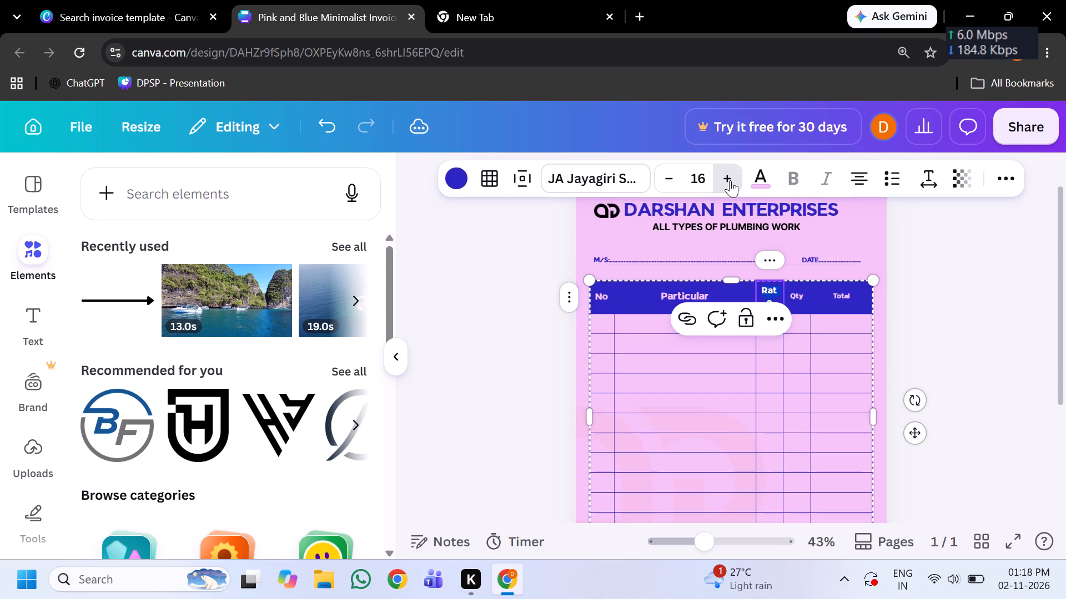
left_click(780, 297)
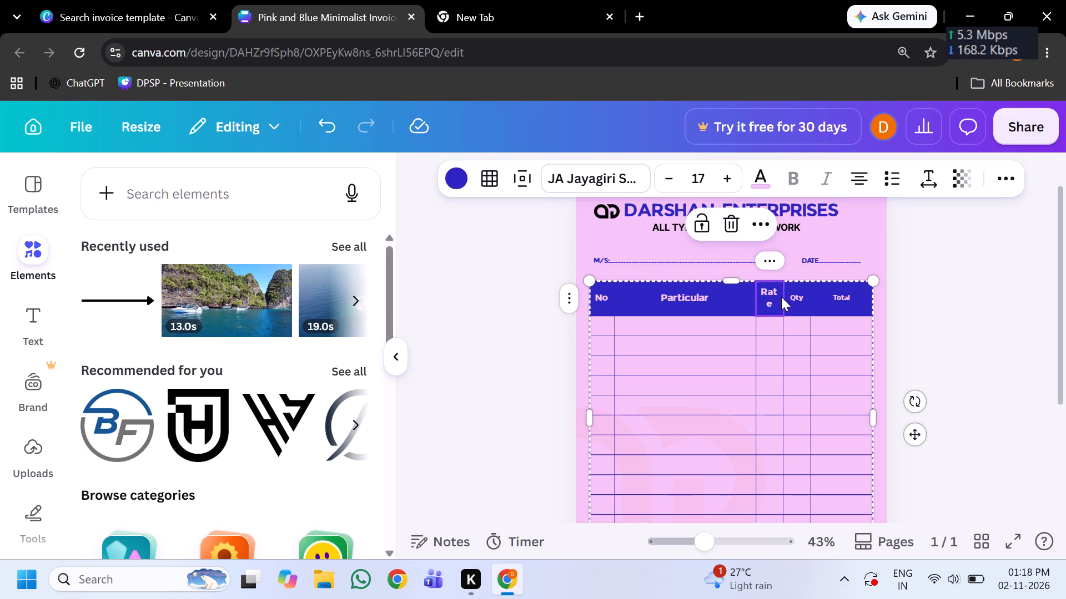
double_click(670, 178)
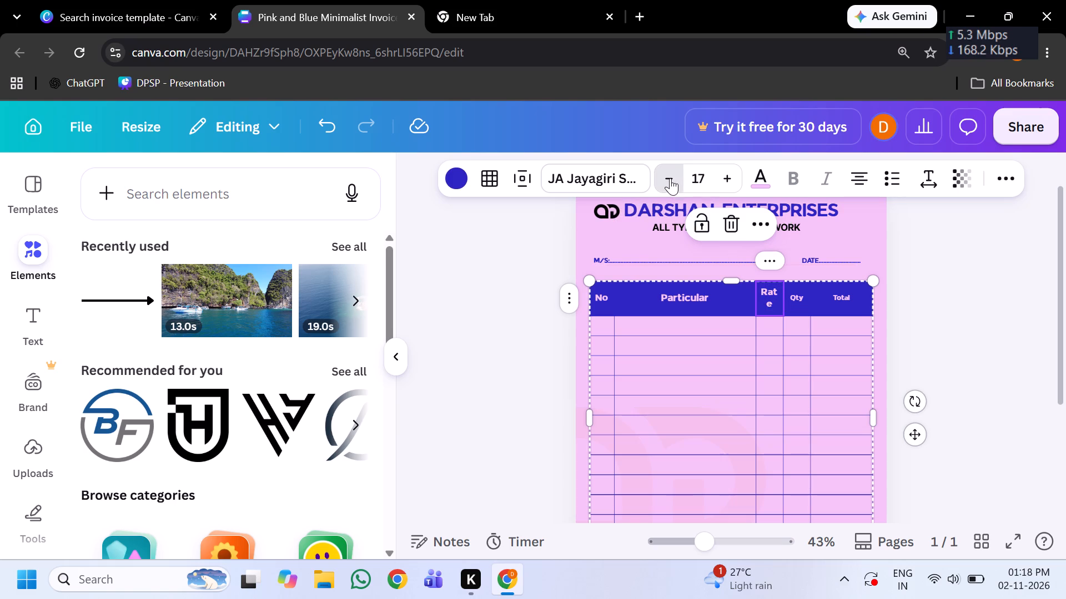
left_click(671, 179)
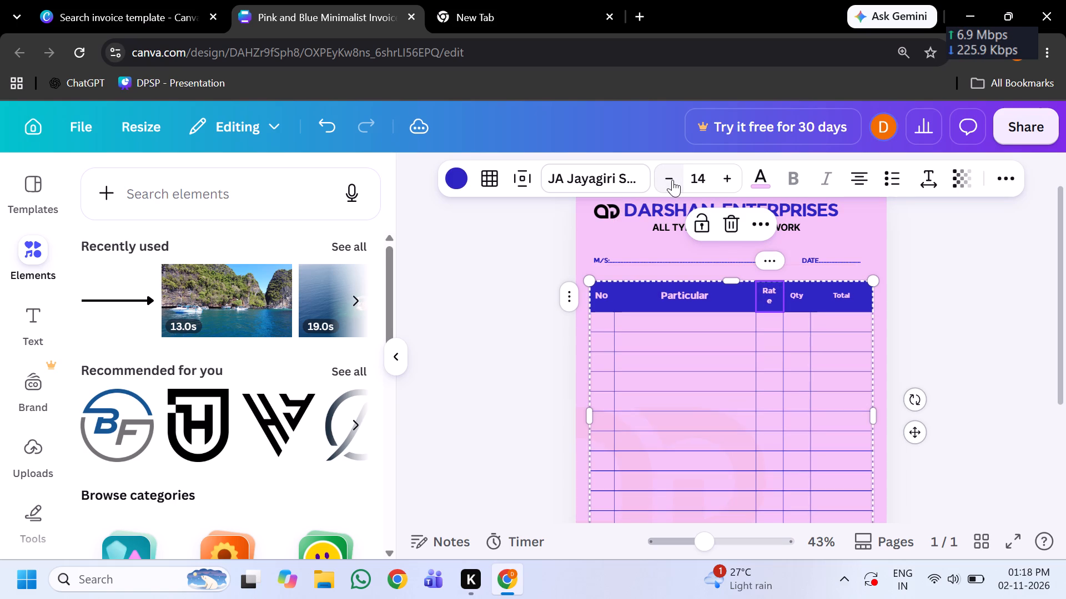
left_click(672, 180)
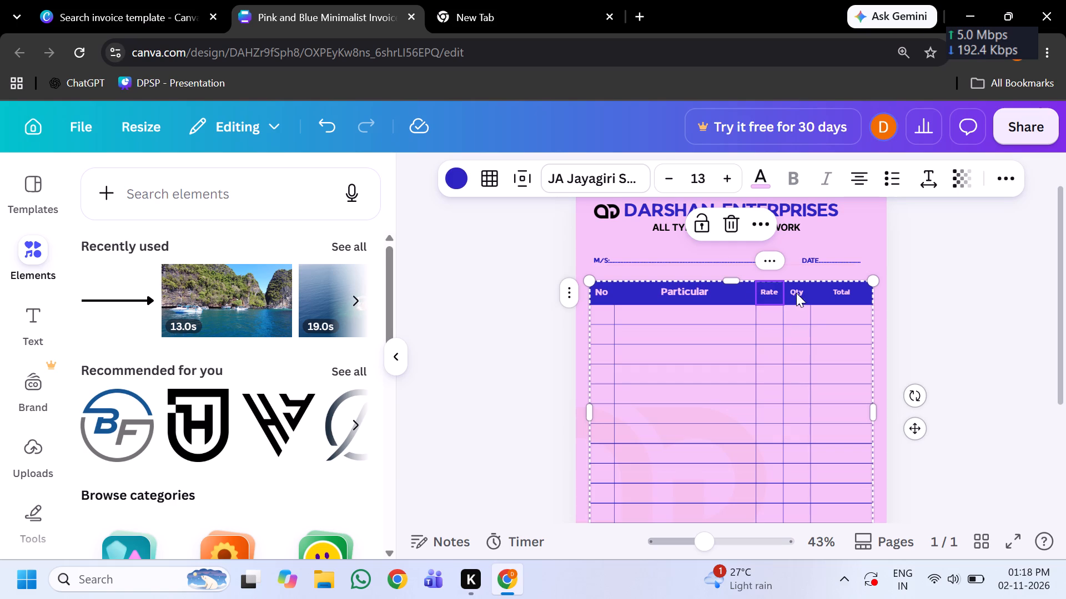
Increase the font size of the Total header in the items table to 18.
left_click(796, 293)
left_click(797, 290)
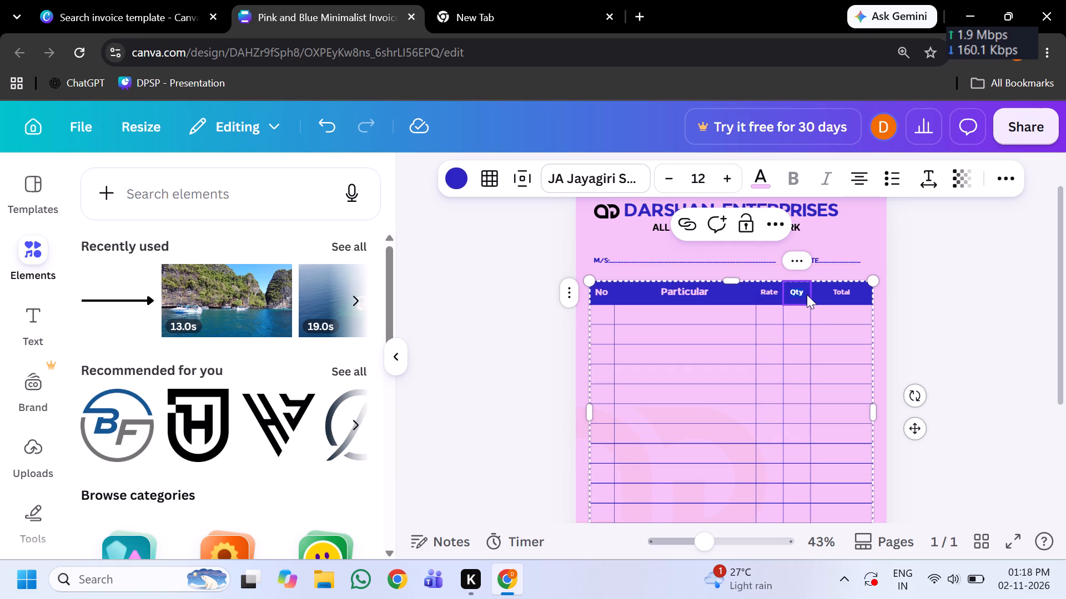
left_click(842, 288)
double_click(843, 288)
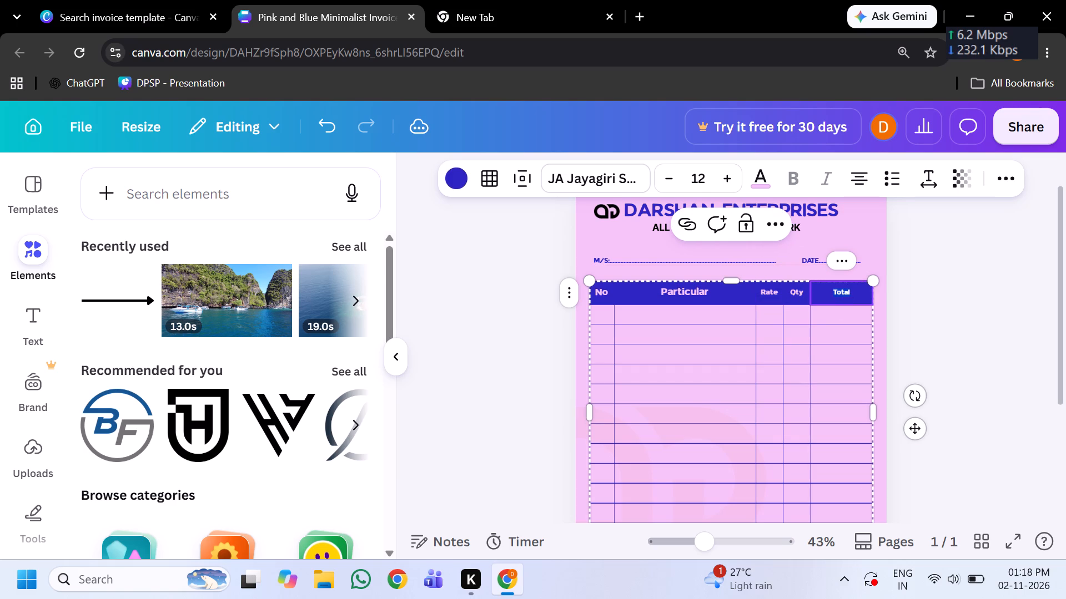
double_click(729, 184)
left_click(733, 186)
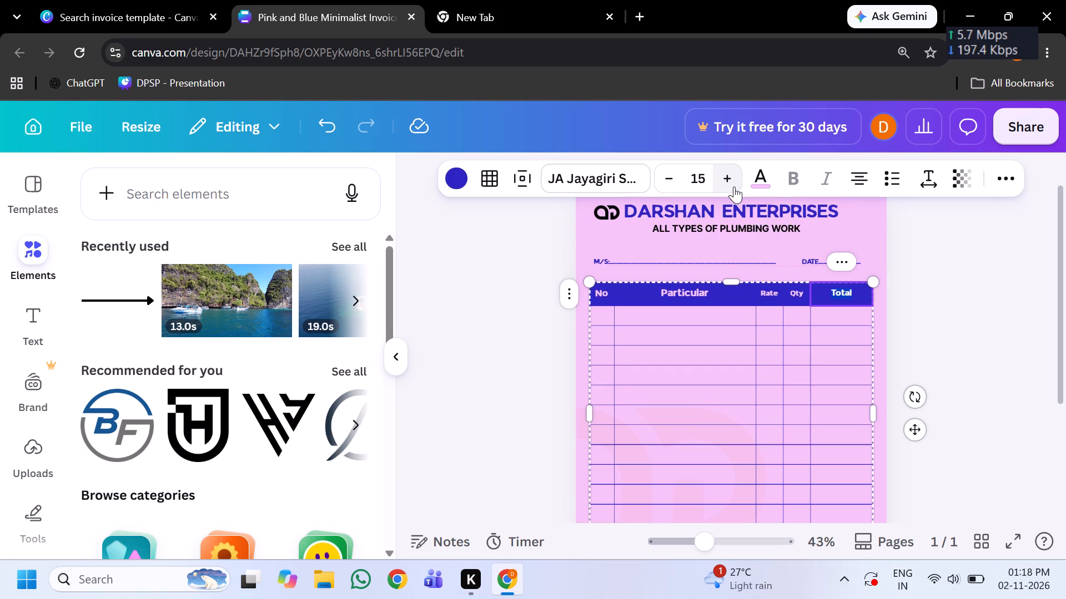
double_click(734, 186)
left_click(734, 186)
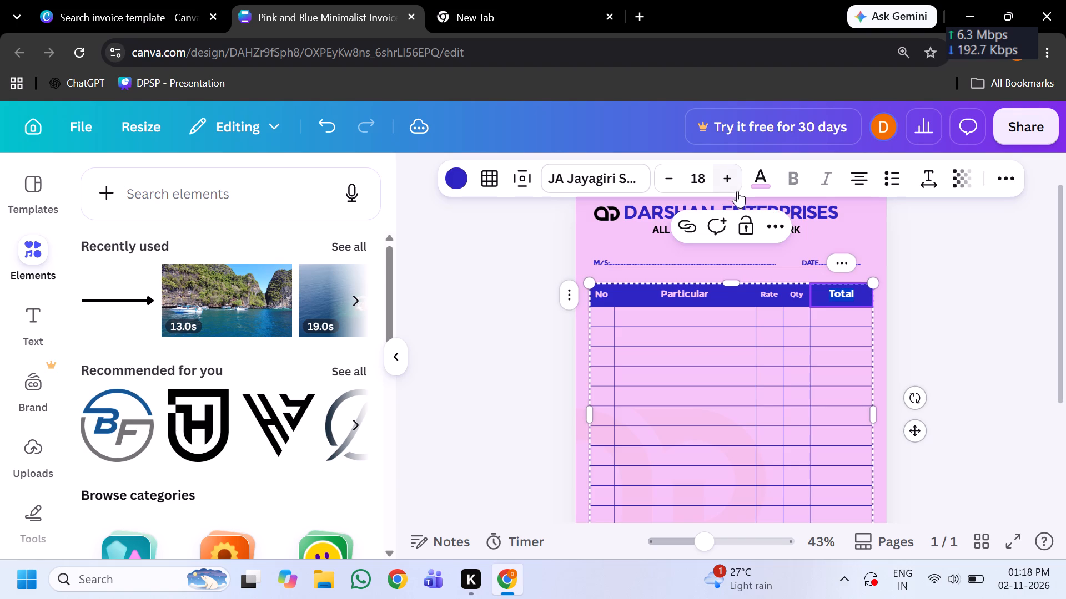
left_click(965, 303)
Replace the placeholder address, phone and website text in the invoice footer with "Add".
scroll(767, 304, "down", 2)
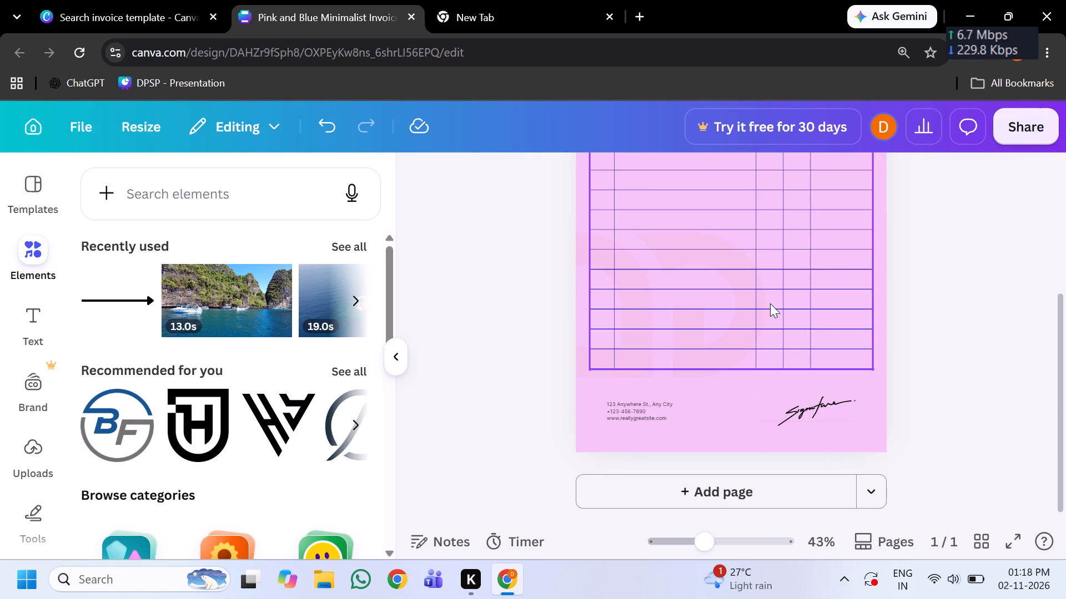
scroll(772, 304, "up", 1)
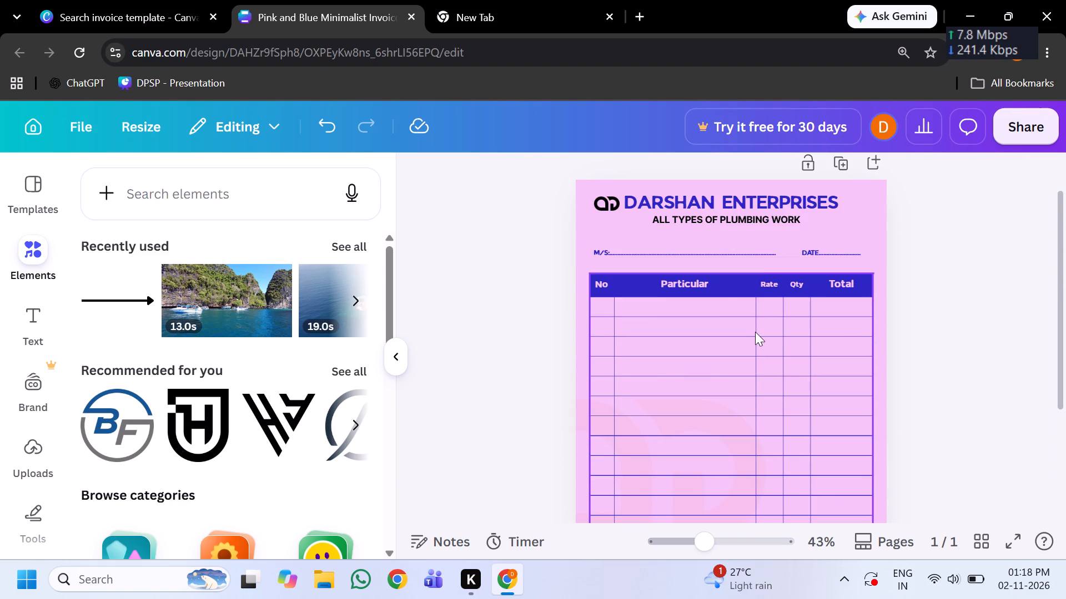
scroll(753, 332, "down", 1)
scroll(757, 329, "up", 1)
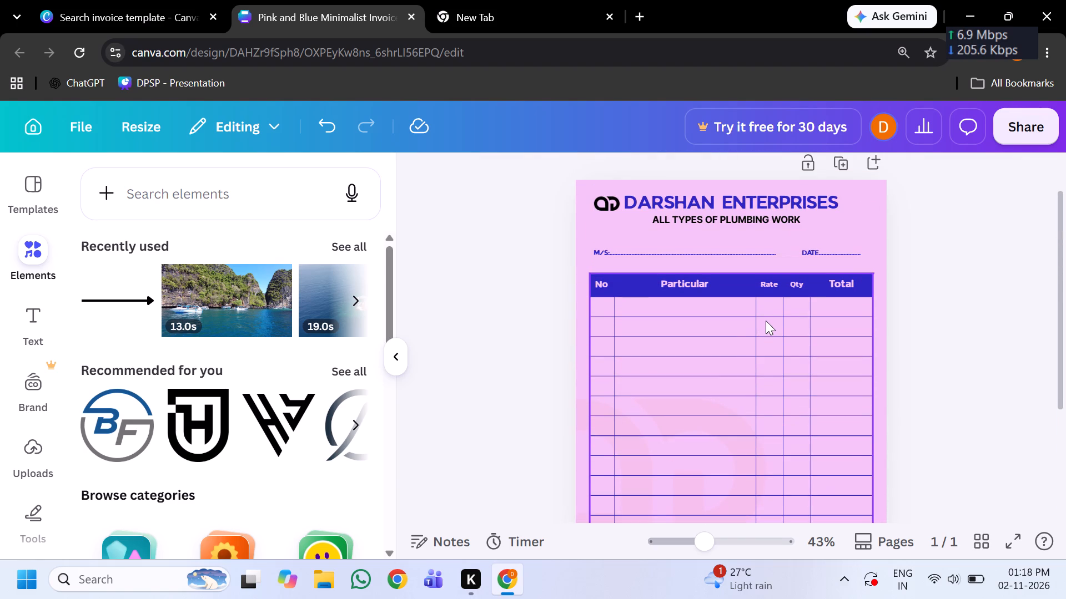
scroll(766, 321, "down", 1)
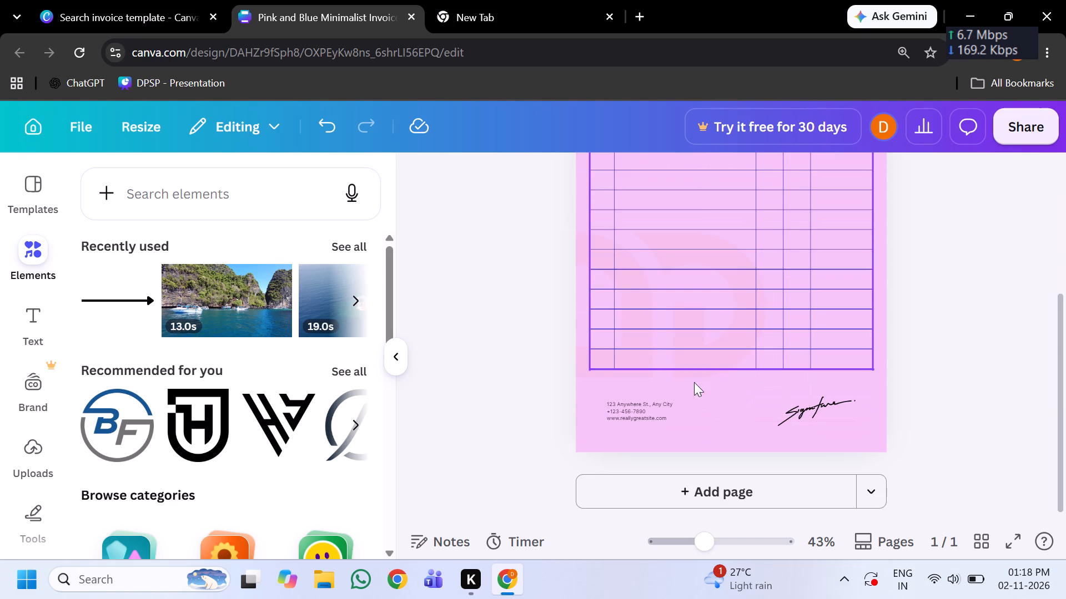
double_click(633, 413)
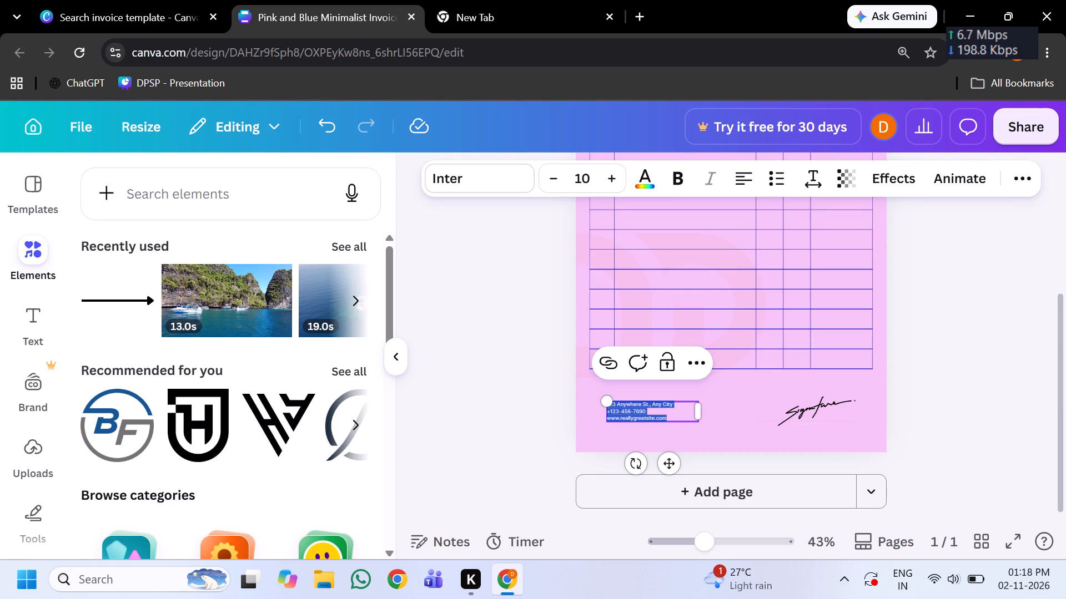
key("BackSpace")
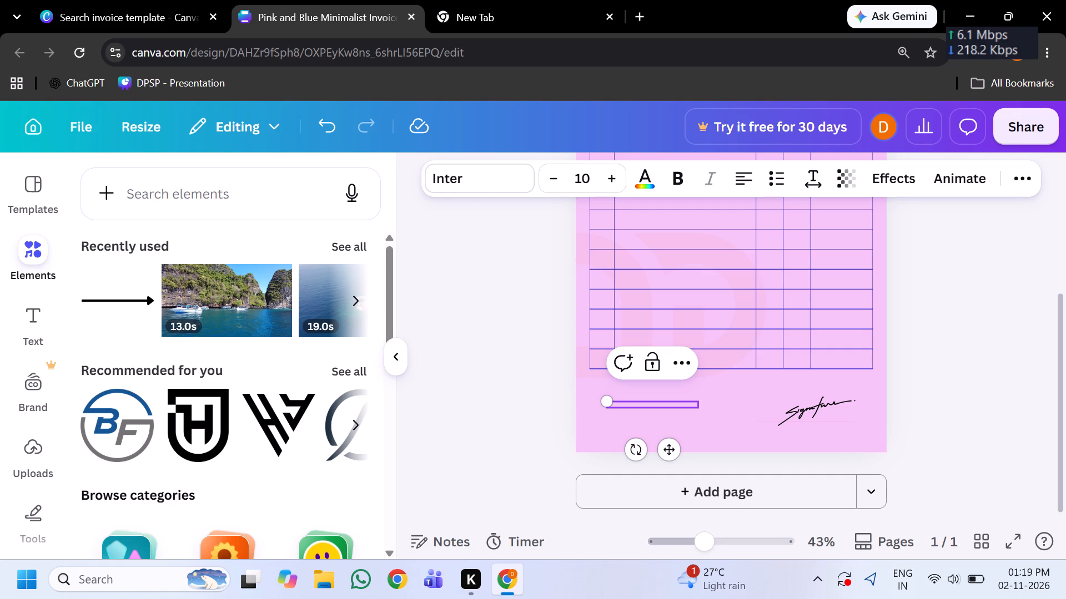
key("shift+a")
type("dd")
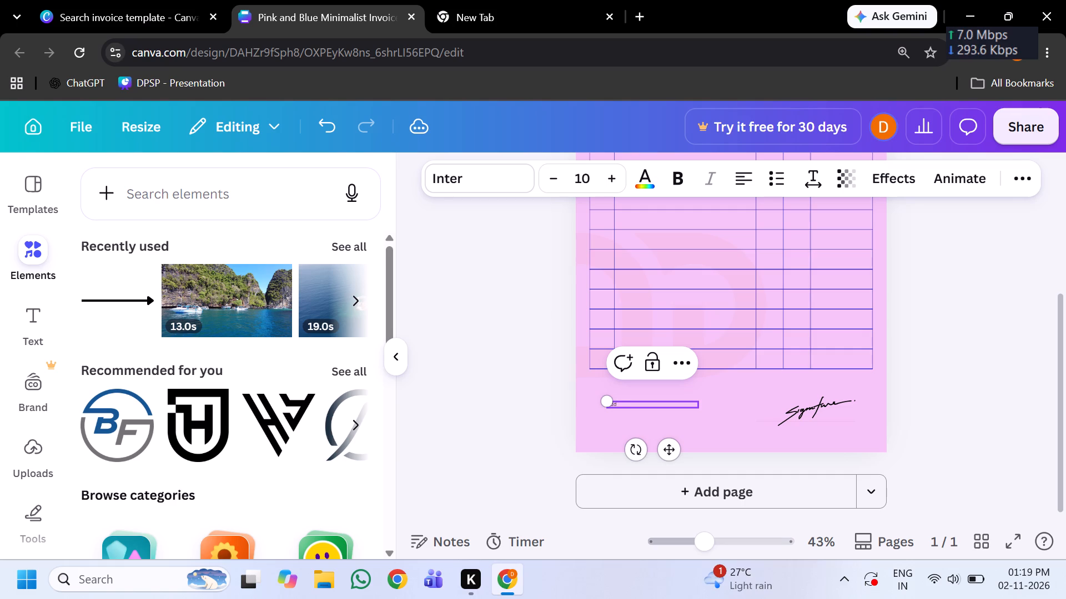
left_click(968, 403)
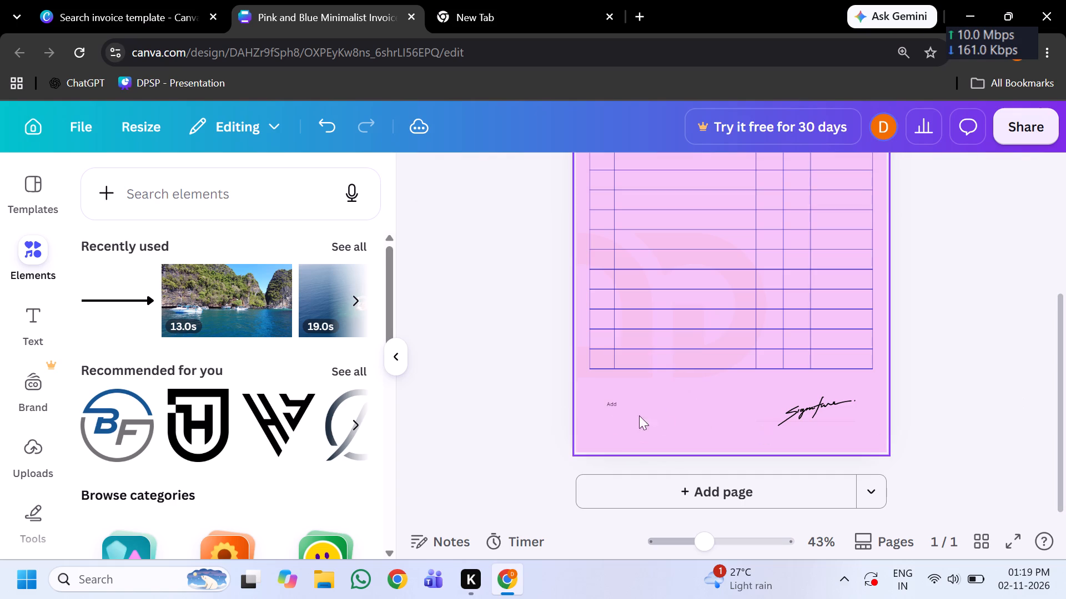
Append a colon and a space to the "Add" text in the invoice footer.
left_click(611, 399)
left_click(615, 403)
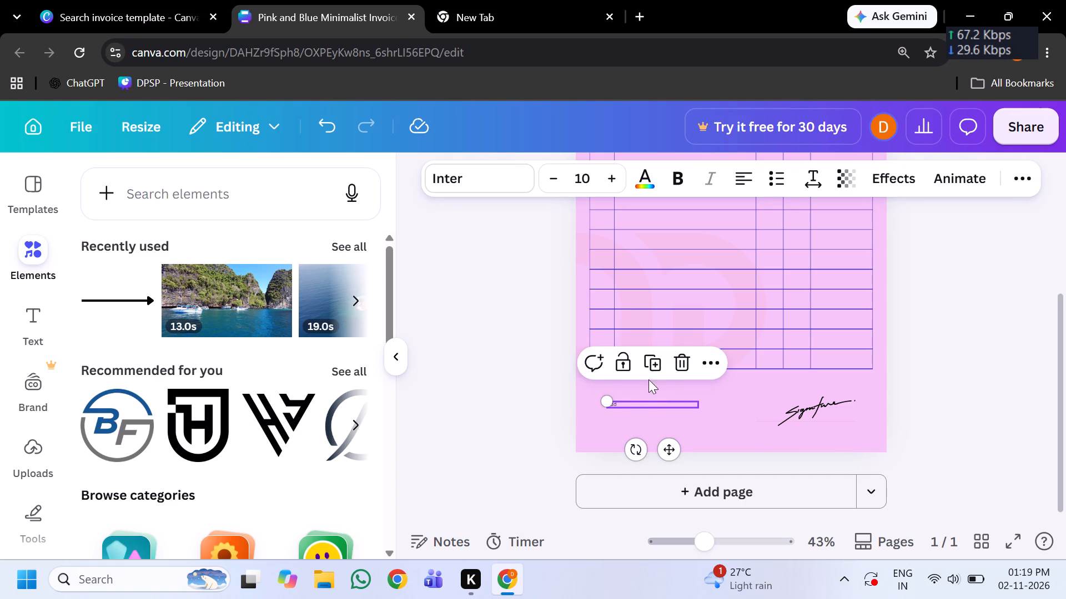
double_click(628, 405)
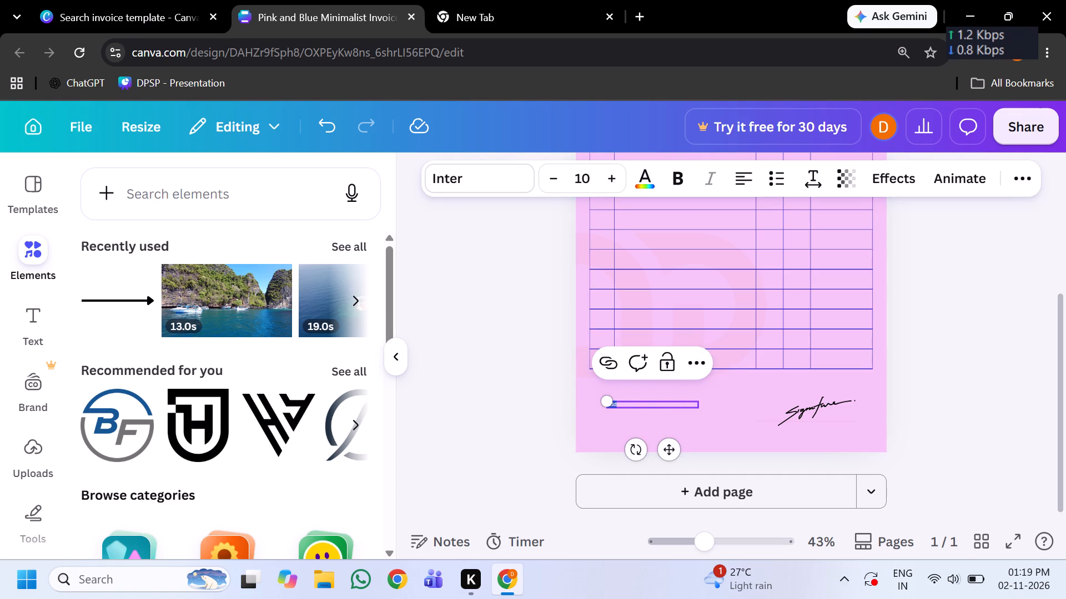
left_click(671, 411)
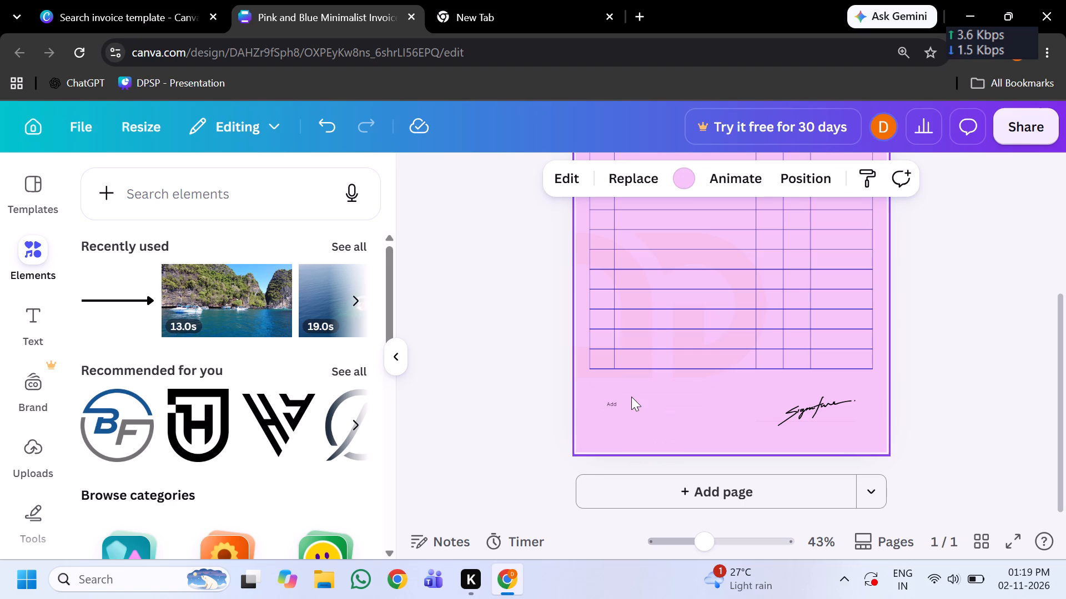
left_click(631, 397)
left_click(631, 400)
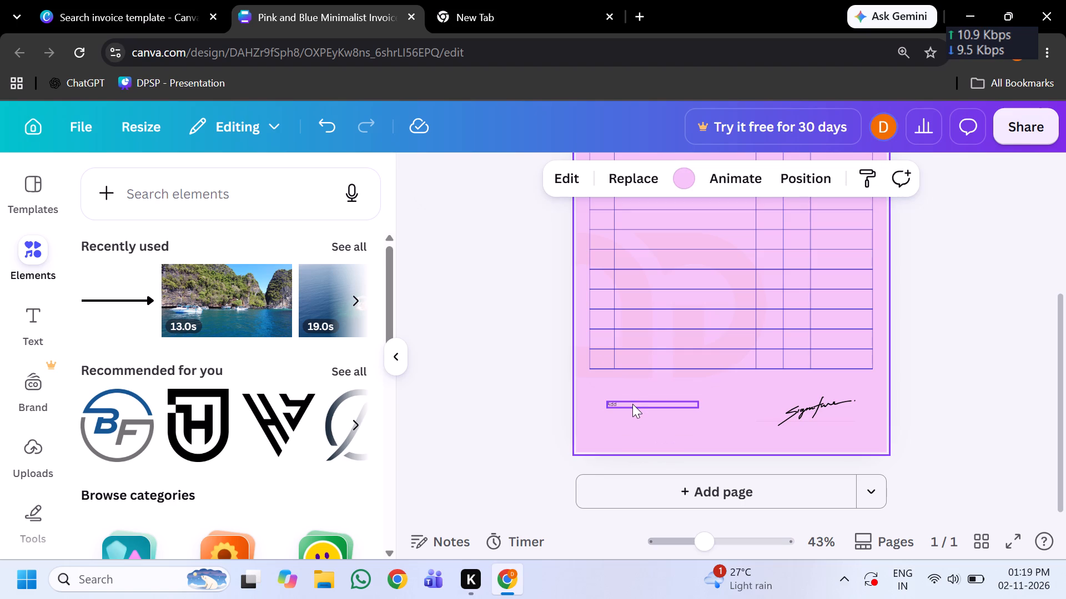
key("semicolon")
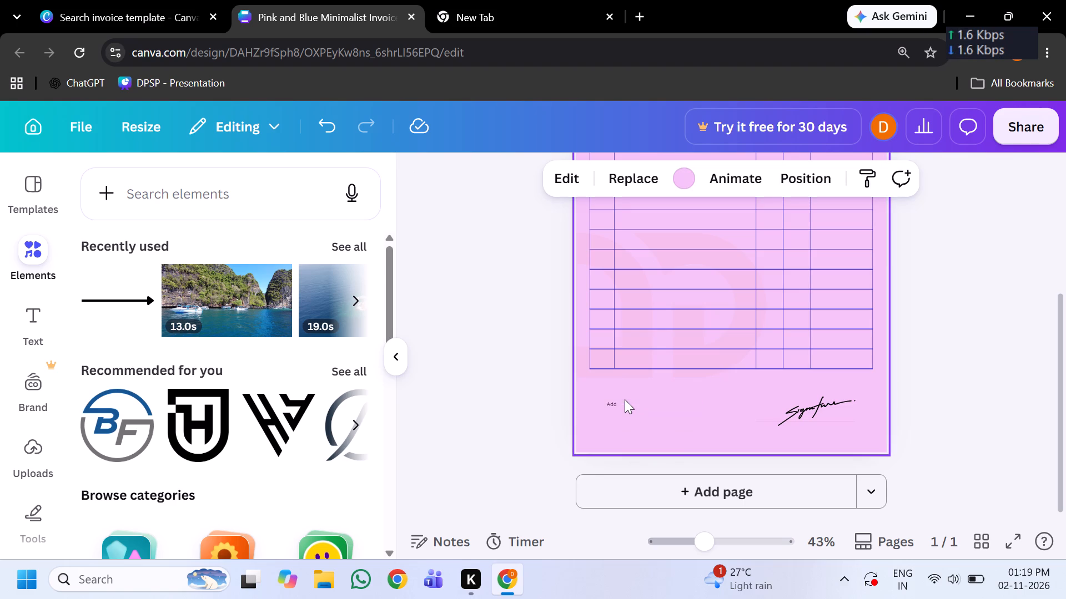
left_click(620, 407)
double_click(622, 406)
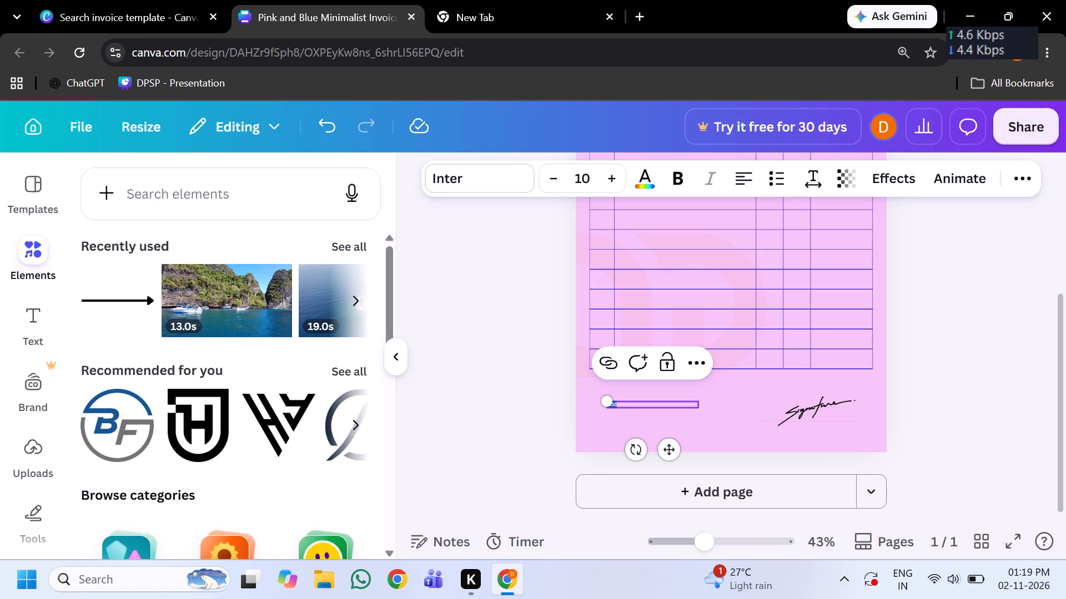
left_click(622, 407)
left_click(637, 405)
left_click(619, 405)
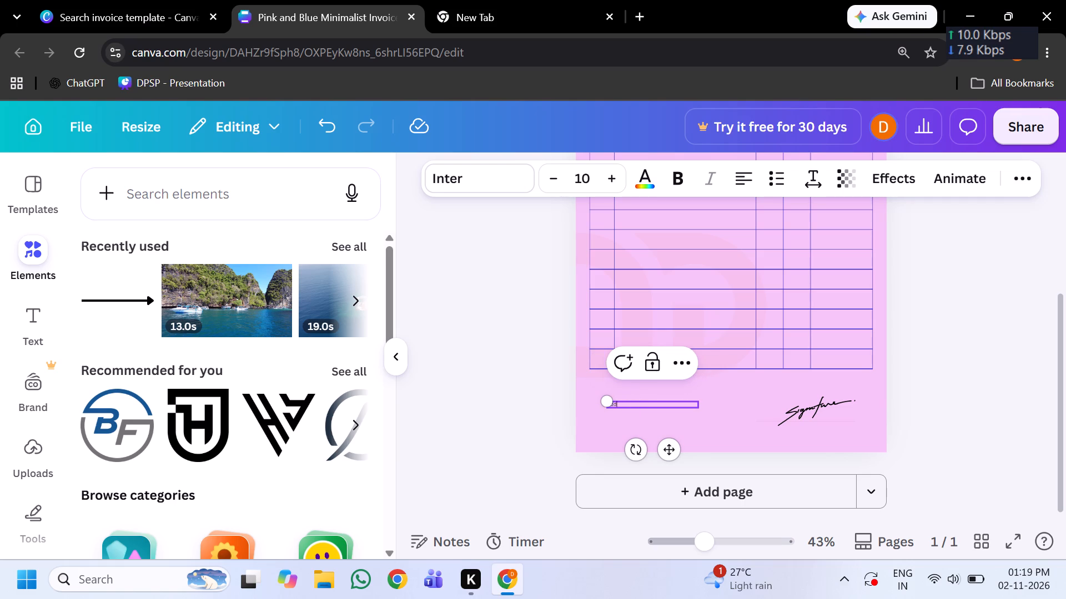
key("semicolon")
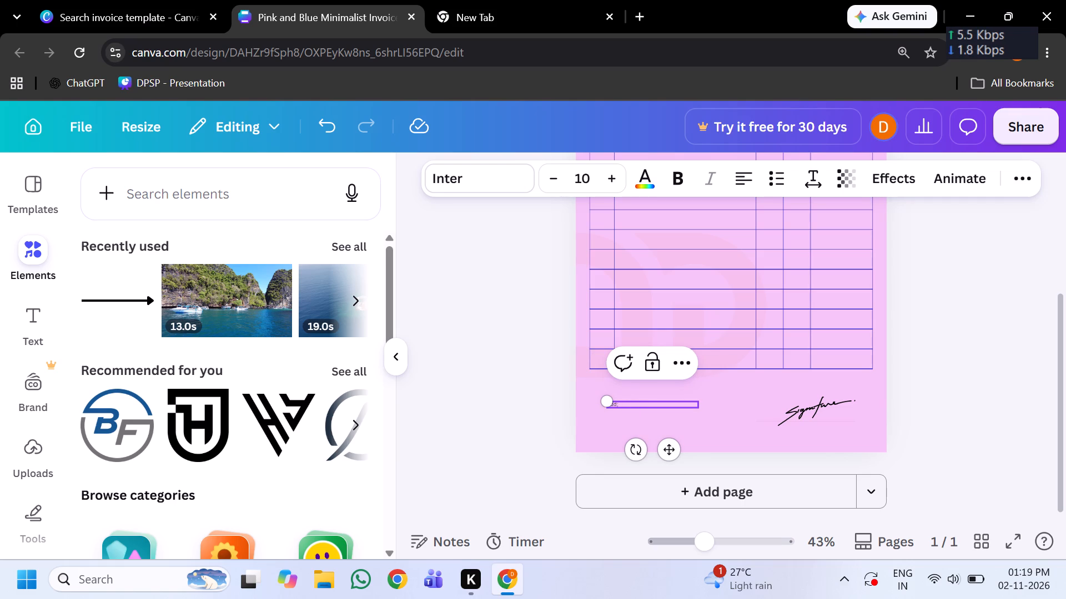
key("BackSpace")
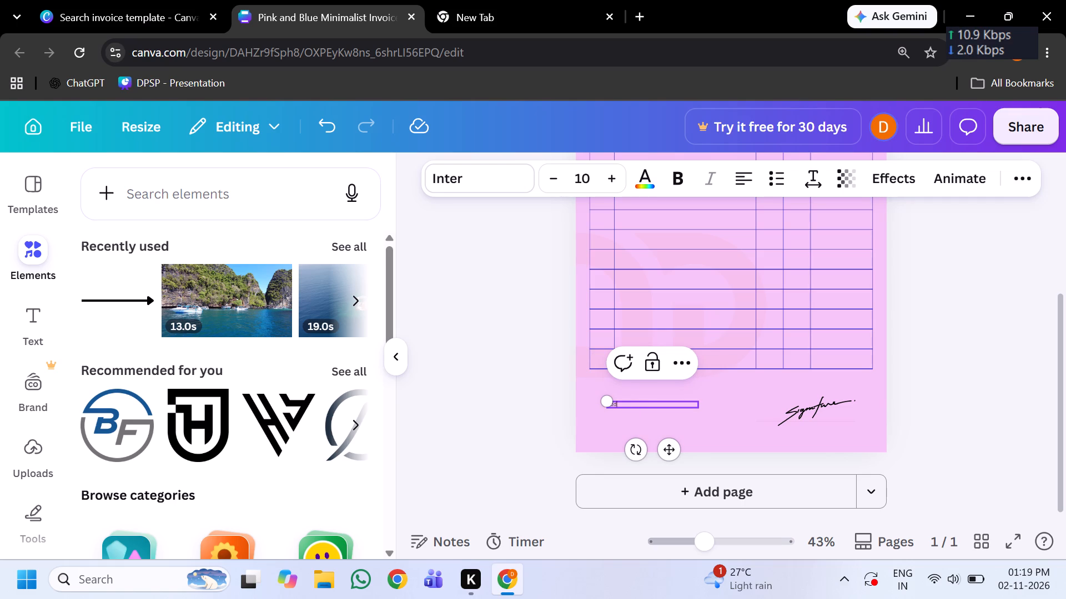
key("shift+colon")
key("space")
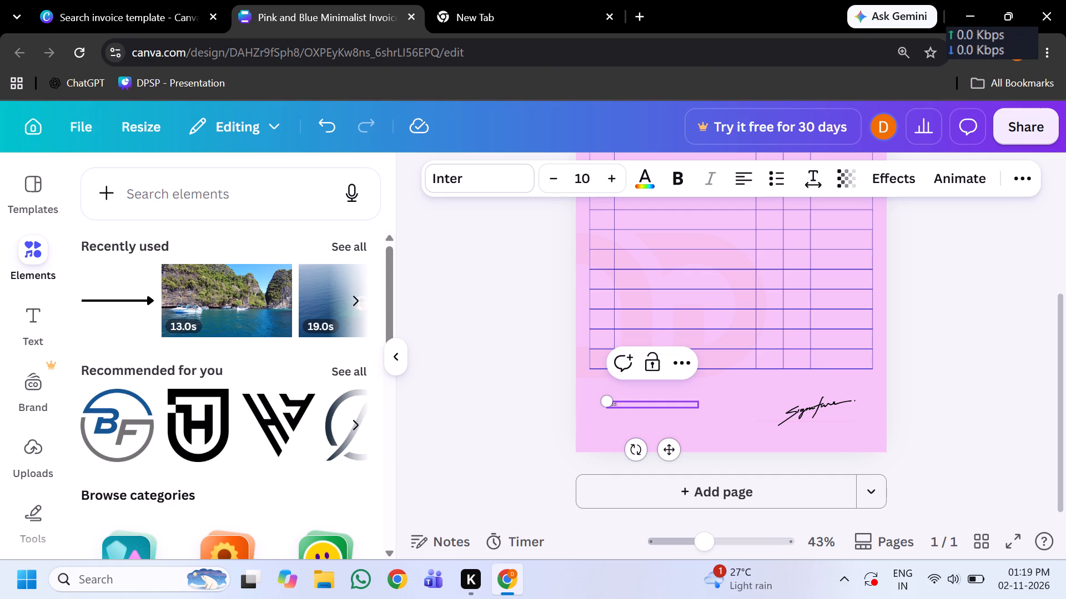
Enter the building and neighbourhood names of the business address after "Add:" in the footer, separated by a comma.
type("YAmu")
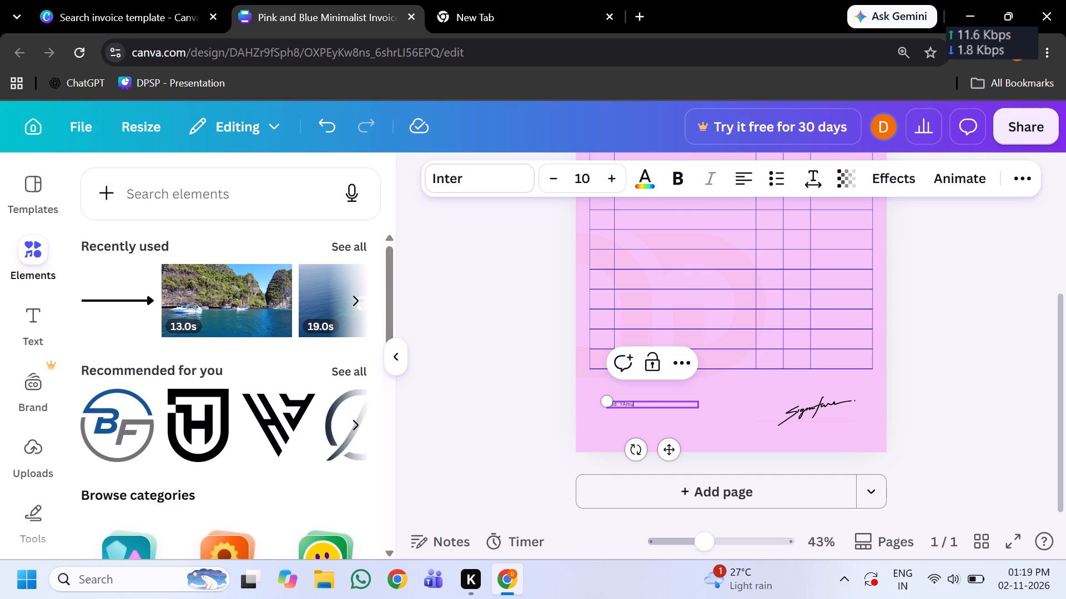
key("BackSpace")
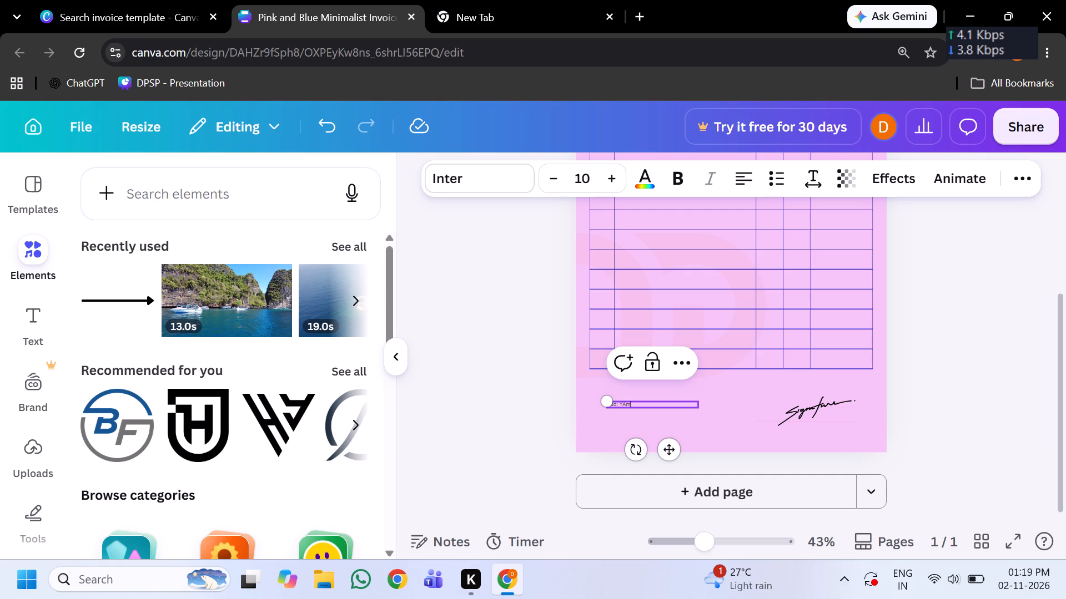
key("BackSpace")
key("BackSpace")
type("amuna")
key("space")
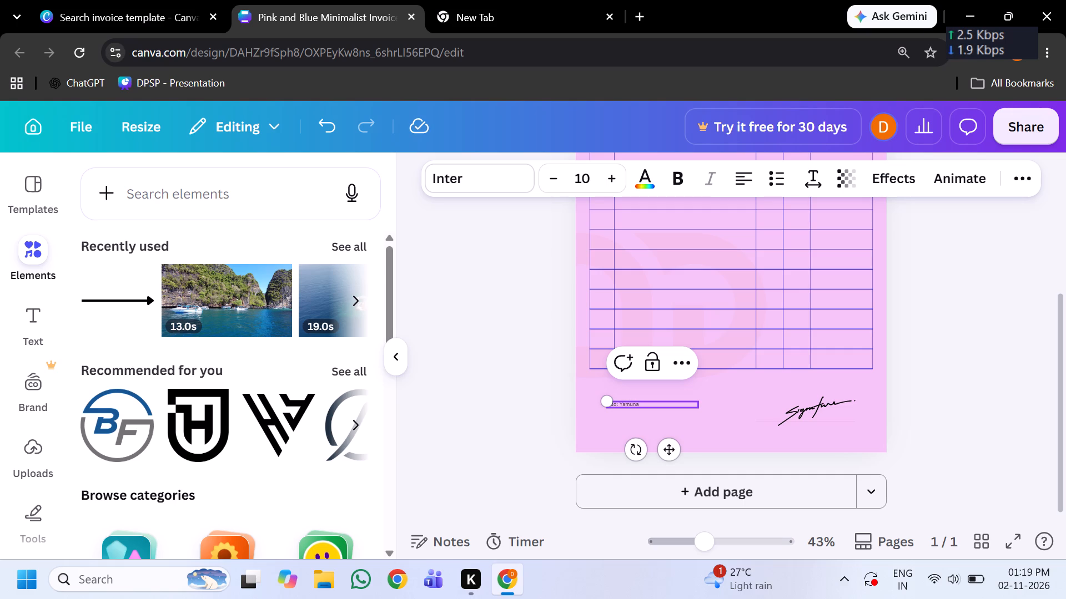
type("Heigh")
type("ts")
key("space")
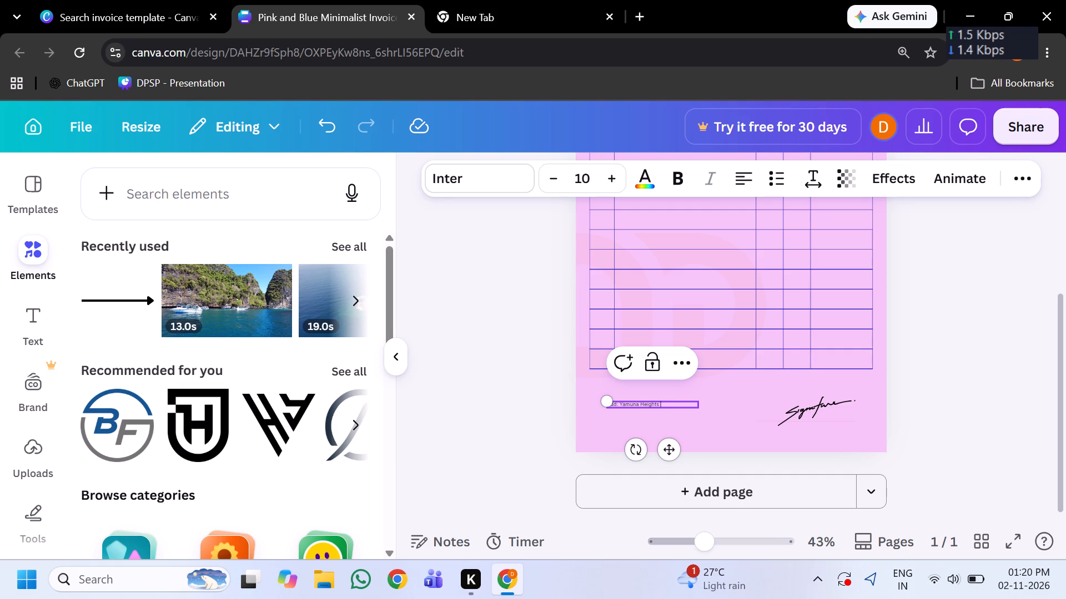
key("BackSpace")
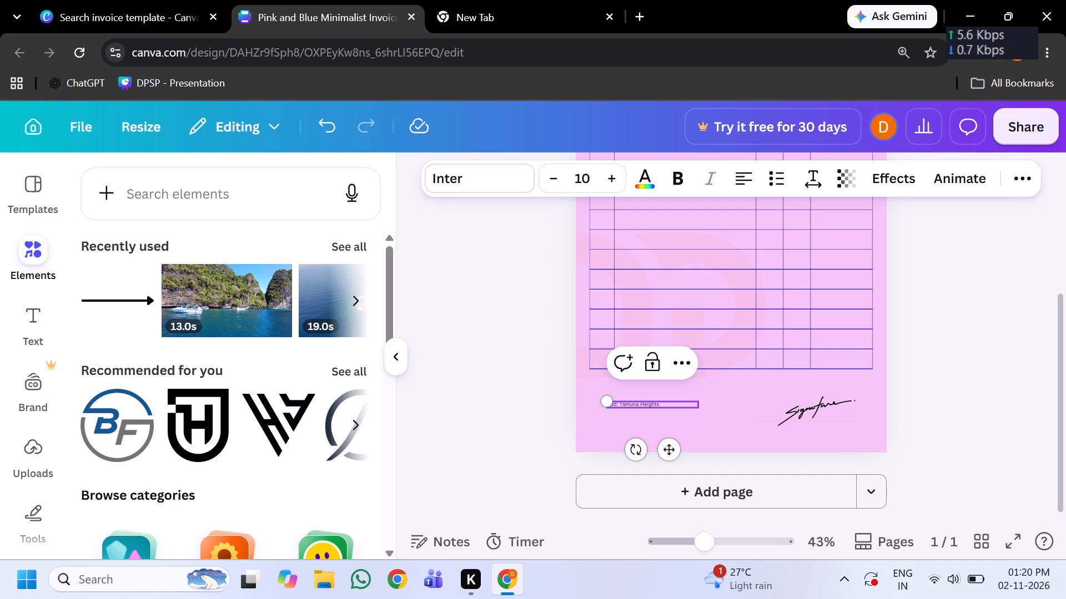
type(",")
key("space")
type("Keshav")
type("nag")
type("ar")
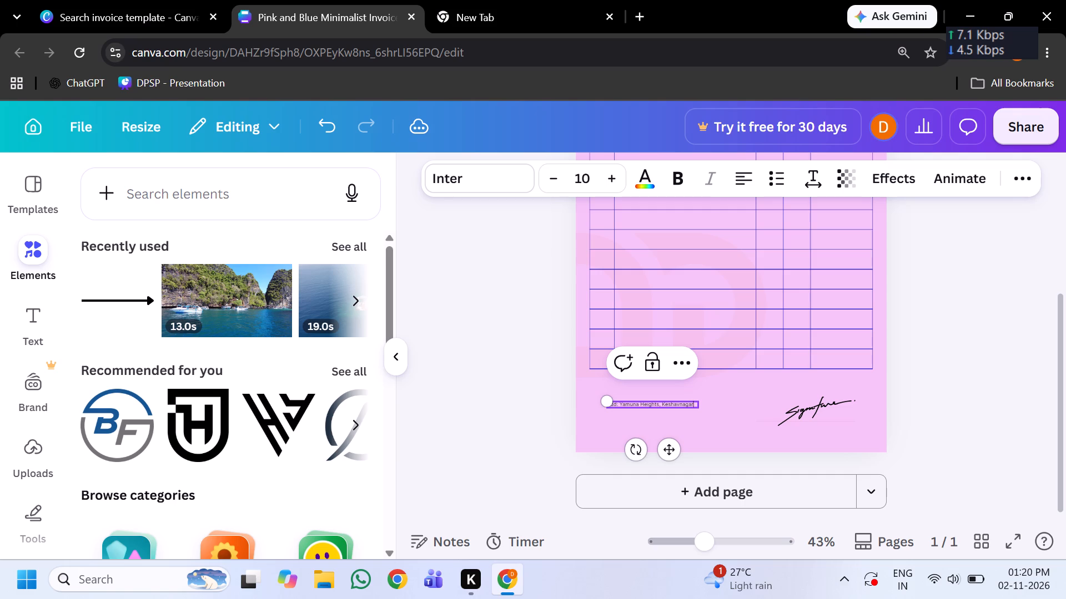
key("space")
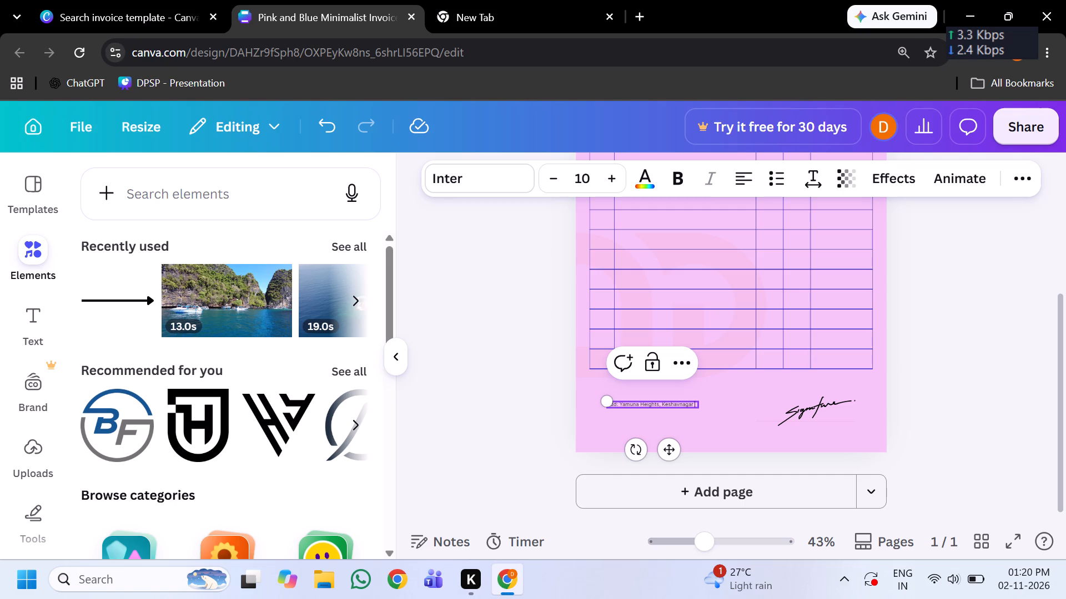
Complete the footer address with the comma-separated locality, taluka and city, followed by the postal code.
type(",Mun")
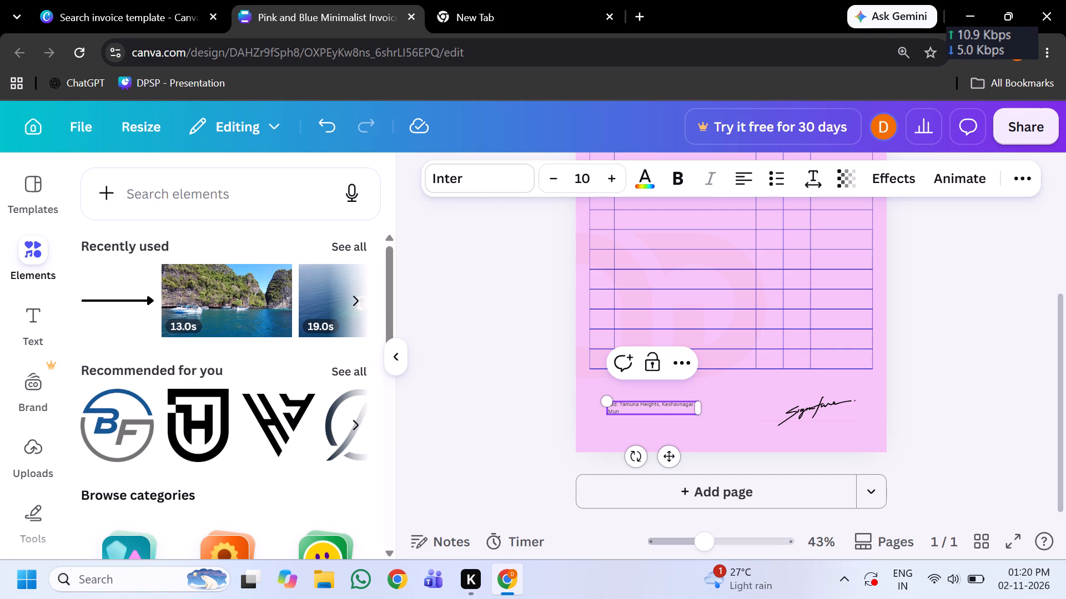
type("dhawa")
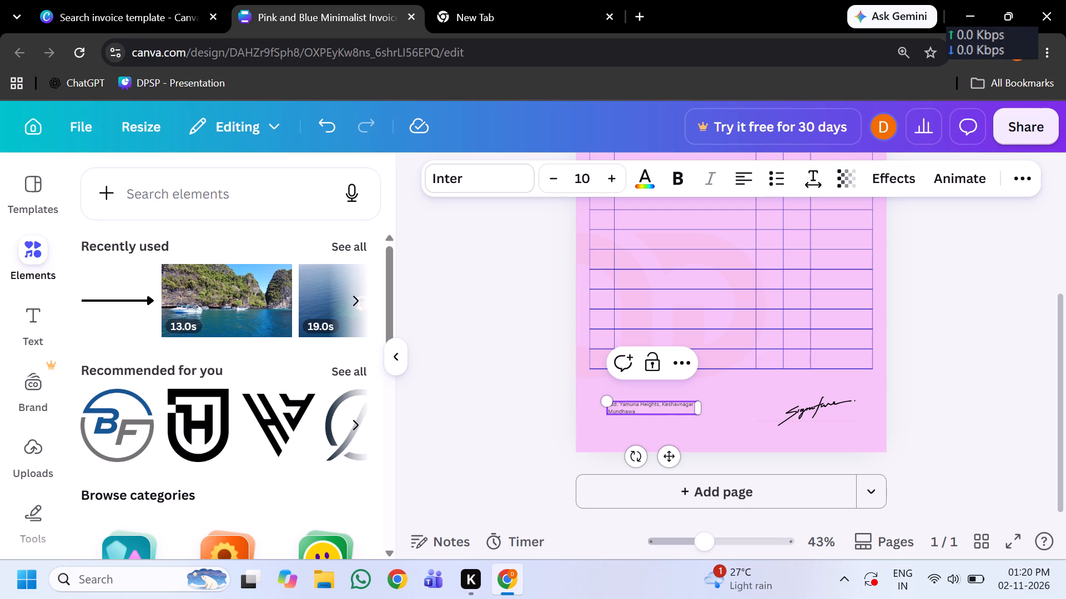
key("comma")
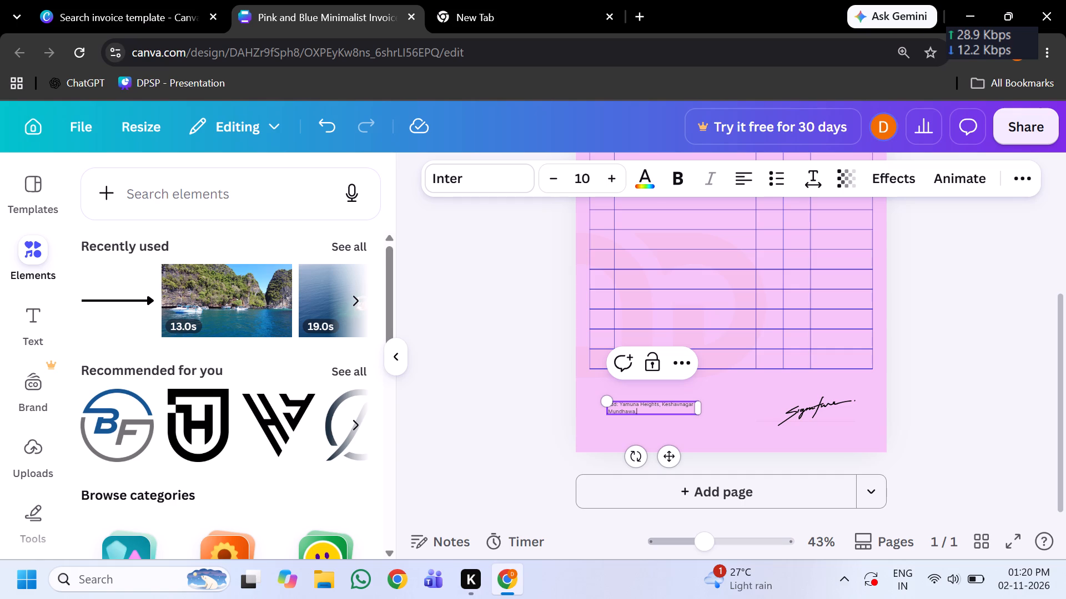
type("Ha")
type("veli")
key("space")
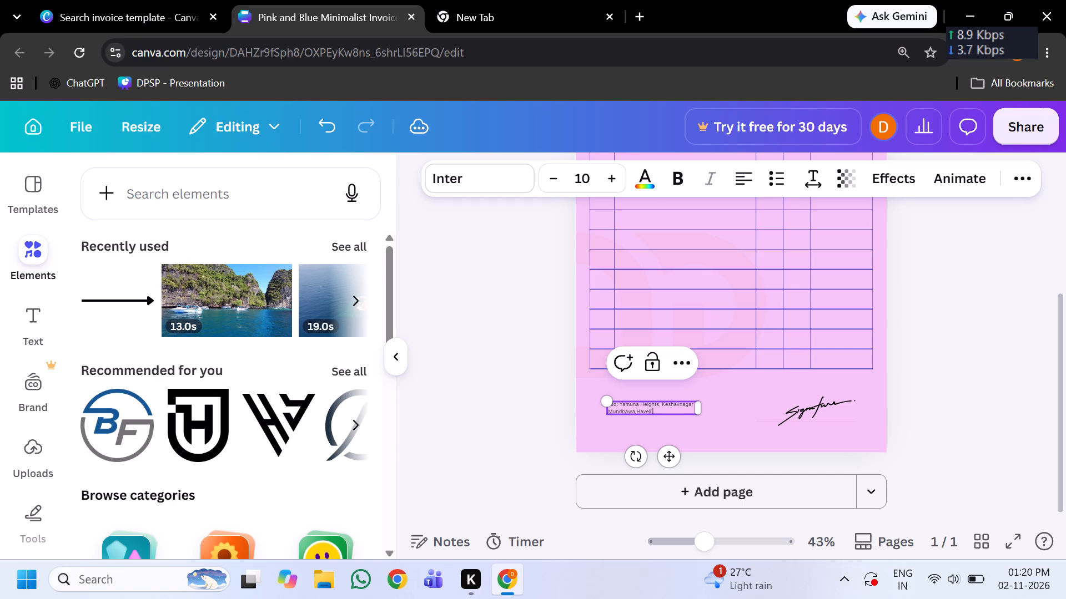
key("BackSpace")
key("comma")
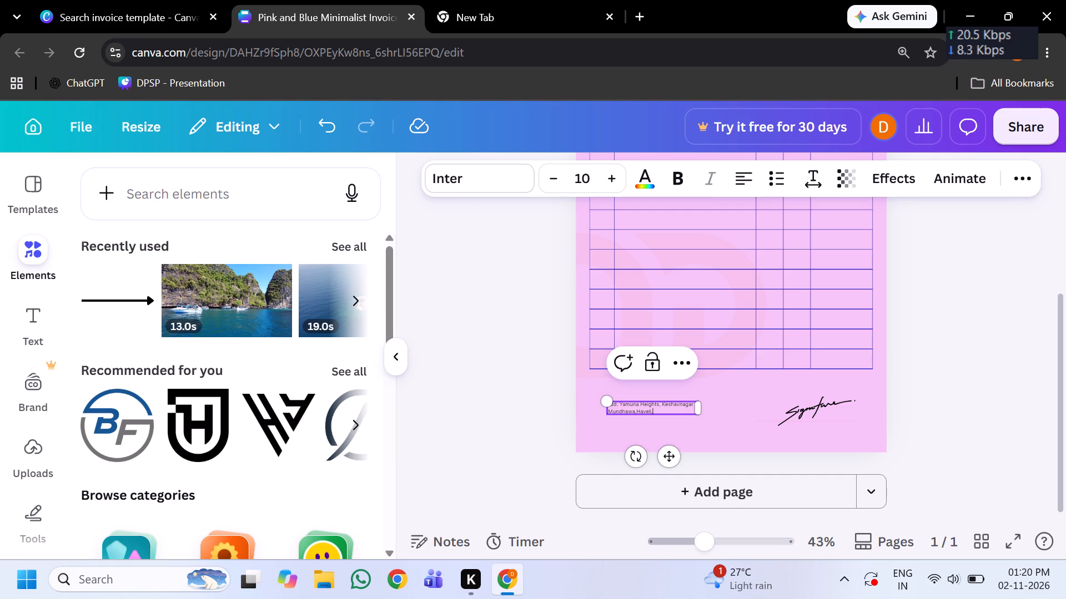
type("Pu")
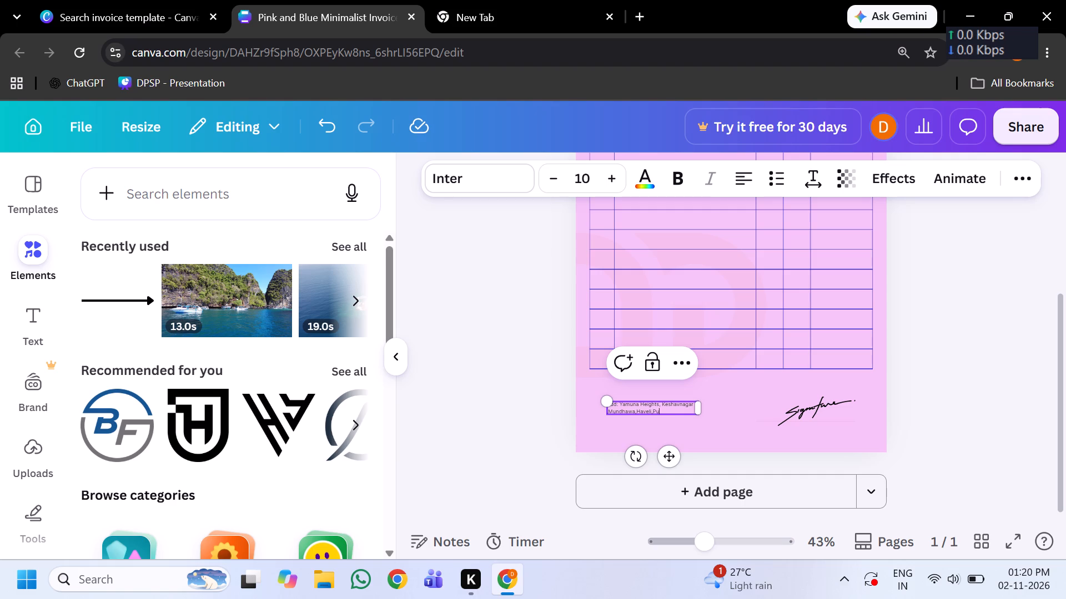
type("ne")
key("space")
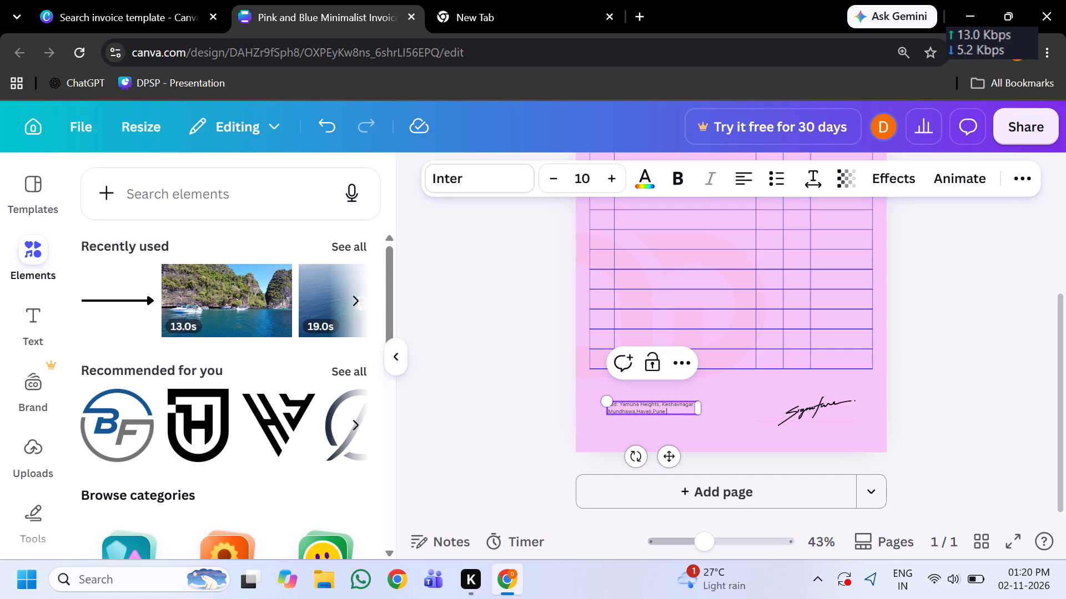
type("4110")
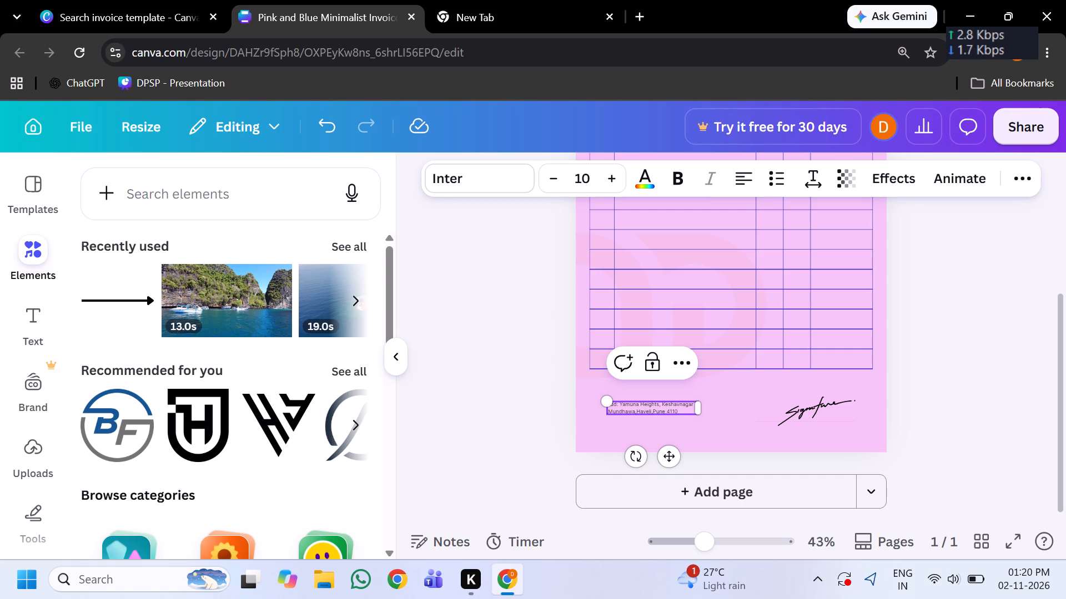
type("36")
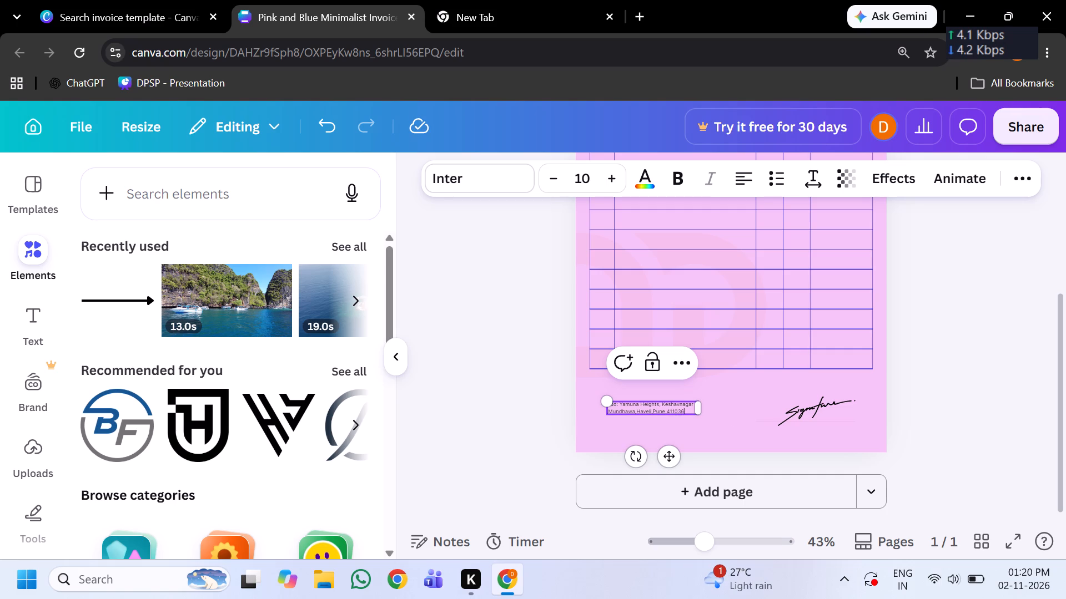
left_click(734, 409)
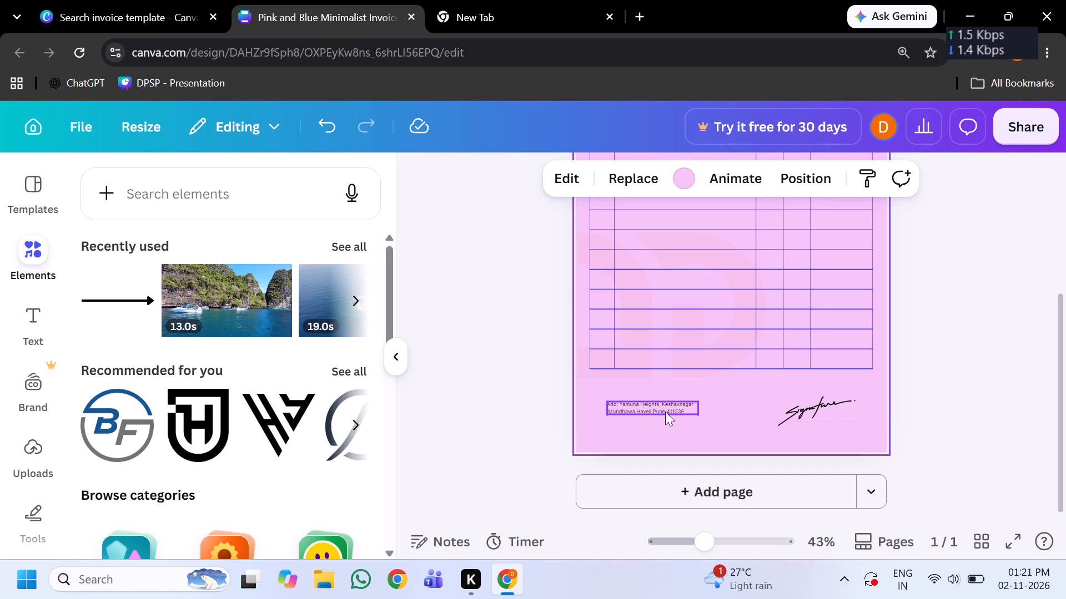
Move the footer address block slightly up and align it with the left edge of the items table.
left_click_drag(657, 407, 636, 399)
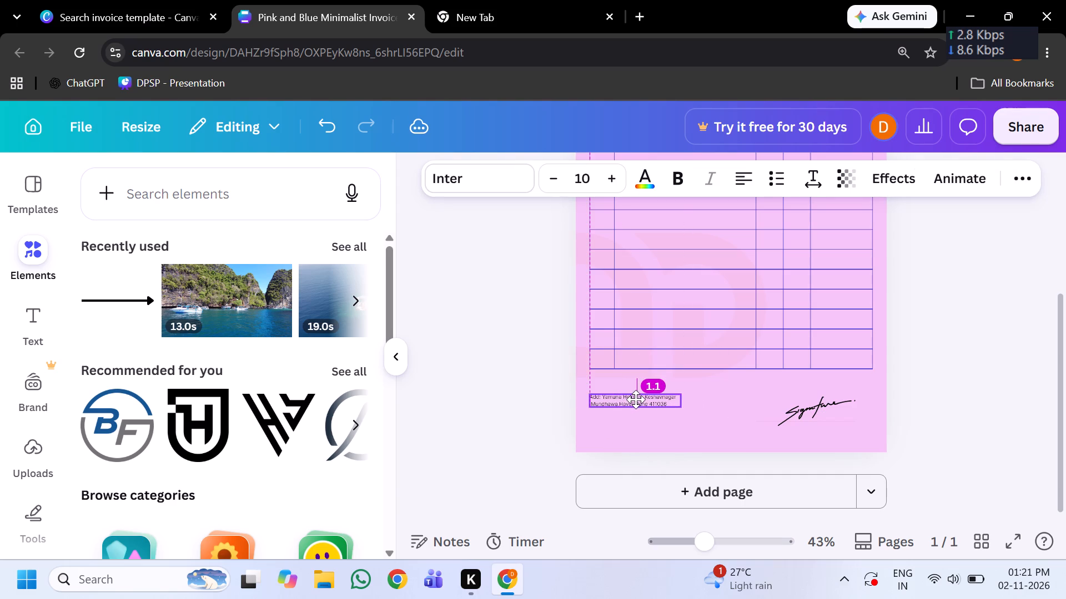
left_click_drag(636, 399, 638, 399)
left_click(717, 406)
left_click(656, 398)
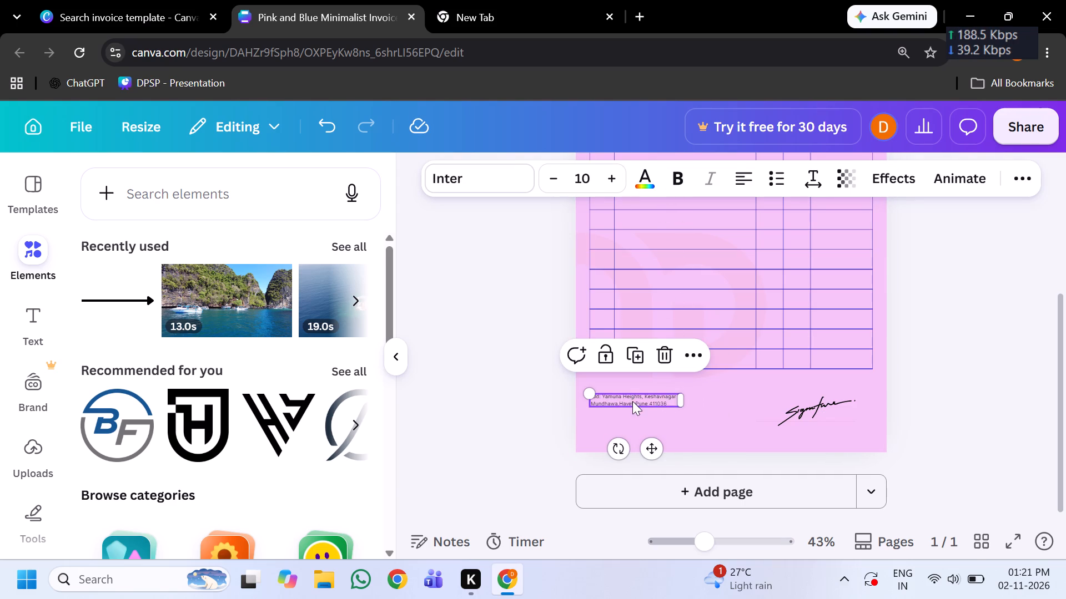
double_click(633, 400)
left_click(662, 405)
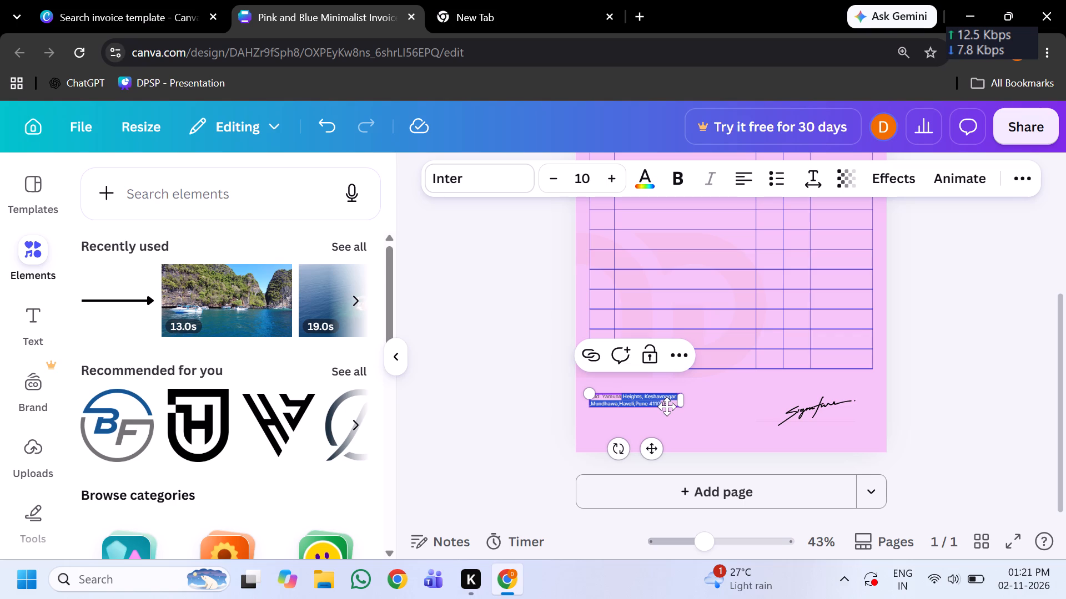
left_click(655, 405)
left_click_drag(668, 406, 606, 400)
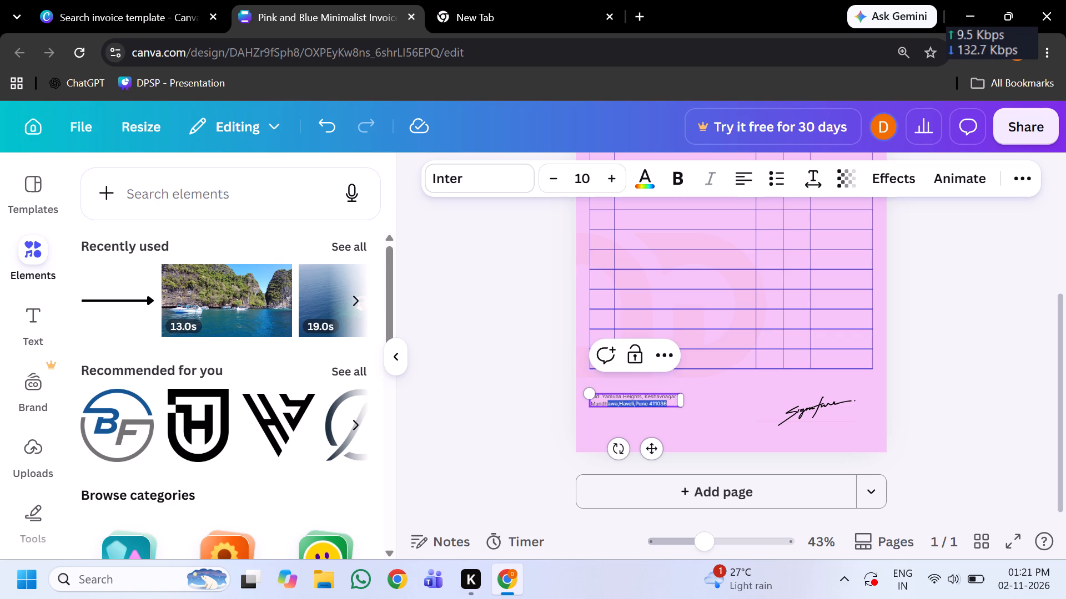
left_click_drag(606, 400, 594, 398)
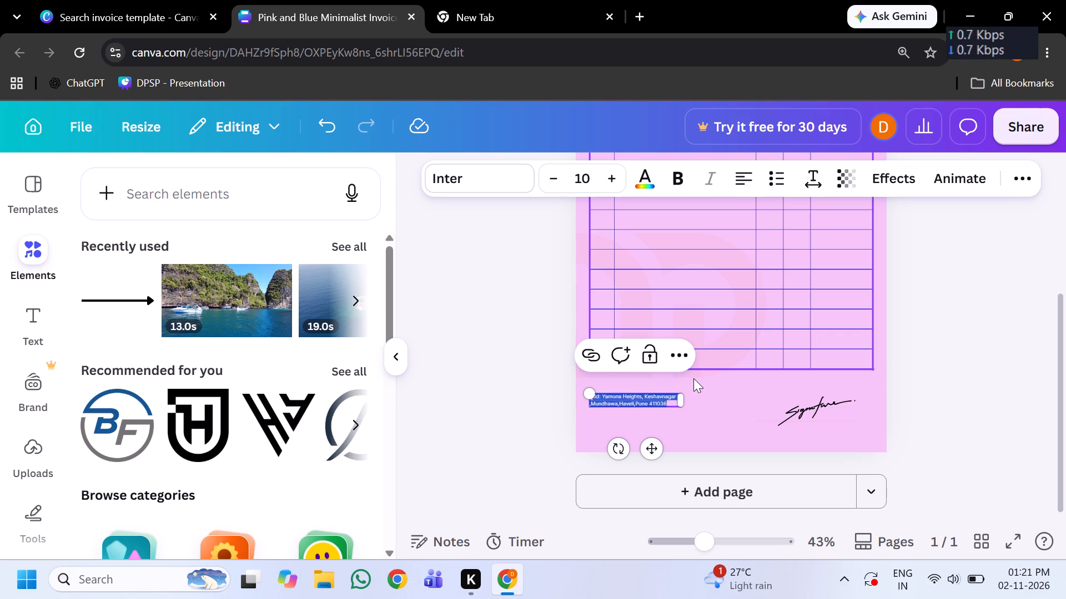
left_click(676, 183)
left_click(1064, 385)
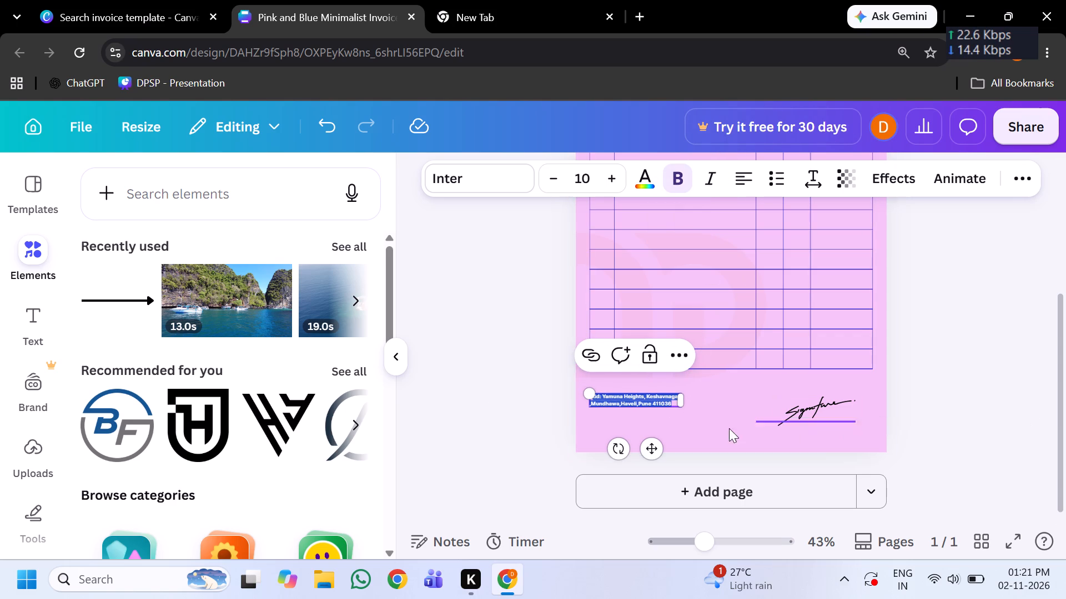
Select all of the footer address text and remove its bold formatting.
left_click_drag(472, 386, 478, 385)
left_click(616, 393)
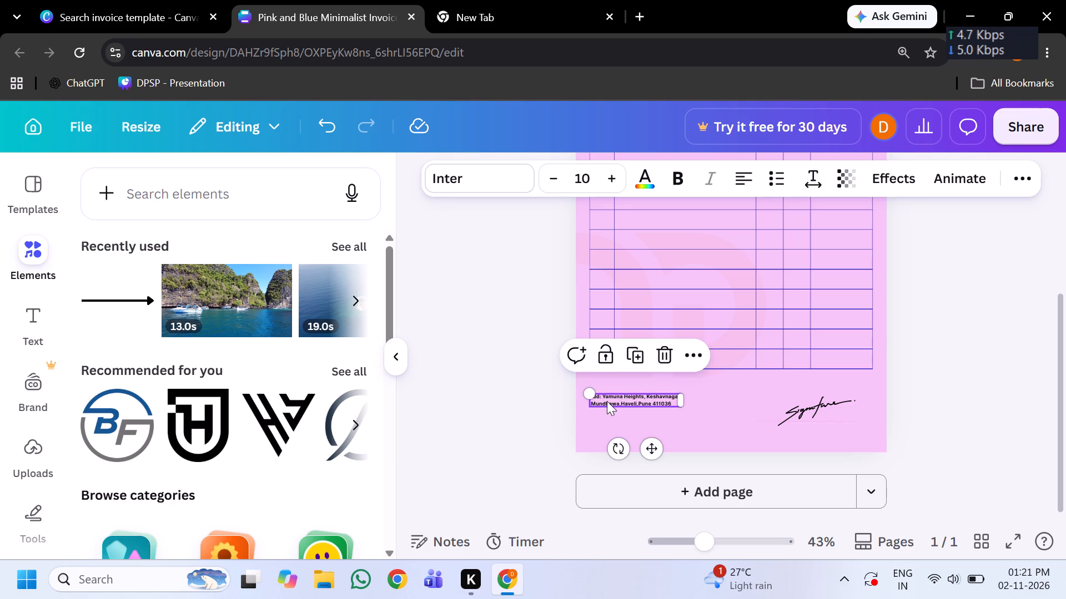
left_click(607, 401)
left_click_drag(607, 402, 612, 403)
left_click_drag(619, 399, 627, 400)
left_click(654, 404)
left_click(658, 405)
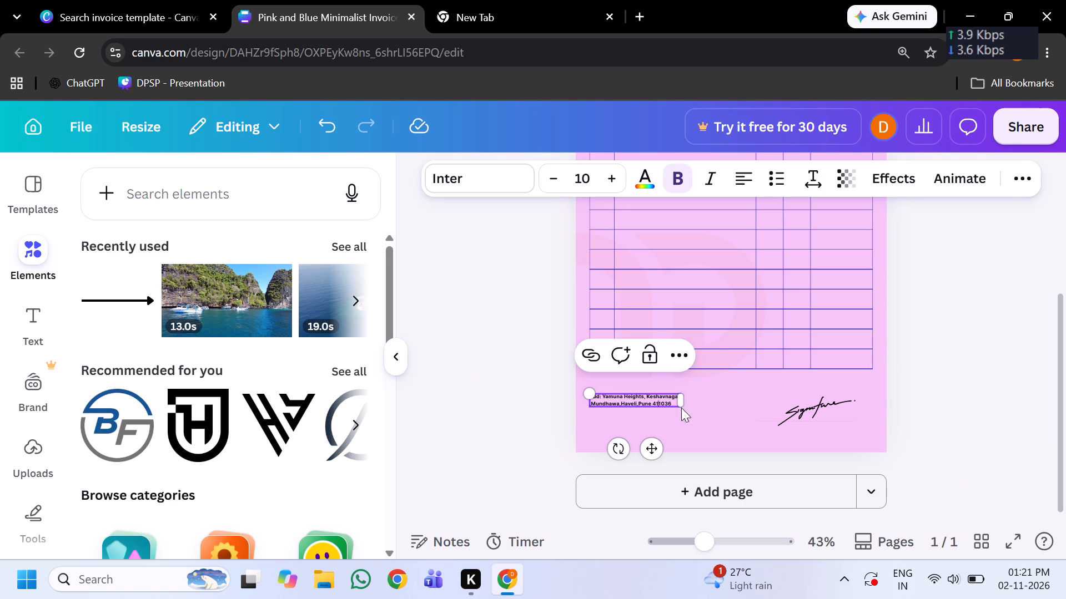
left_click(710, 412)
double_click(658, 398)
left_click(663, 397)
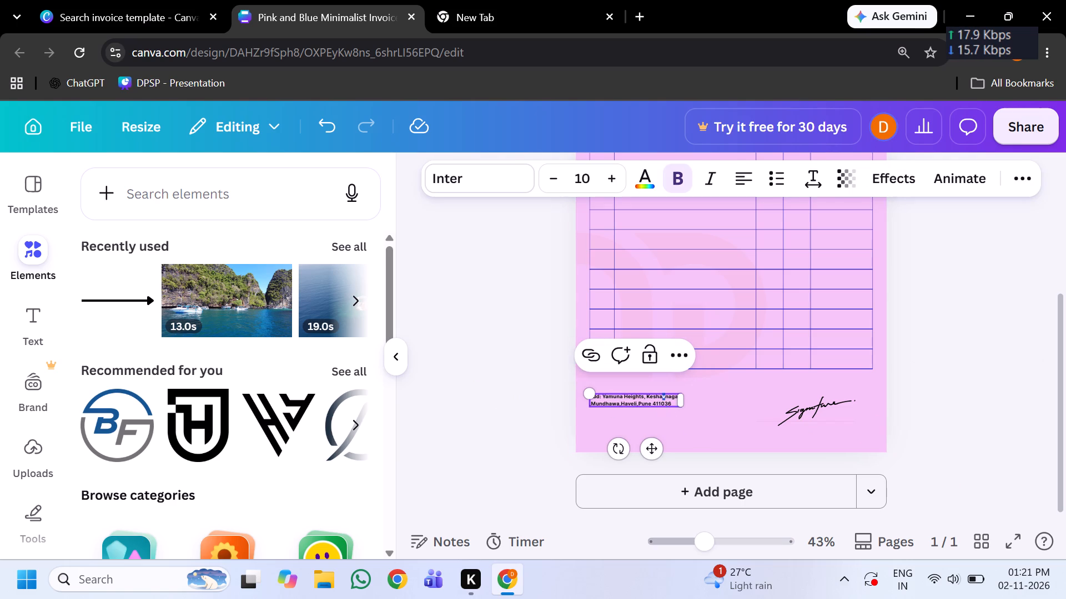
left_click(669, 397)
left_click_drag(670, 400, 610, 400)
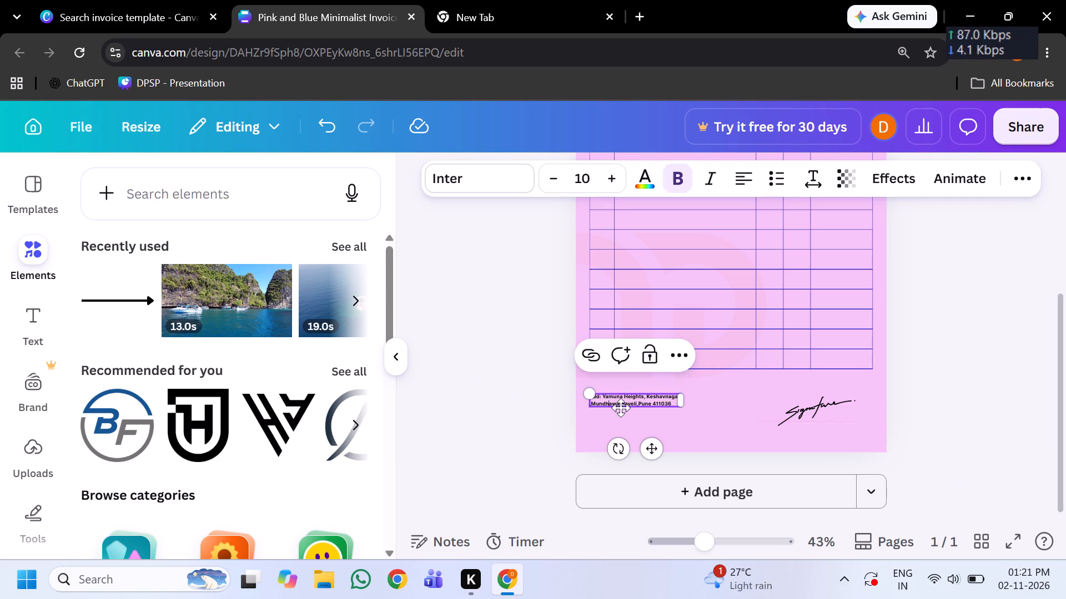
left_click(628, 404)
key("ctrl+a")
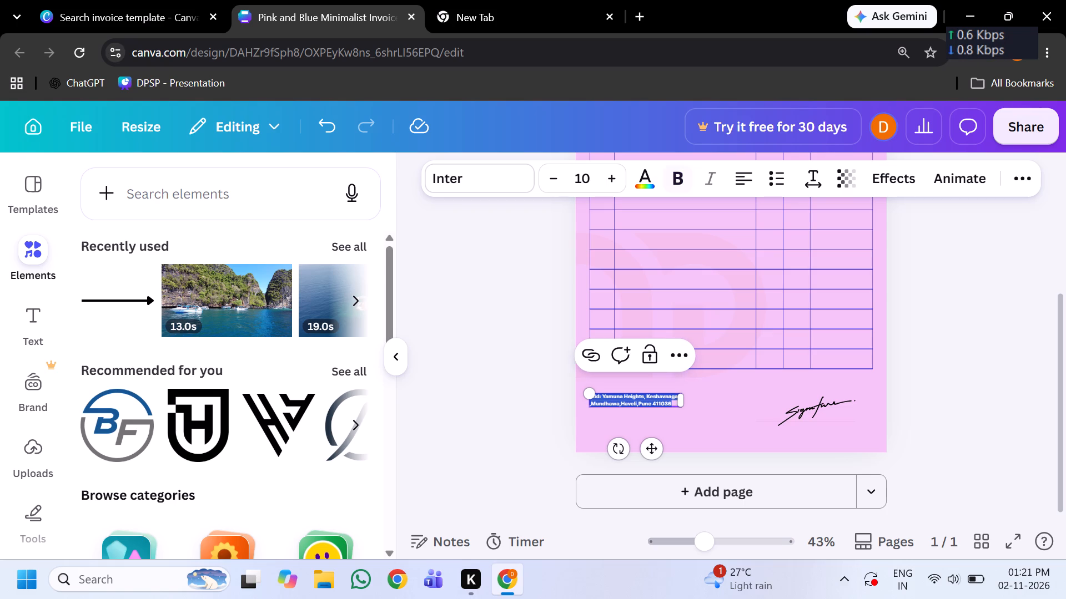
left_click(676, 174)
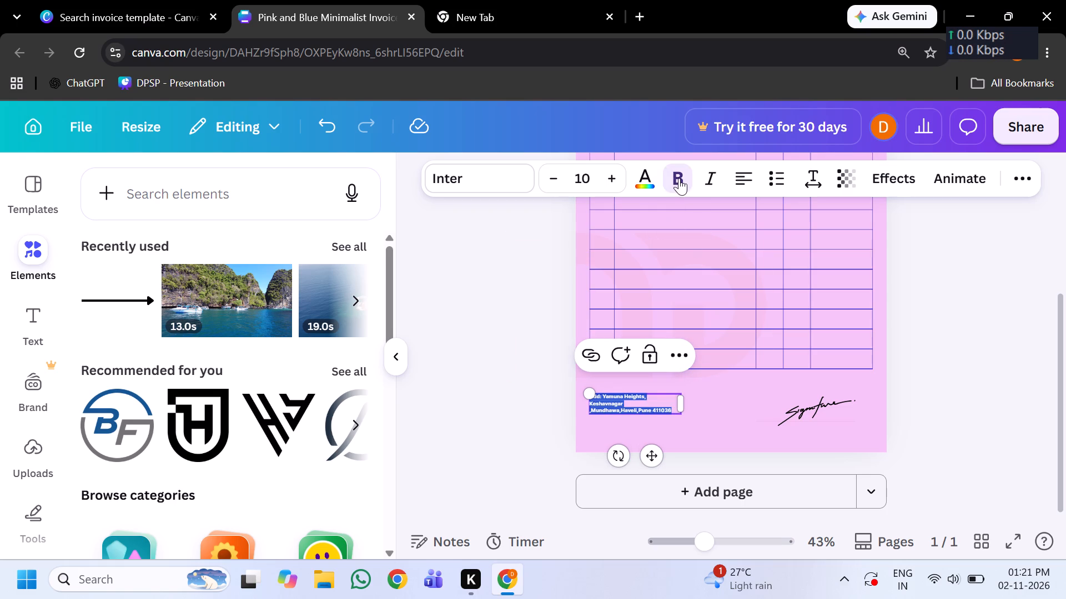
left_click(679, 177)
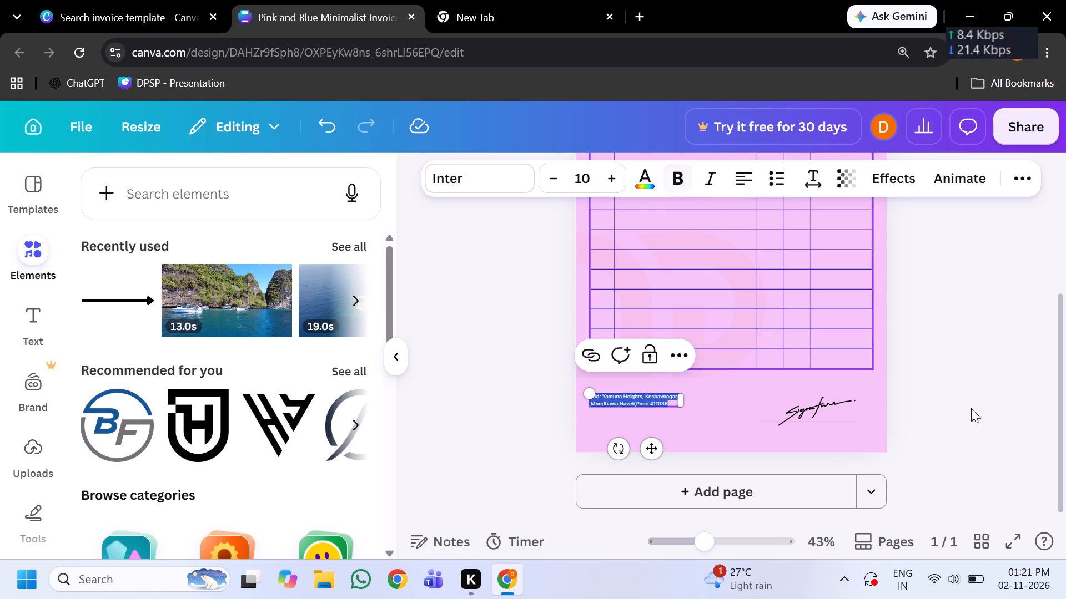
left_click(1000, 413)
Widen the footer address text box to about 6.5.
double_click(651, 402)
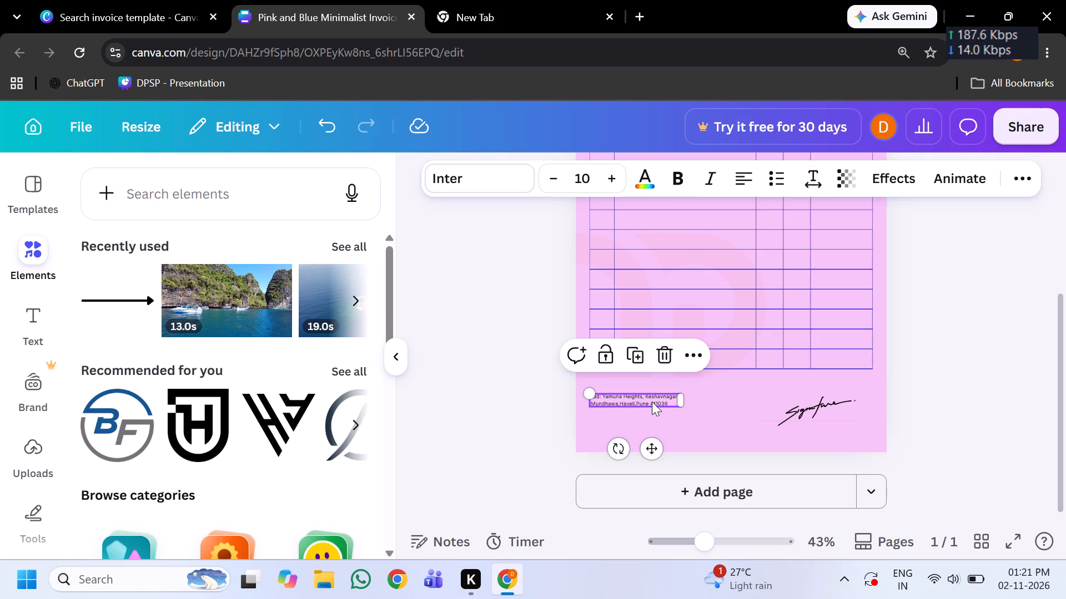
left_click_drag(683, 401, 692, 401)
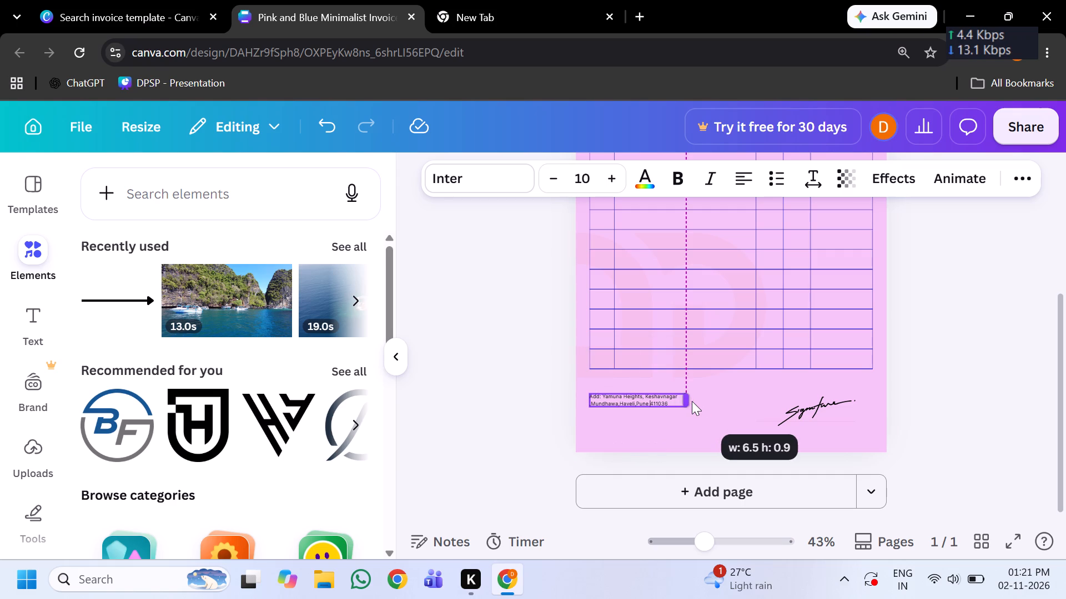
left_click_drag(692, 401, 733, 398)
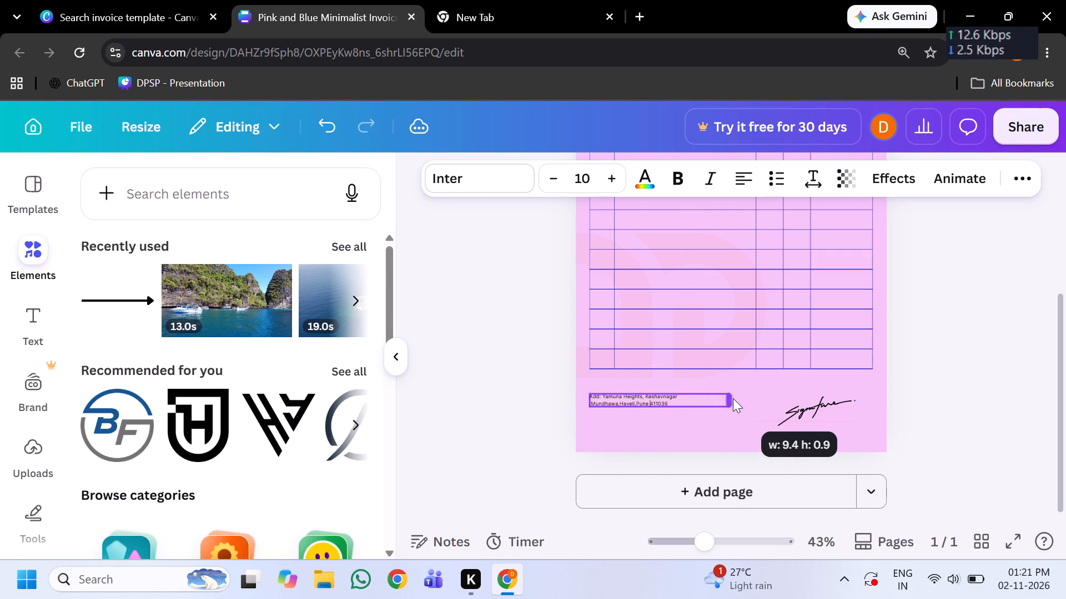
left_click_drag(733, 398, 686, 396)
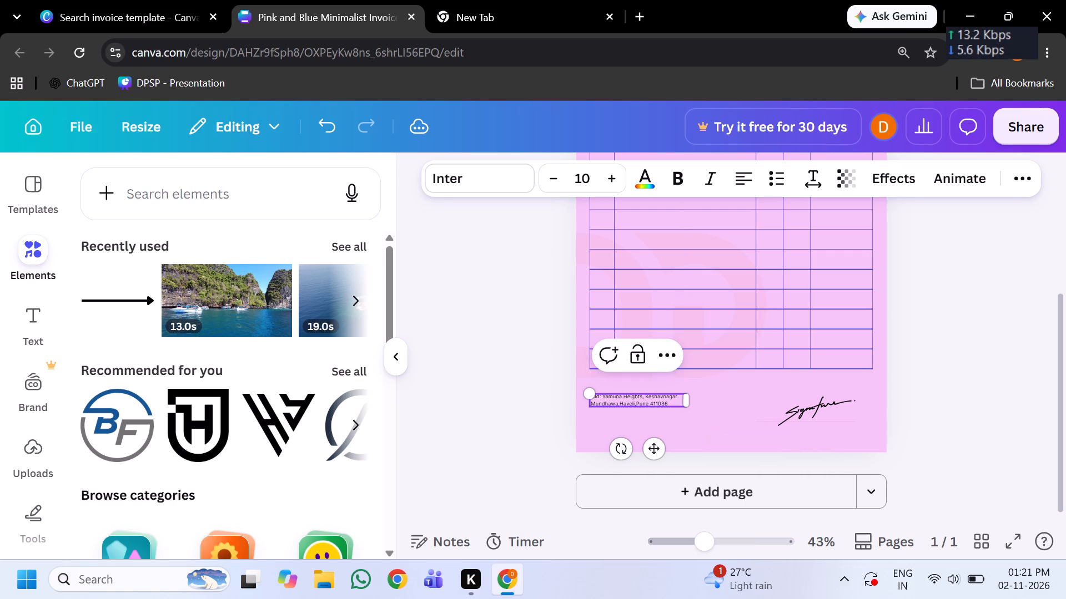
Apply bold to the entire footer address in the widened text box.
left_click(656, 401)
double_click(656, 401)
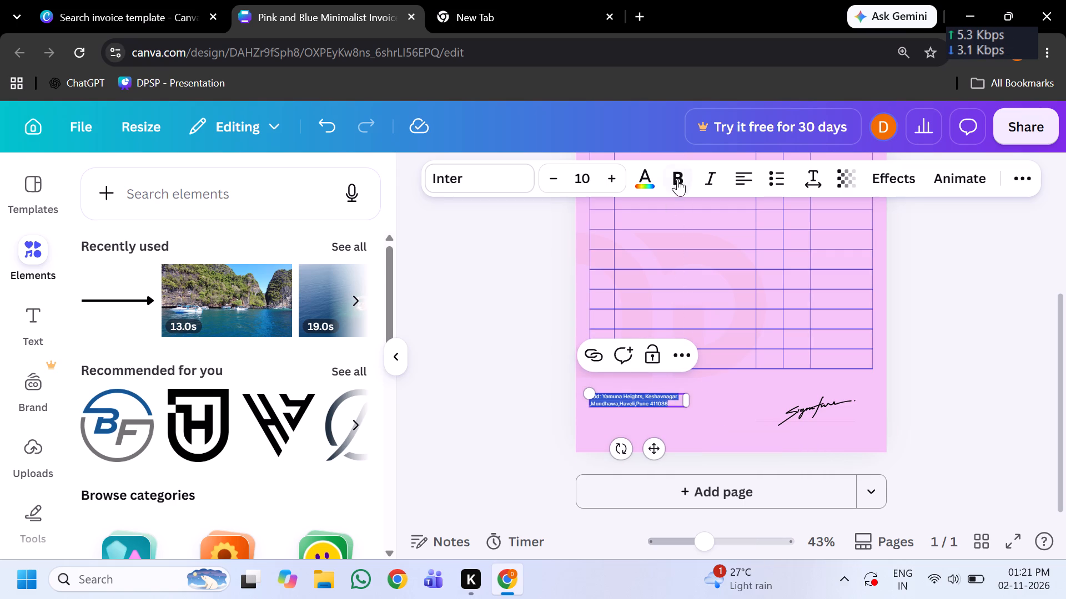
left_click(678, 174)
left_click(986, 365)
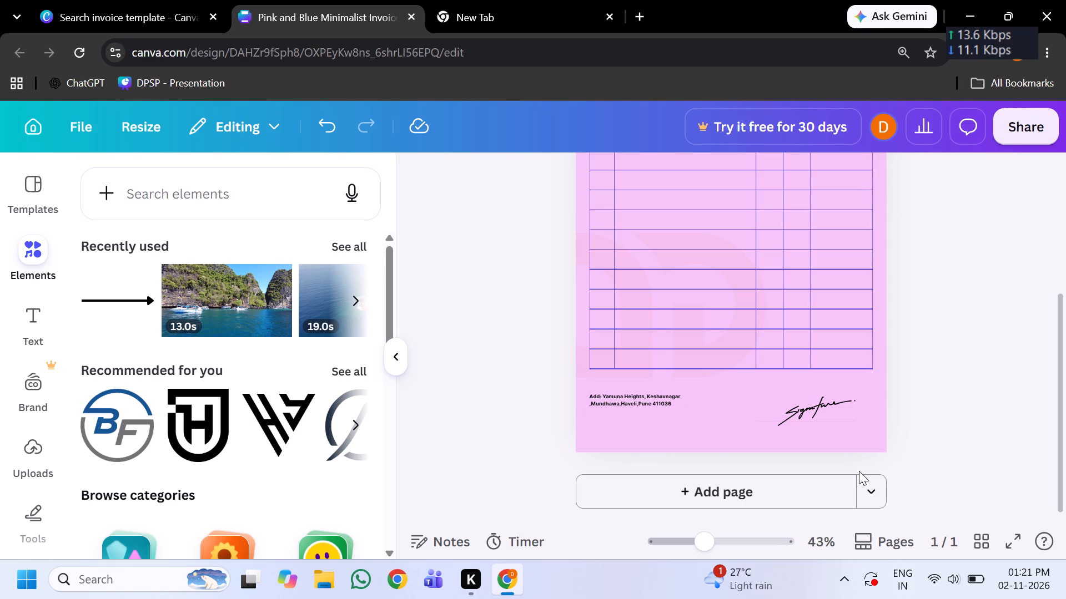
Shift the footer address block slightly right and delete the stray comma at the start of its second line.
left_click(591, 403)
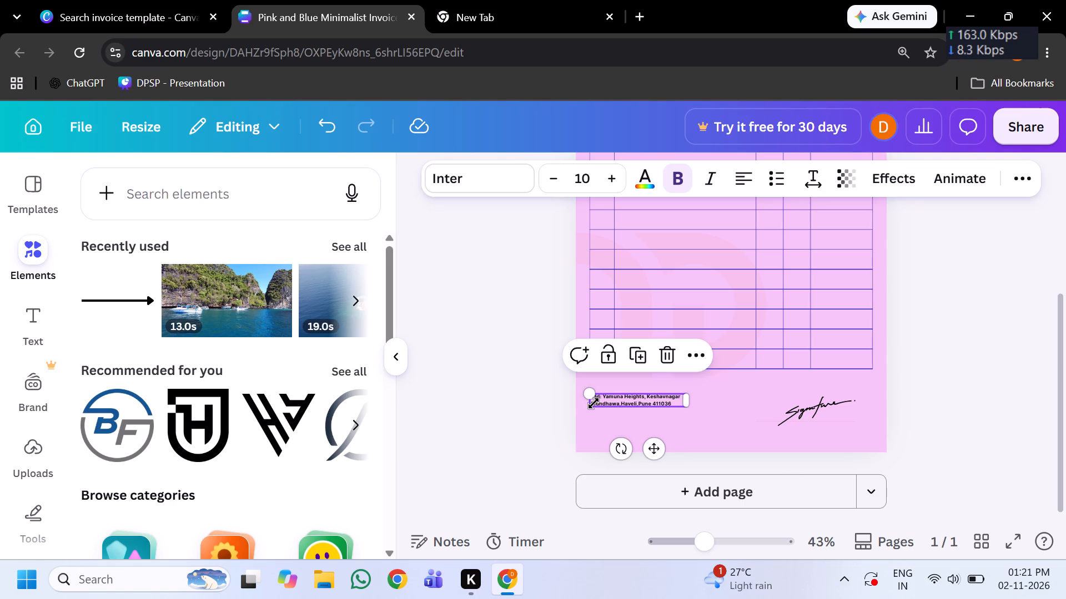
left_click_drag(600, 402, 605, 402)
left_click(605, 400)
double_click(611, 399)
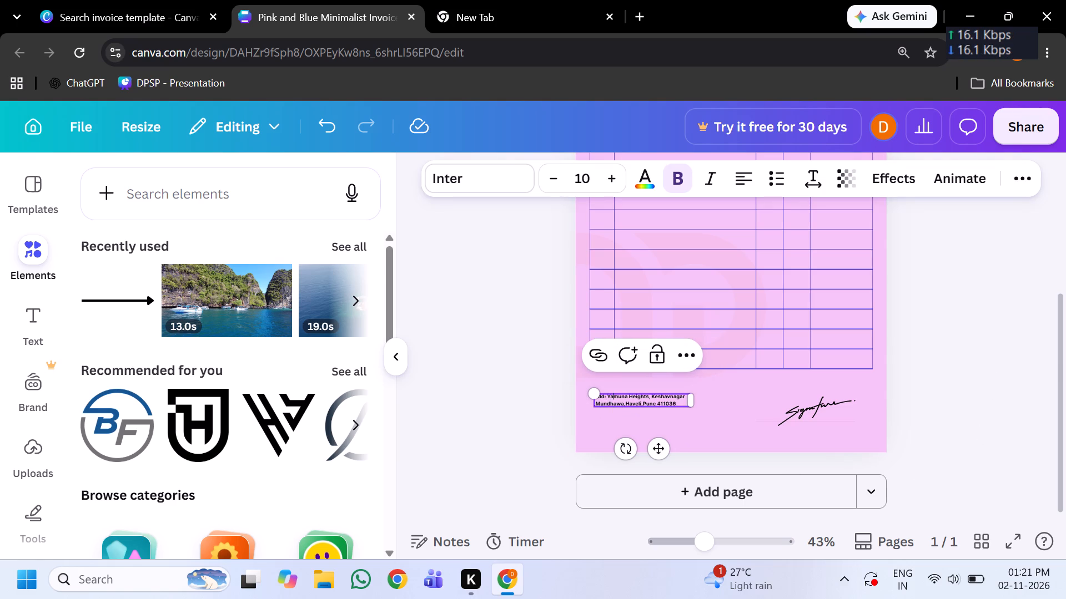
double_click(607, 407)
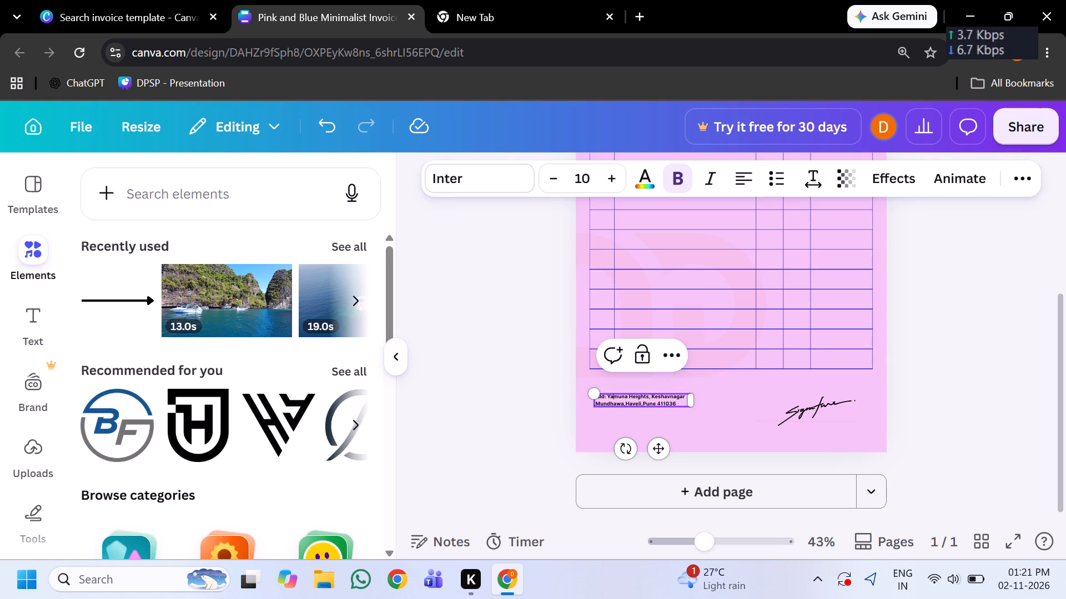
left_click(596, 408)
left_click(606, 405)
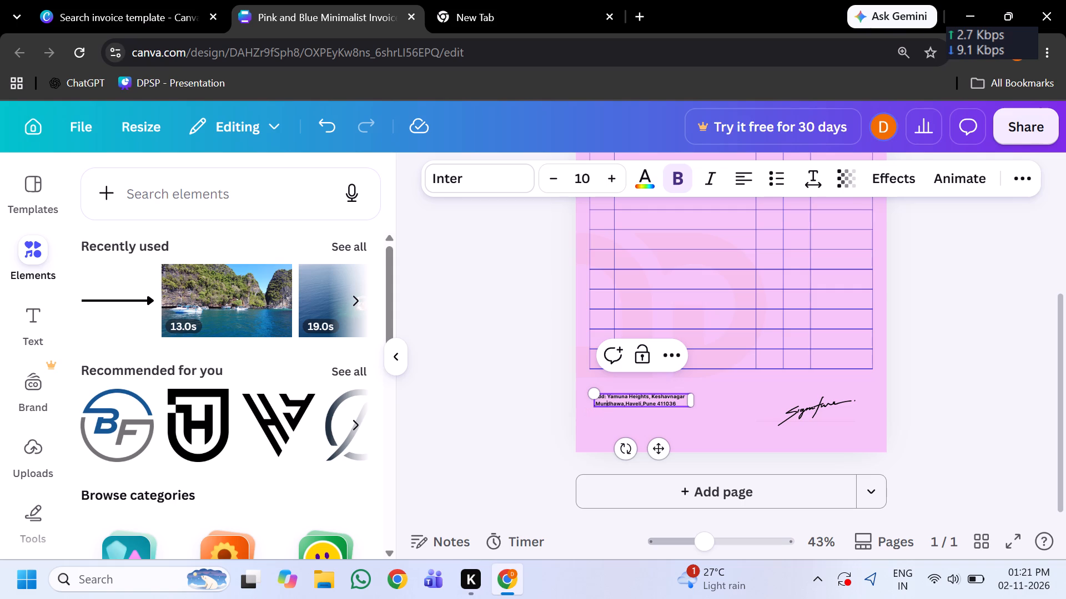
left_click(599, 404)
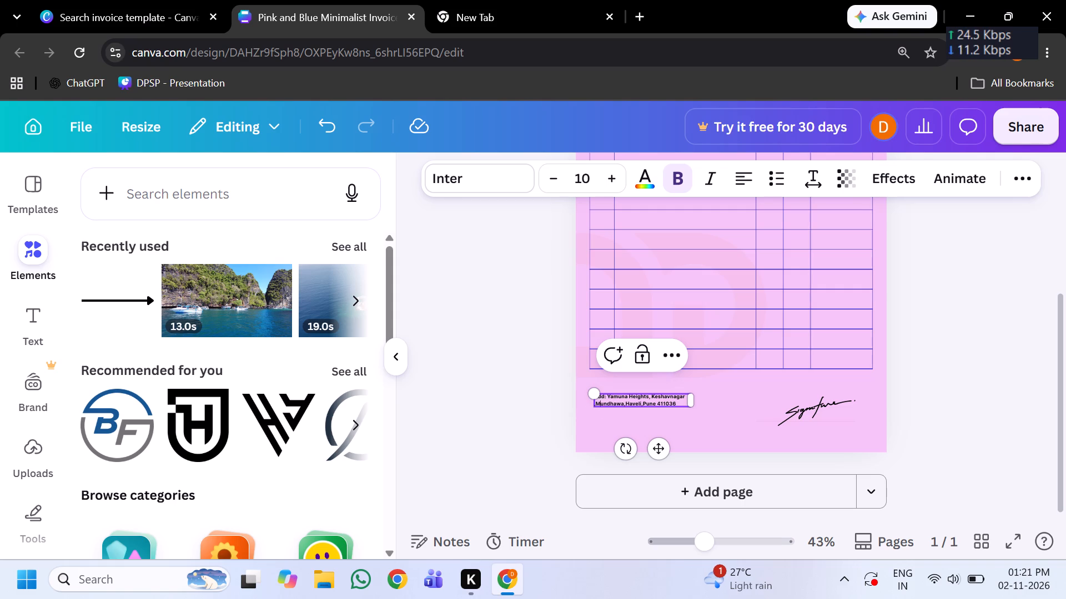
left_click(598, 404)
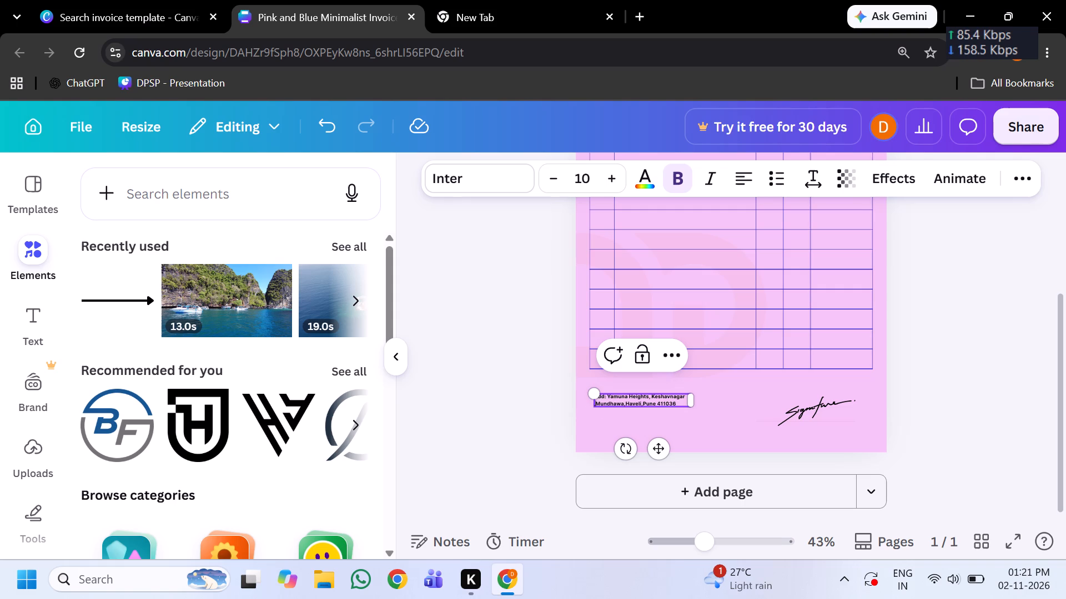
key("BackSpace")
left_click(721, 410)
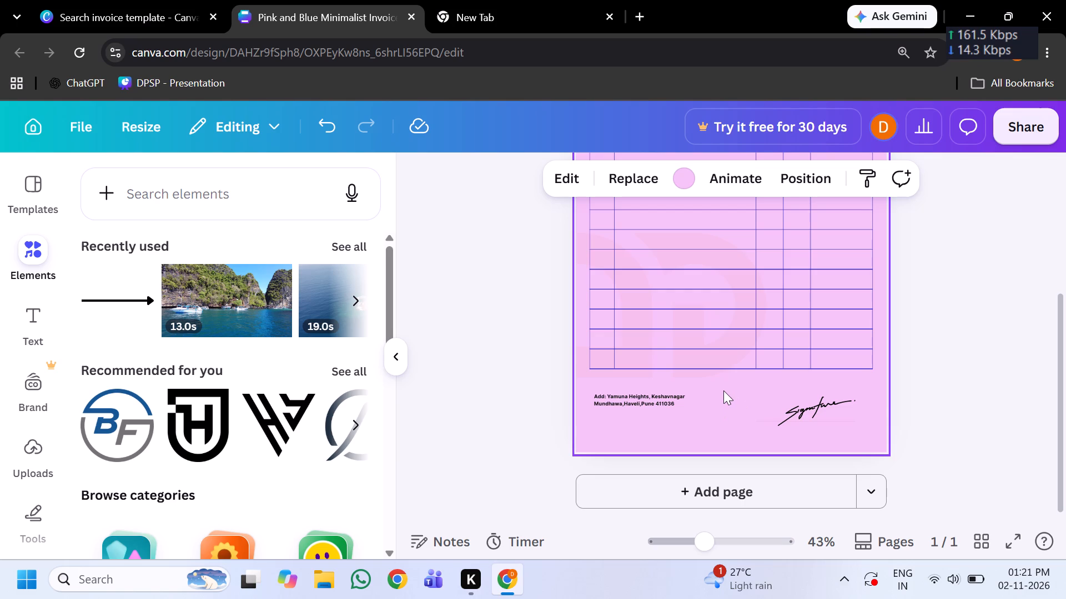
Change the font of the DARSHAN ENTERPRISES heading to Shrikhand.
scroll(740, 407, "up", 2)
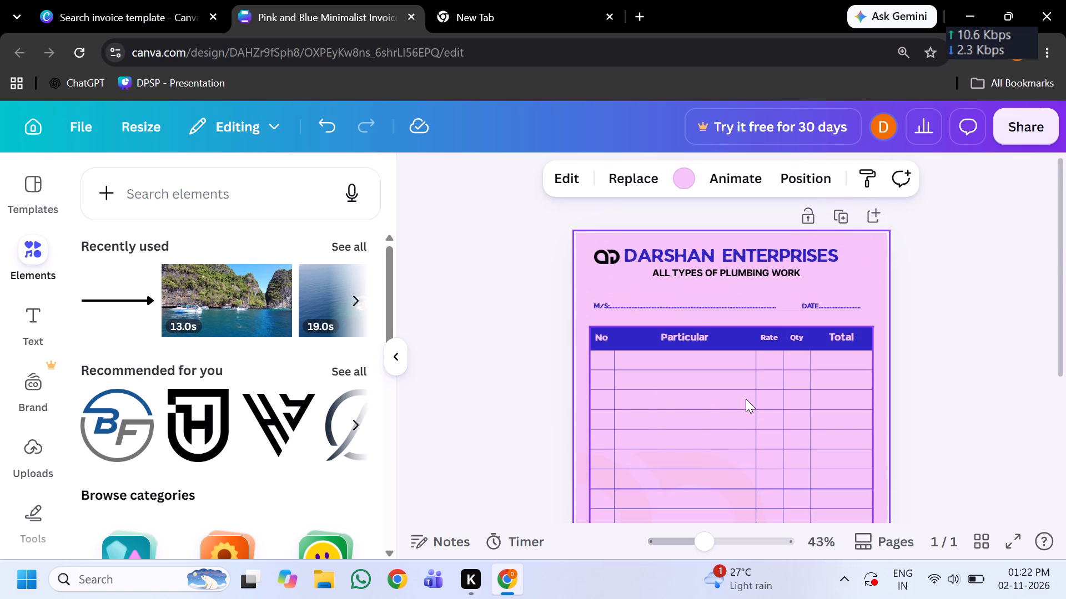
scroll(746, 399, "down", 1)
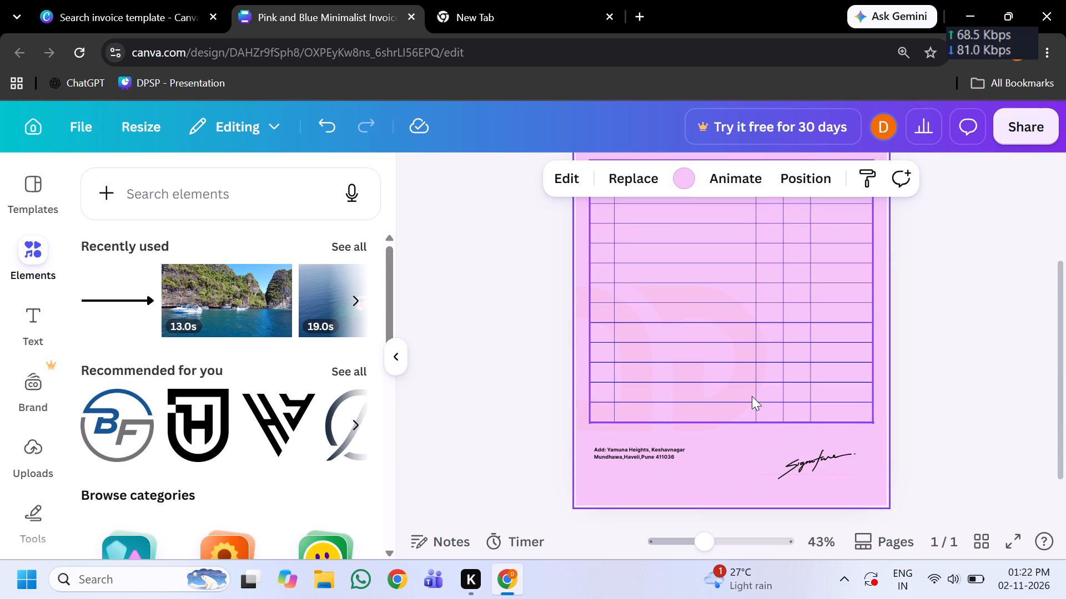
scroll(752, 396, "up", 2)
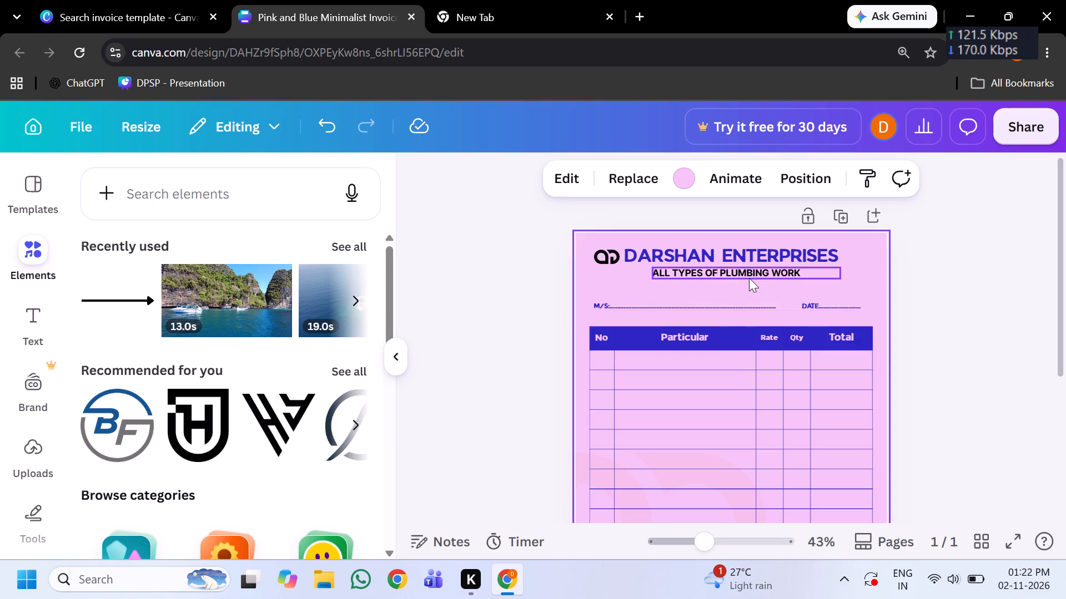
left_click(728, 253)
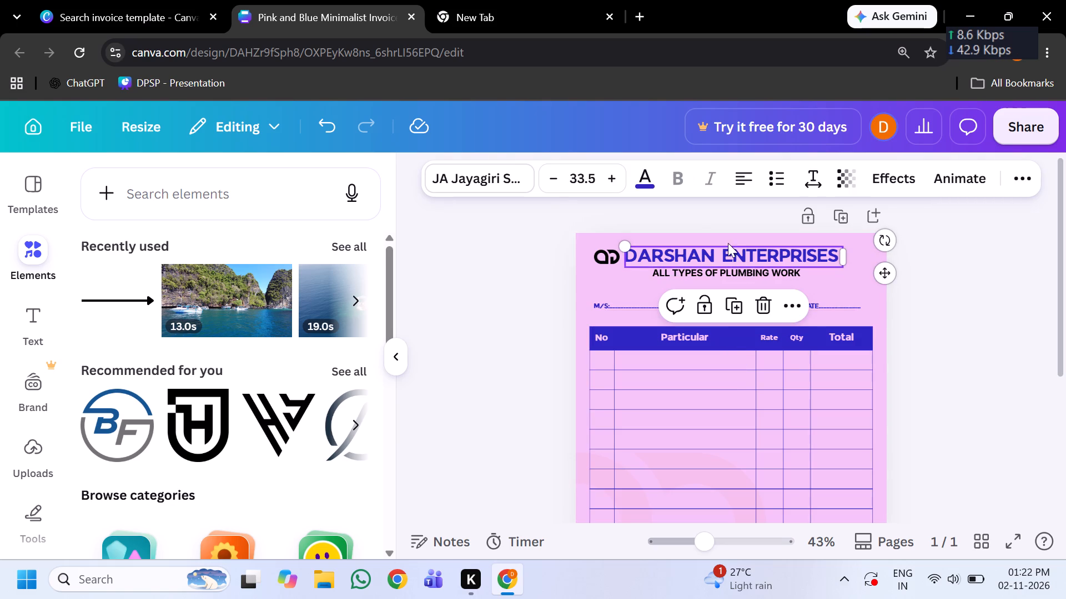
left_click(492, 178)
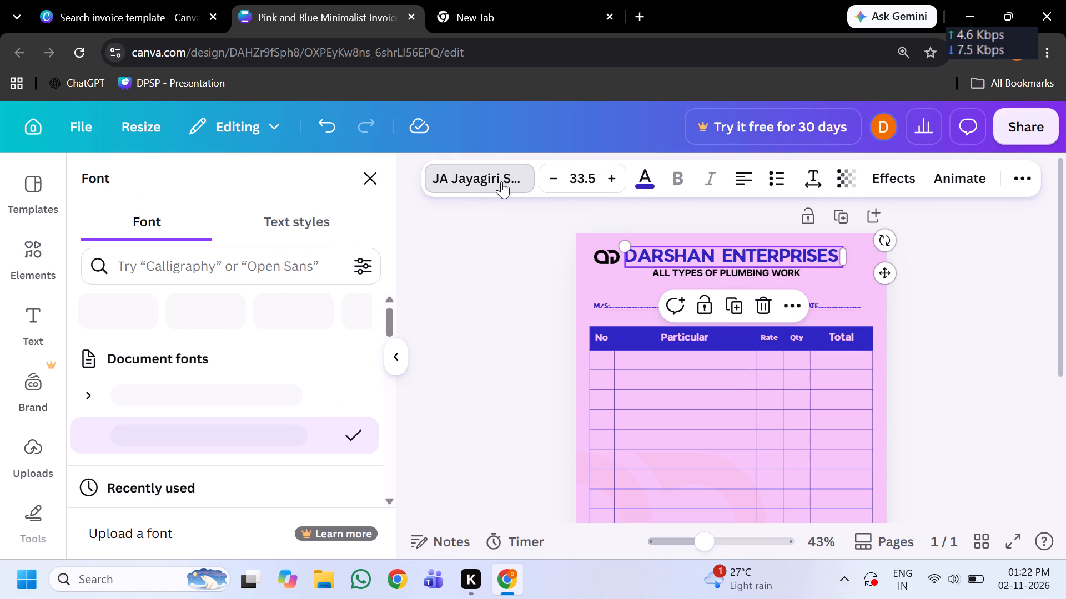
scroll(334, 270, "down", 2)
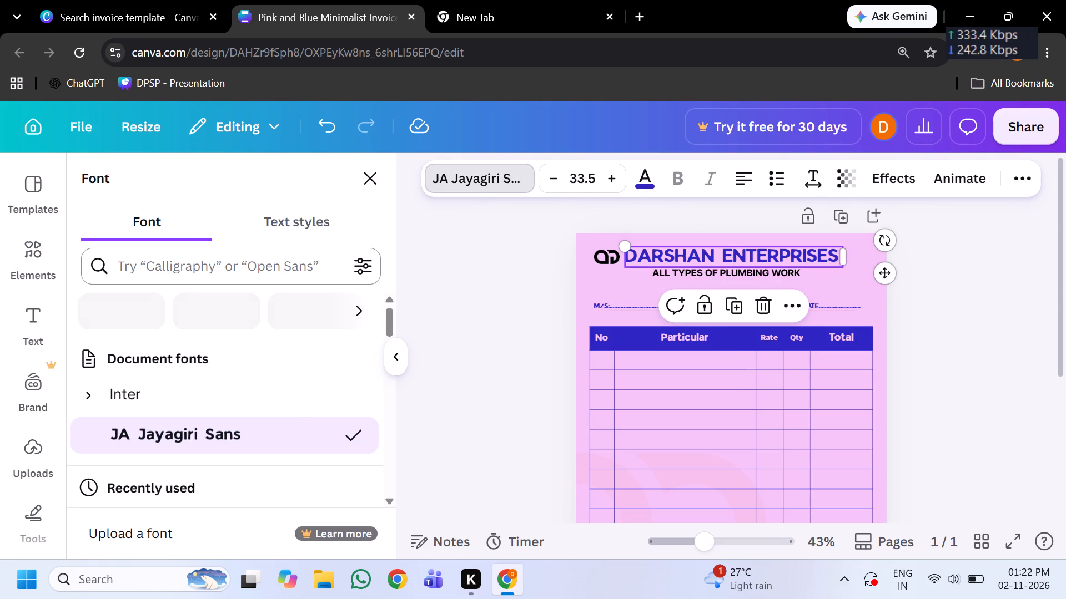
scroll(336, 282, "down", 2)
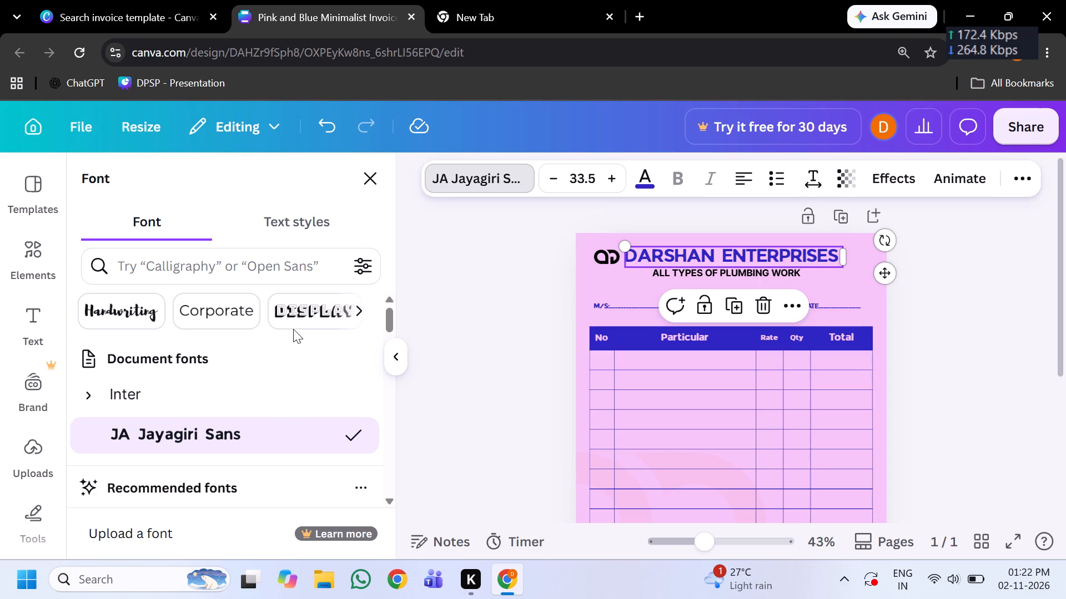
scroll(294, 327, "down", 3)
left_click(300, 319)
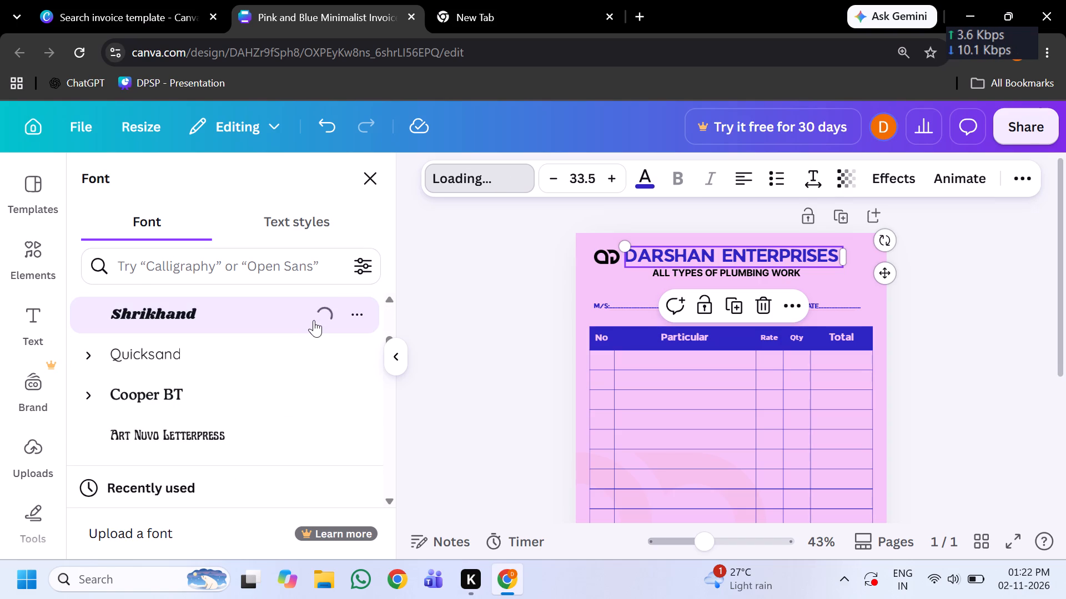
Browse the font list for alternative typefaces for the heading and the plumbing tagline.
scroll(314, 320, "down", 2)
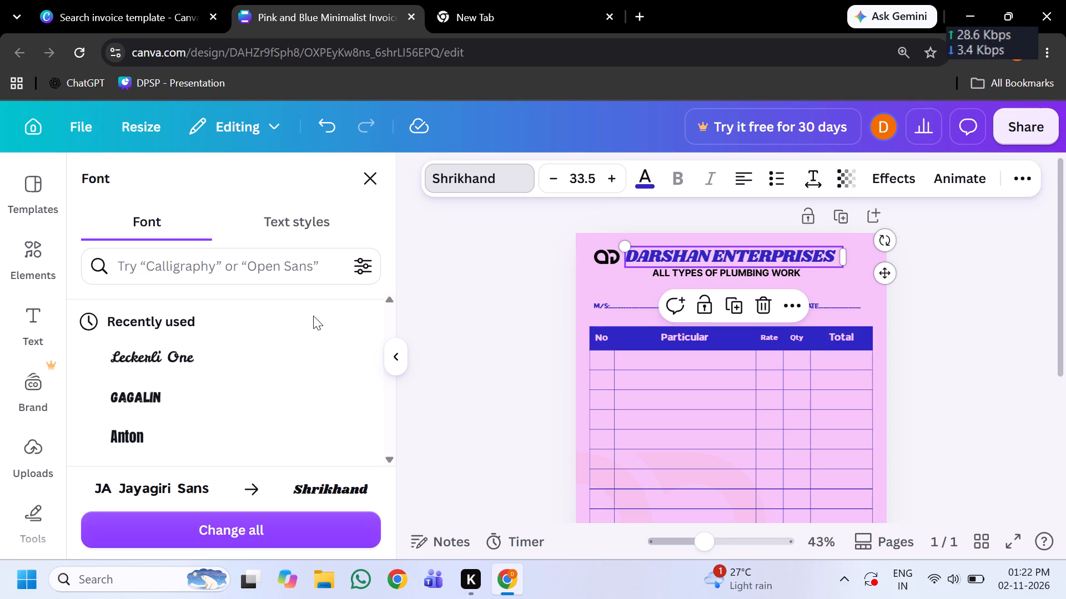
scroll(313, 317, "down", 2)
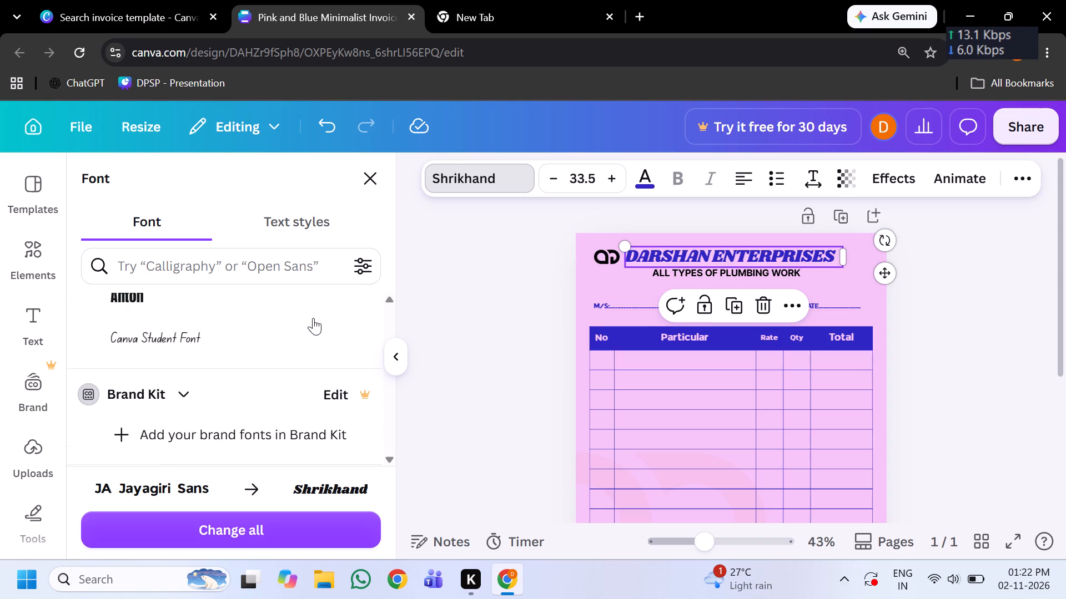
left_click(711, 273)
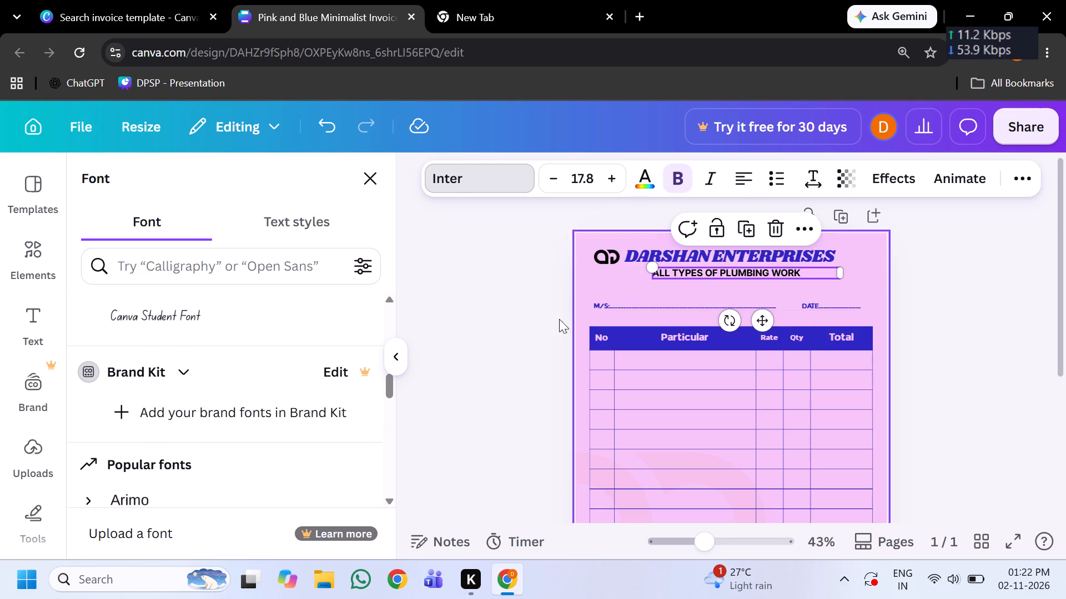
scroll(294, 398, "up", 4)
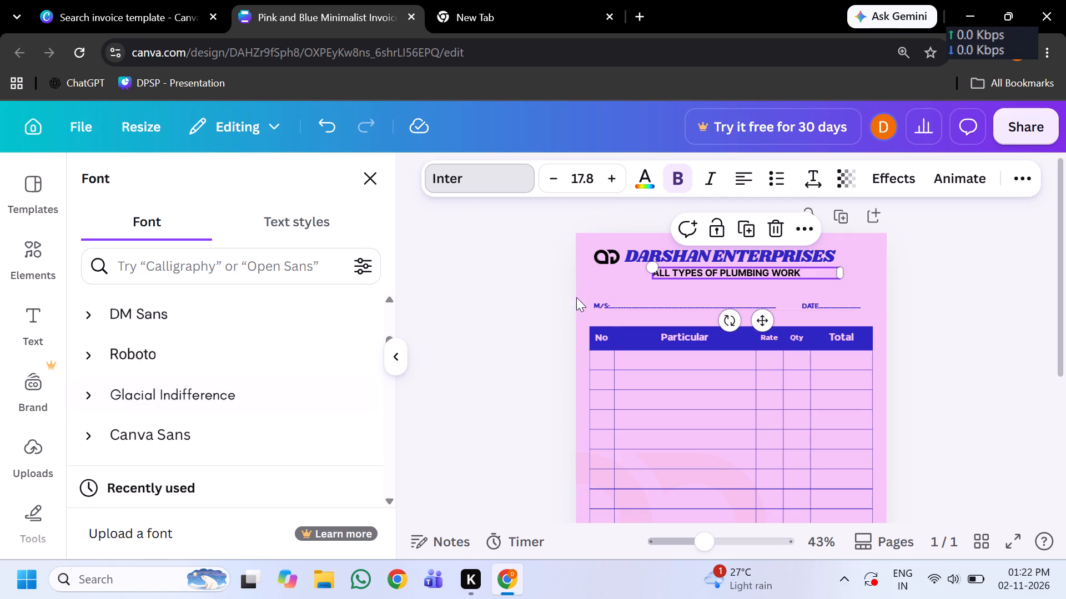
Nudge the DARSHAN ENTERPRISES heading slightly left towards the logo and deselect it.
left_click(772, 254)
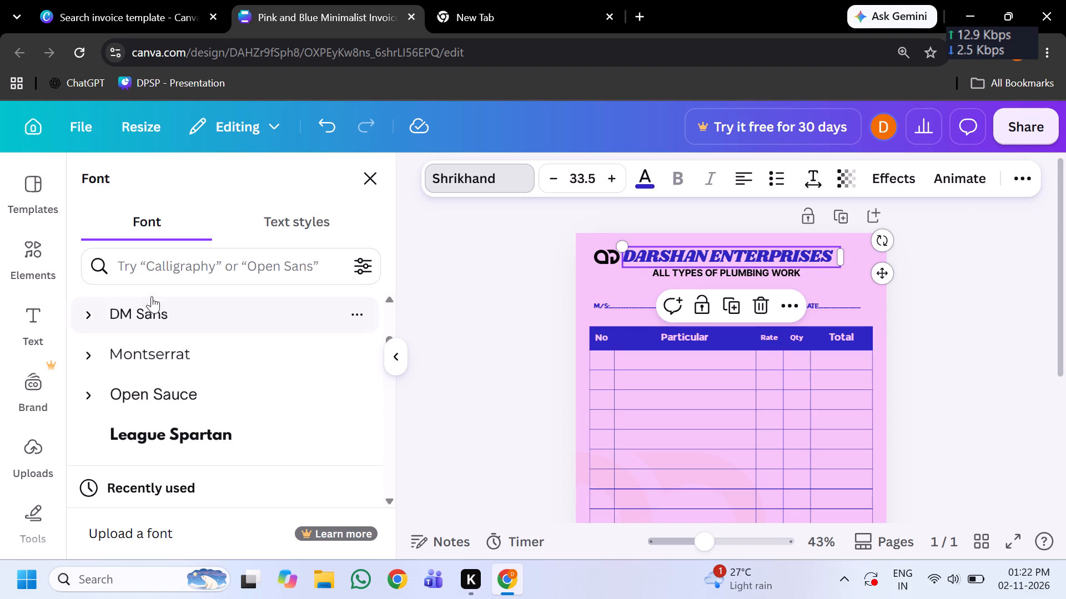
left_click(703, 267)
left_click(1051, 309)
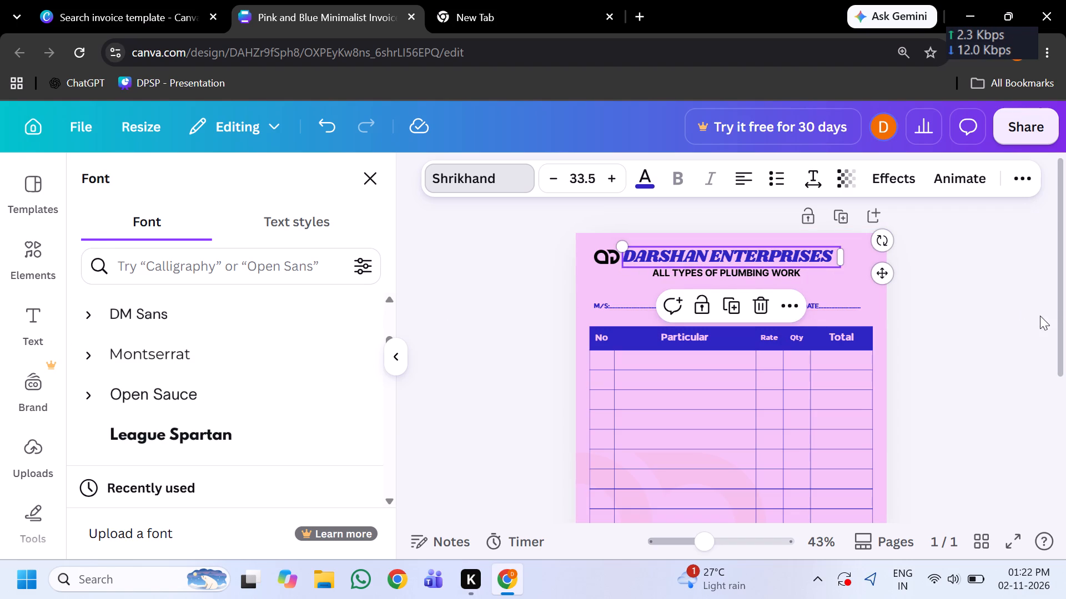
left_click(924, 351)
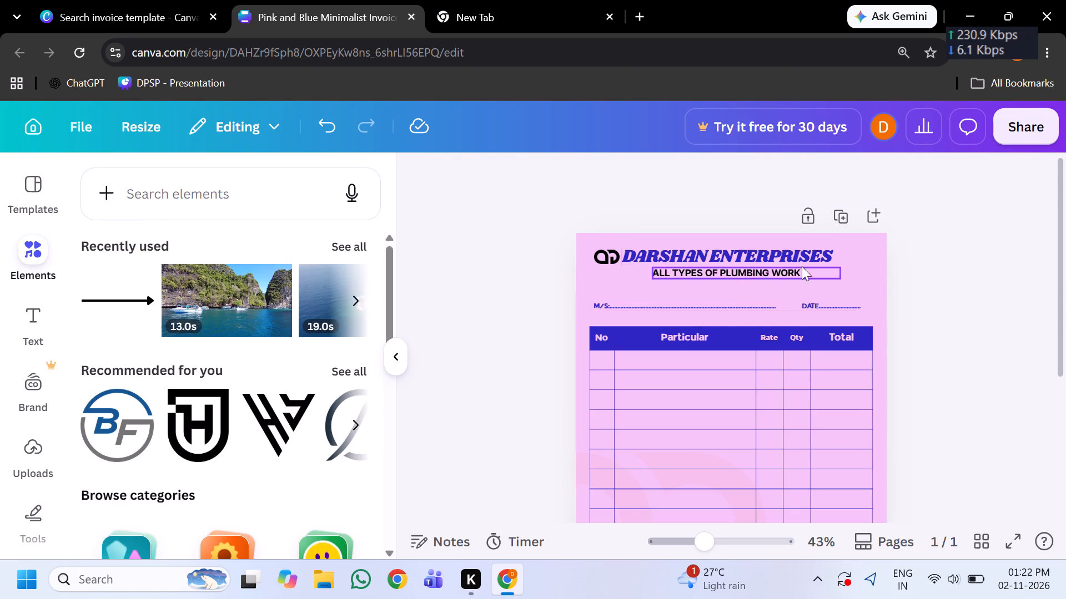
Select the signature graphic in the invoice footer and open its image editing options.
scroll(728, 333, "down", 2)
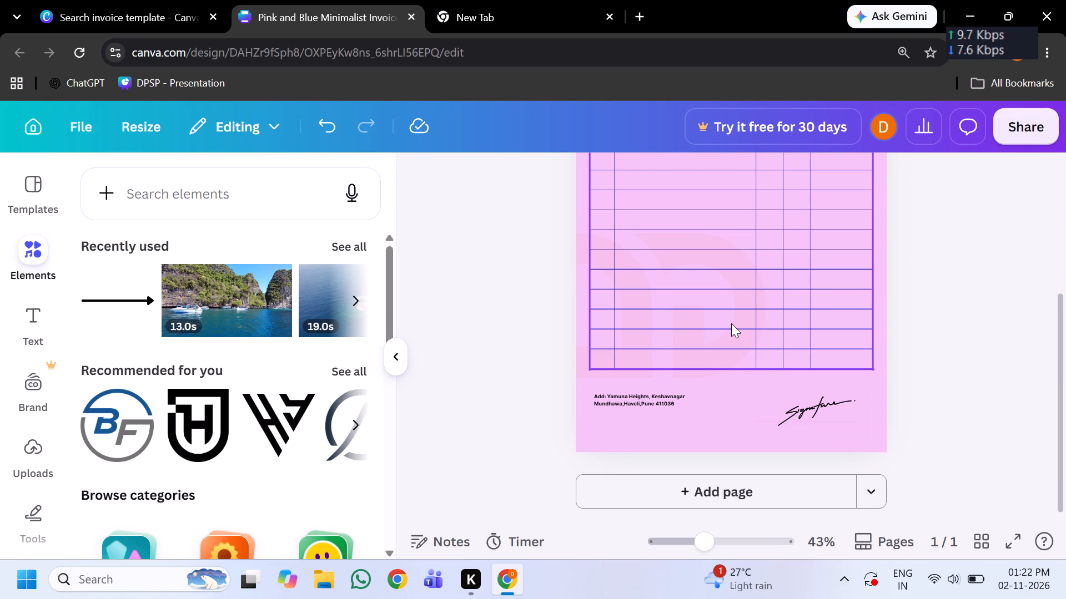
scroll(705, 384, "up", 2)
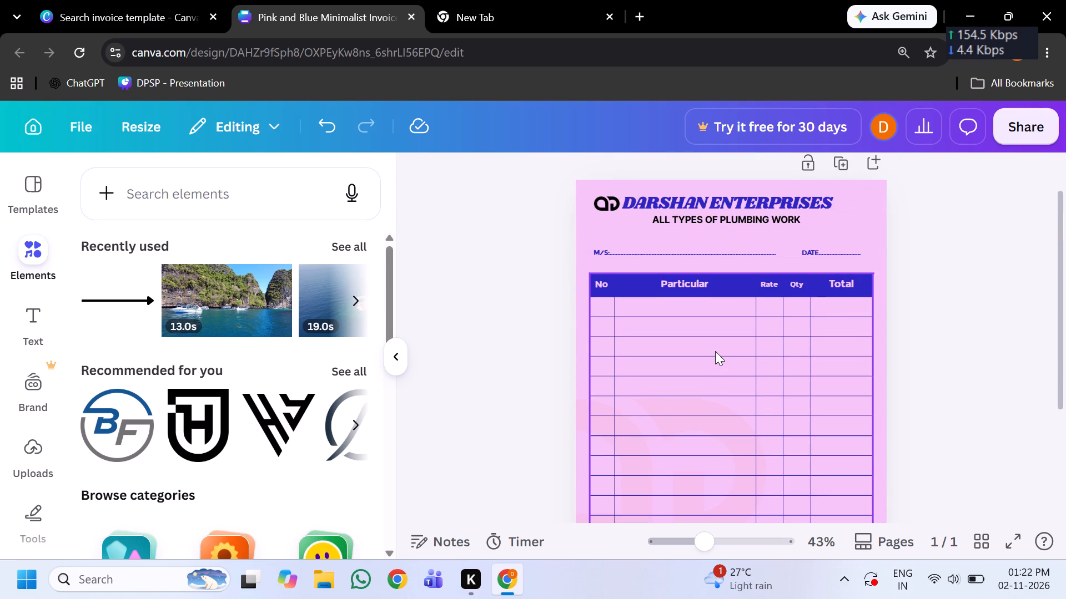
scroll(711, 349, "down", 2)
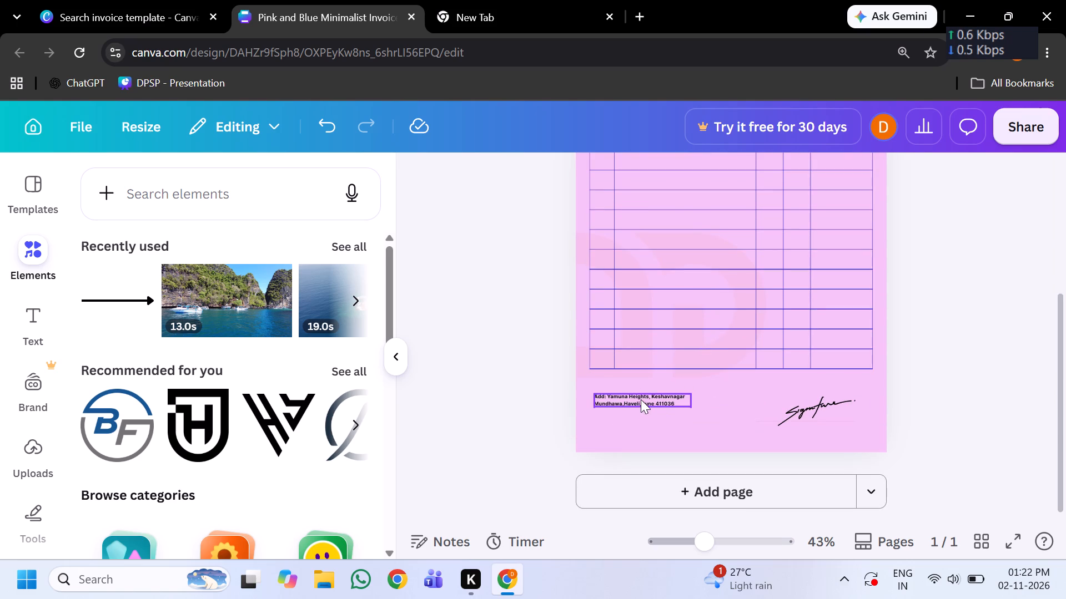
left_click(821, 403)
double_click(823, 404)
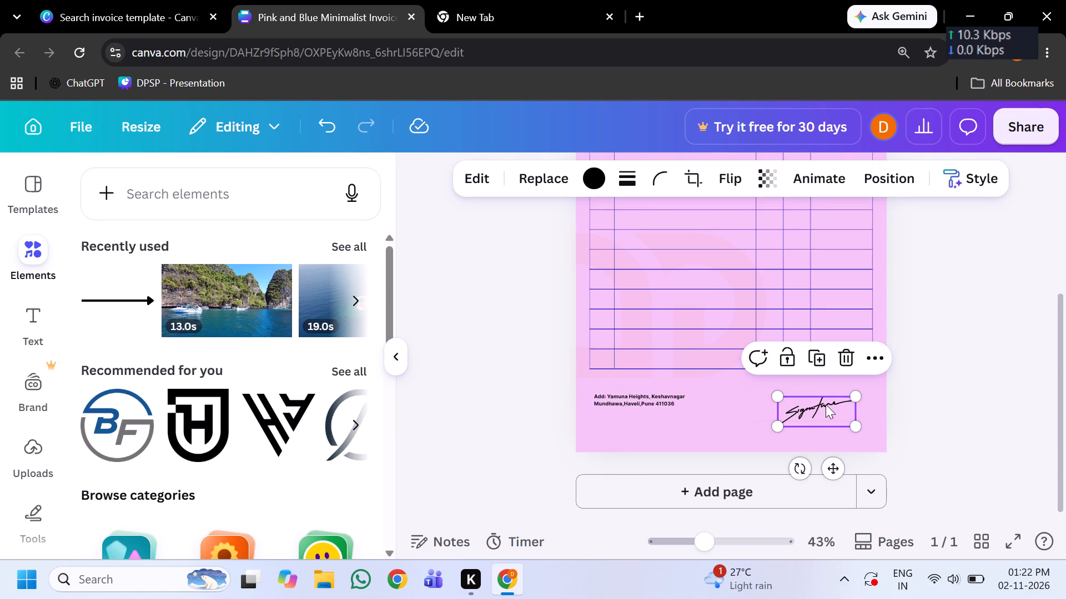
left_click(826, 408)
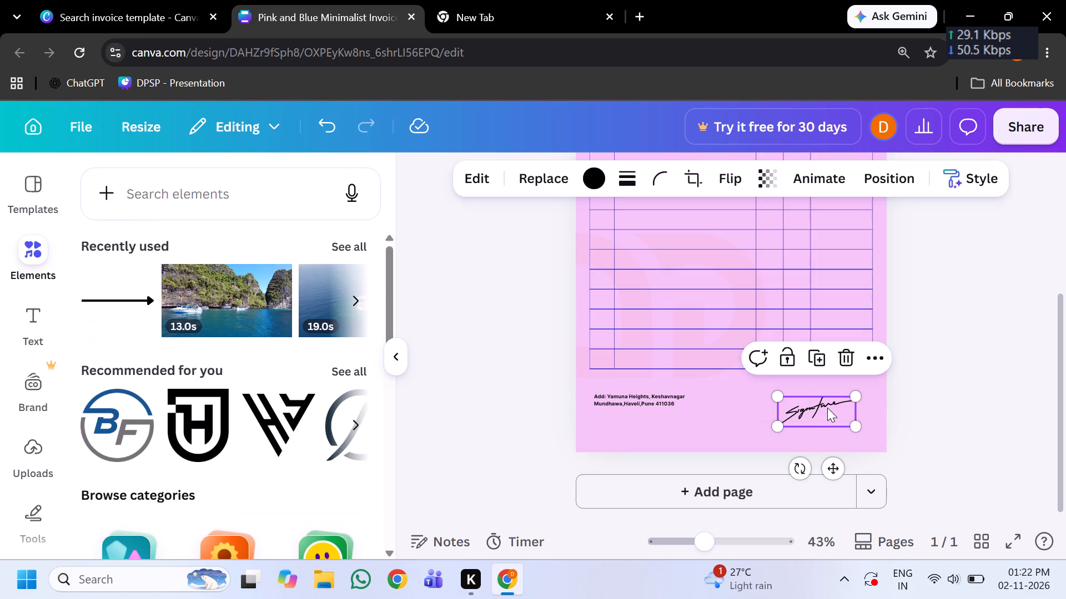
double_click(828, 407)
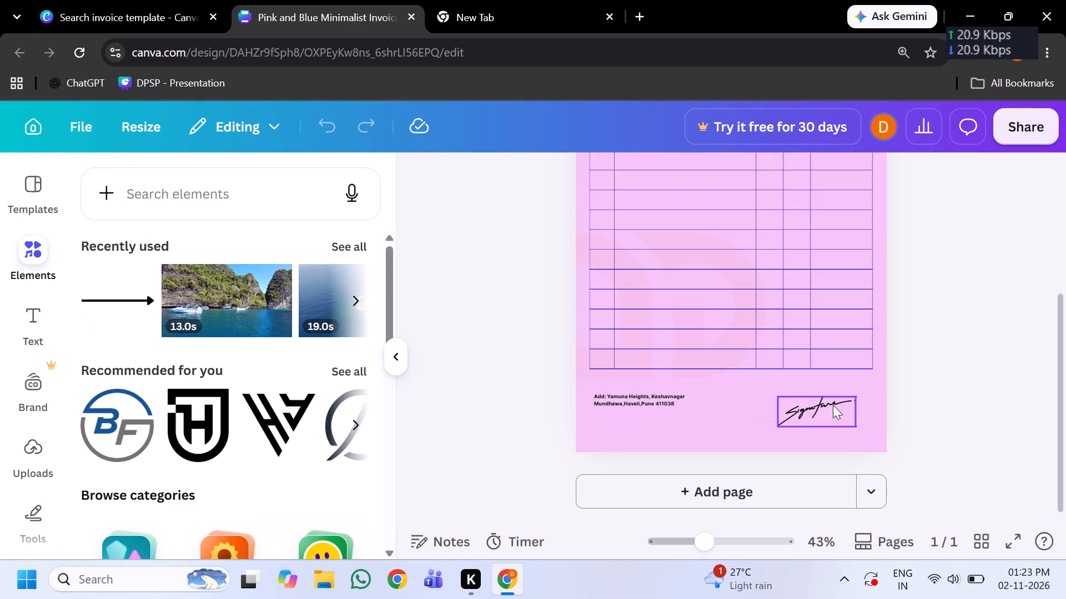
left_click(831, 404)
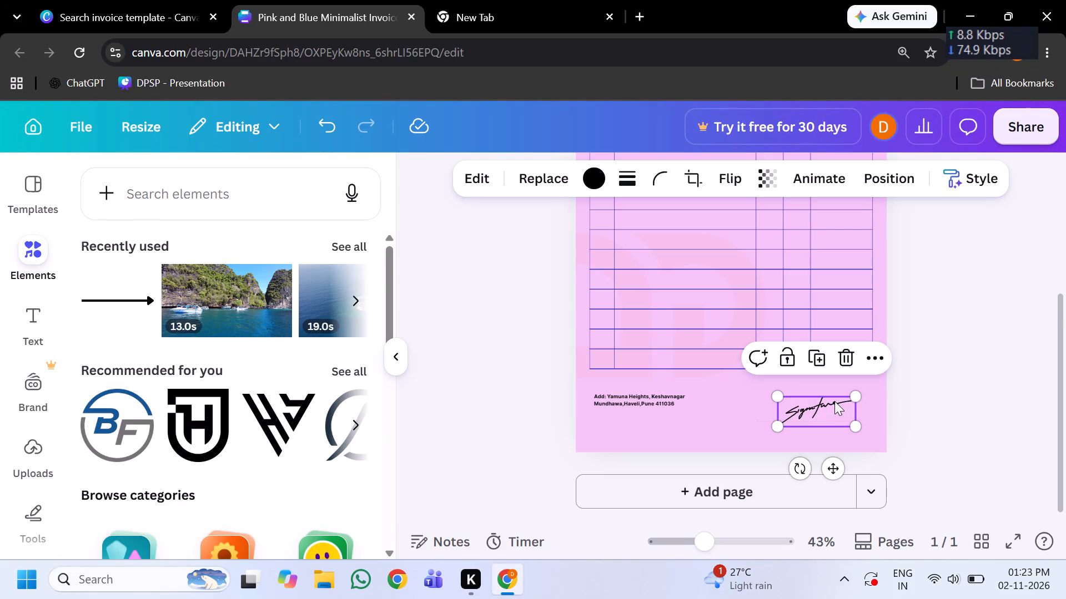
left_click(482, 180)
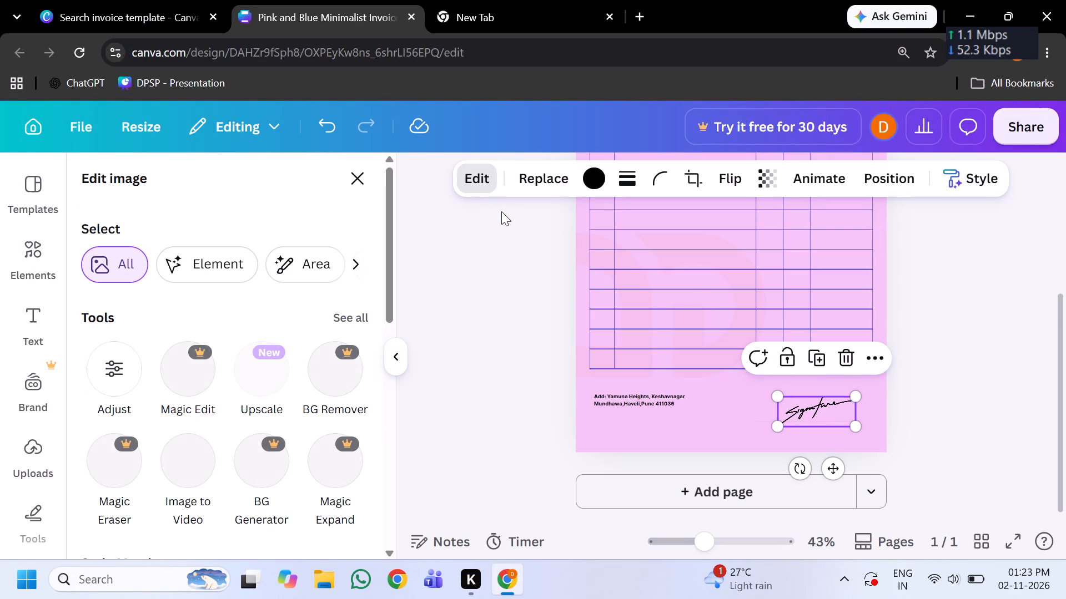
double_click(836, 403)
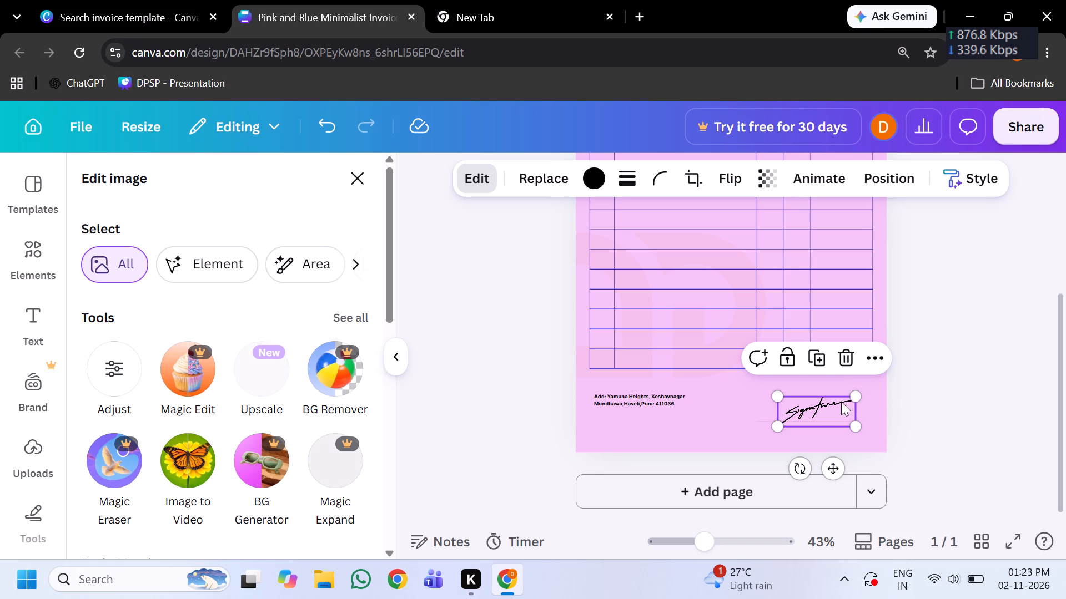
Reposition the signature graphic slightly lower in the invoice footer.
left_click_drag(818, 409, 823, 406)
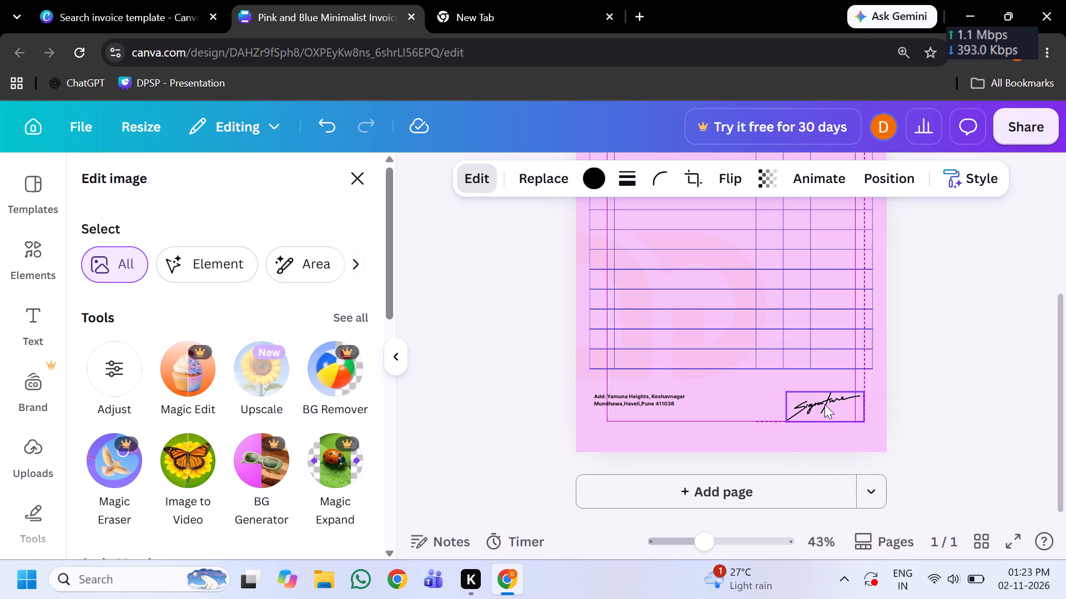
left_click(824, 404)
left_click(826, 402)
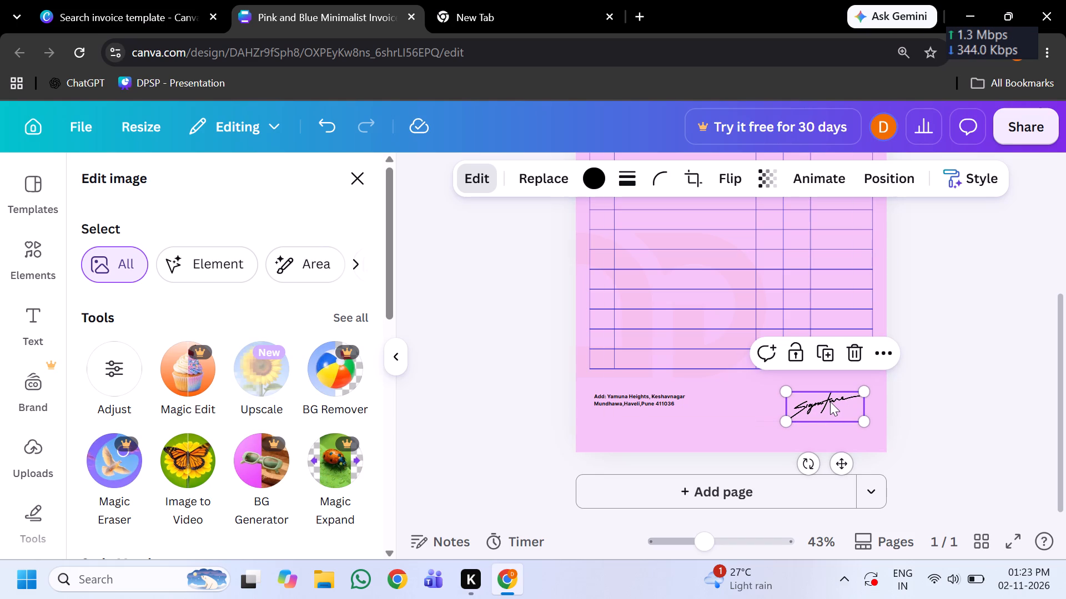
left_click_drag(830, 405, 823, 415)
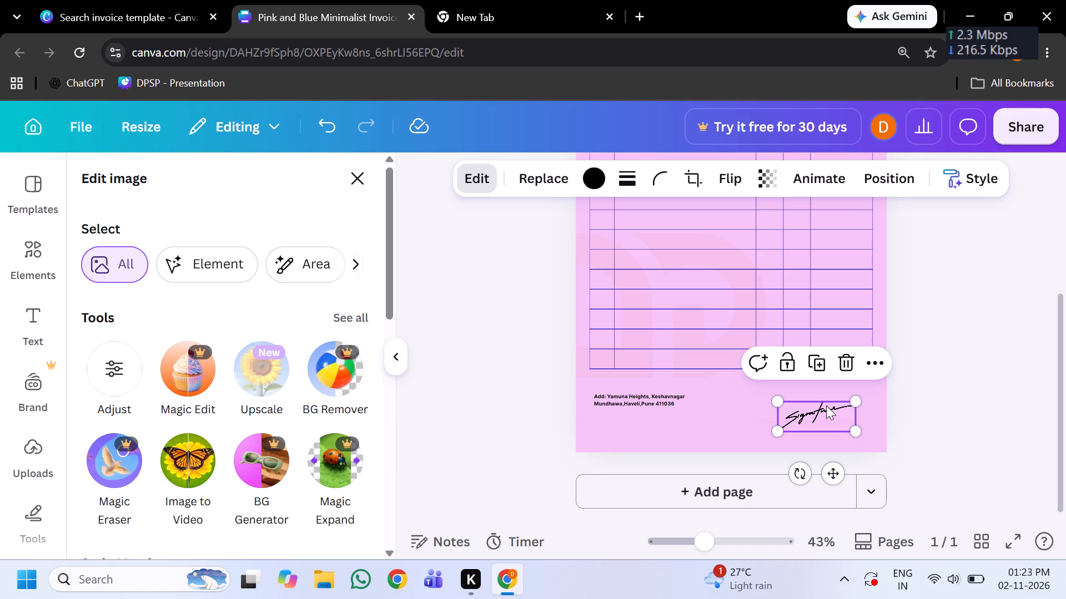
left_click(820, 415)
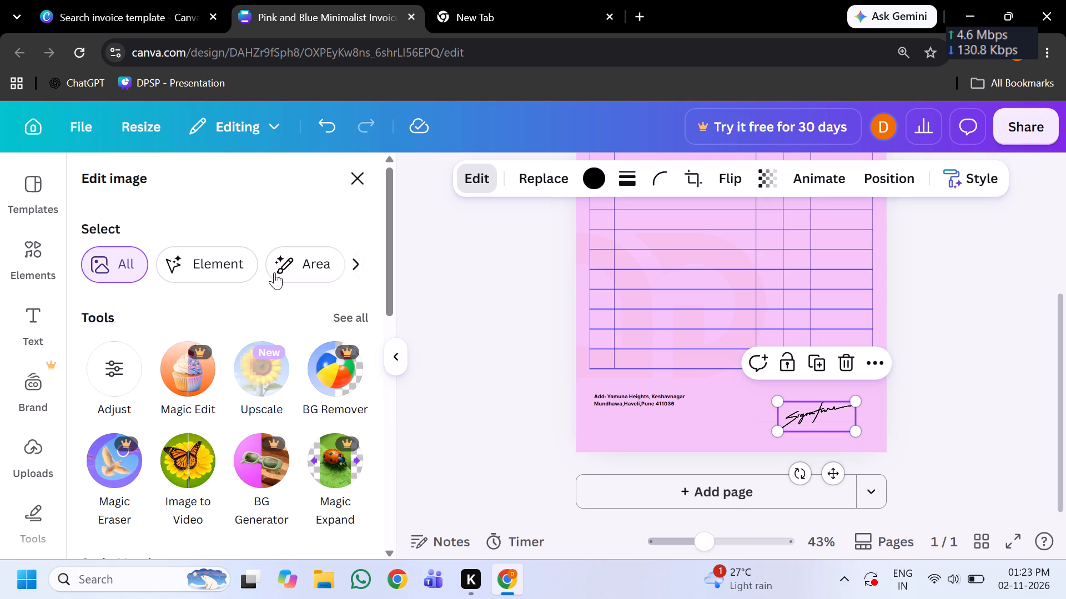
Search the elements library for plumber.
left_click(37, 269)
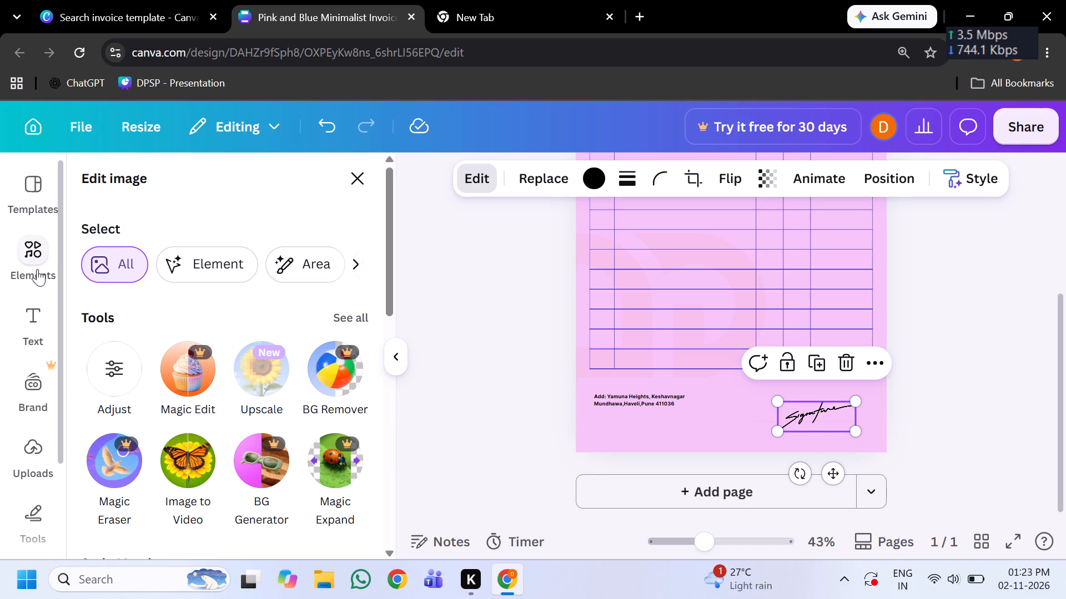
scroll(263, 375, "down", 4)
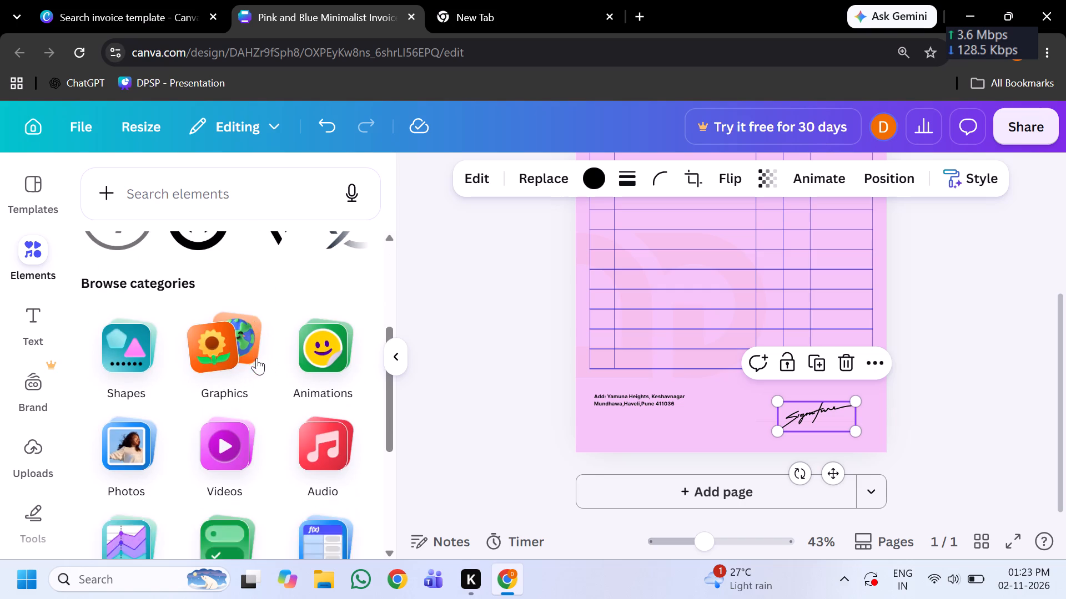
scroll(257, 354, "down", 2)
scroll(259, 350, "up", 4)
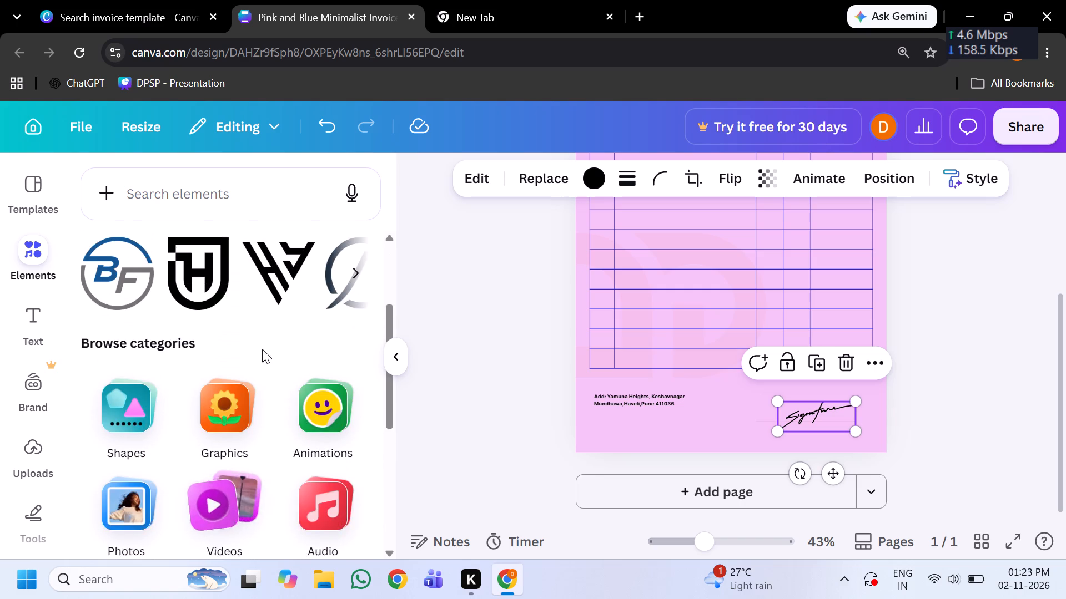
scroll(264, 347, "up", 1)
left_click(219, 201)
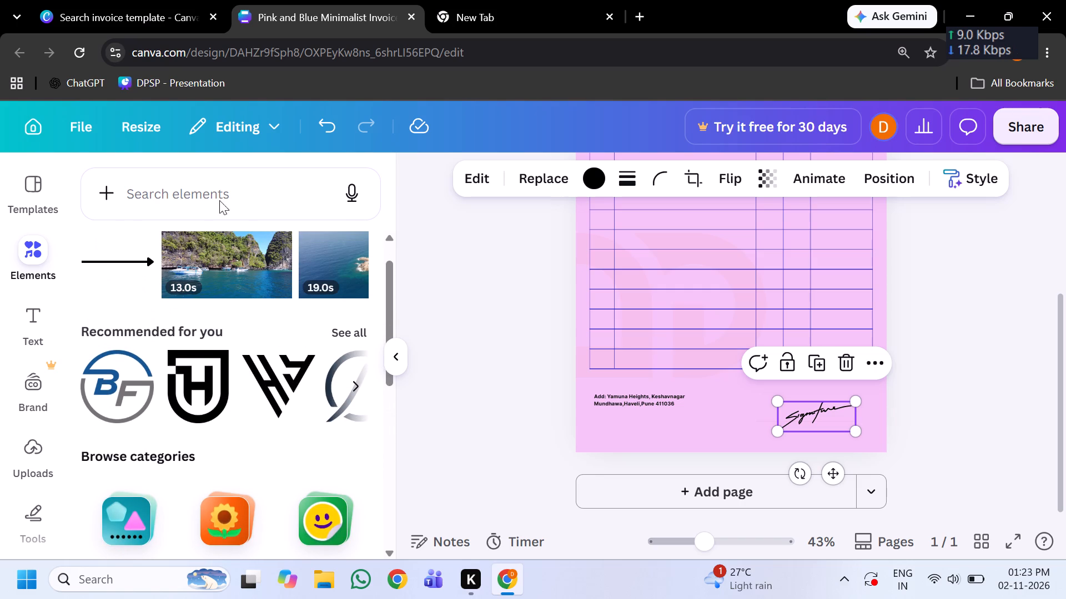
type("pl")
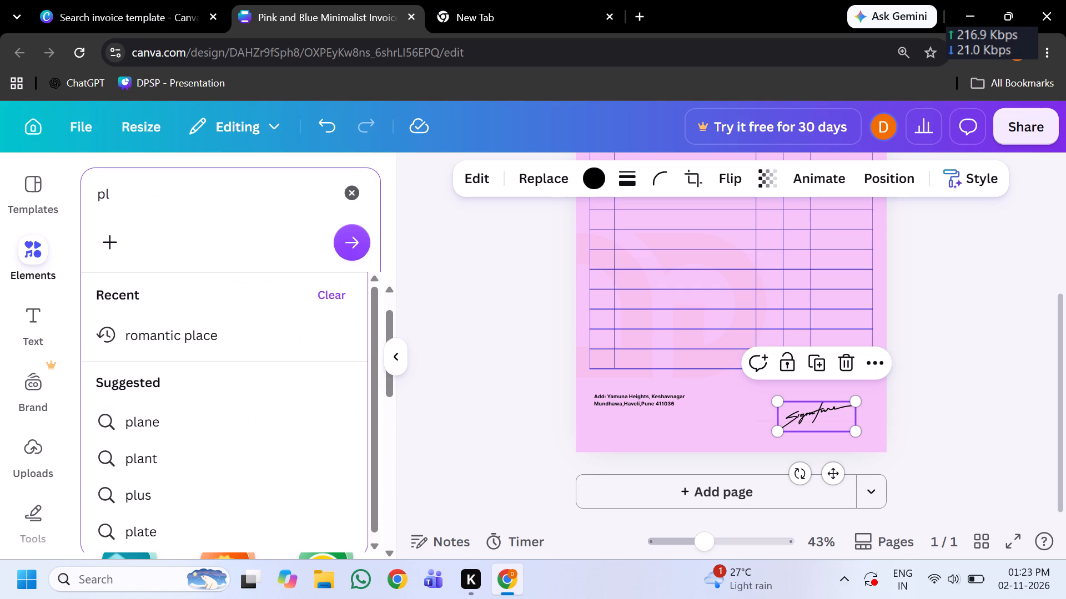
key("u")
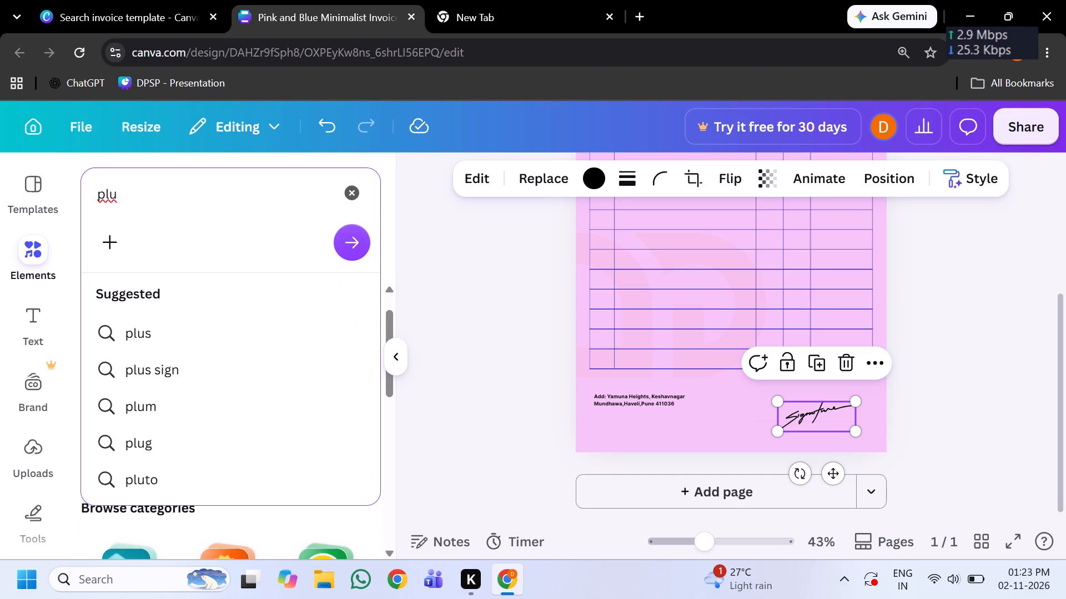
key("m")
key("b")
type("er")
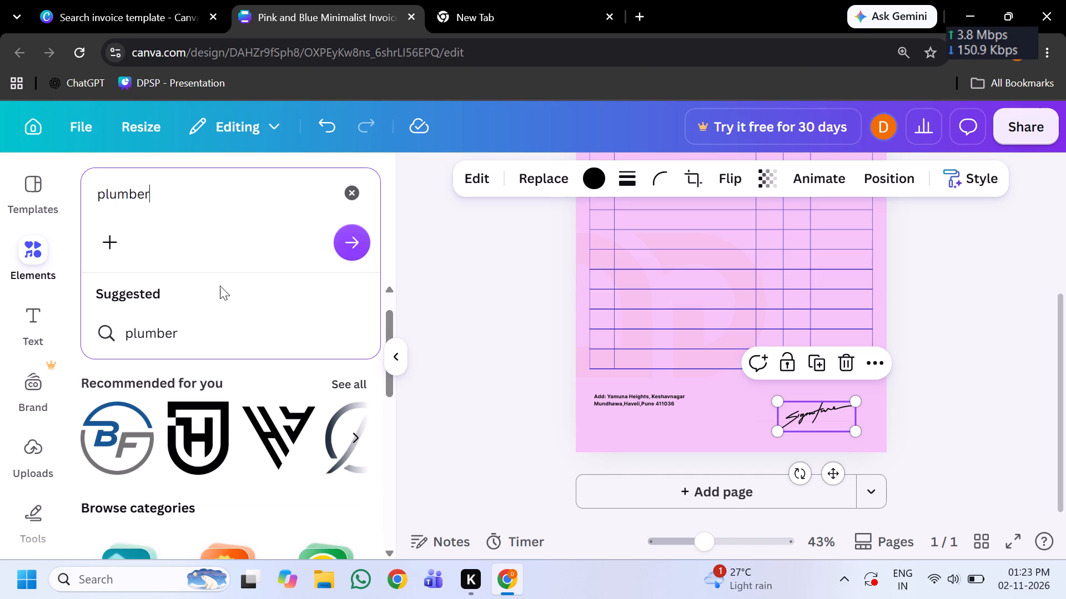
left_click(219, 329)
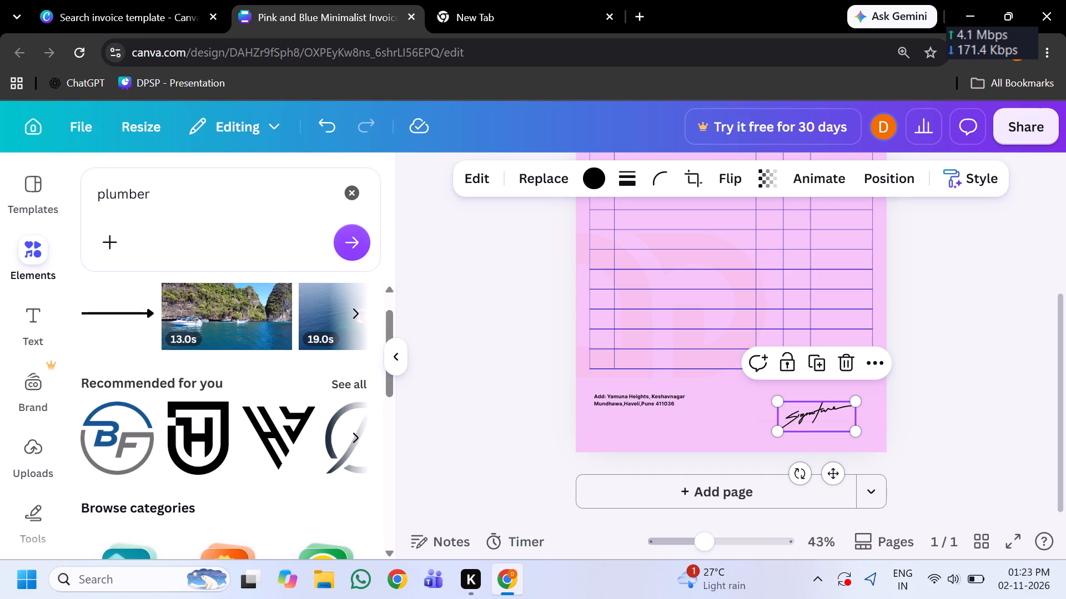
left_click(350, 255)
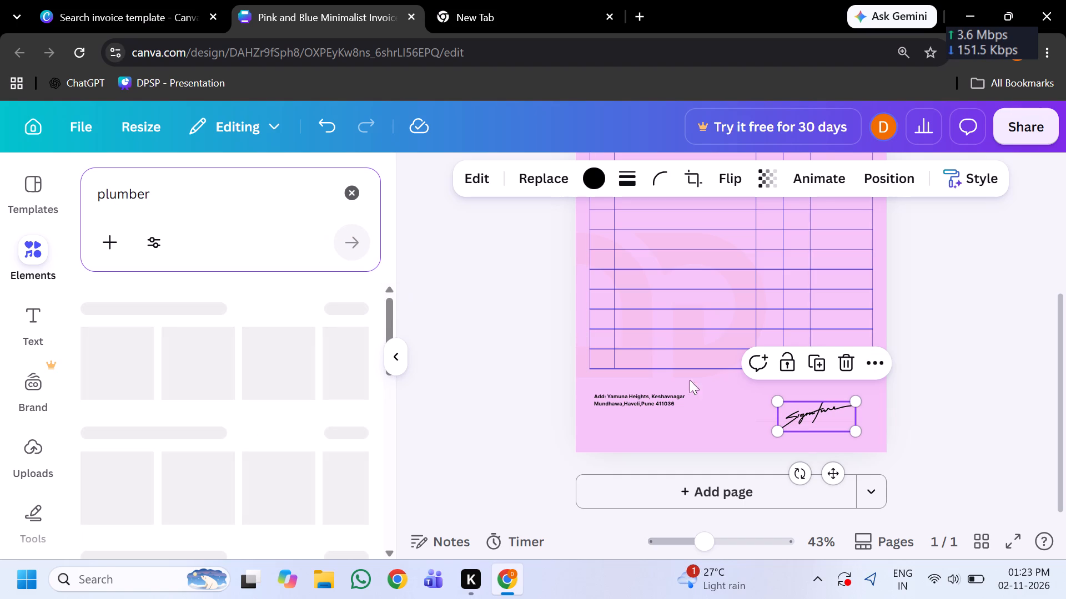
Delete the signature graphic from the invoice footer.
left_click(820, 416)
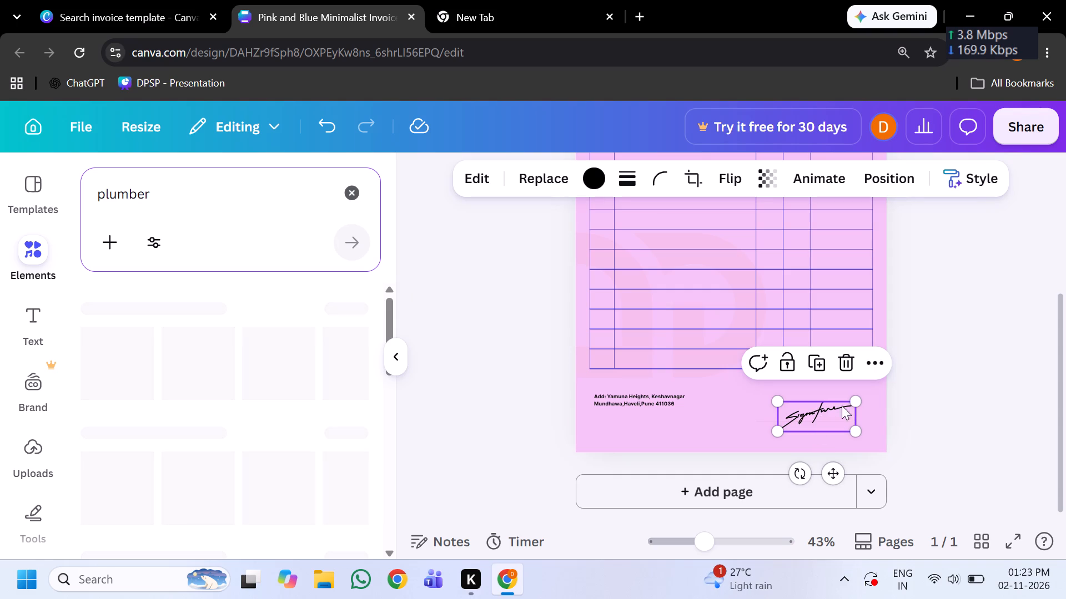
left_click(819, 420)
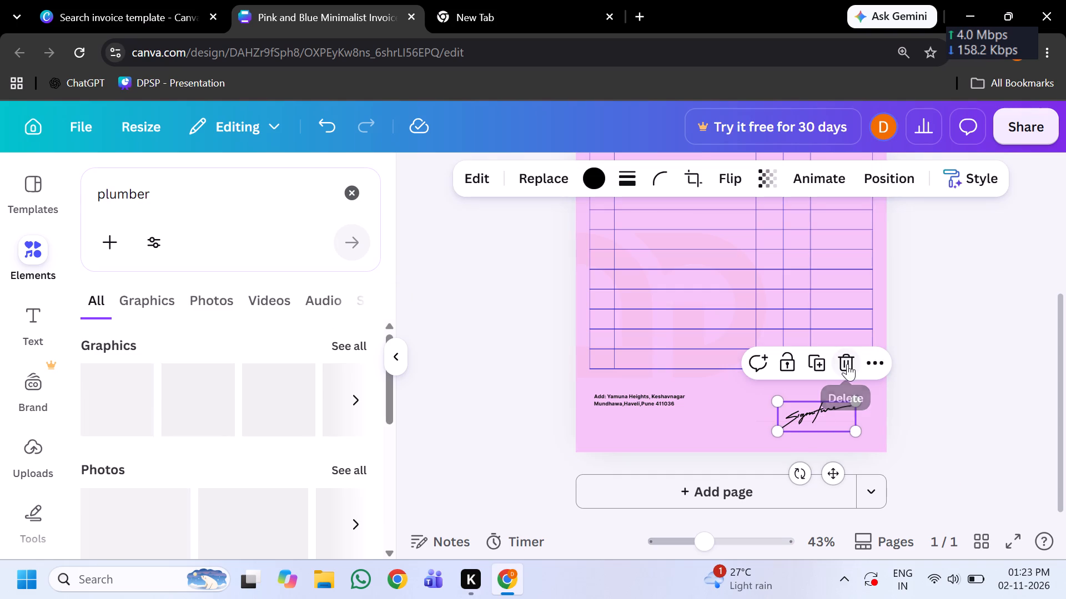
left_click(848, 367)
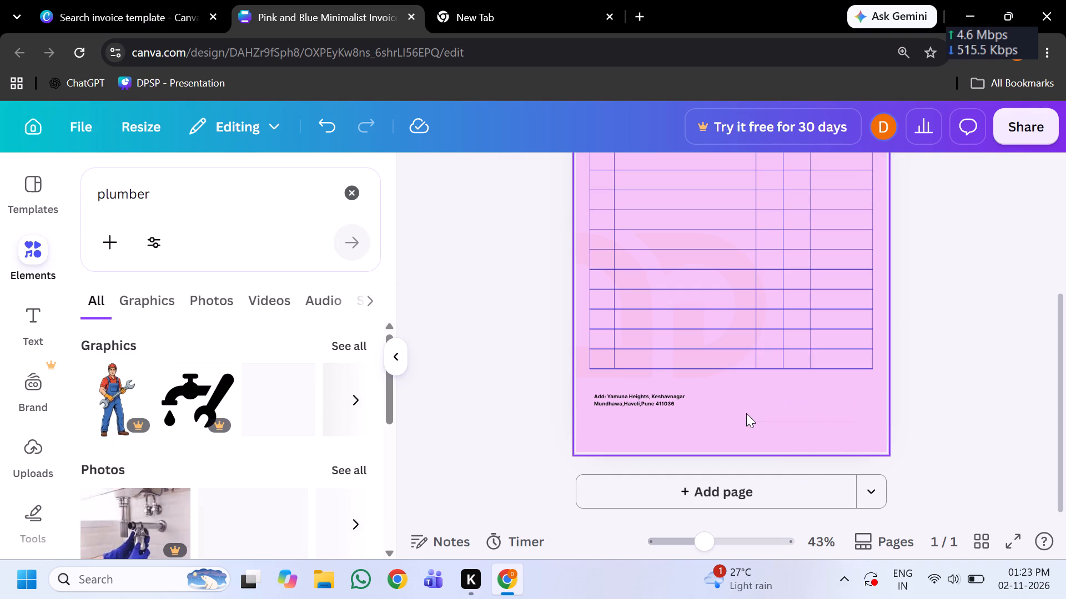
Move the DARSHAN ENTERPRISES heading slightly right, leaving a gap after the logo.
scroll(701, 399, "up", 3)
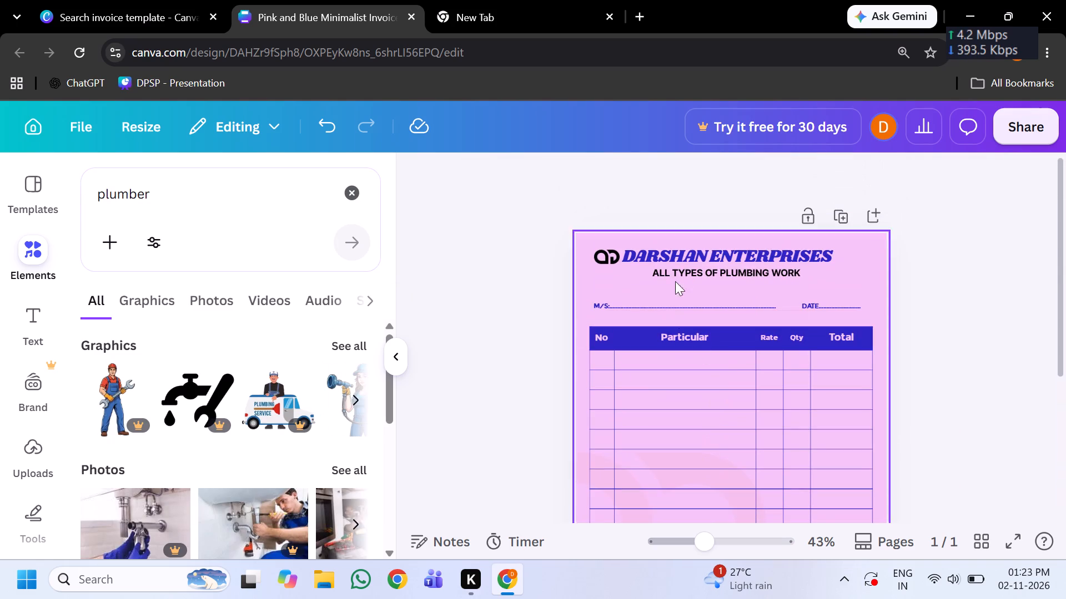
left_click_drag(709, 252, 722, 252)
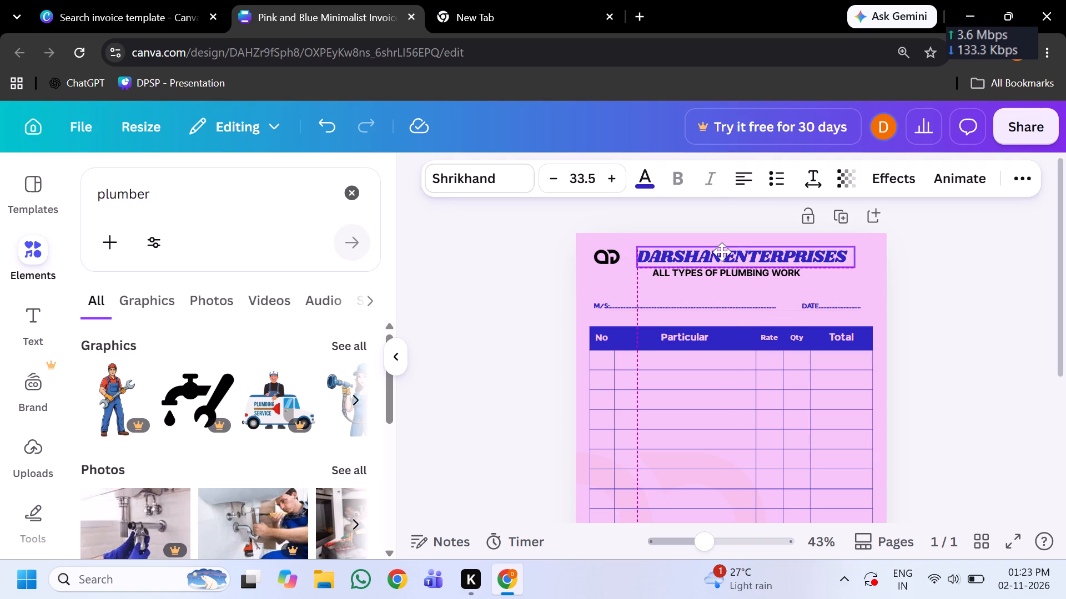
left_click_drag(722, 252, 721, 252)
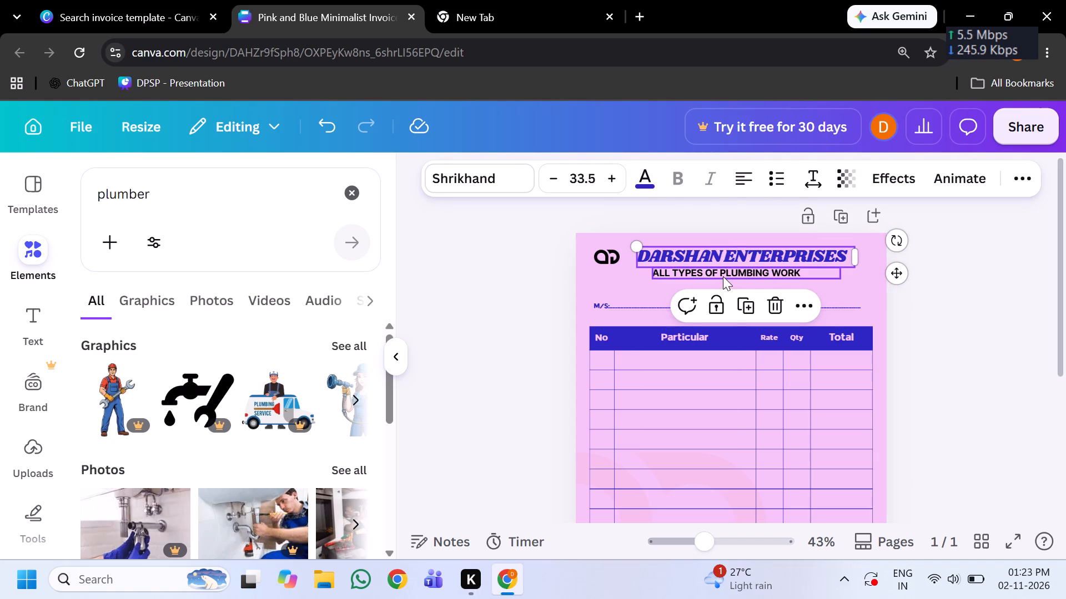
Move the ALL TYPES OF PLUMBING WORK tagline slightly right beneath the DARSHAN ENTERPRISES heading.
left_click(723, 276)
left_click_drag(723, 275, 730, 275)
left_click(918, 265)
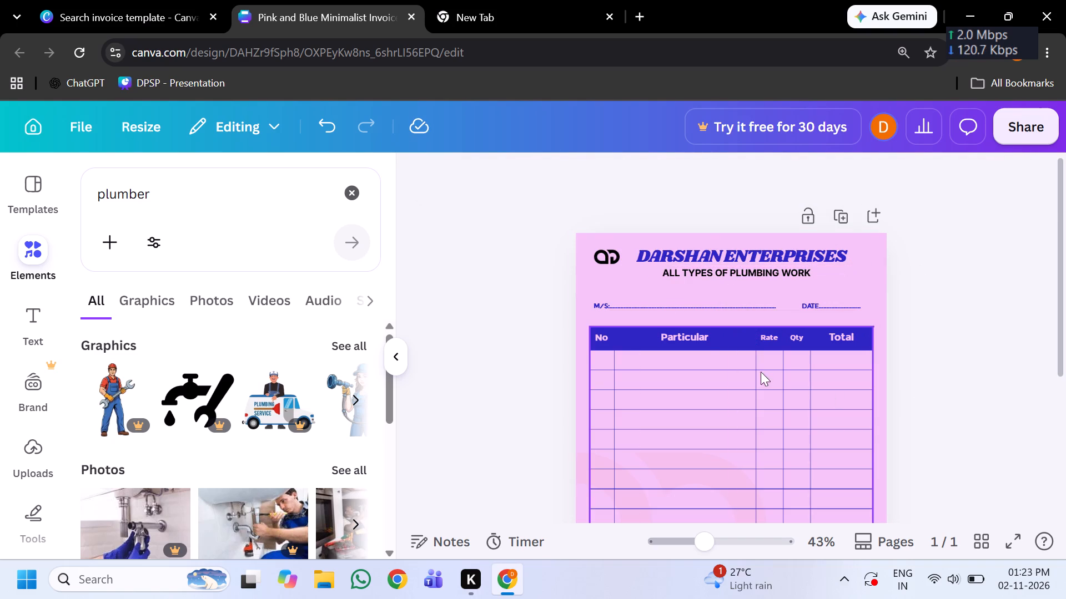
Change the invoice page's background colour to white.
scroll(704, 348, "down", 1)
scroll(703, 344, "up", 1)
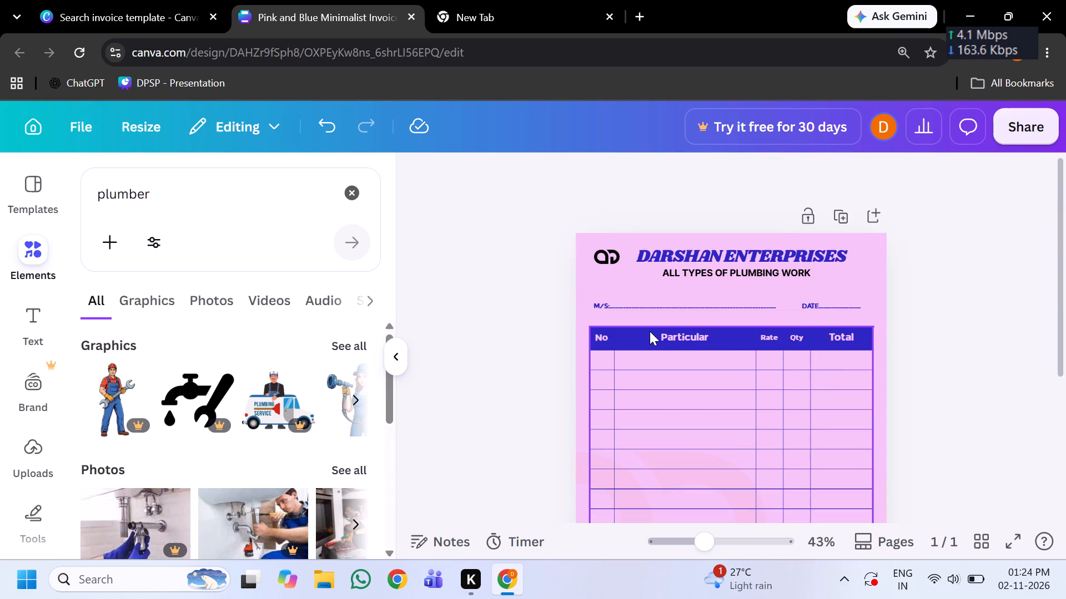
scroll(756, 362, "down", 1)
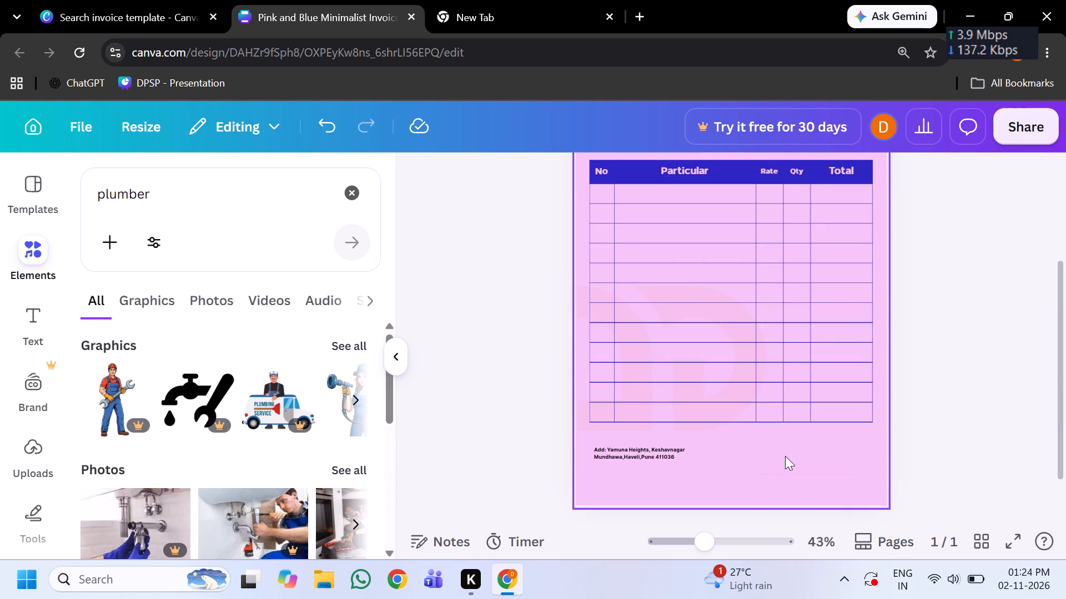
left_click(785, 458)
left_click(690, 170)
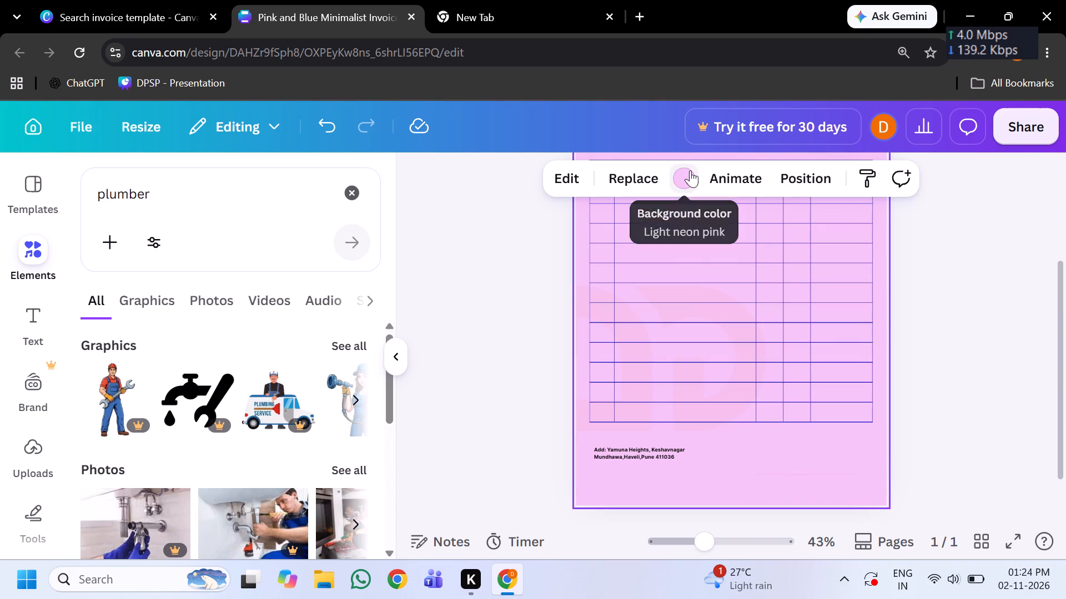
scroll(252, 380, "down", 2)
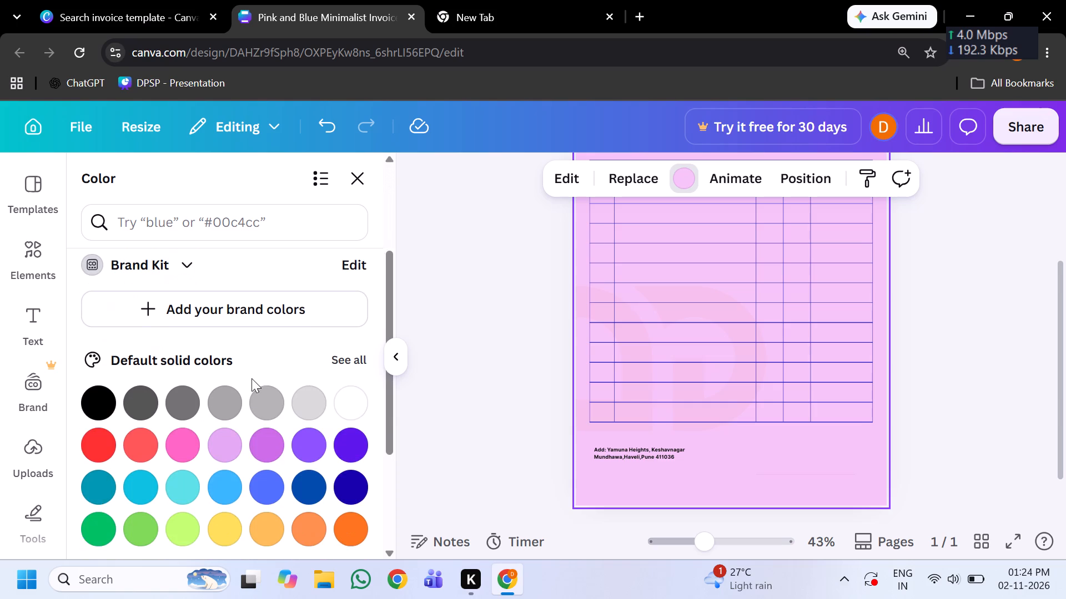
left_click(345, 390)
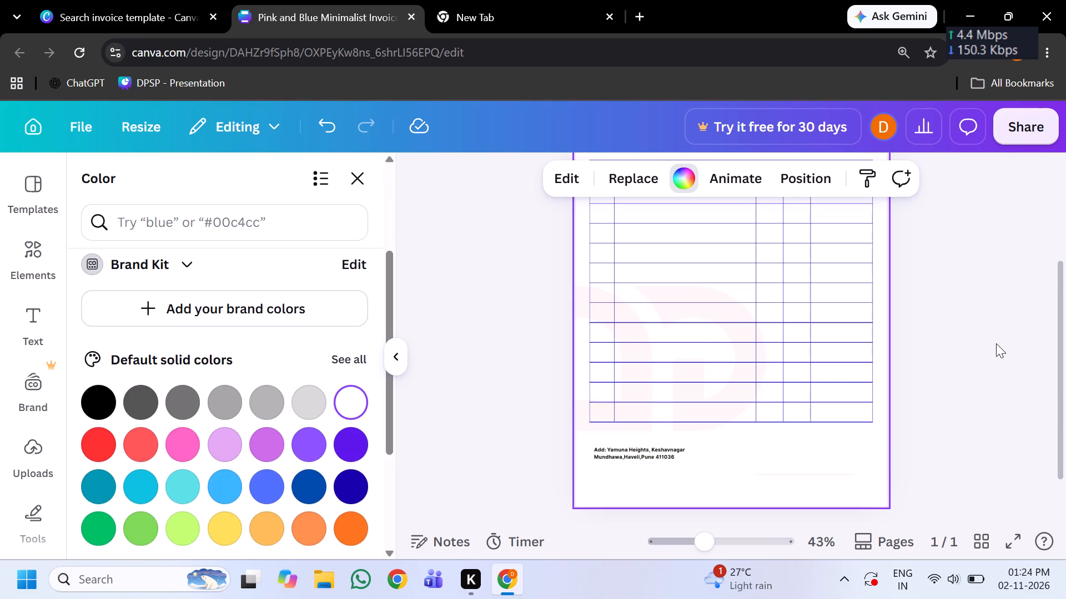
left_click(989, 343)
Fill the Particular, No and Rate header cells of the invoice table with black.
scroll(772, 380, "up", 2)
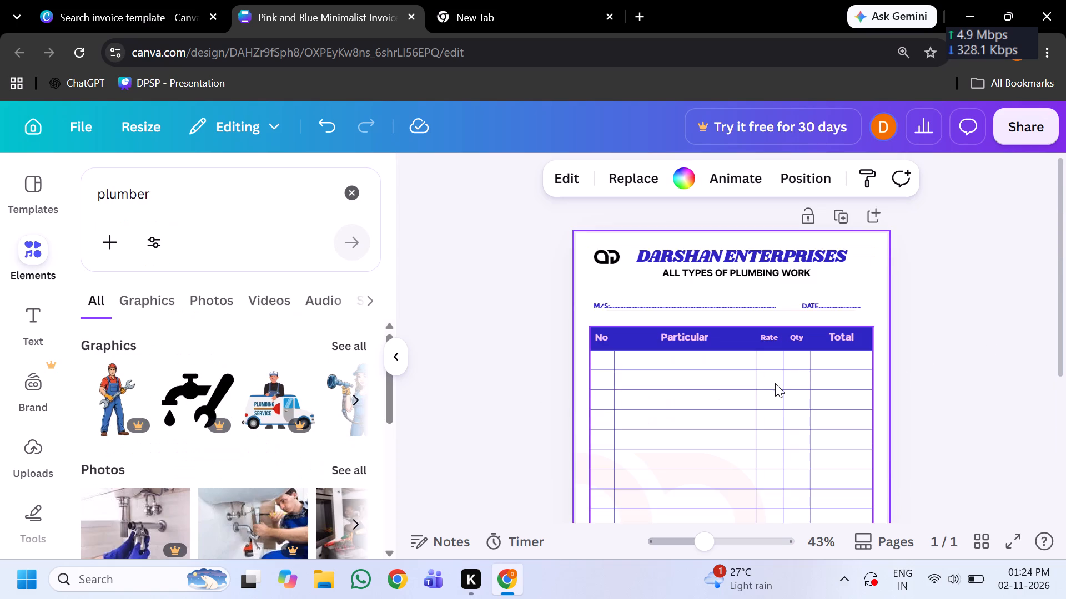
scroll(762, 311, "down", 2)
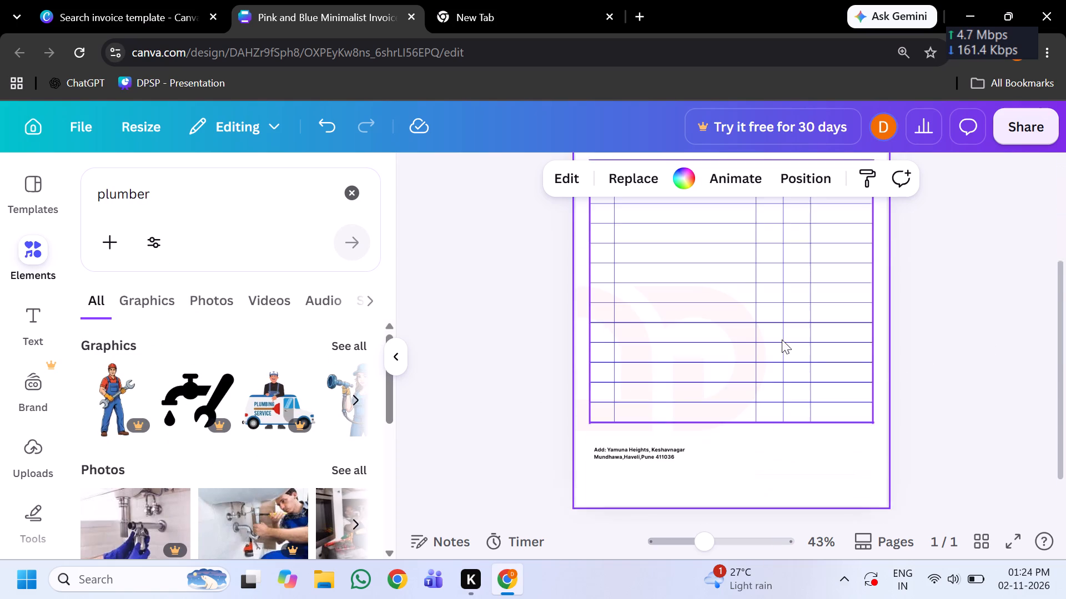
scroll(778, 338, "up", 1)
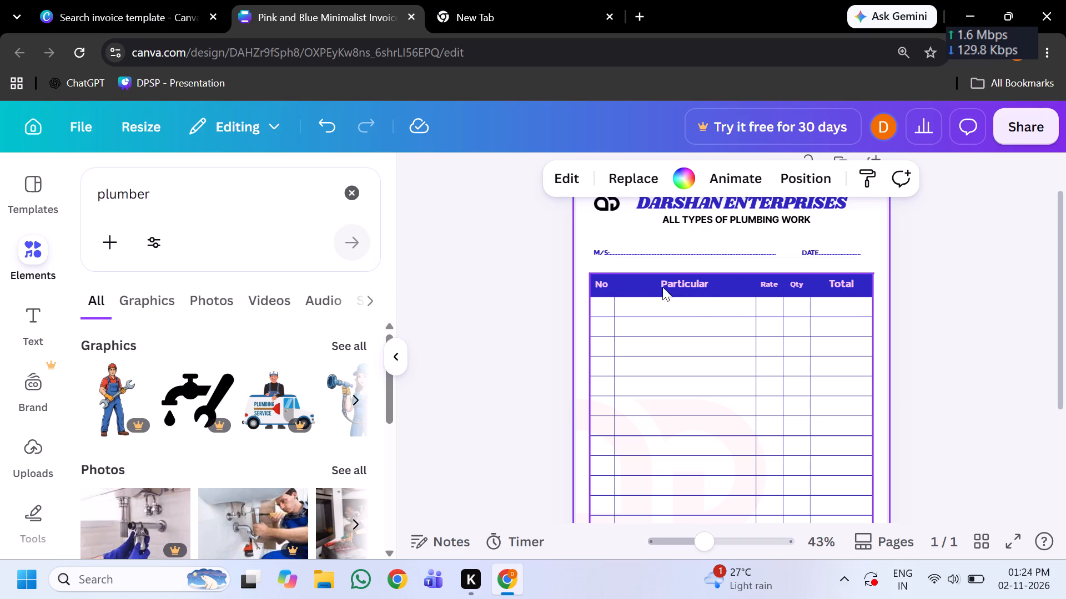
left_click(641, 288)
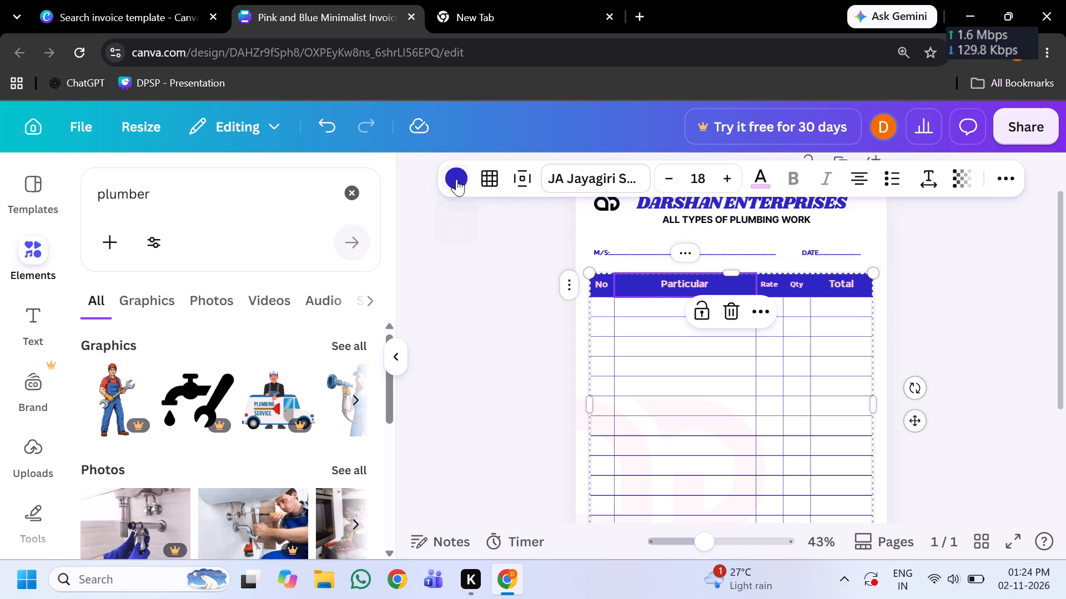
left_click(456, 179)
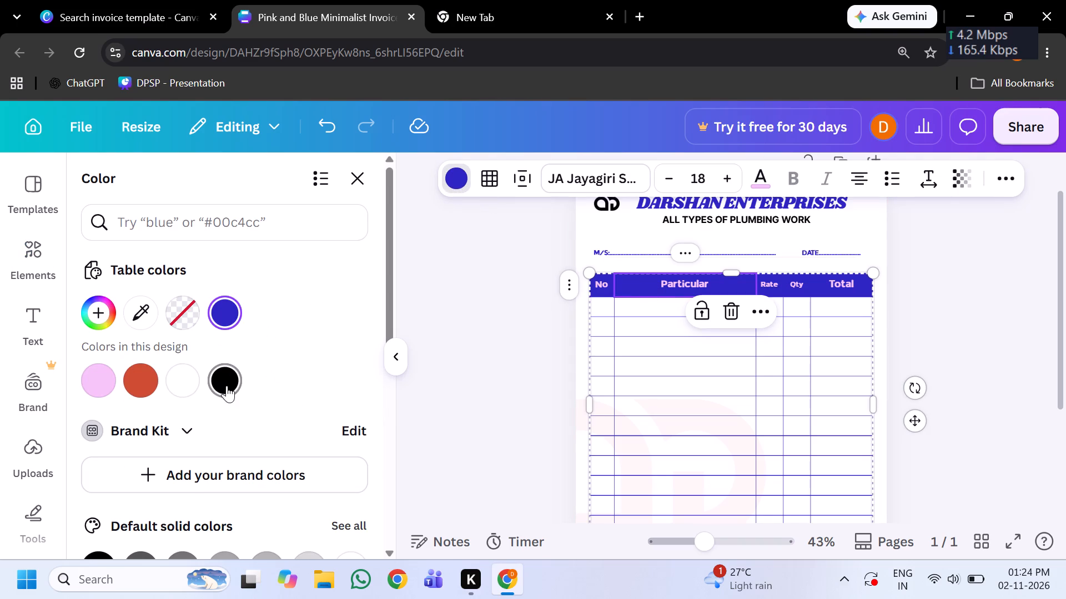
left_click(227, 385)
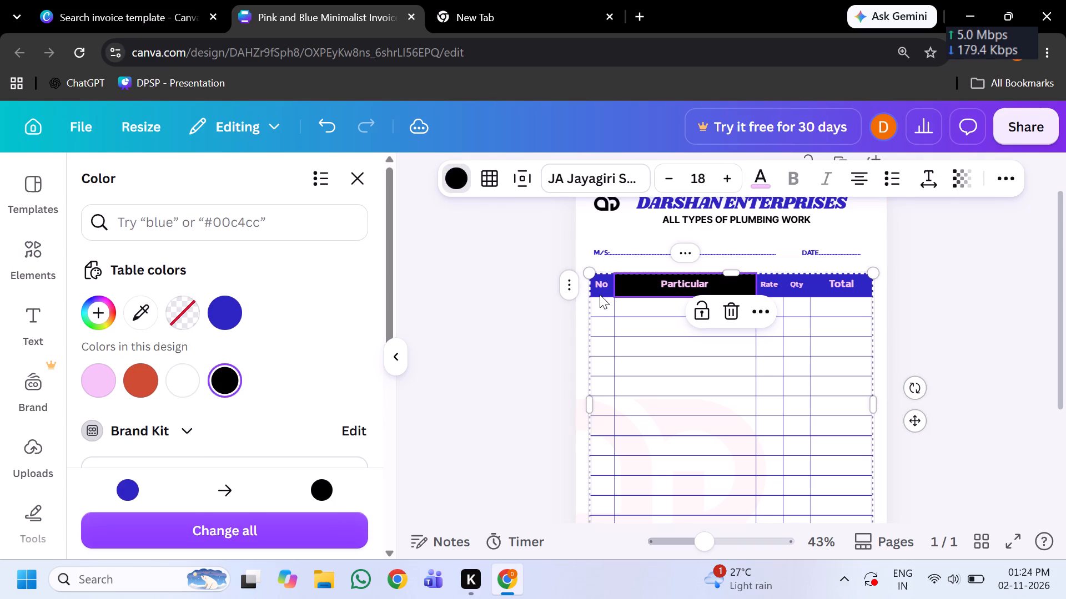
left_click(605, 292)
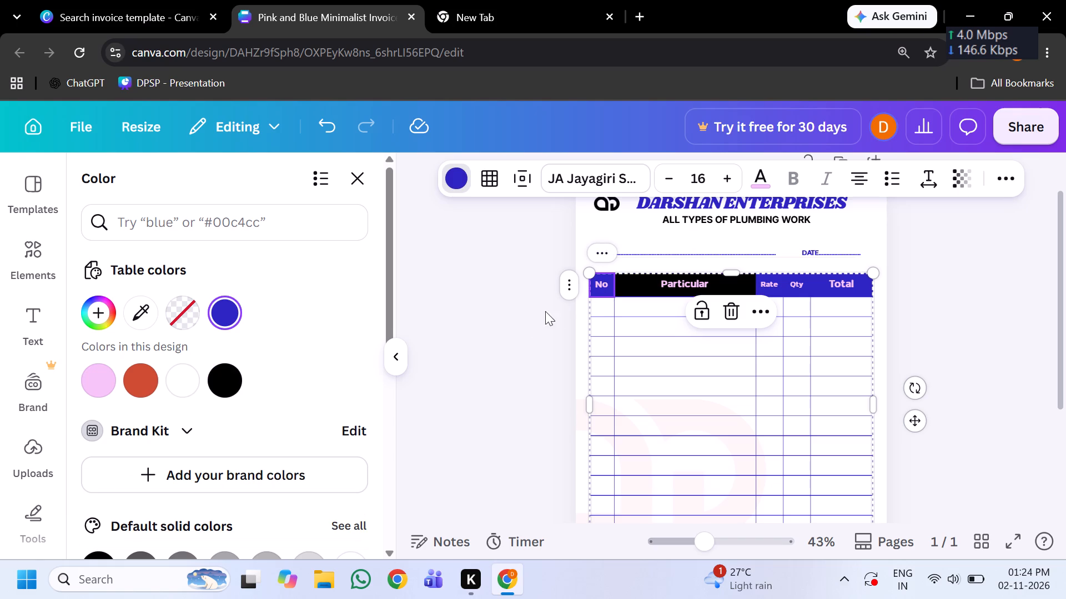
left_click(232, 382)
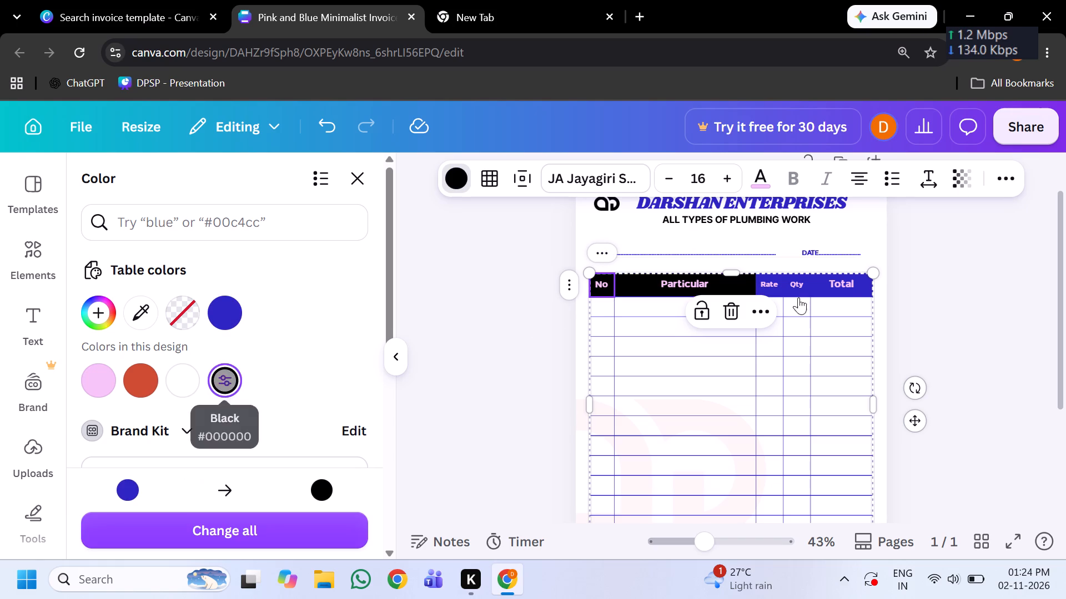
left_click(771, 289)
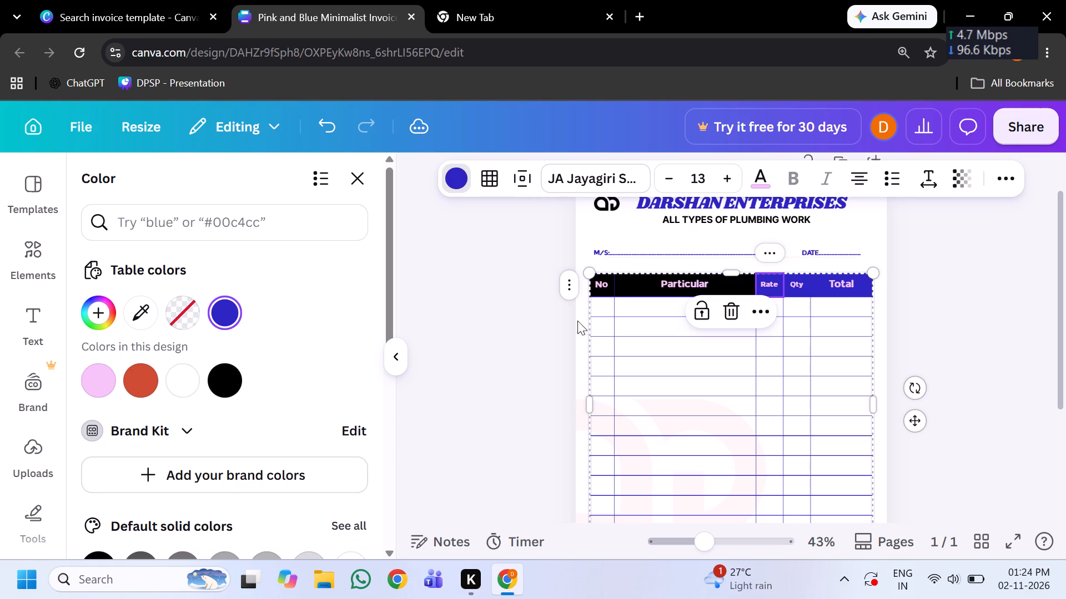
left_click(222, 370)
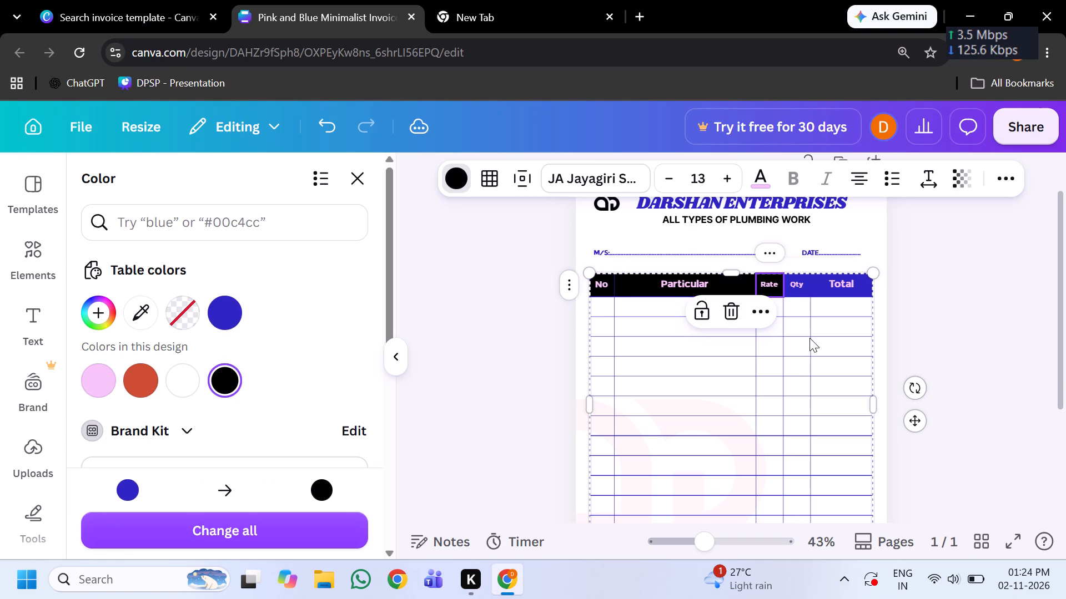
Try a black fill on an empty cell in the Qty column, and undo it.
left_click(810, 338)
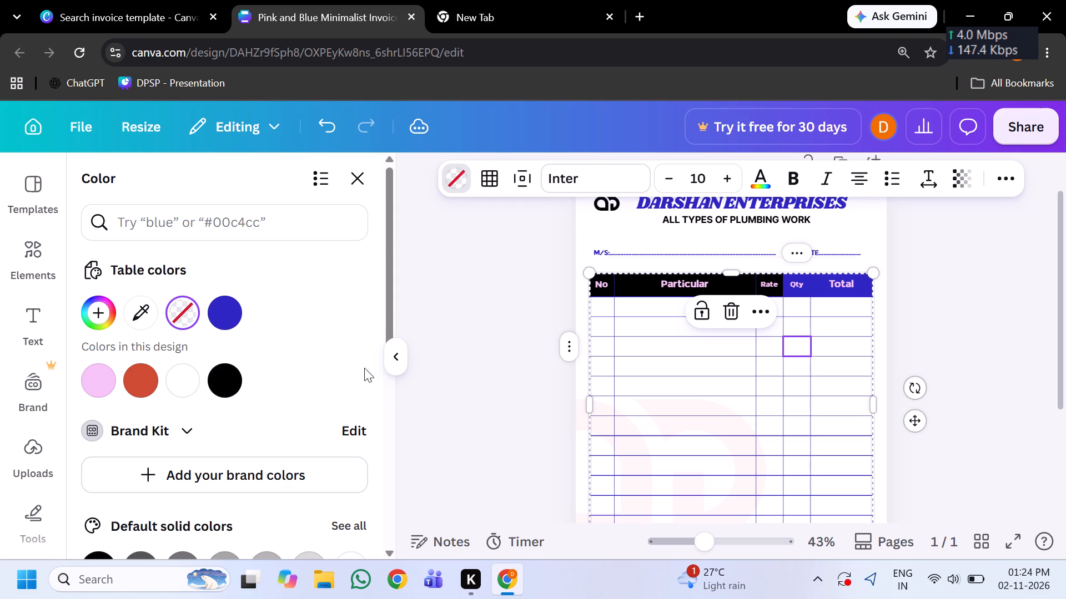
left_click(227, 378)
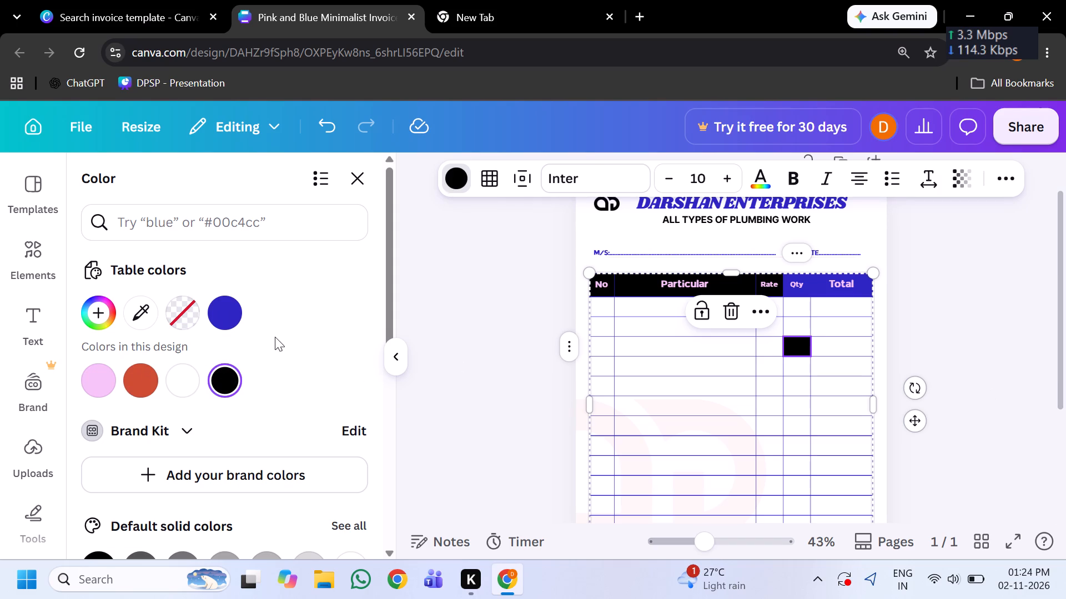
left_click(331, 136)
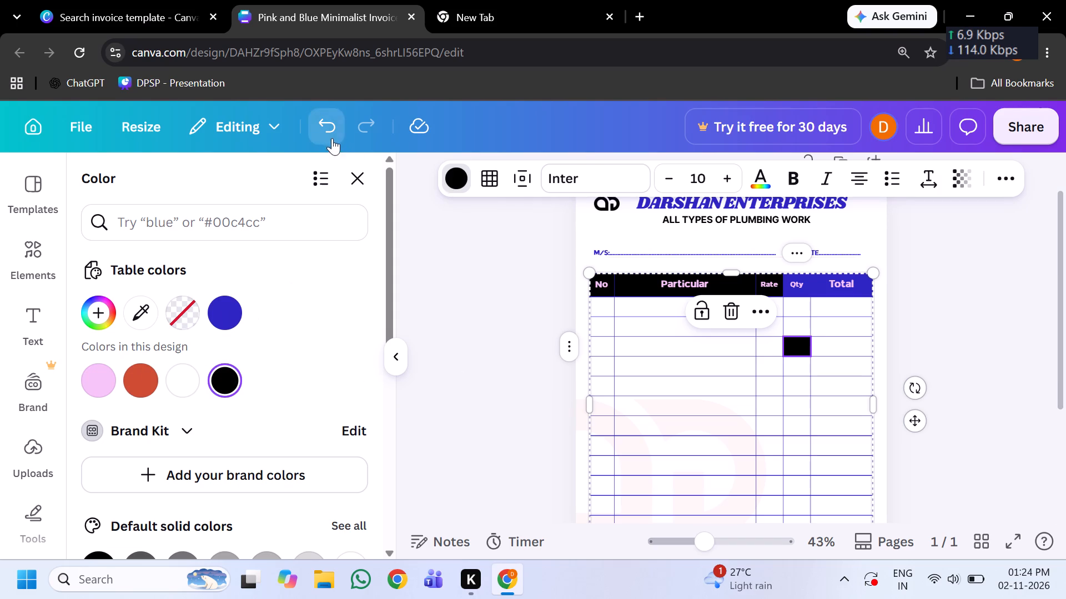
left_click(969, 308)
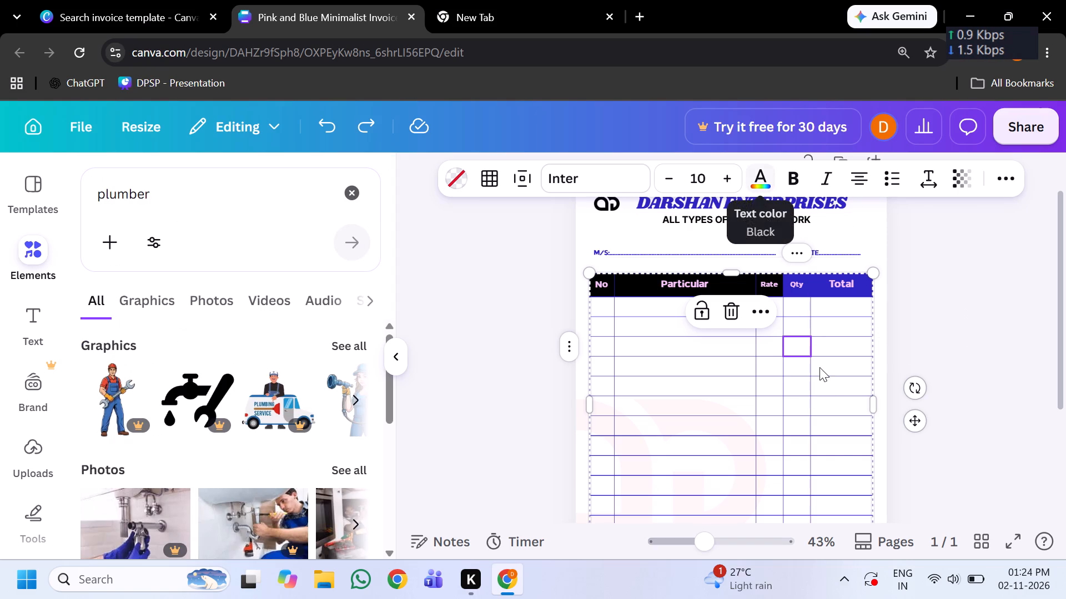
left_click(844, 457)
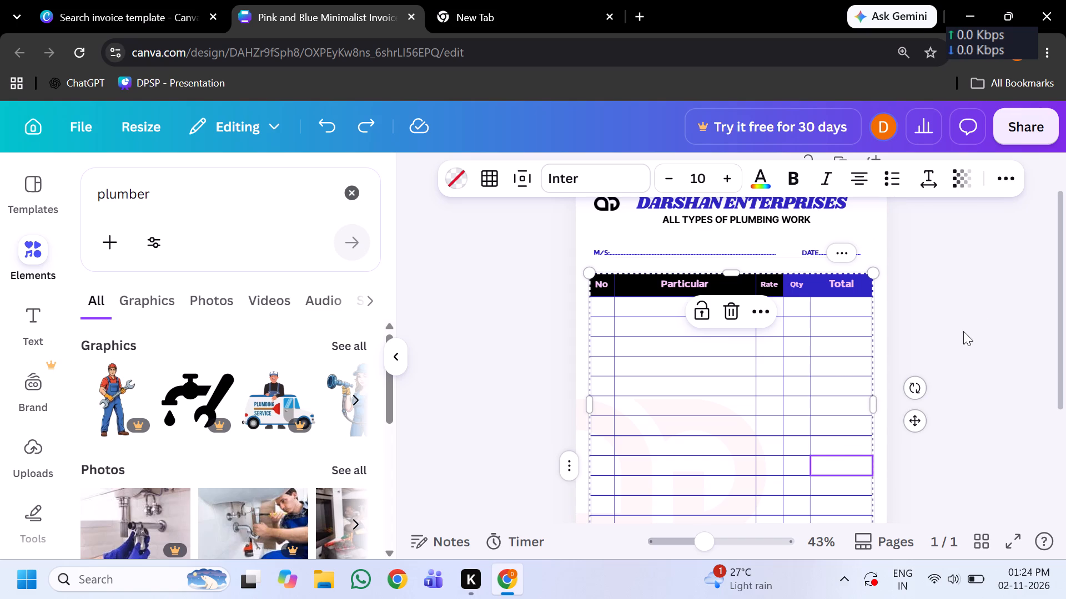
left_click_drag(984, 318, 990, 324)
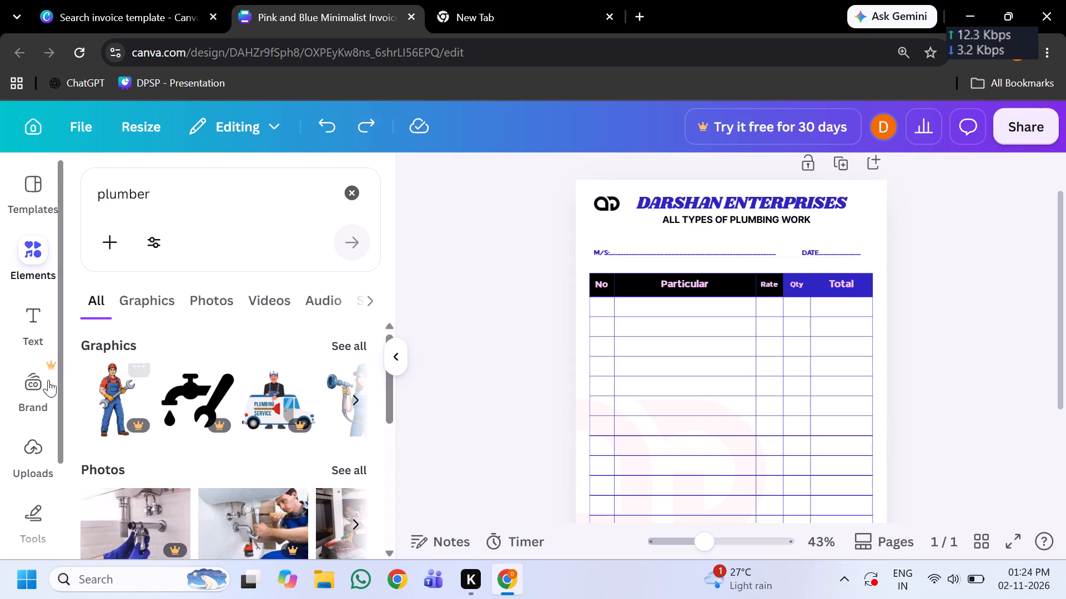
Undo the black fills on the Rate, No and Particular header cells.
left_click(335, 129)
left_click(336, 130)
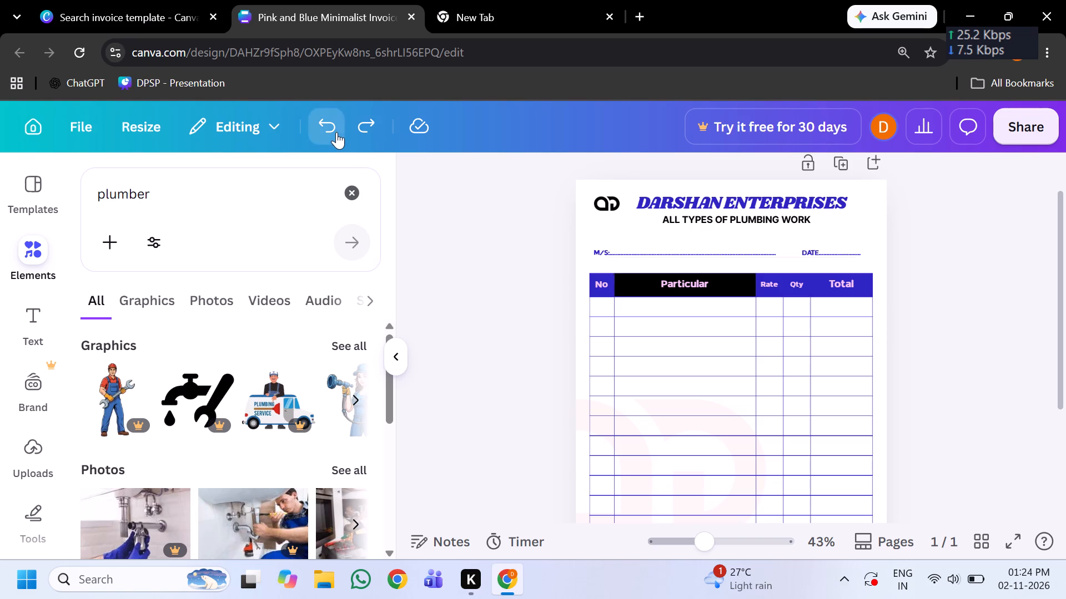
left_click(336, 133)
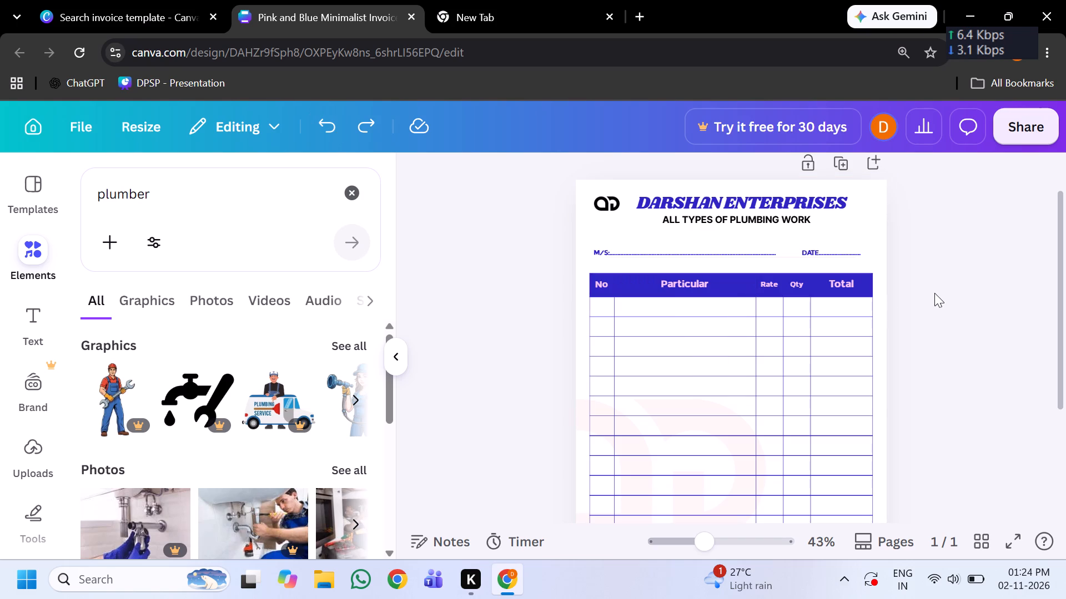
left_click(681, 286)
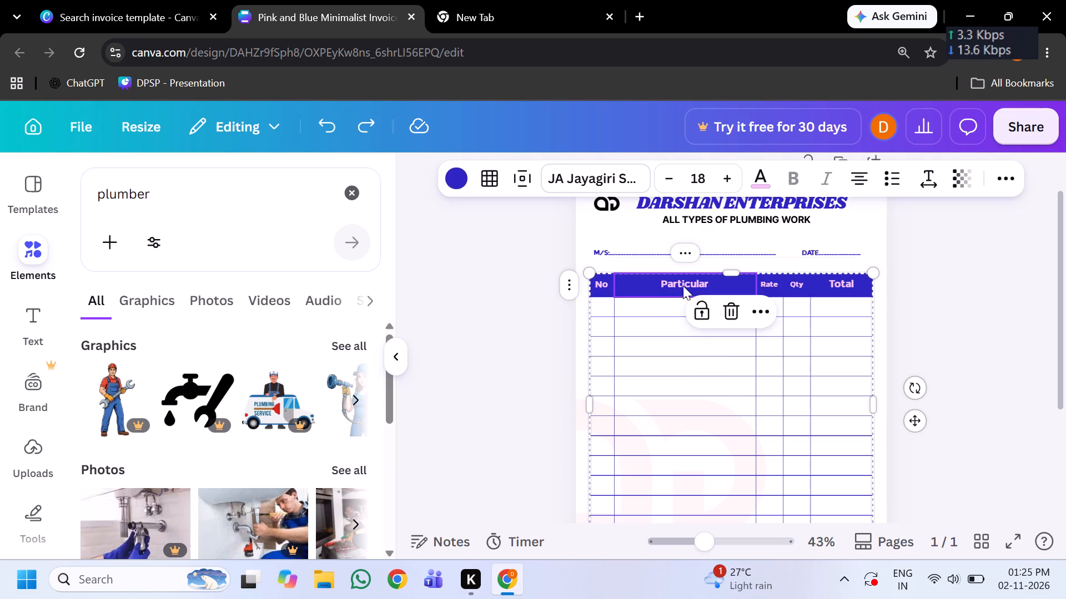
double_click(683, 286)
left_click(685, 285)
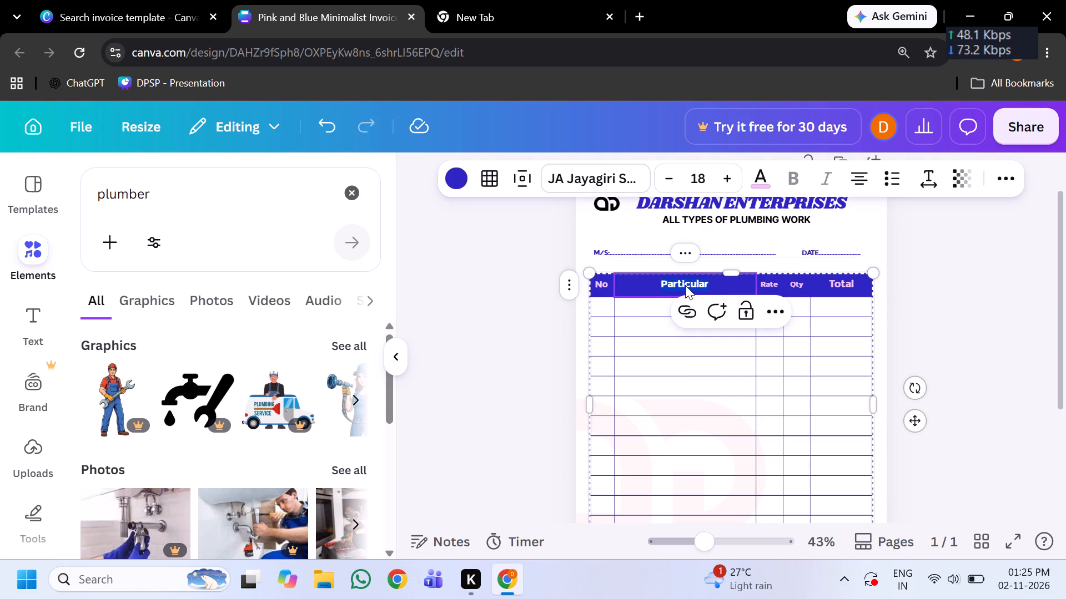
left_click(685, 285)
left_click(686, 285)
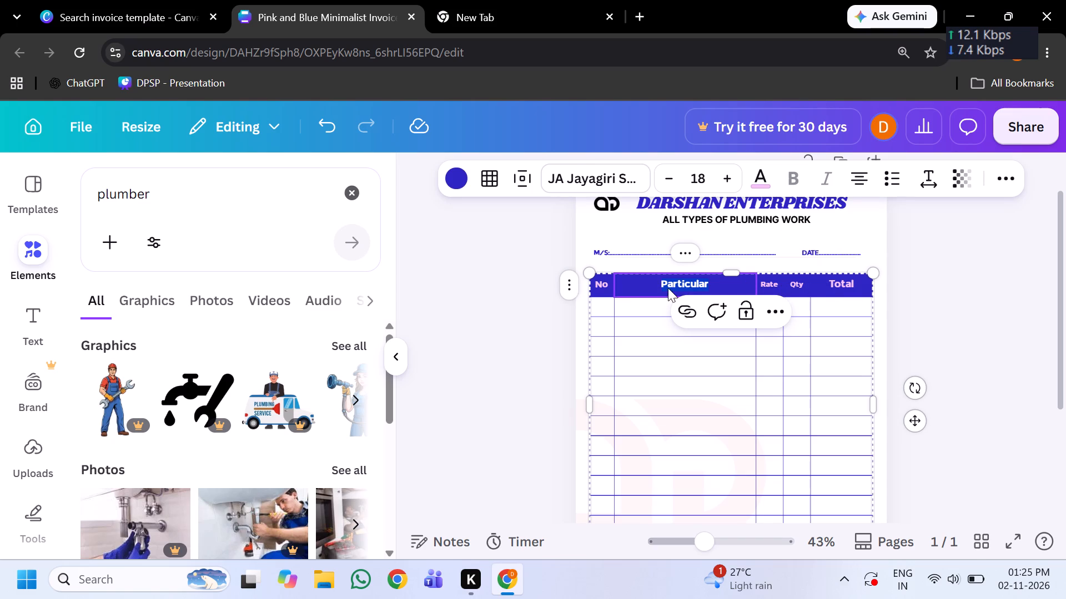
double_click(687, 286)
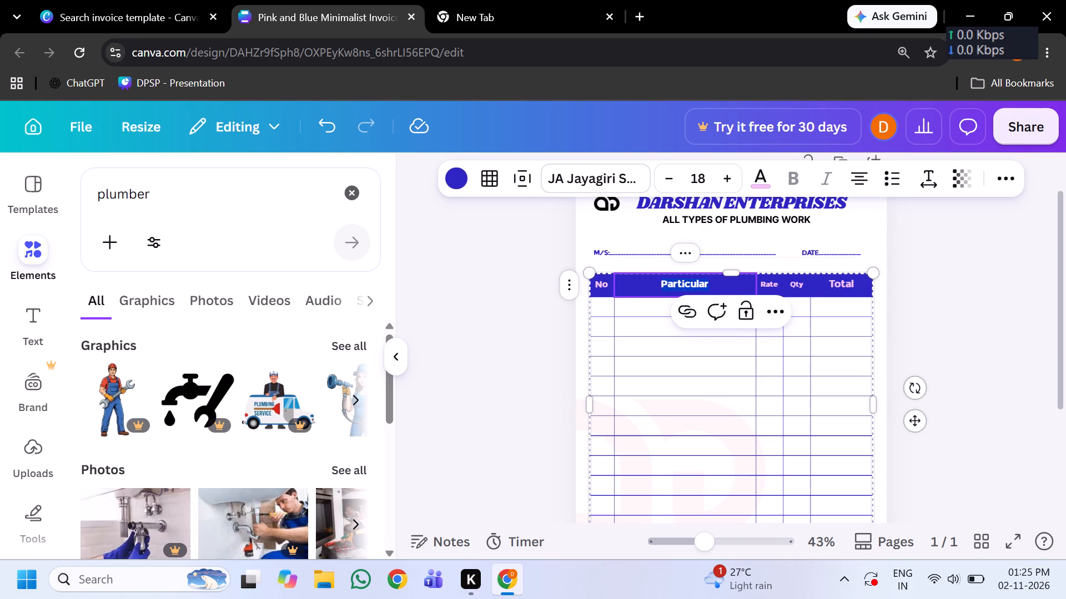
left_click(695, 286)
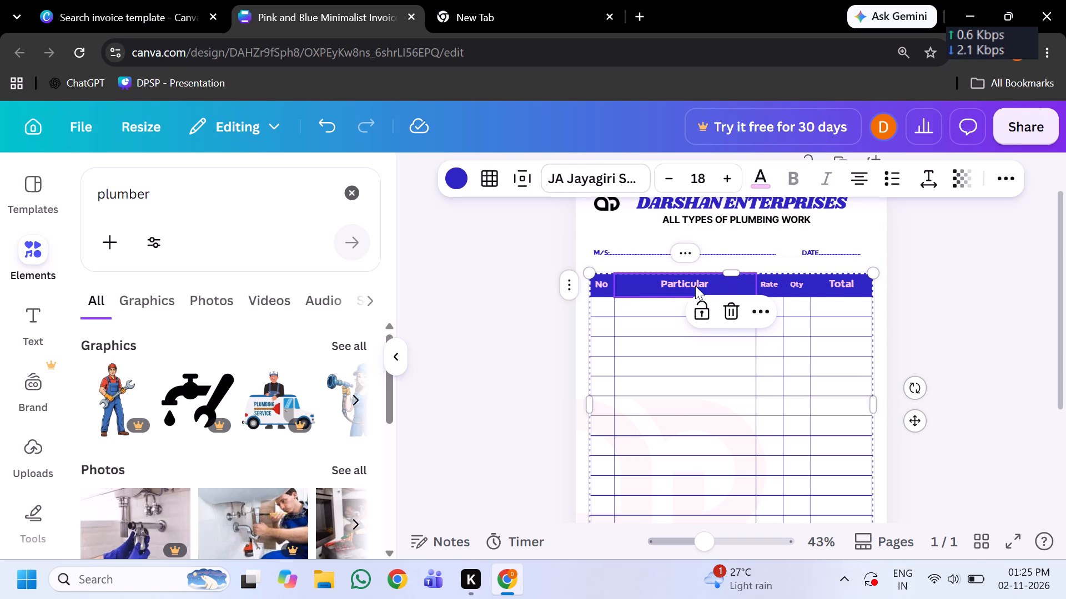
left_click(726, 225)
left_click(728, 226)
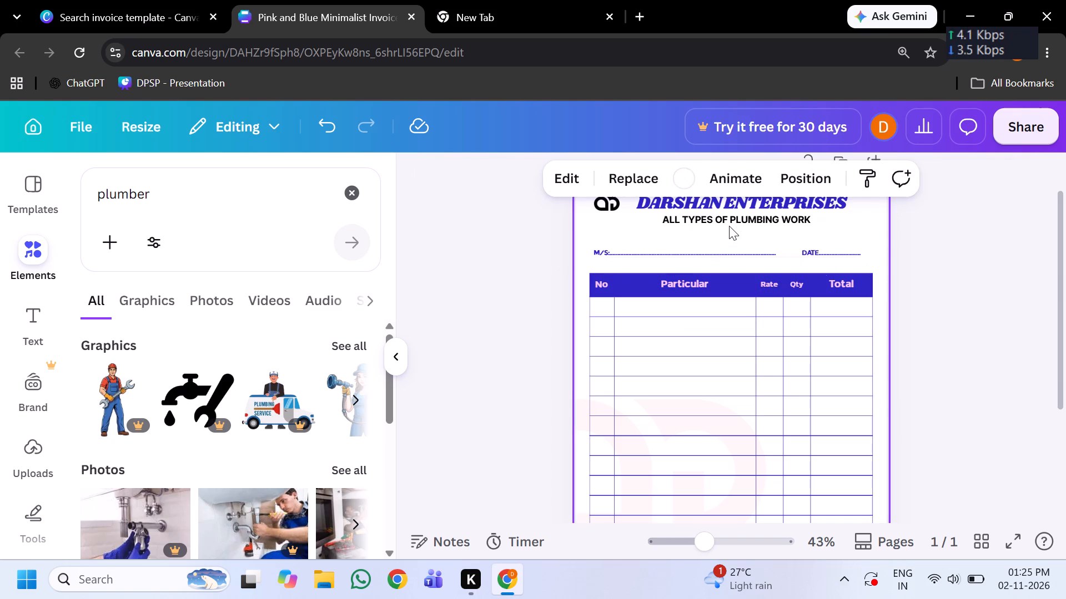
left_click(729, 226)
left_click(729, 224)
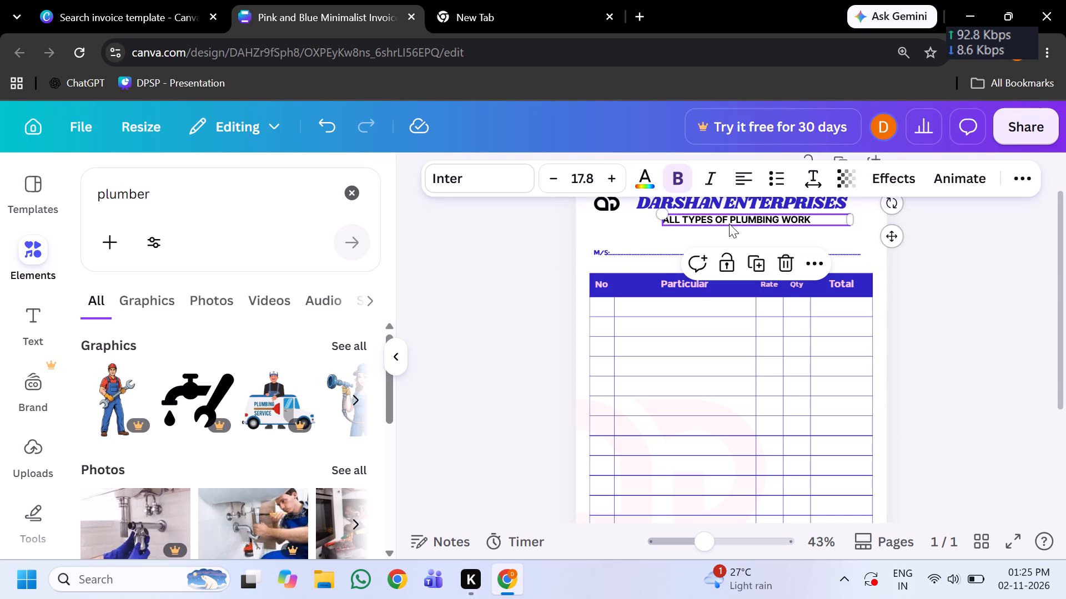
Set the text colour of the table's Particular header to white.
left_click(685, 277)
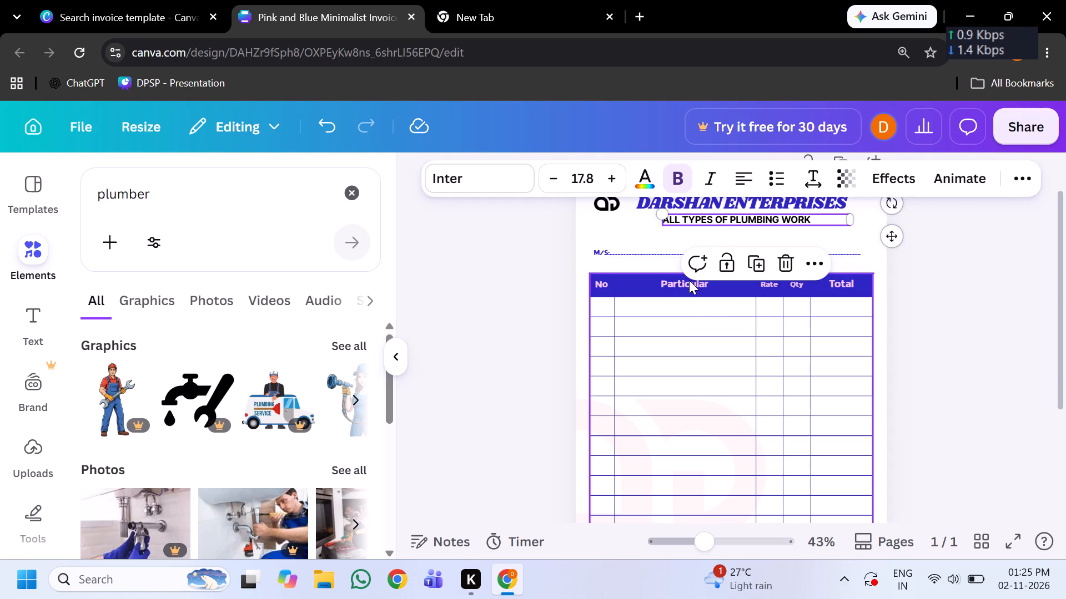
left_click(689, 280)
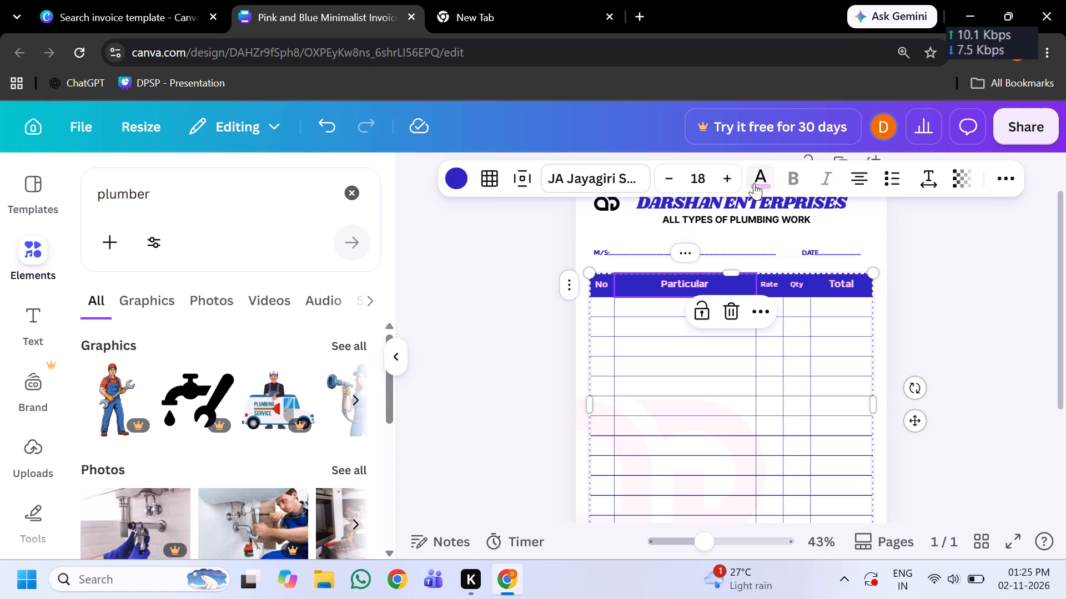
left_click(756, 182)
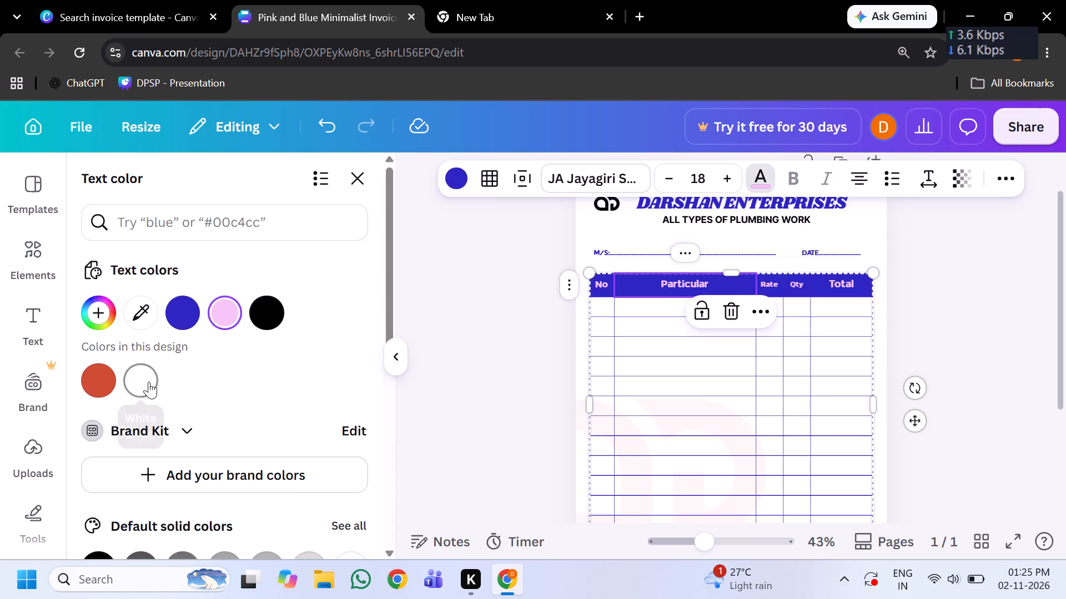
left_click(149, 382)
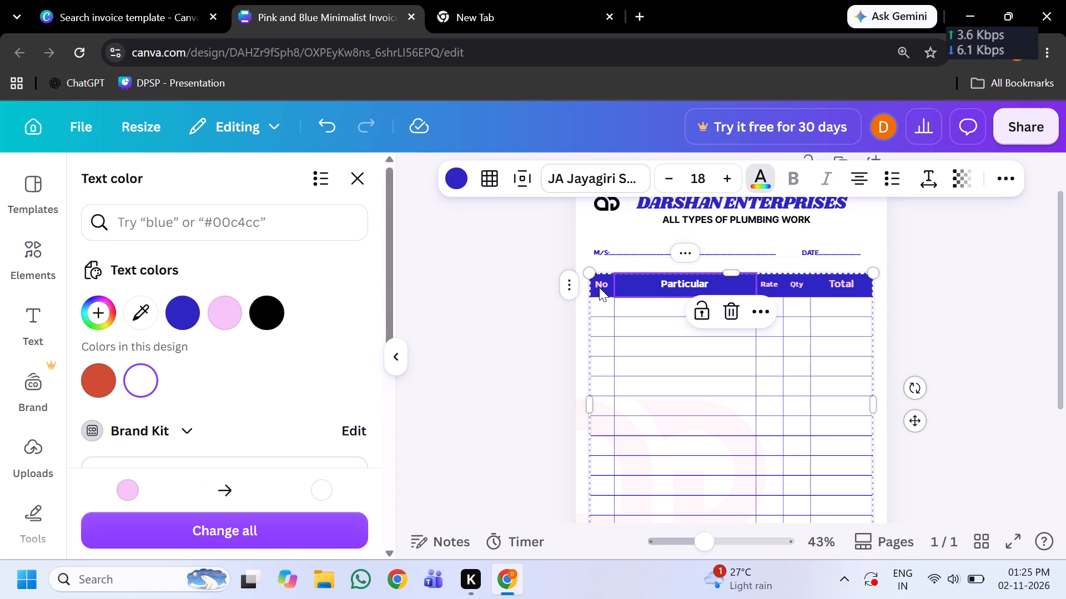
Set the text colour of the invoice table's No and Rate headers to white.
left_click(599, 287)
left_click(602, 285)
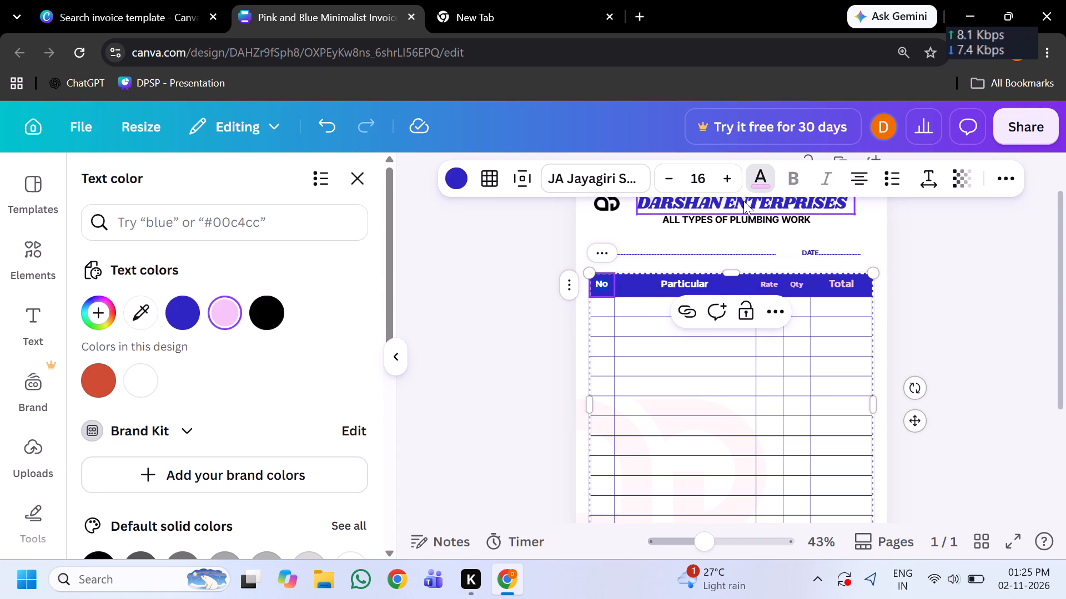
left_click(765, 184)
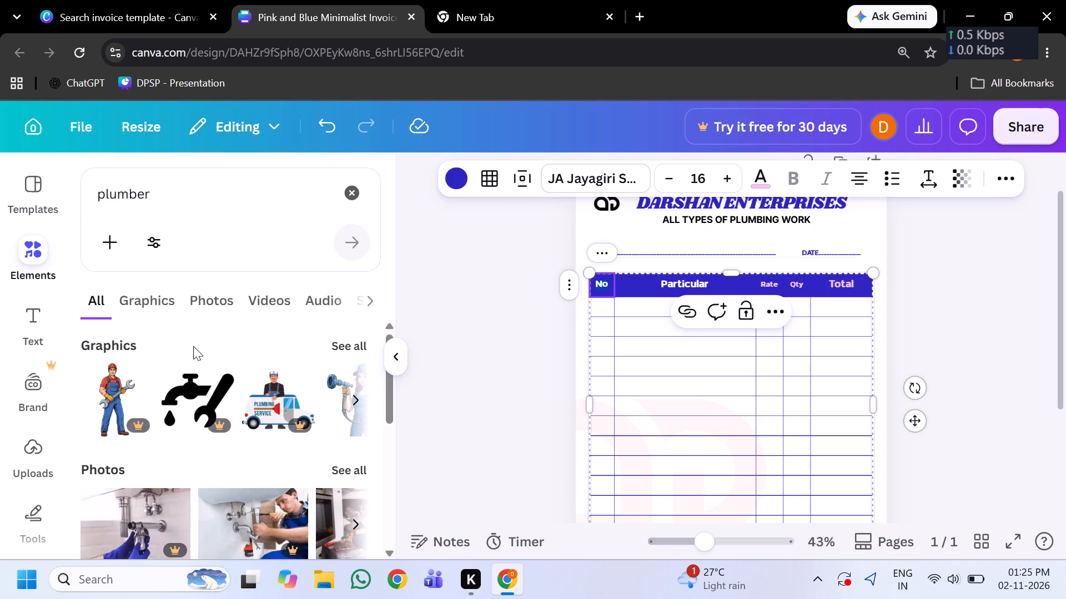
left_click(765, 179)
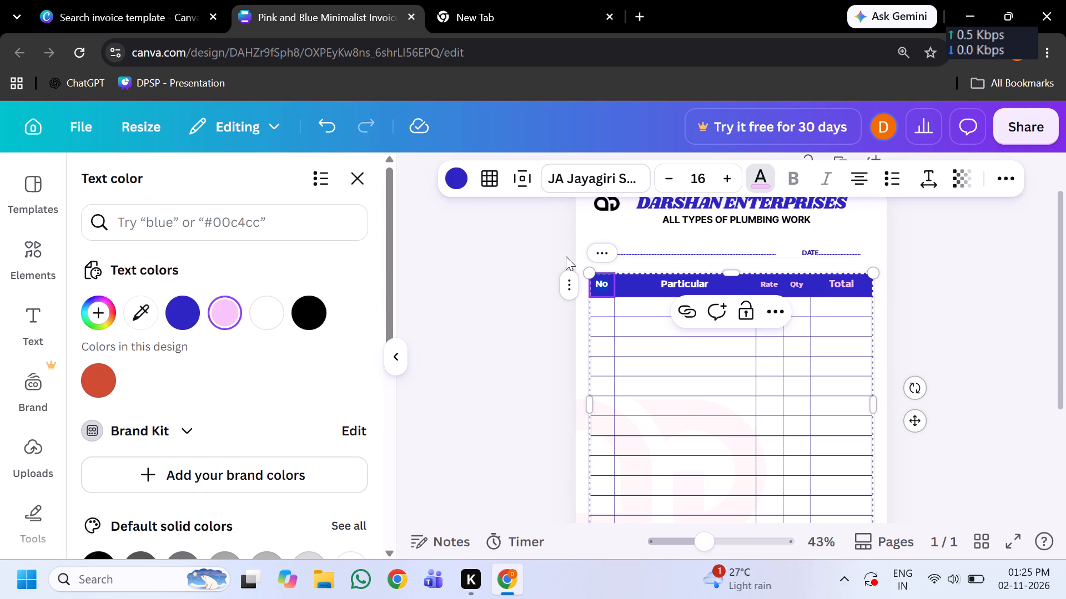
left_click(260, 317)
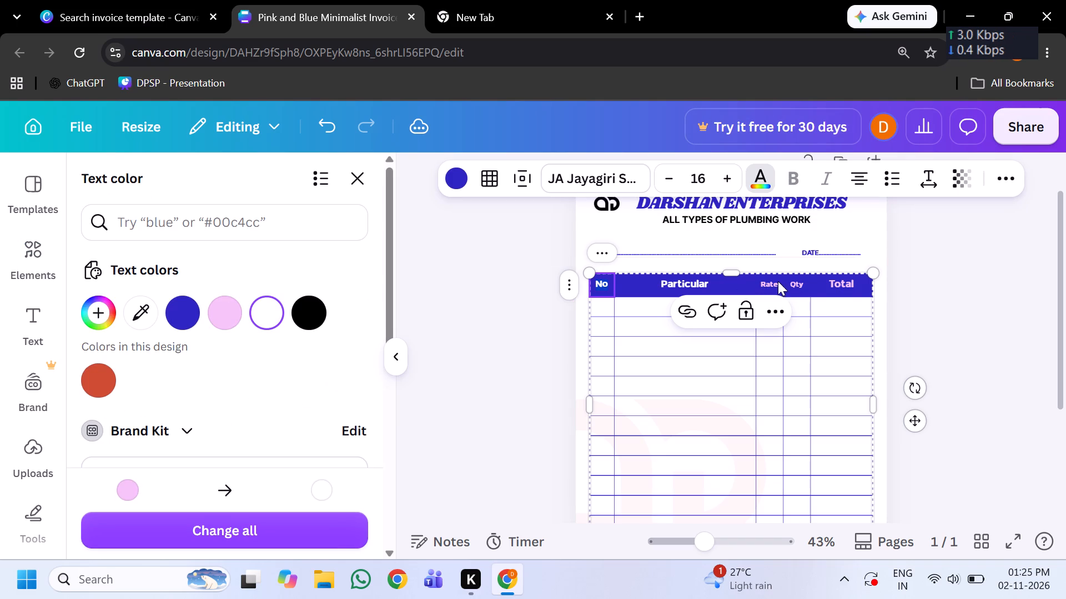
left_click(772, 281)
left_click(772, 280)
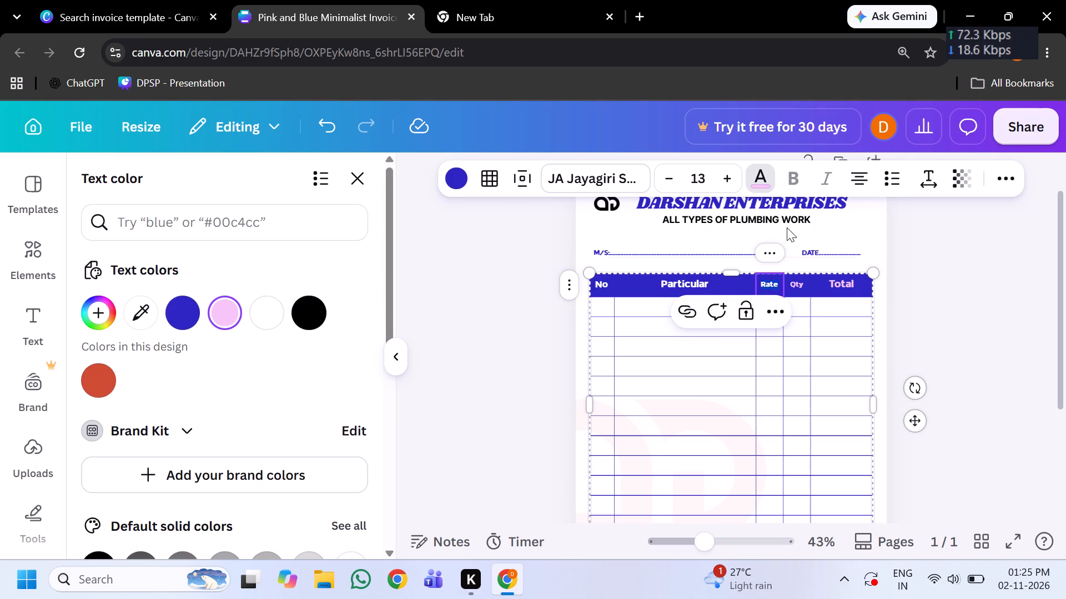
left_click_drag(268, 315, 277, 314)
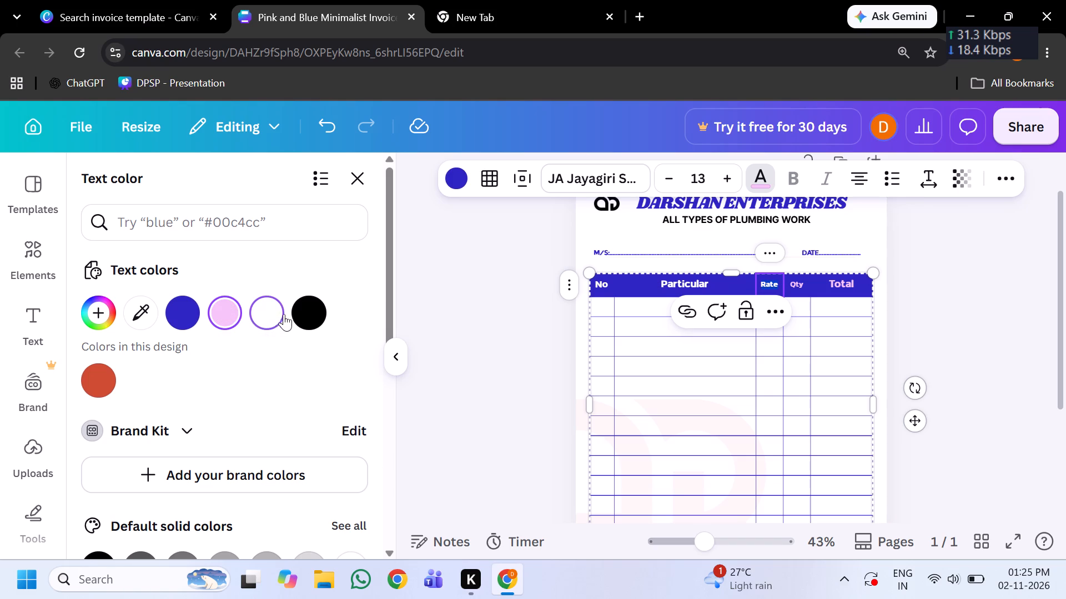
Set the text colour of the invoice table's Qty and Total headers to white.
left_click(798, 282)
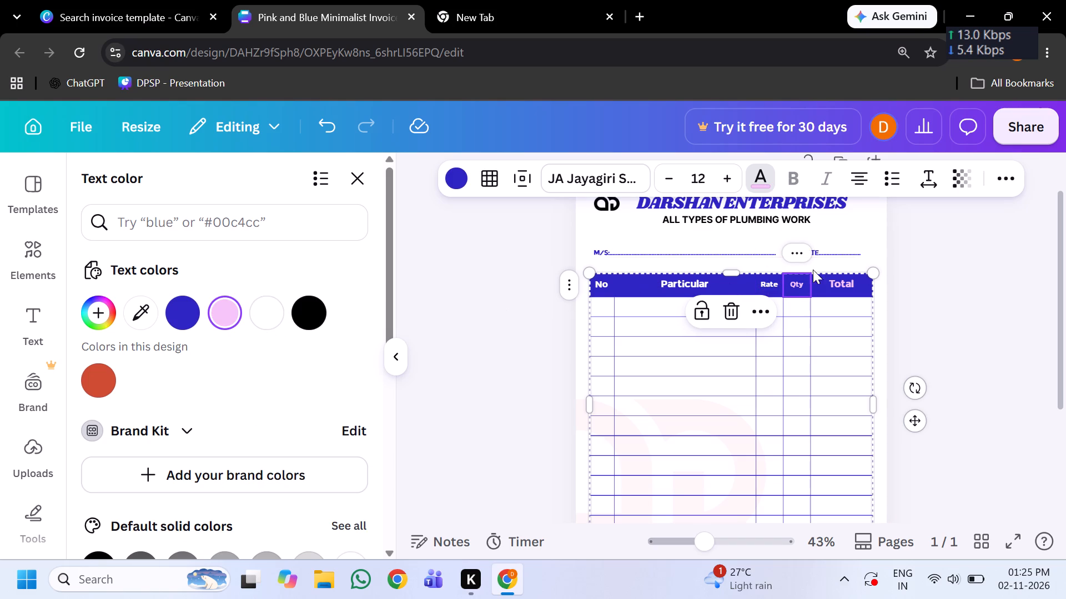
double_click(798, 285)
left_click(799, 286)
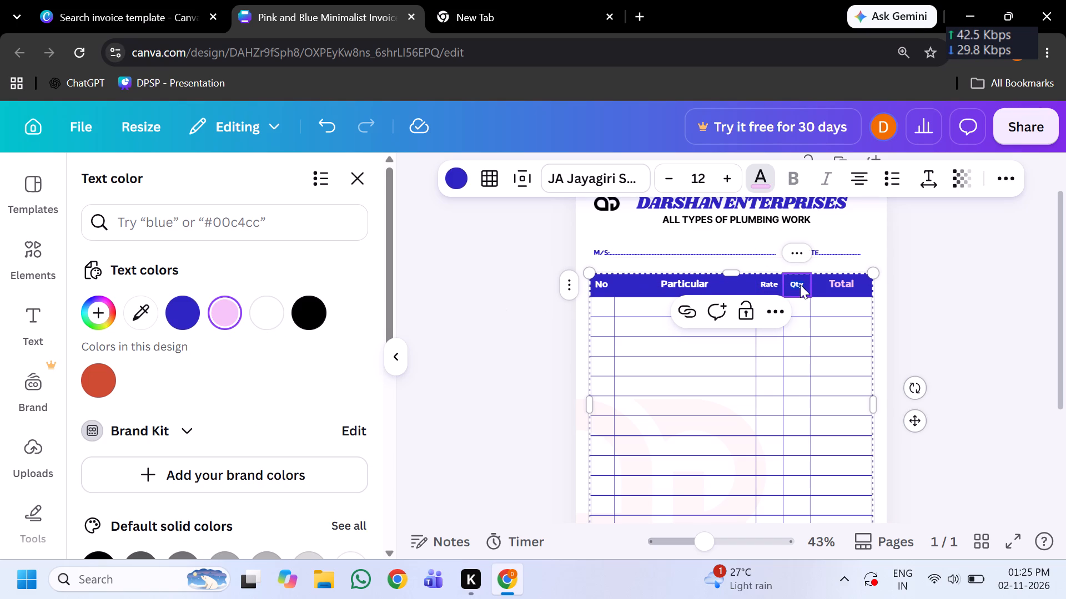
left_click(268, 317)
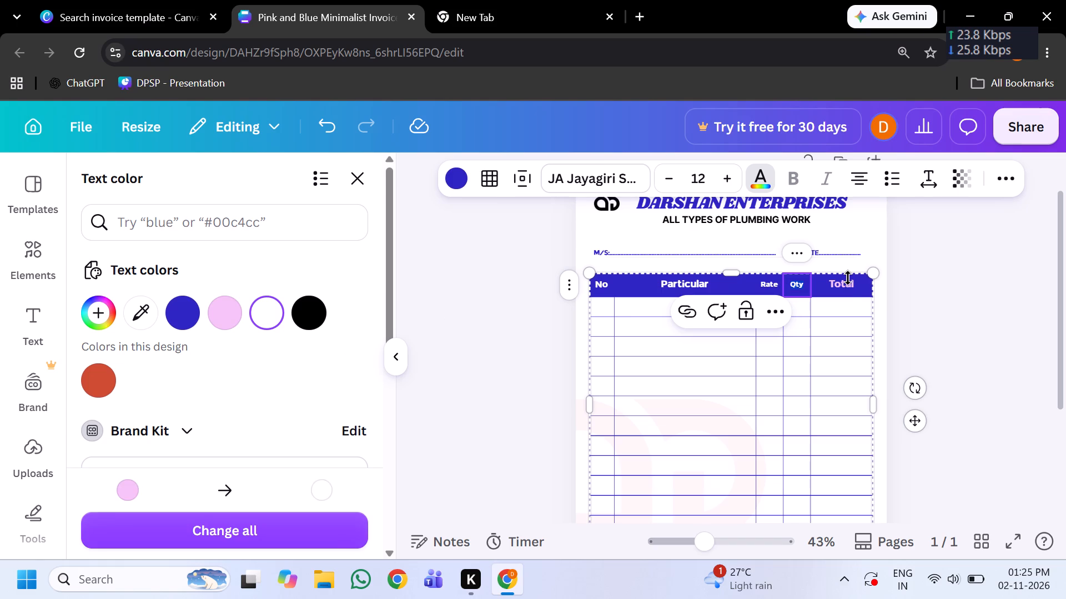
left_click(842, 287)
left_click(843, 287)
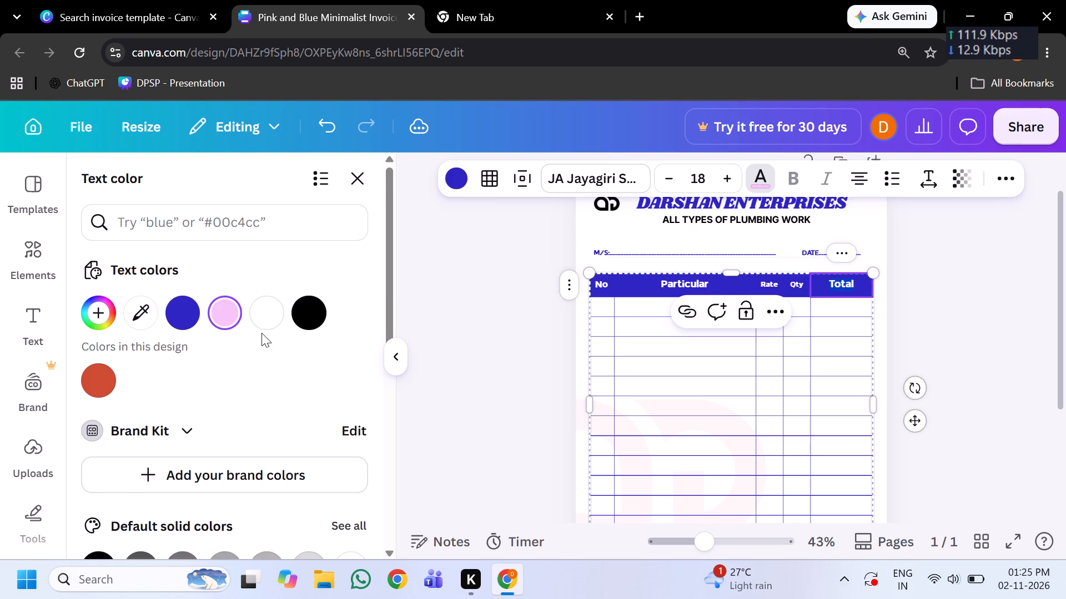
left_click(268, 319)
left_click(988, 304)
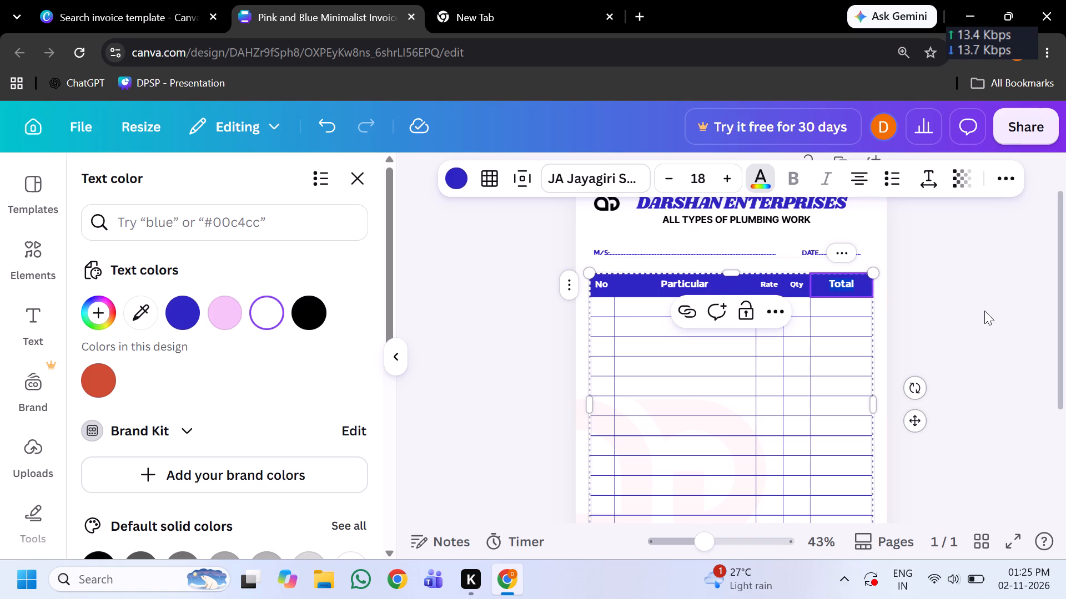
left_click(508, 312)
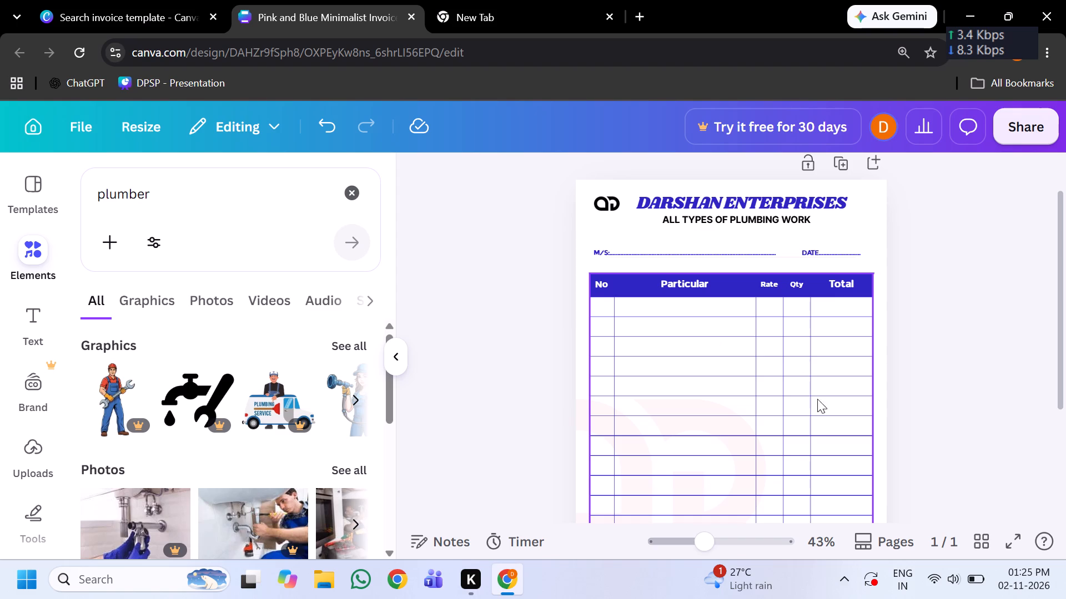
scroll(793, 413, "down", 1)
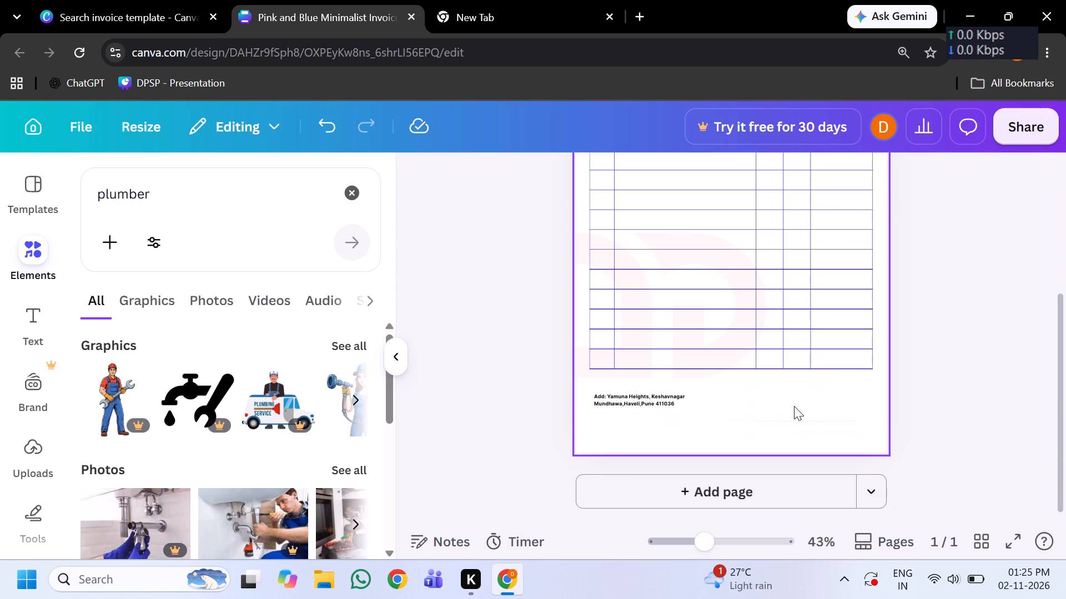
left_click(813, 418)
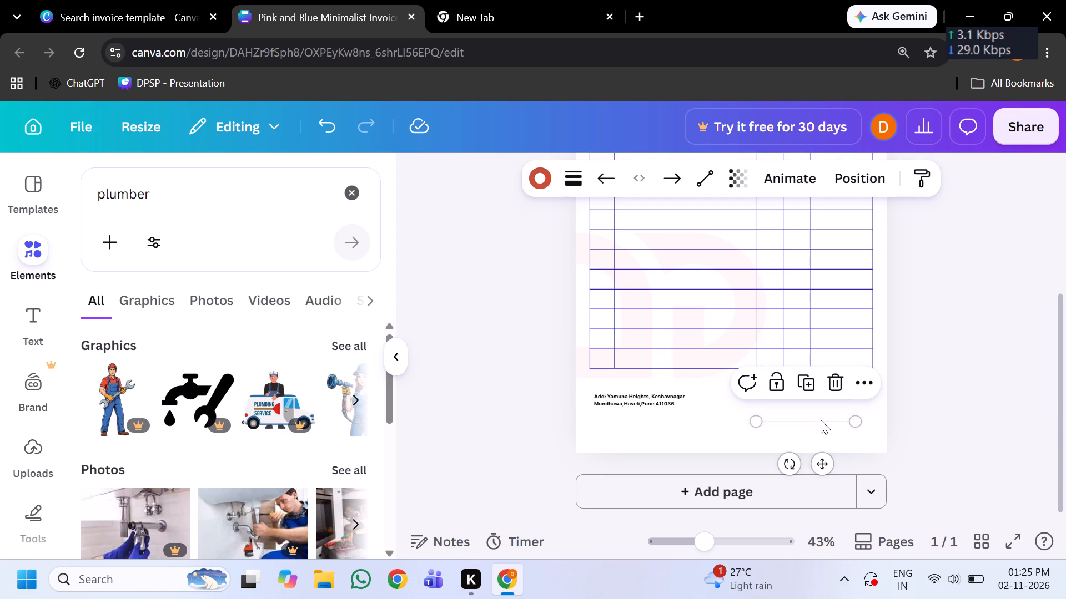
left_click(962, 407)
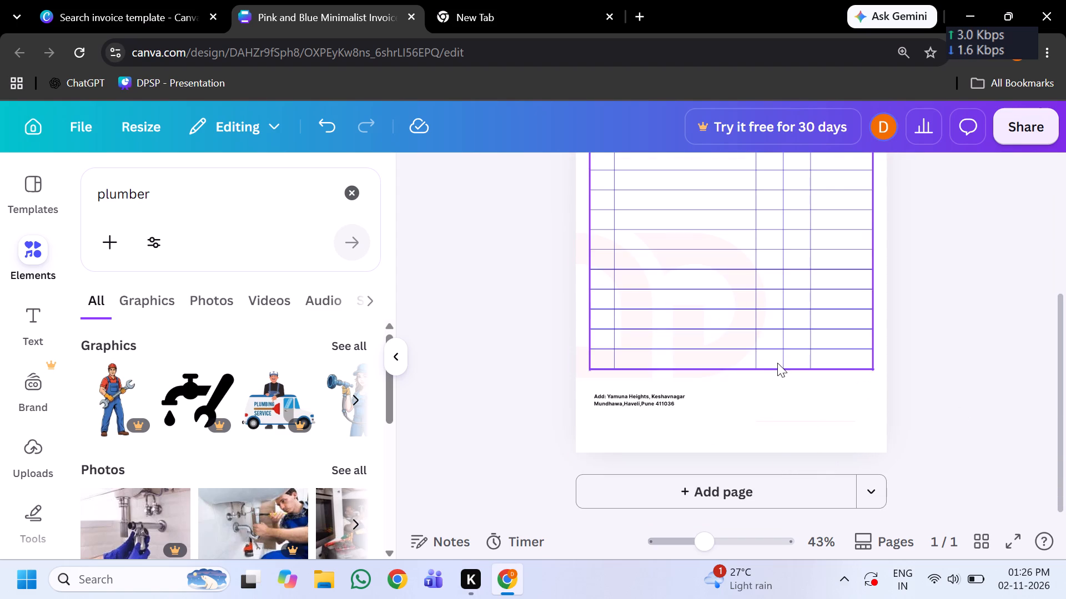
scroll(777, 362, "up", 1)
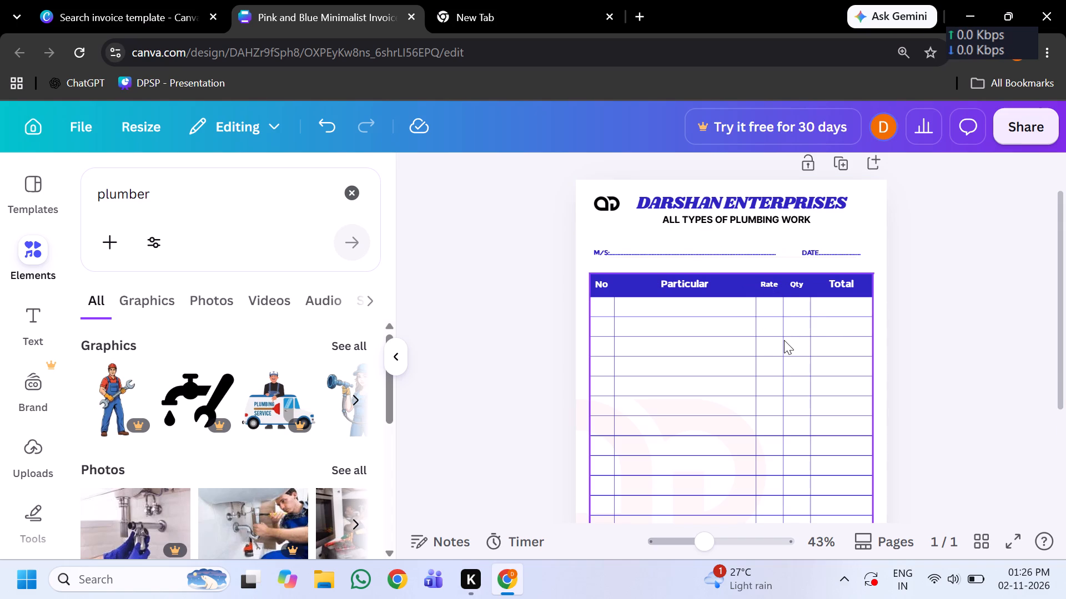
Shift the footer address text slightly inward from the page's left margin.
scroll(782, 342, "down", 1)
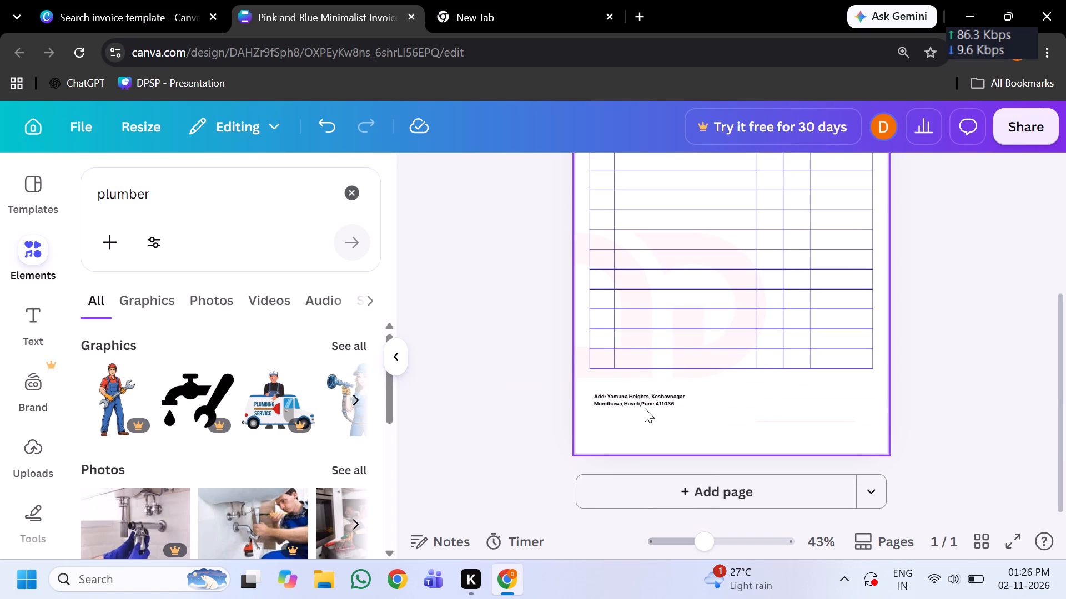
left_click_drag(645, 395, 653, 396)
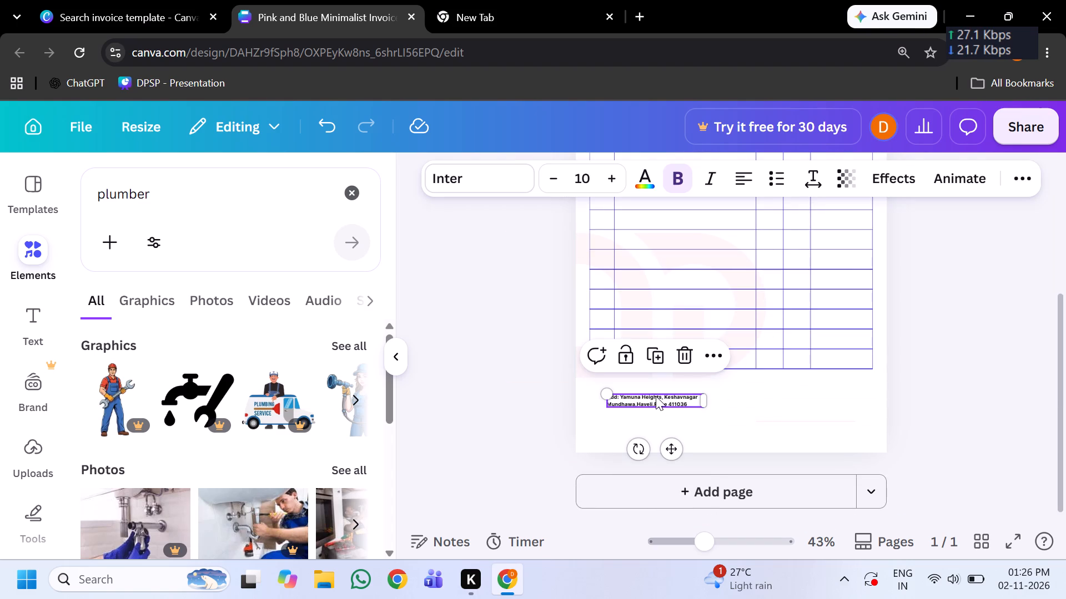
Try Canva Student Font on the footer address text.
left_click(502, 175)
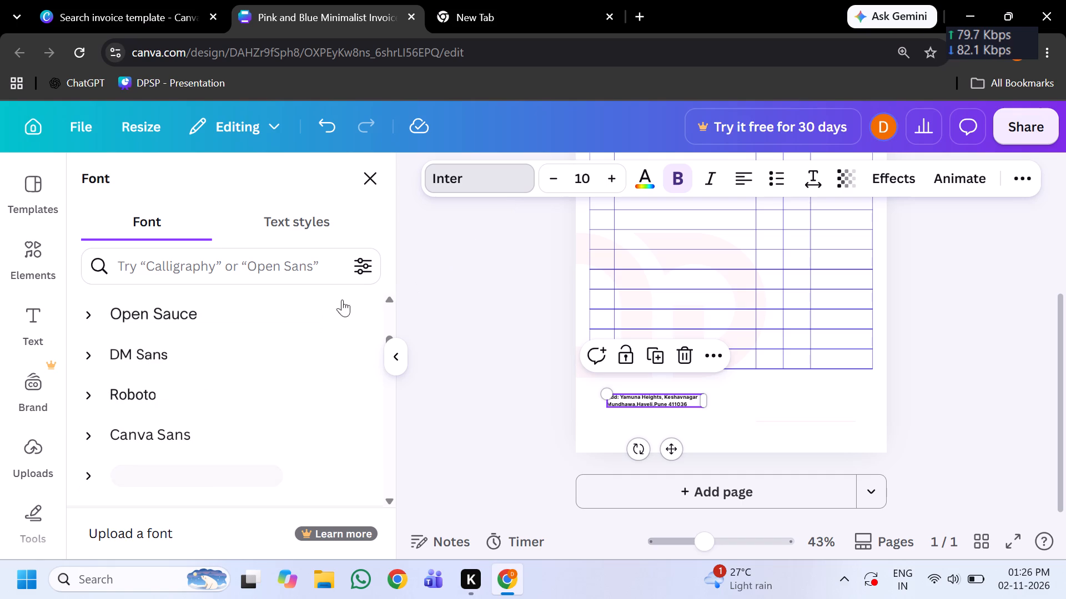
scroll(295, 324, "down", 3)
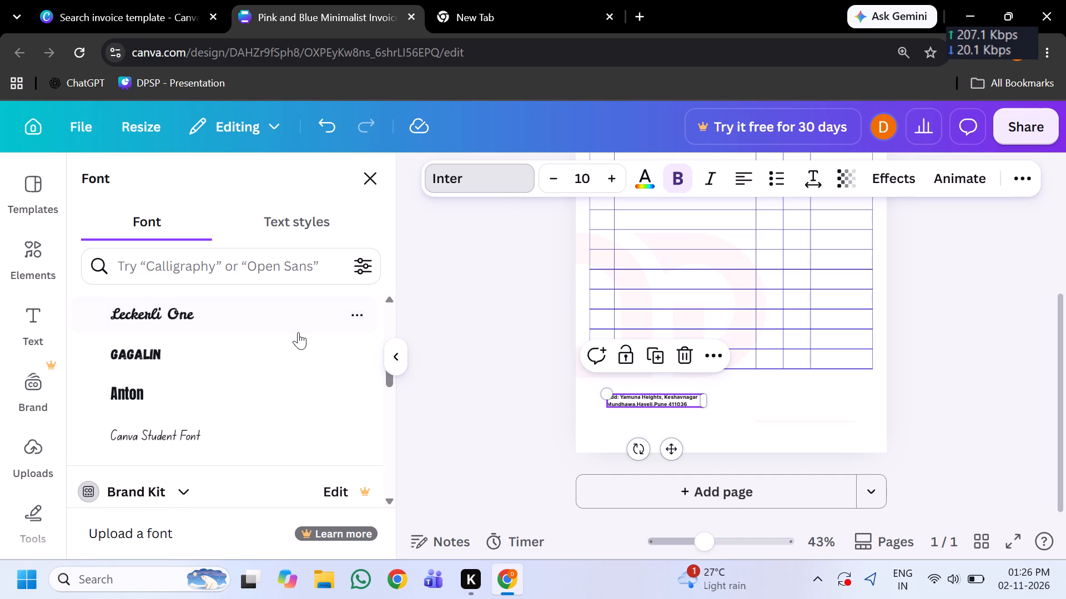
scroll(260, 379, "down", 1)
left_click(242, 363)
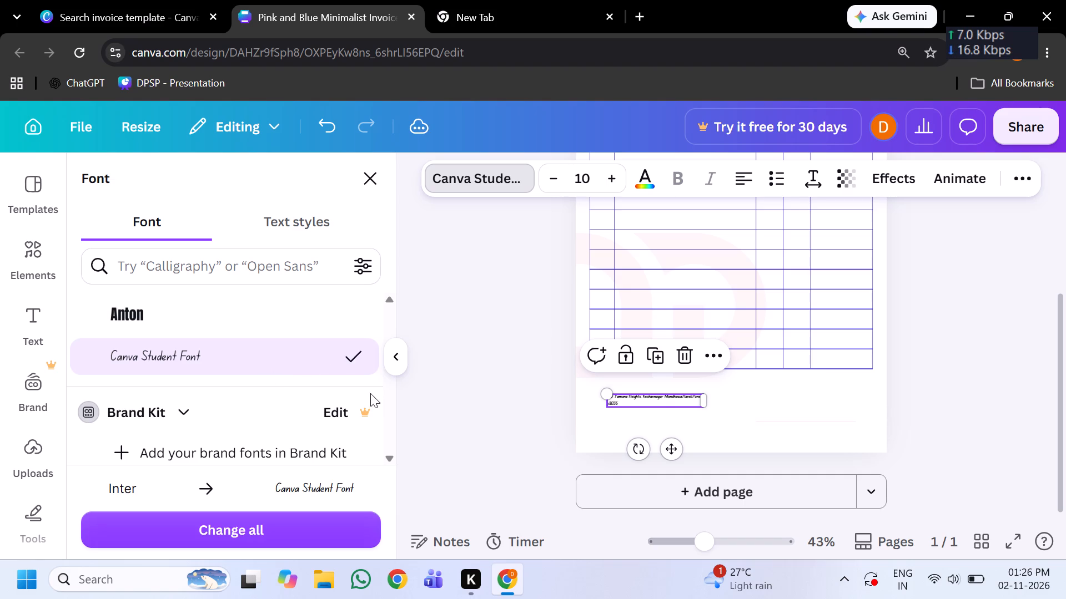
Set the footer address text's font to Alice.
scroll(254, 375, "down", 3)
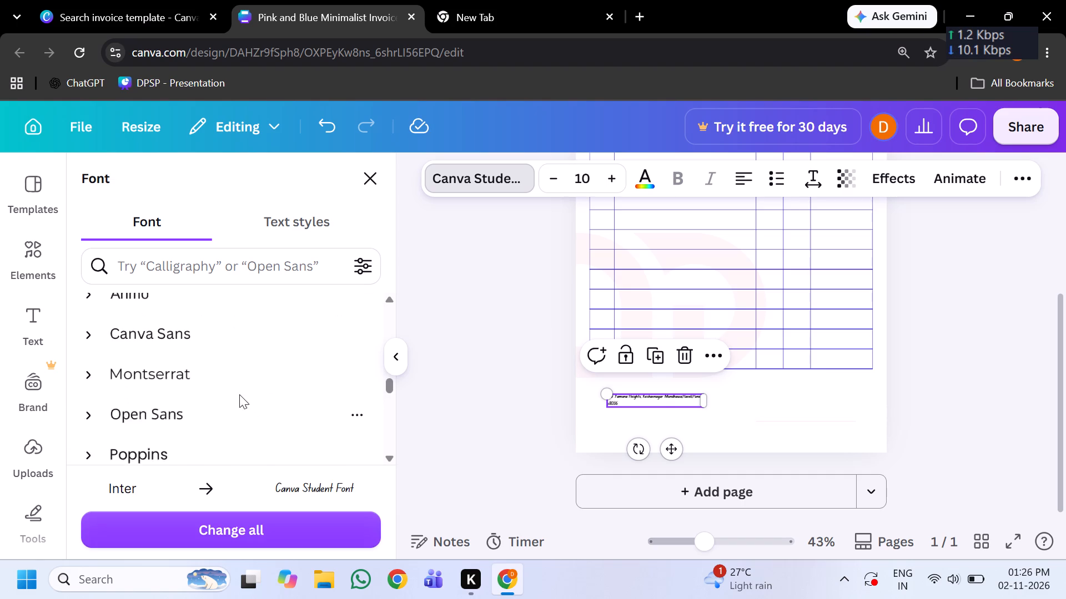
scroll(239, 395, "down", 4)
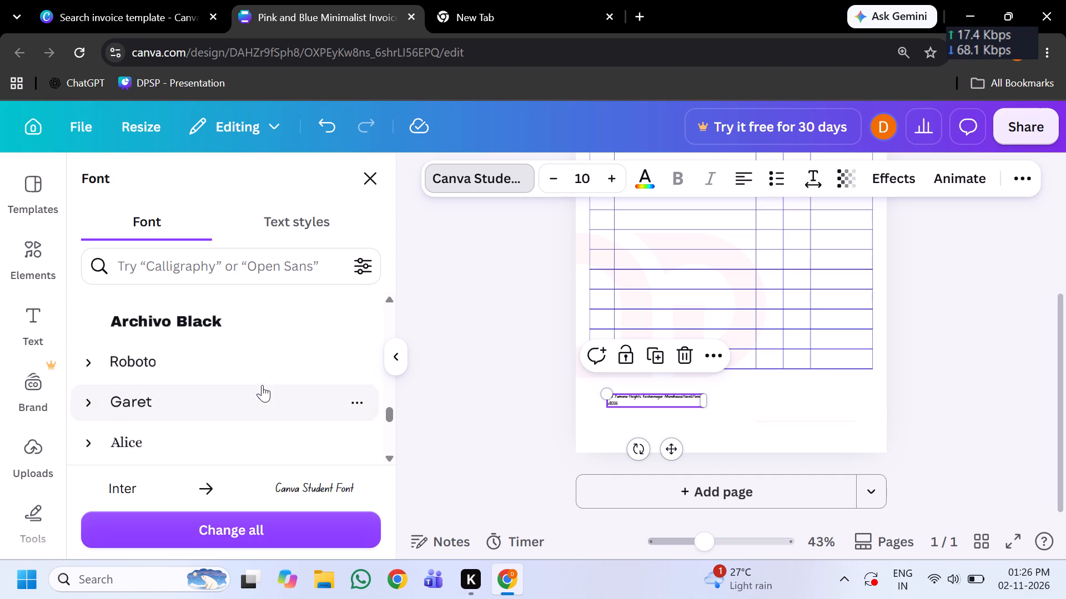
scroll(264, 392, "down", 1)
left_click(262, 368)
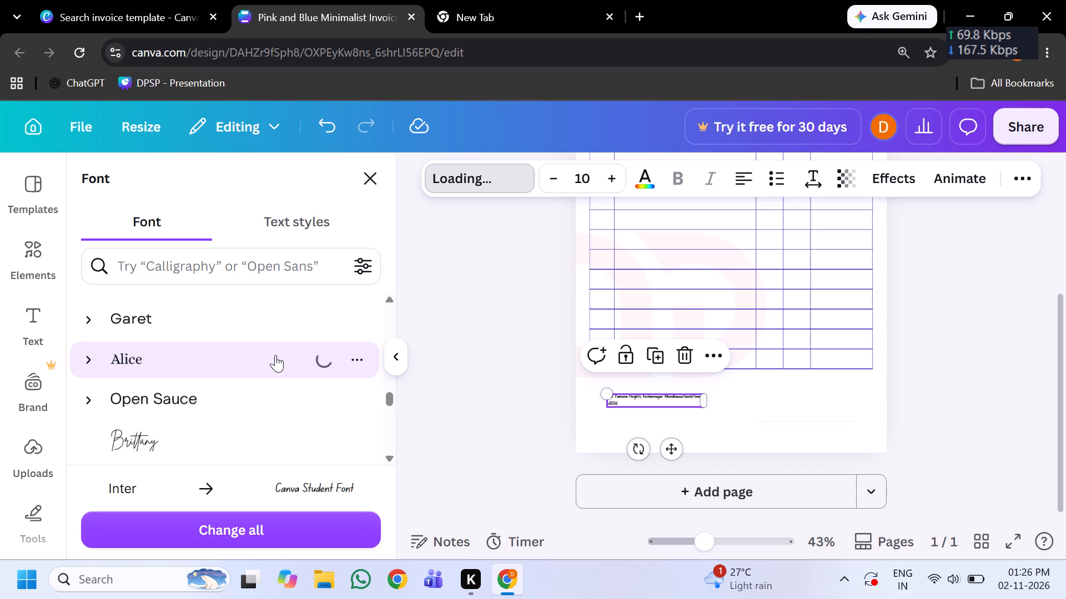
scroll(275, 355, "down", 2)
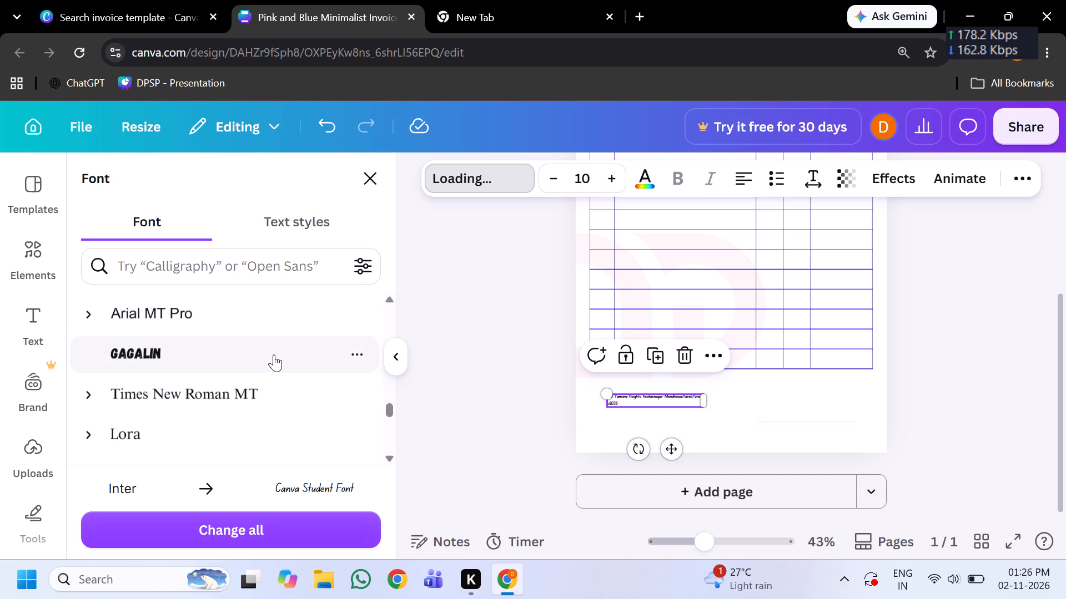
scroll(293, 374, "up", 2)
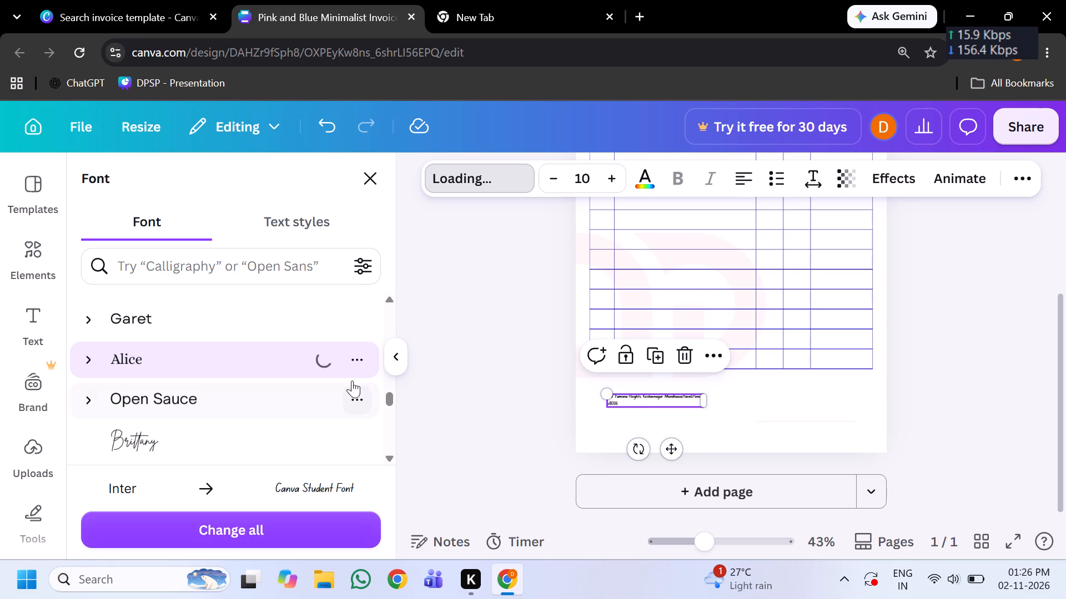
left_click(972, 335)
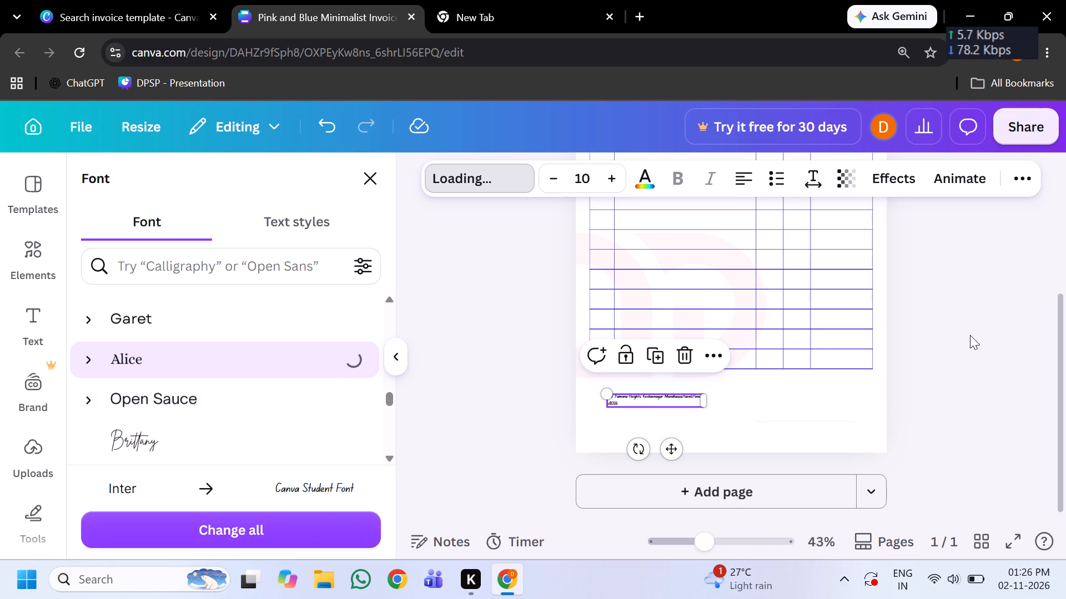
Review the invoice's heading, table and footer, including the faint line beside the address.
scroll(818, 331, "up", 2)
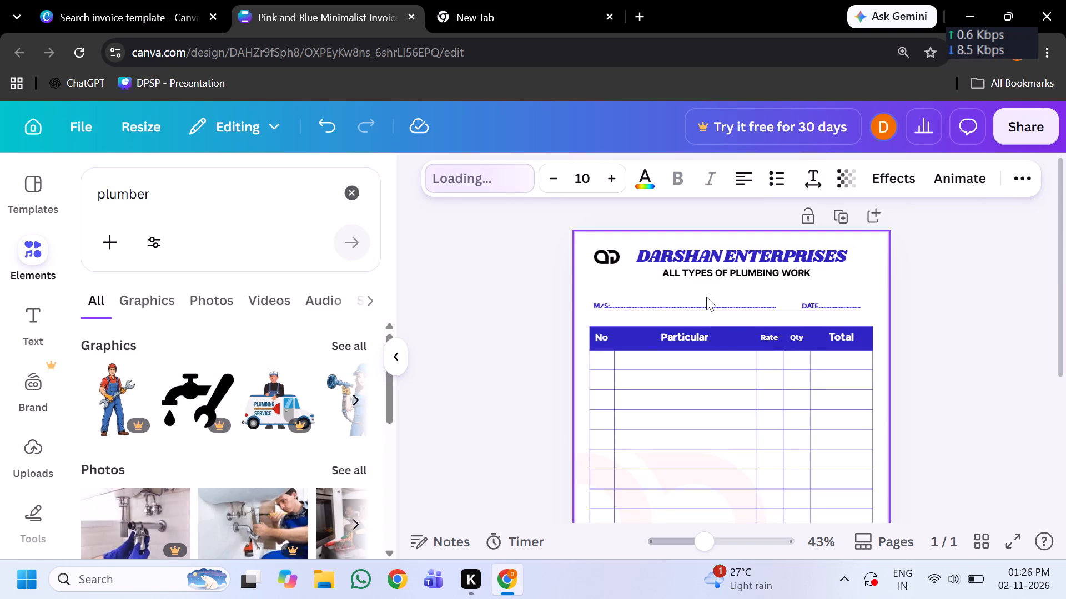
scroll(698, 303, "down", 1)
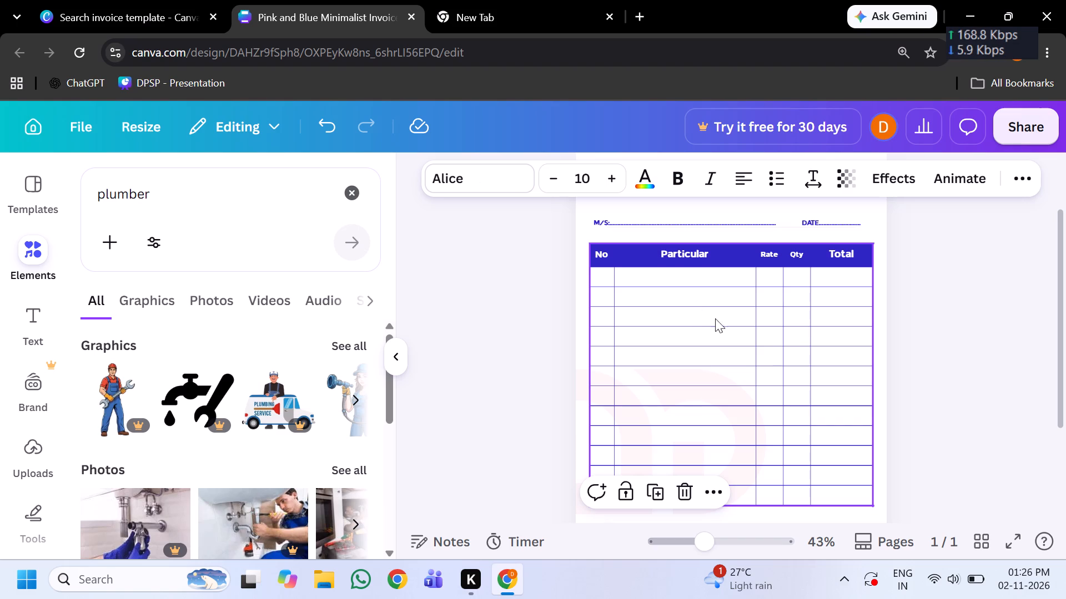
left_click(995, 386)
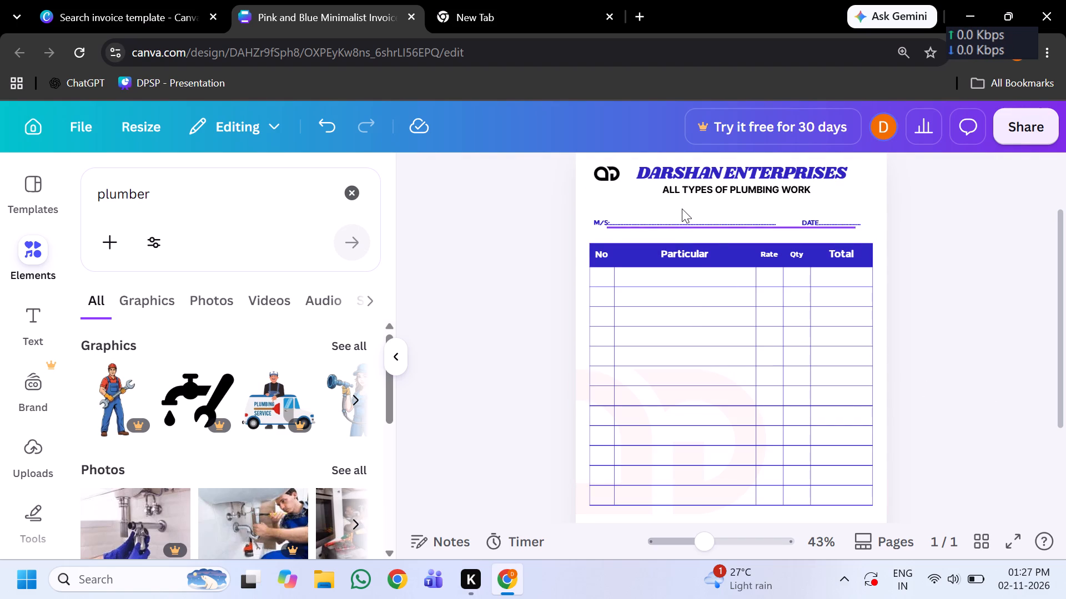
scroll(768, 276, "up", 1)
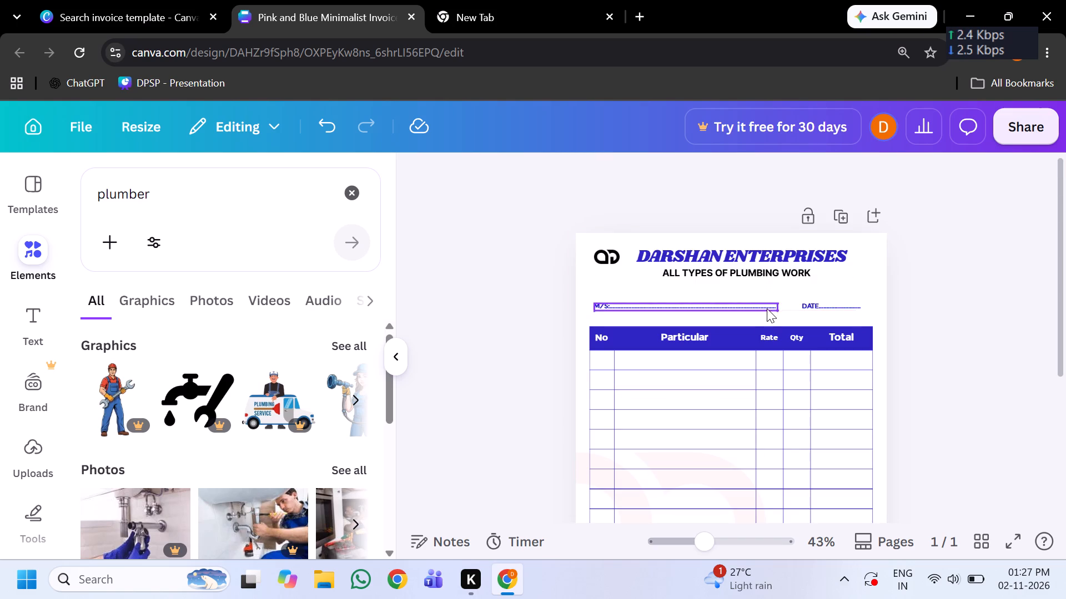
scroll(757, 361, "down", 1)
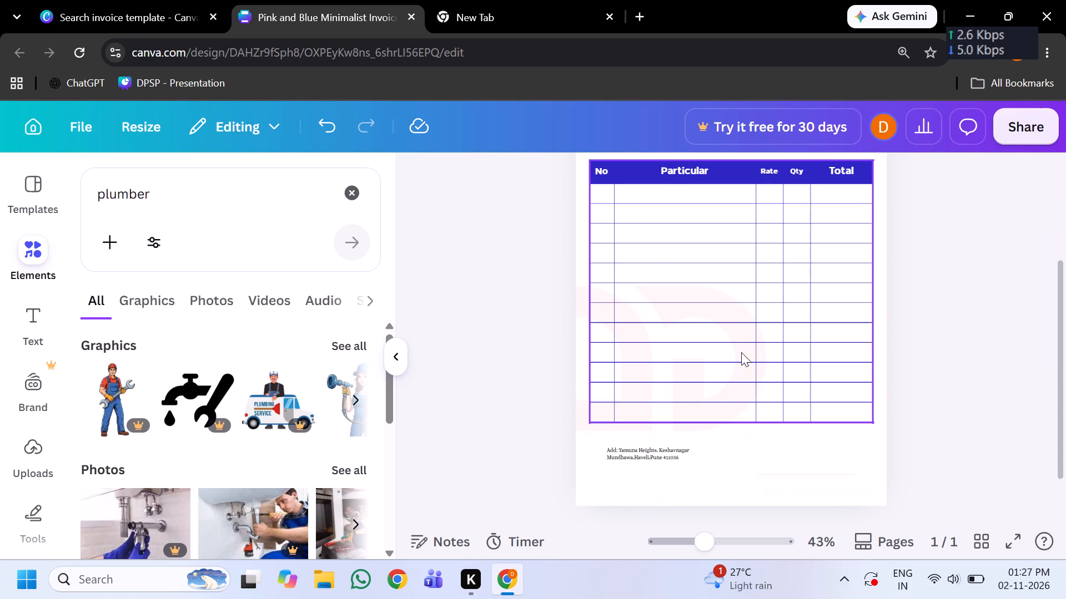
left_click(805, 470)
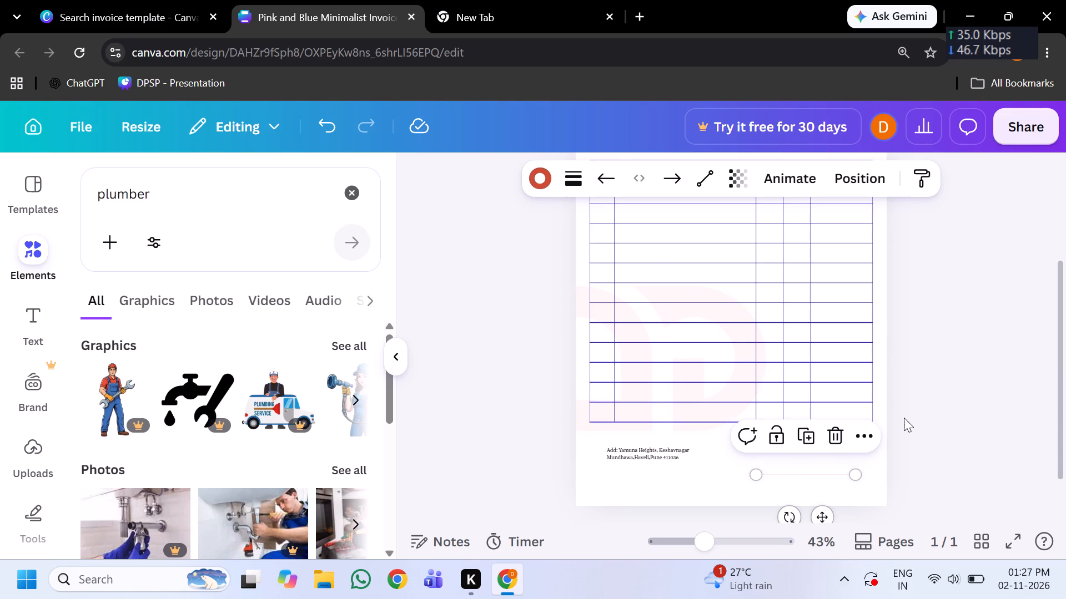
scroll(904, 417, "up", 3)
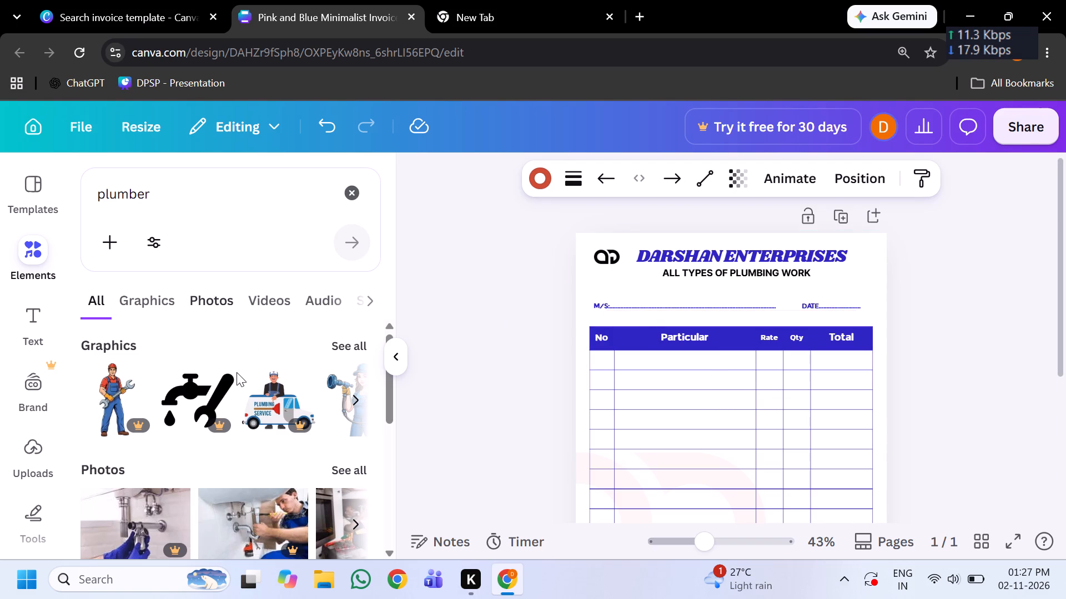
Browse the plumber graphics and add the crossed red pipe wrench and spanner graphic to the invoice page.
scroll(237, 372, "down", 5)
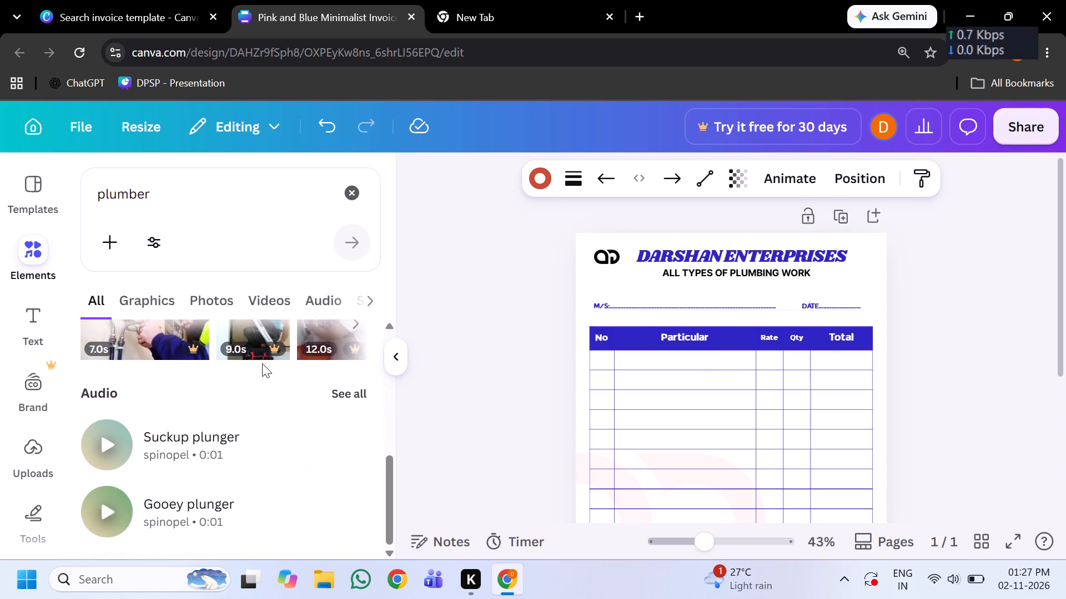
scroll(262, 363, "up", 7)
left_click(134, 297)
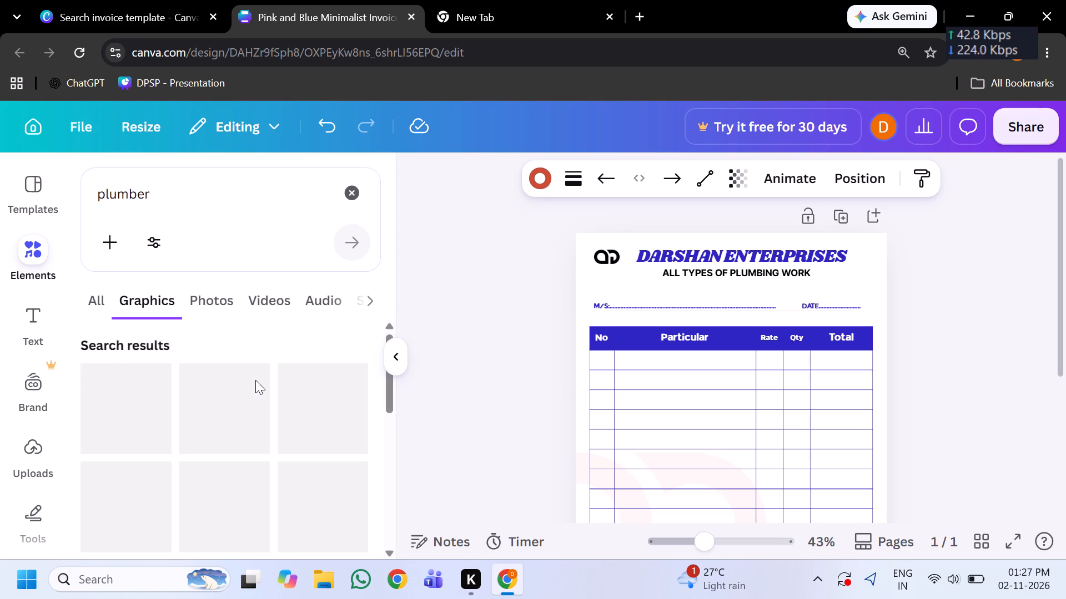
scroll(256, 380, "down", 1)
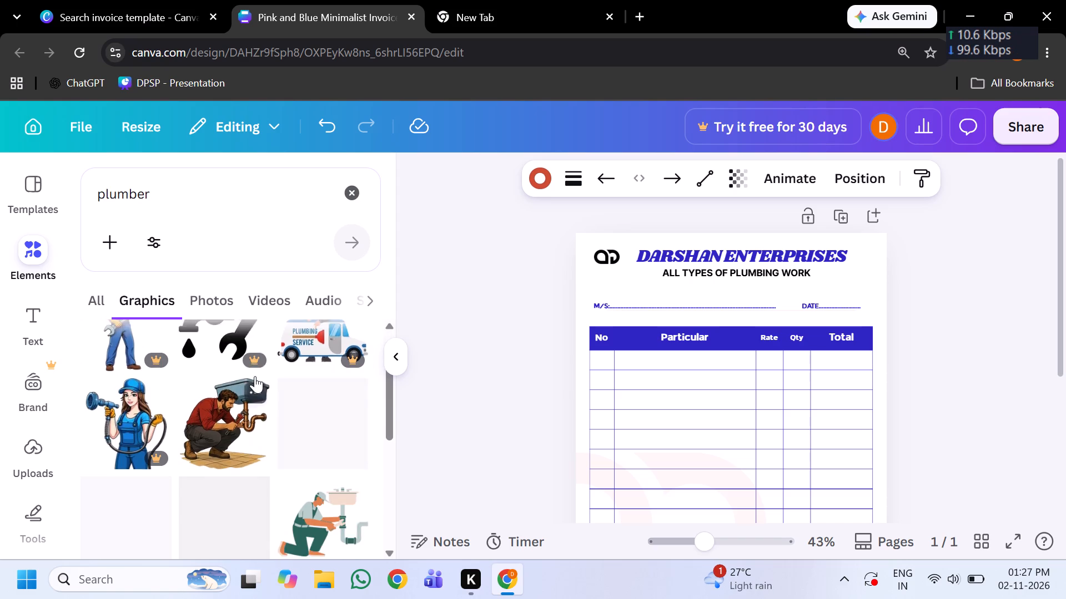
scroll(255, 376, "down", 2)
scroll(255, 372, "up", 2)
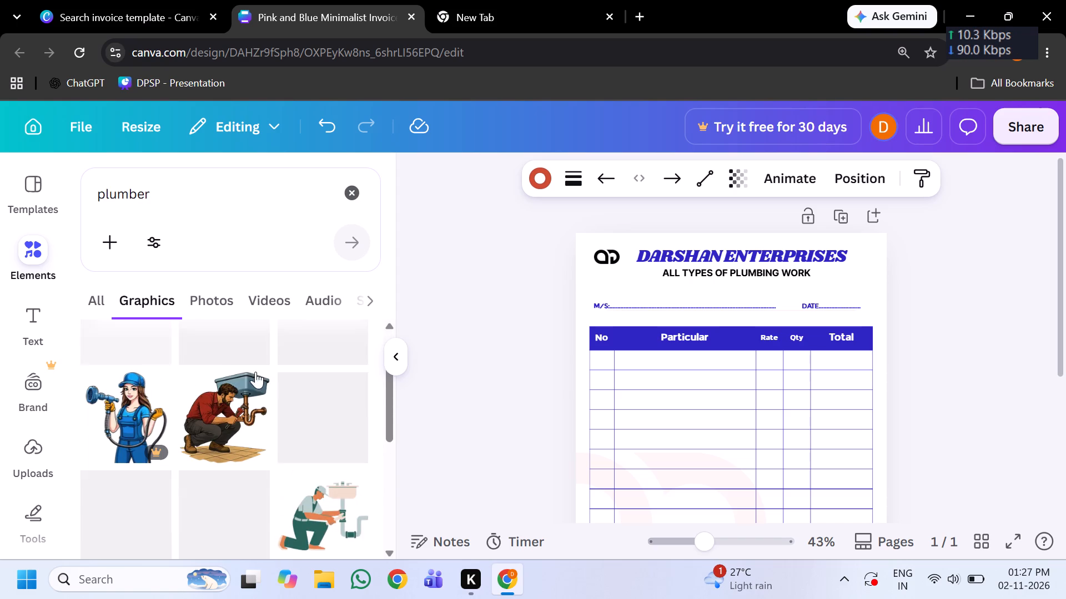
scroll(257, 370, "down", 1)
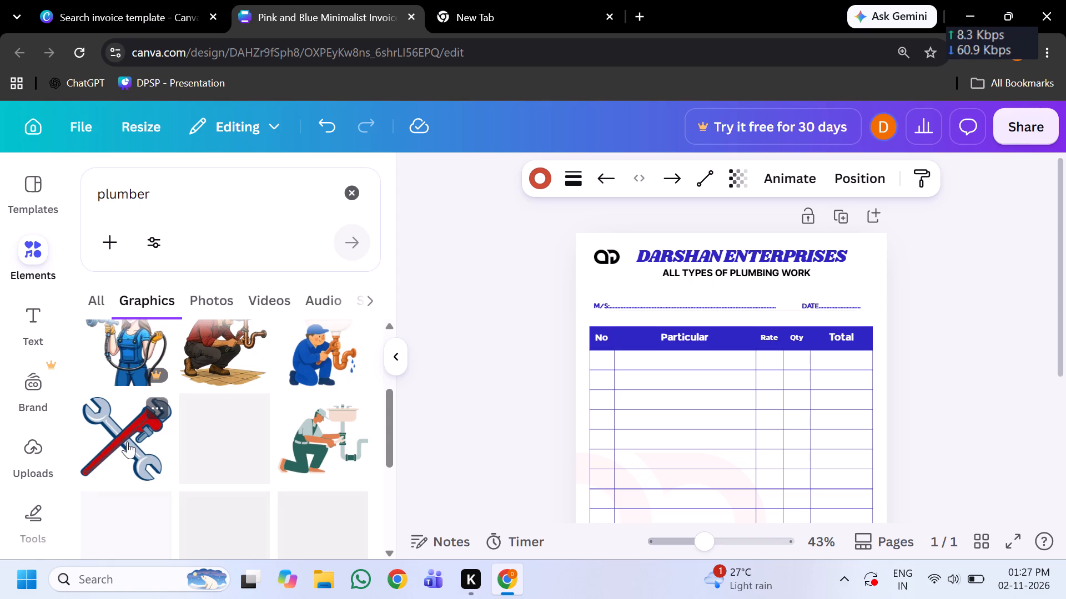
scroll(139, 431, "down", 1)
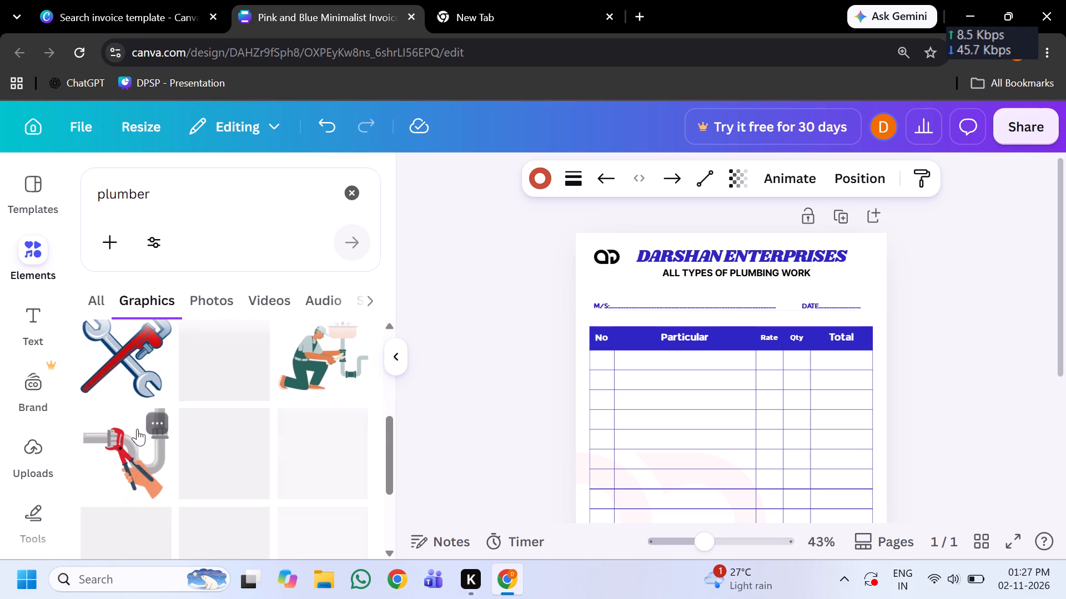
left_click(139, 359)
left_click_drag(136, 362, 197, 344)
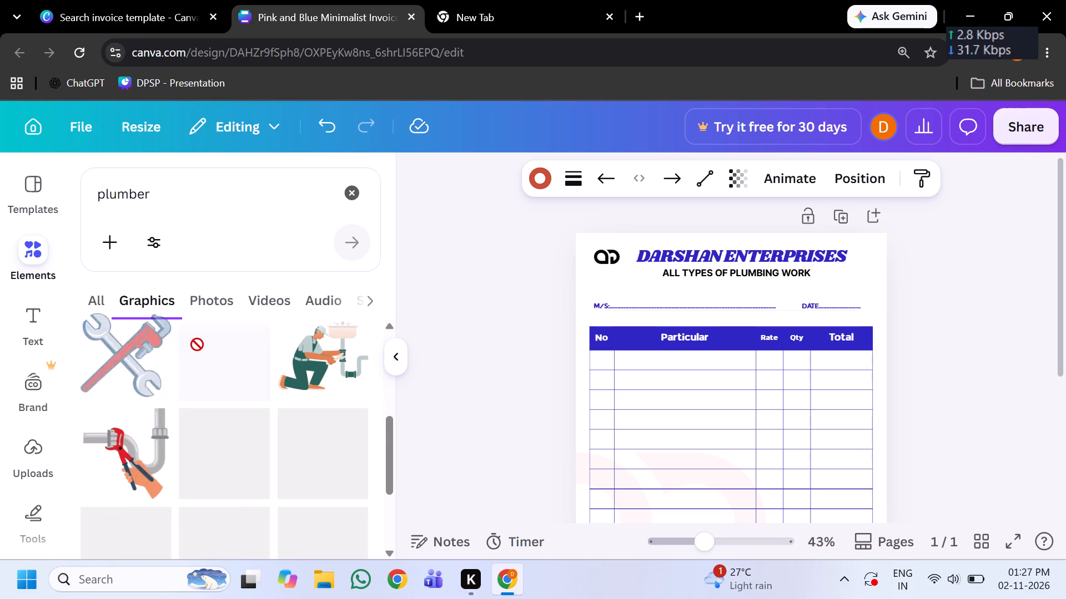
left_click_drag(197, 344, 653, 266)
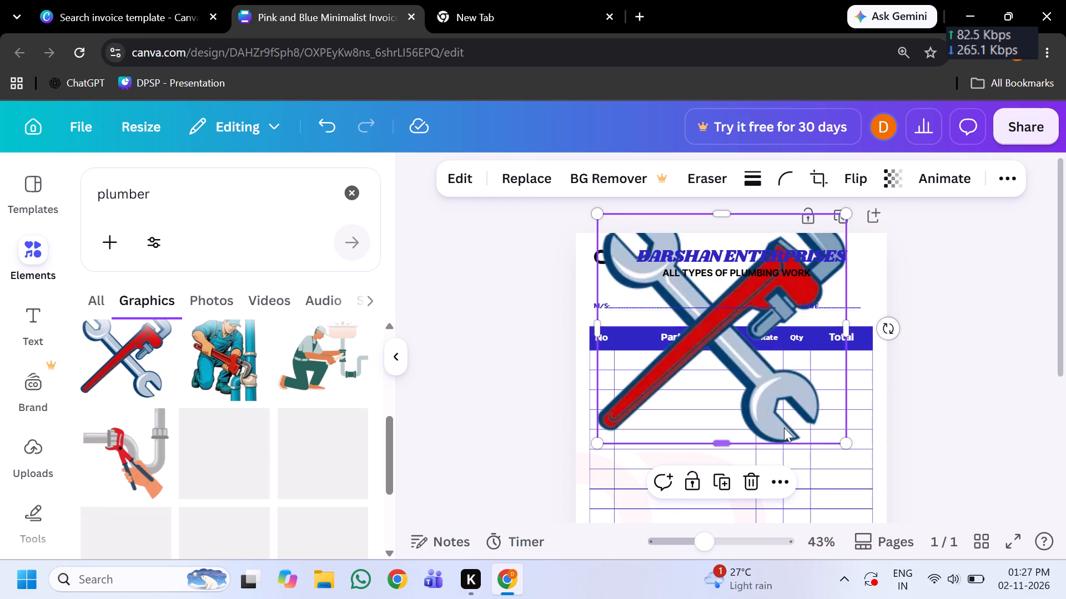
left_click_drag(756, 381, 747, 485)
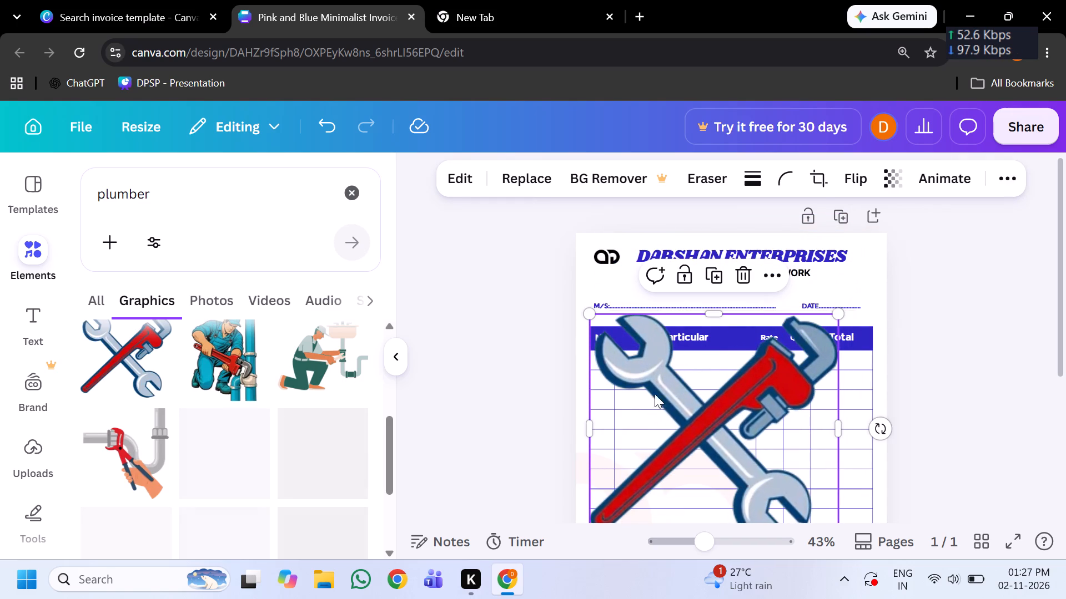
Delete the black logo beside the DARSHAN ENTERPRISES heading.
left_click(611, 260)
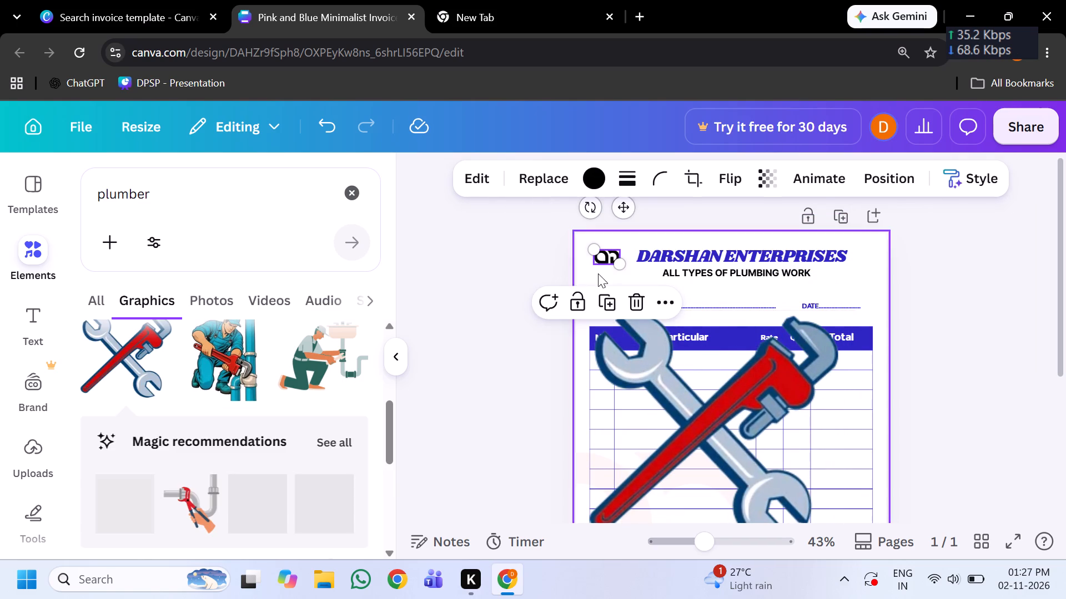
left_click(640, 304)
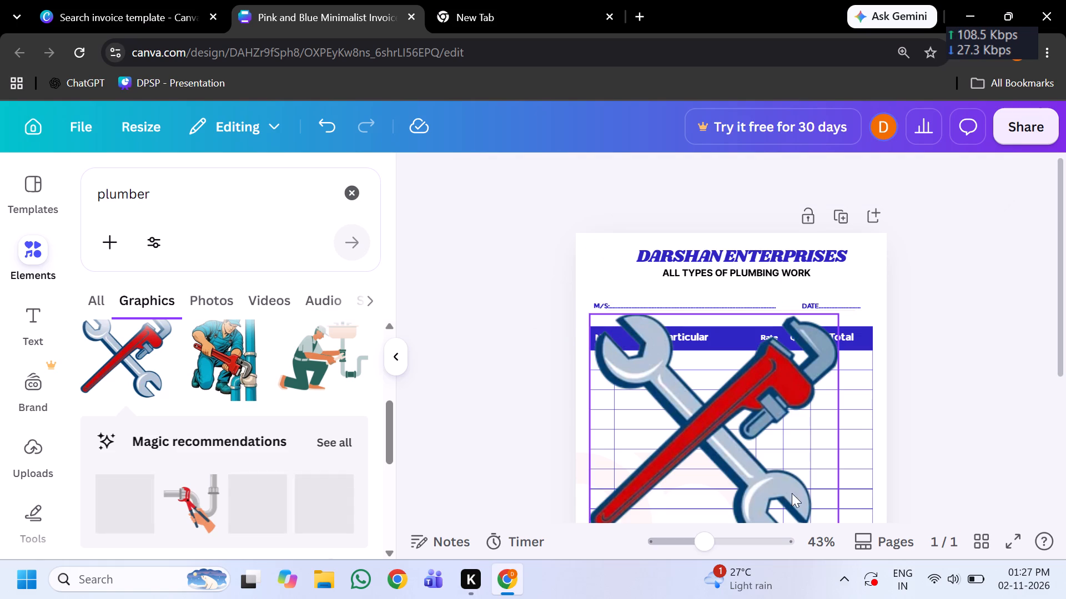
Shrink the crossed wrench graphic to a small logo and place it just before the DARSHAN ENTERPRISES heading.
left_click_drag(723, 440, 674, 339)
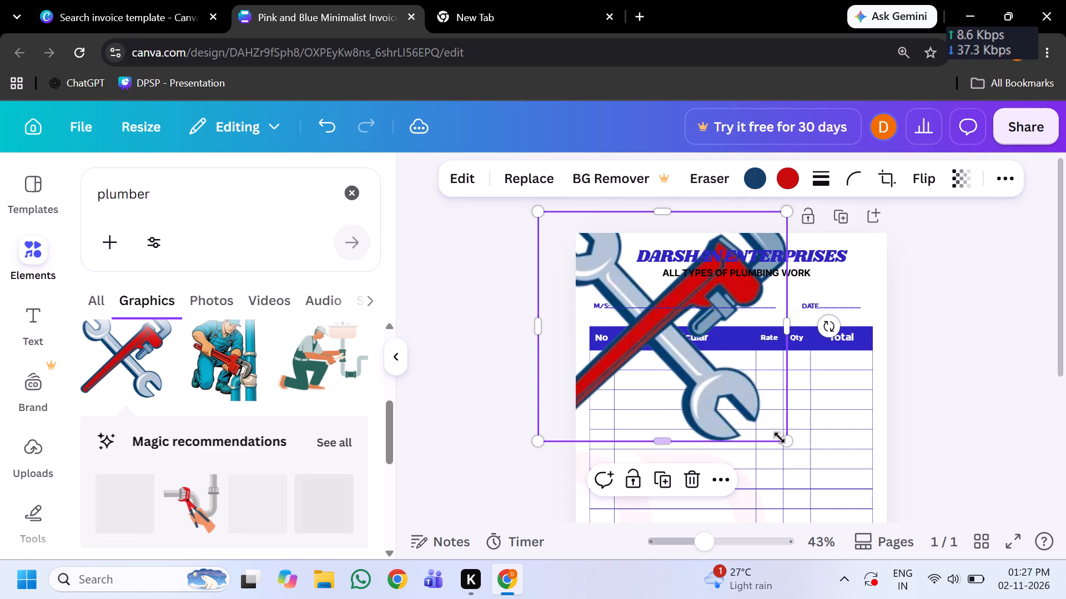
left_click_drag(785, 441, 658, 302)
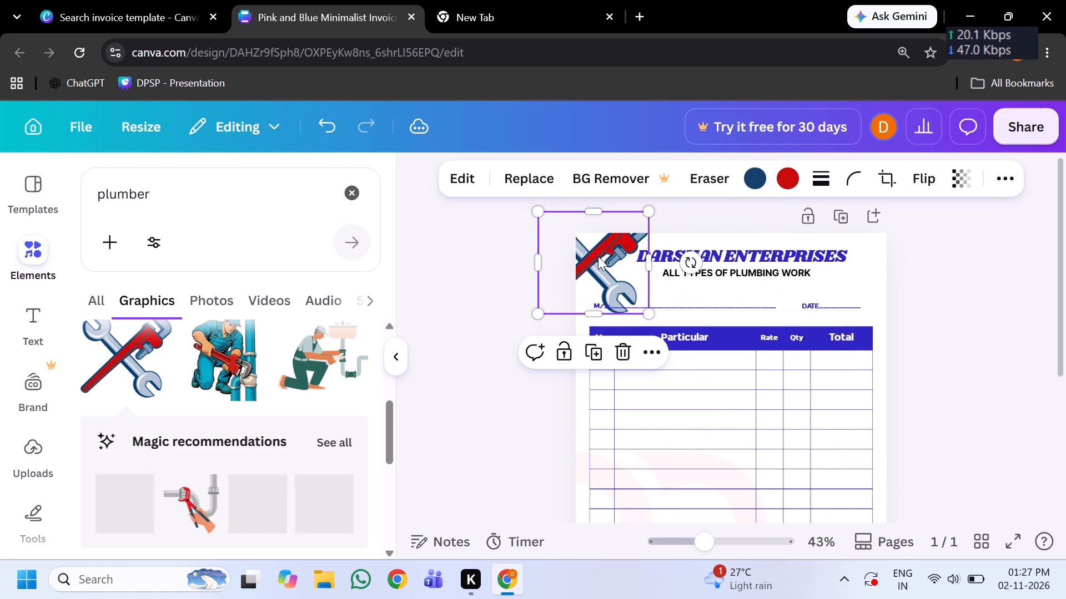
left_click_drag(598, 256, 666, 296)
left_click_drag(713, 356, 639, 295)
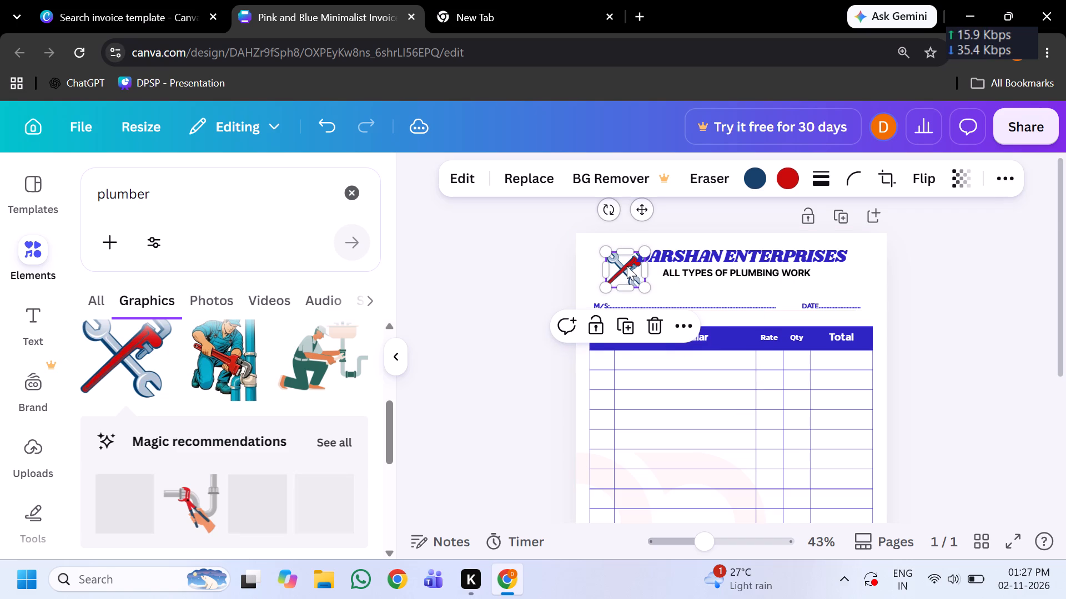
left_click_drag(626, 265, 620, 256)
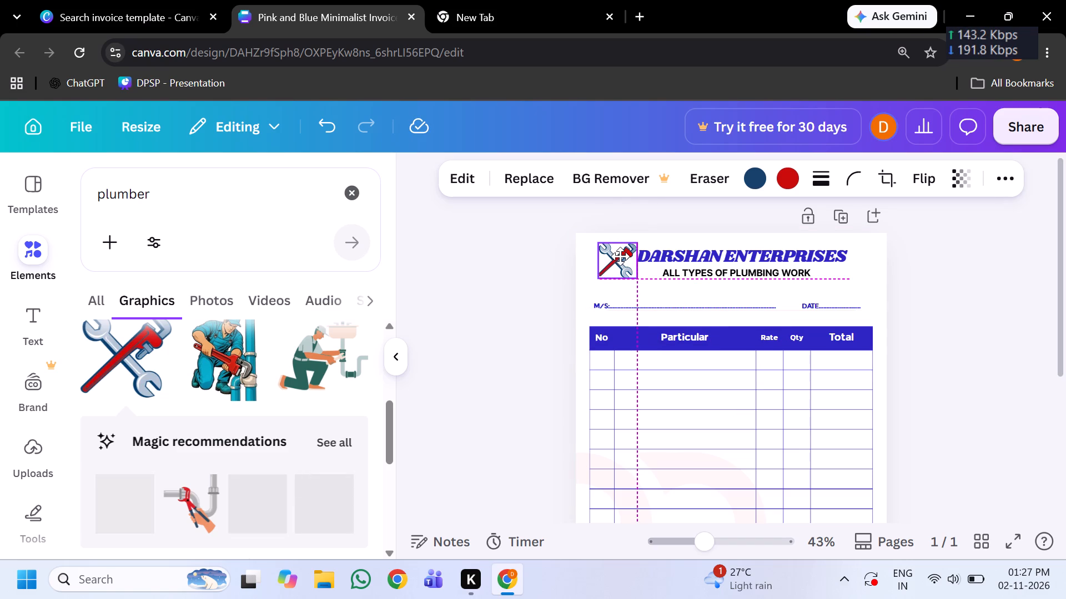
left_click_drag(620, 256, 621, 257)
left_click(997, 344)
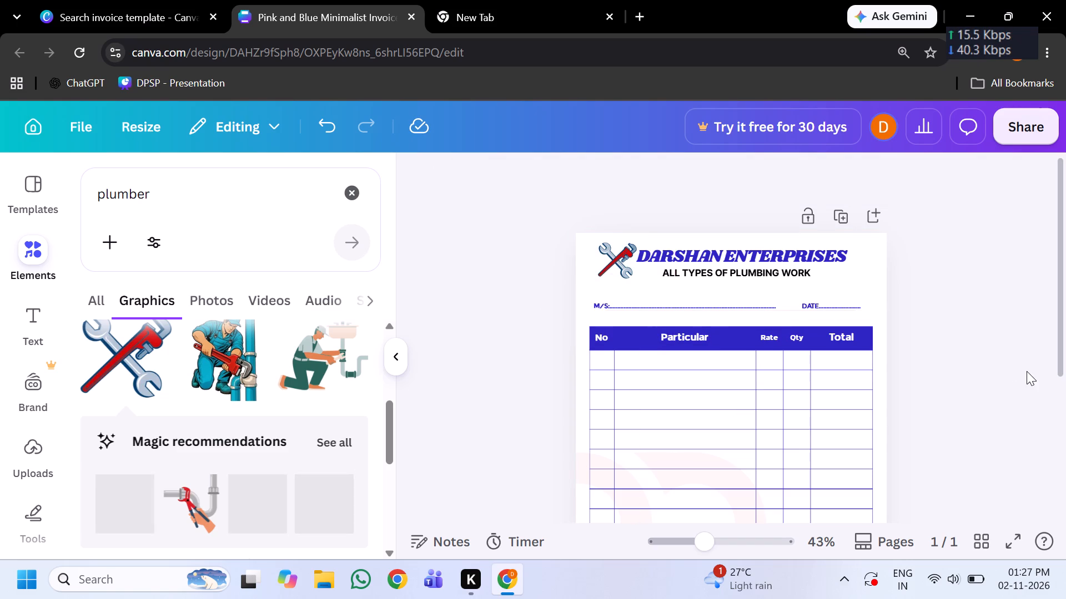
left_click(619, 254)
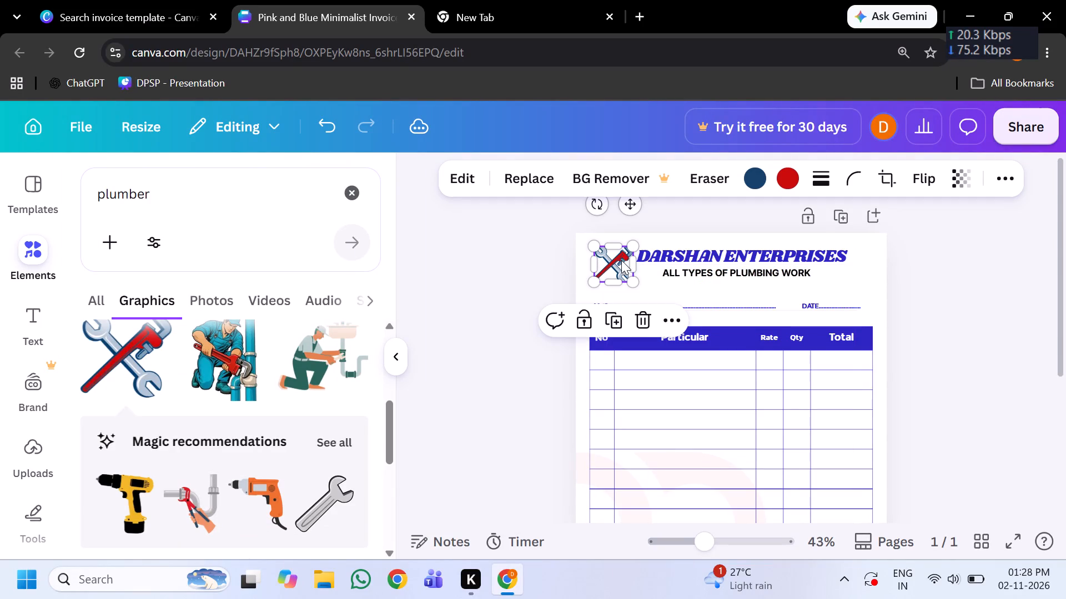
left_click(1008, 337)
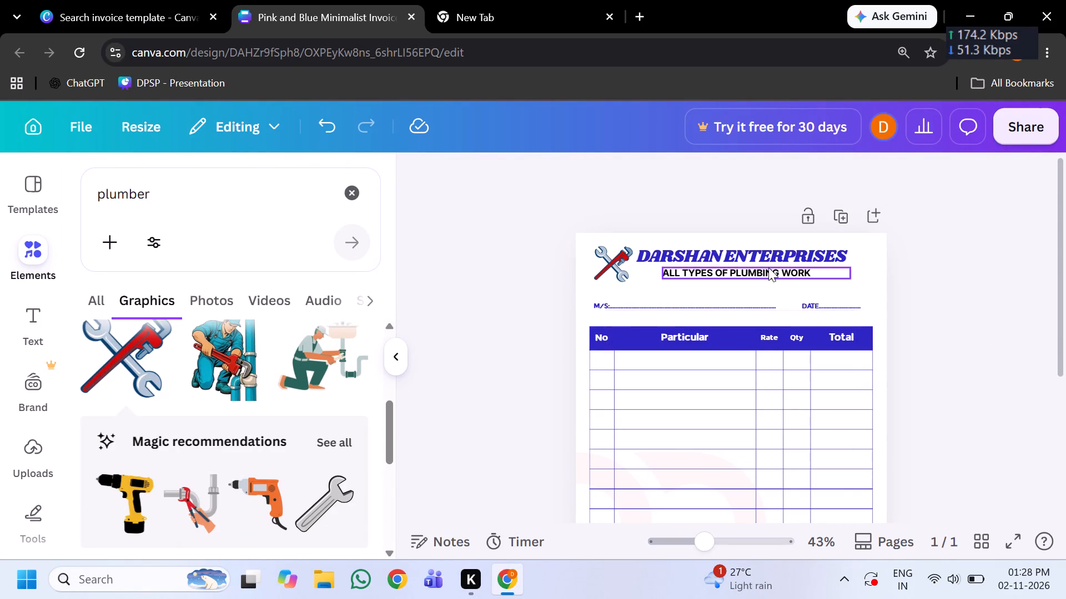
Move the DARSHAN ENTERPRISES heading slightly up on the page.
left_click(763, 258)
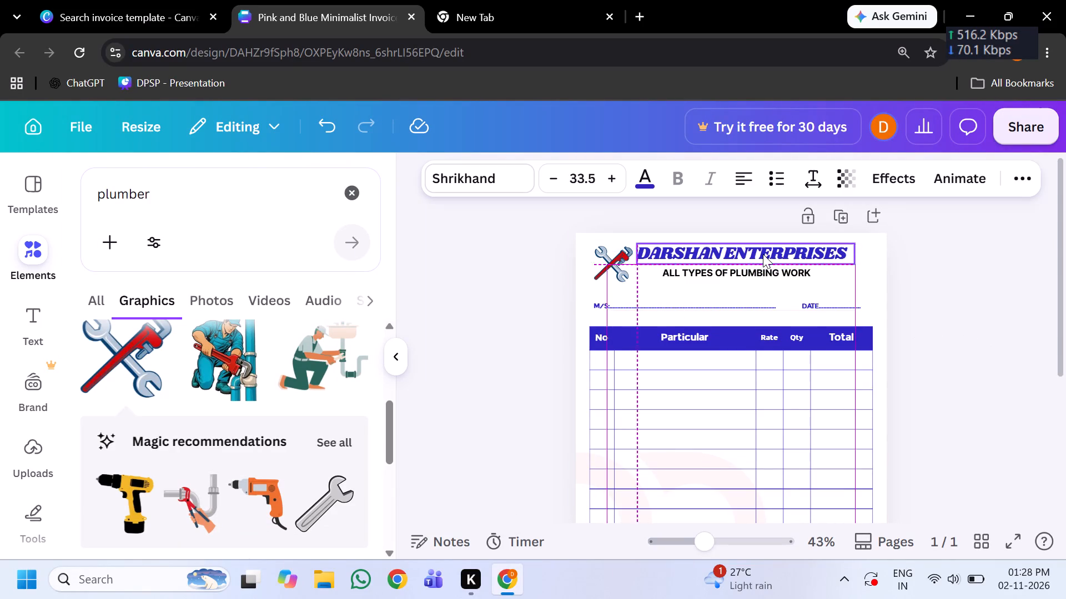
Change the text color of the whole DARSHAN ENTERPRISES heading to black.
left_click(759, 253)
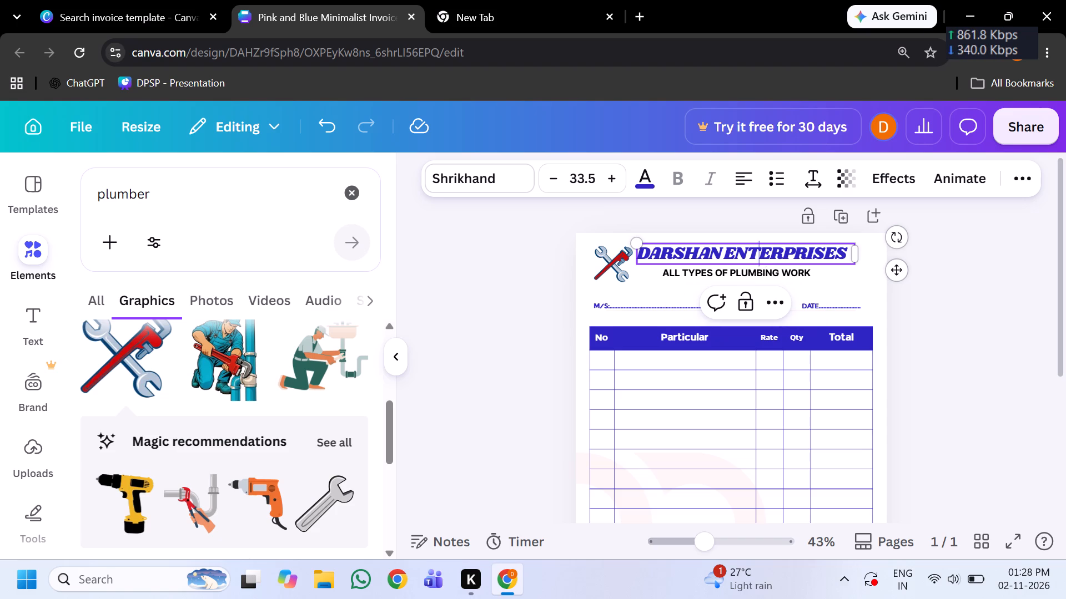
double_click(838, 255)
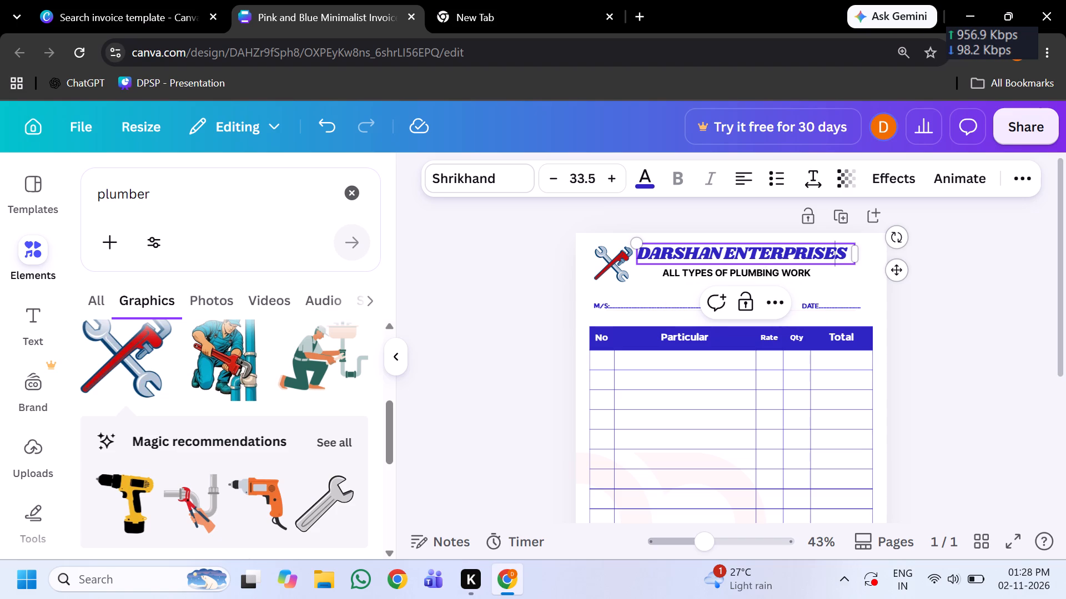
left_click(846, 253)
left_click_drag(846, 253, 725, 263)
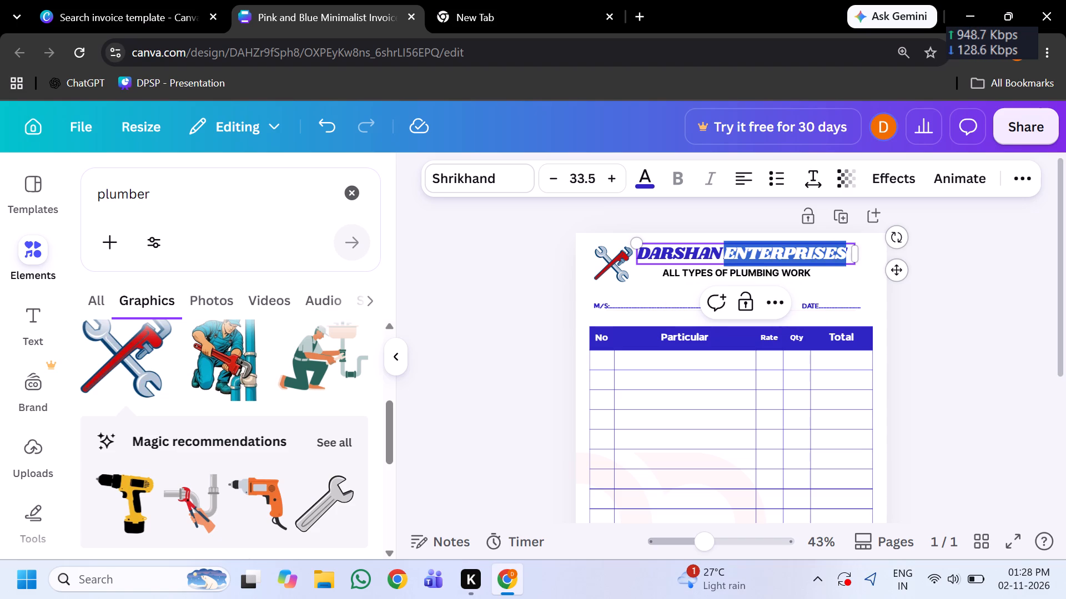
left_click_drag(725, 263, 678, 266)
left_click(642, 175)
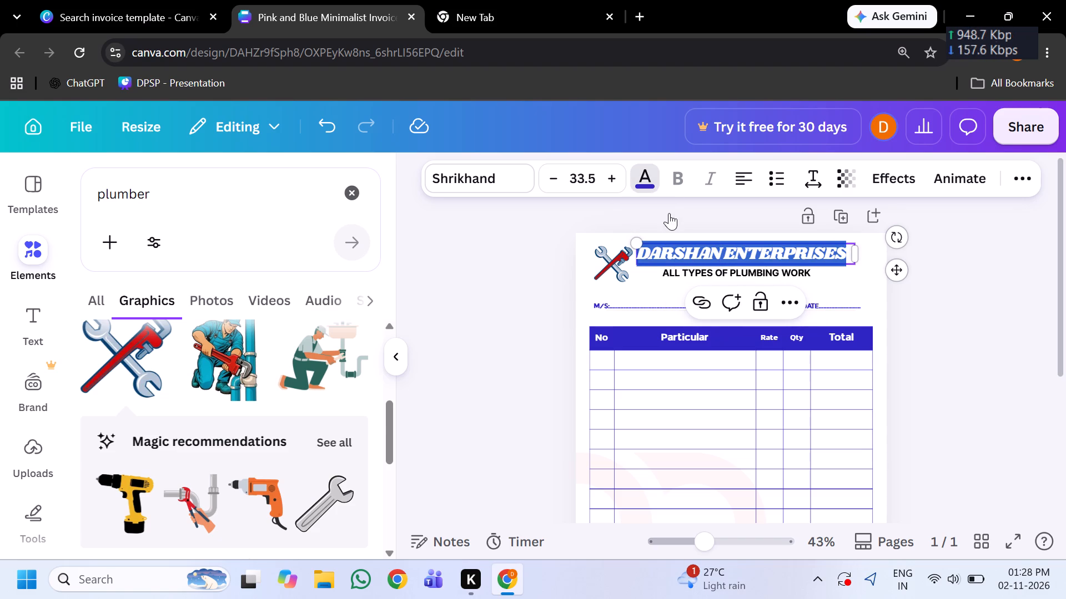
left_click(260, 310)
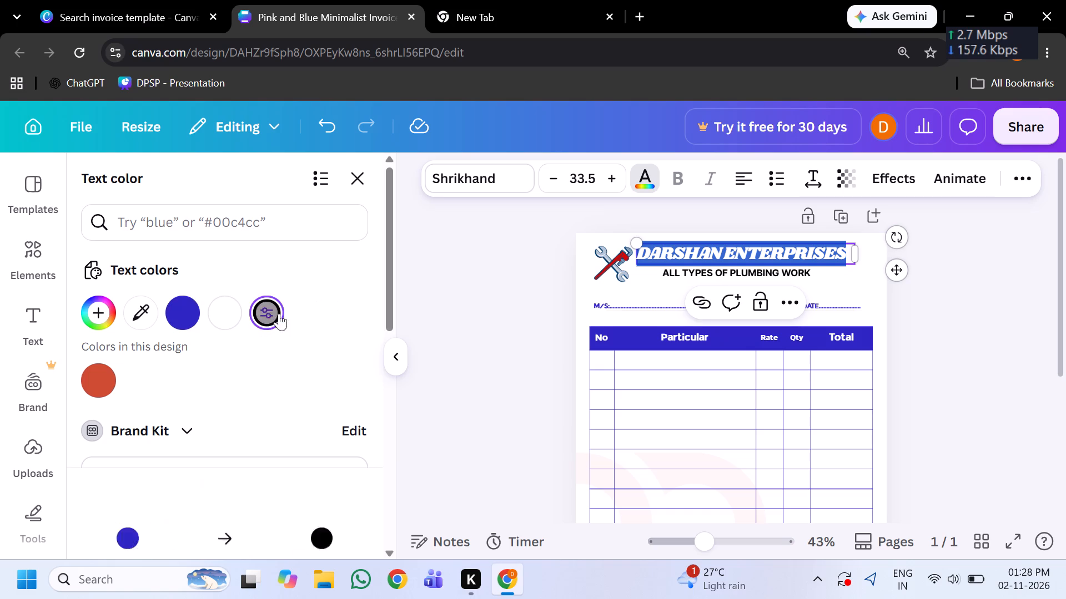
left_click(1014, 383)
left_click(995, 383)
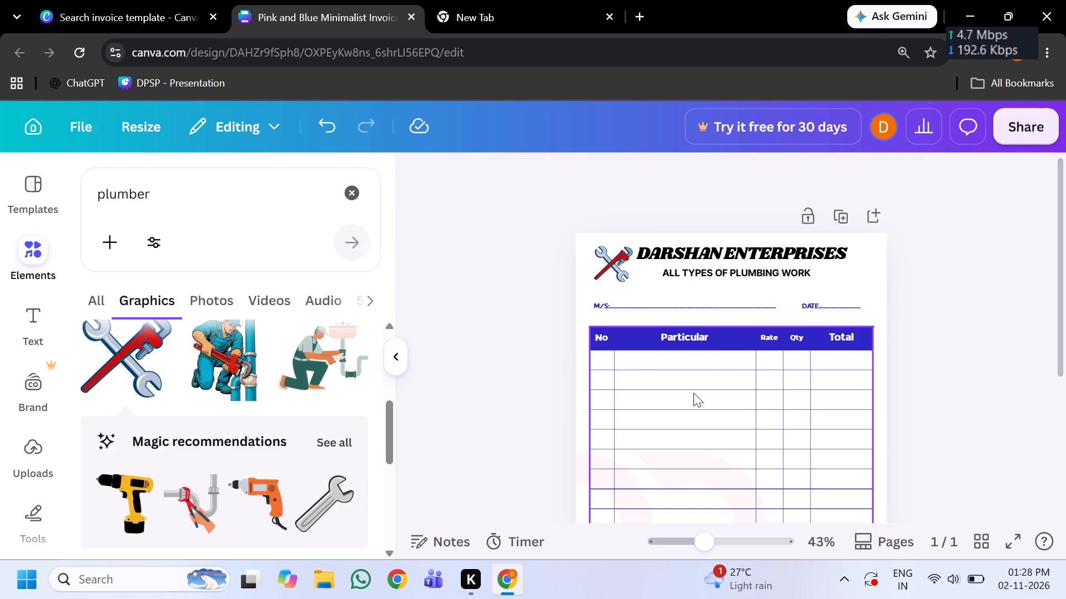
Set the border color of the Particular cell in the table's second blank row to black.
left_click_drag(695, 387, 700, 384)
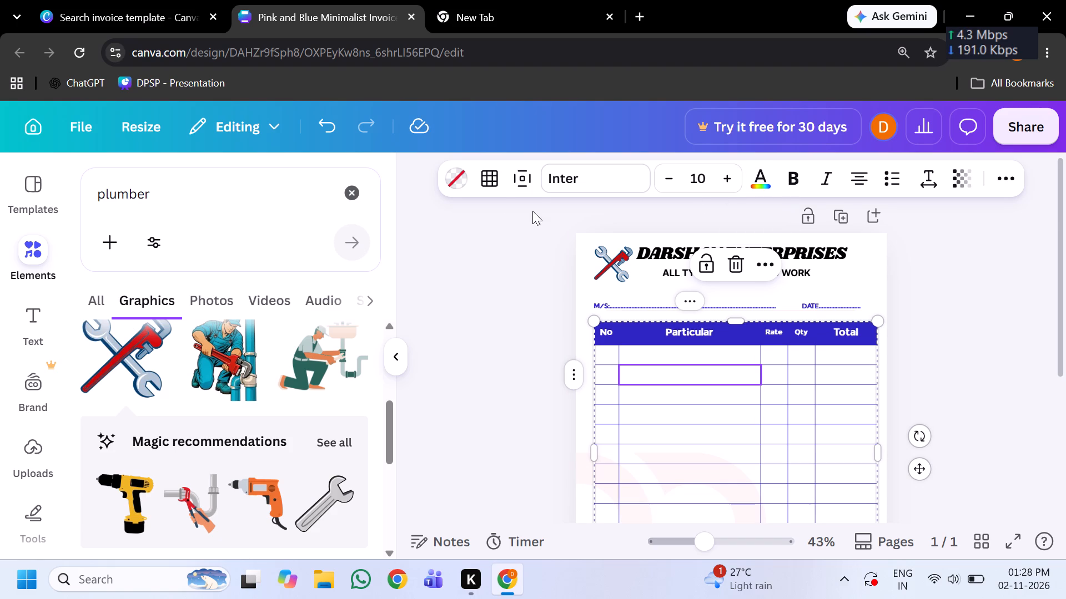
left_click(481, 173)
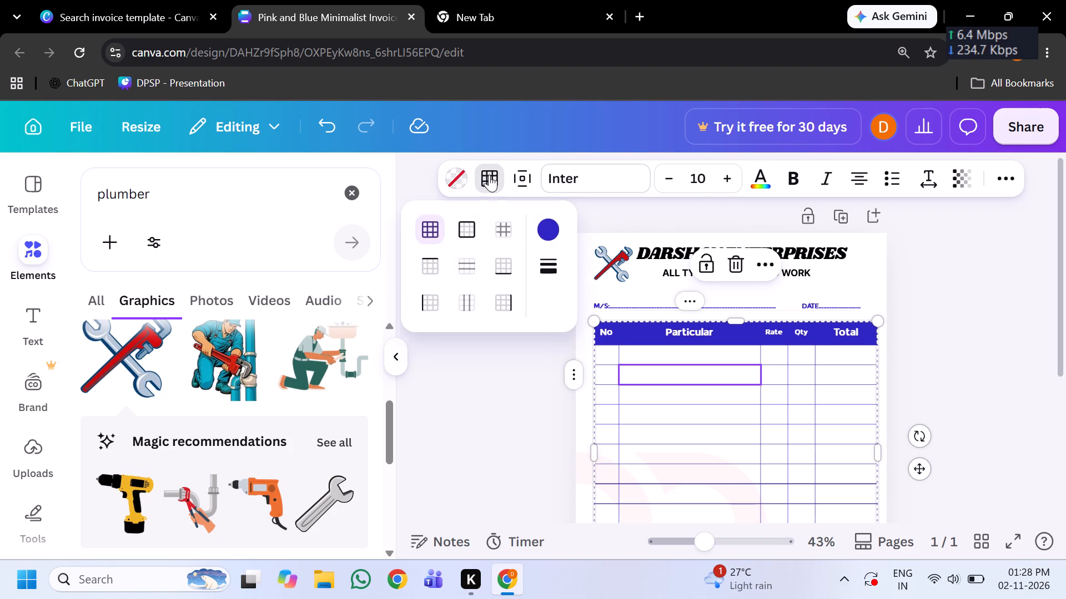
left_click(549, 231)
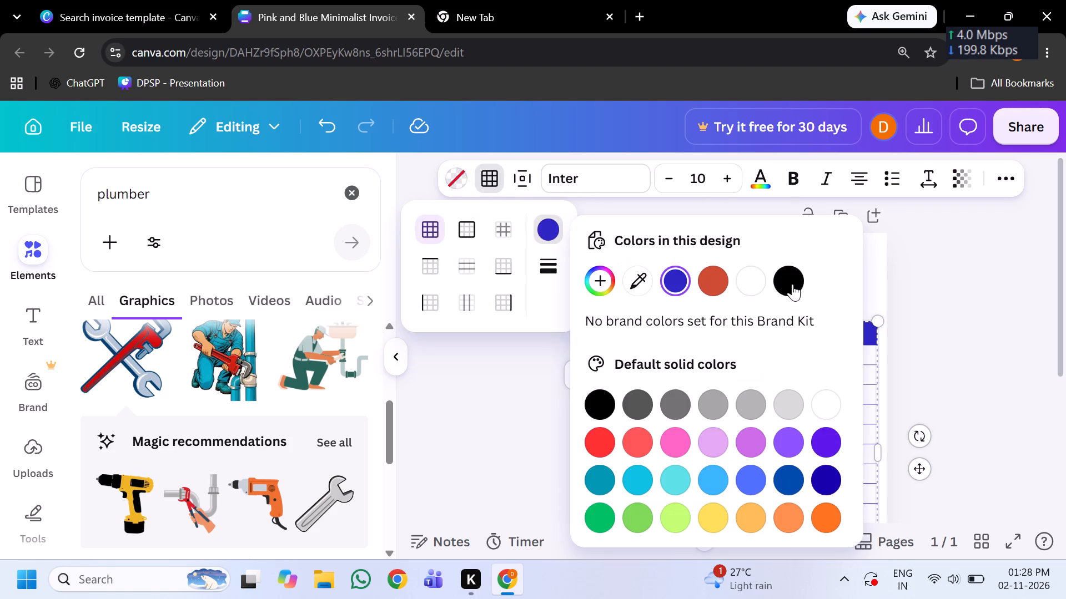
left_click(790, 284)
left_click(982, 295)
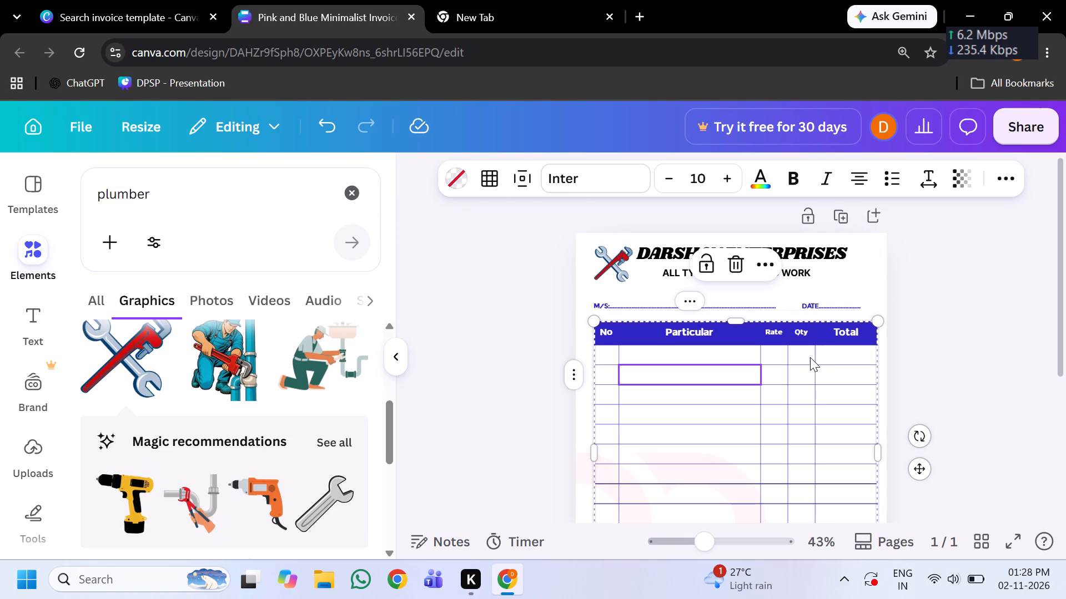
Try a black fill on all the table's cells, then set the whole table to no fill.
key("ctrl+a")
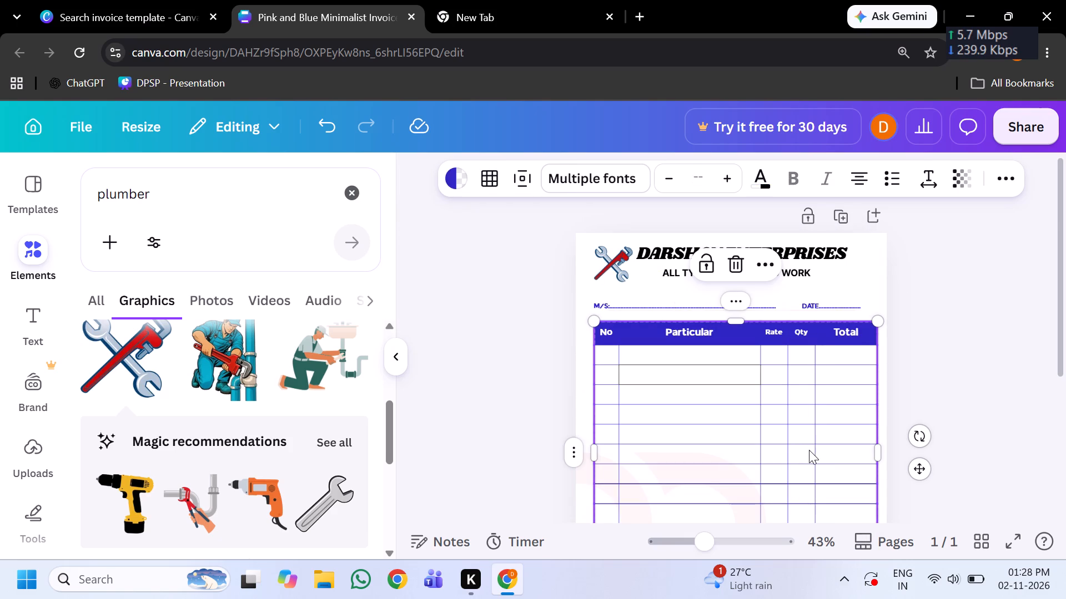
left_click(454, 181)
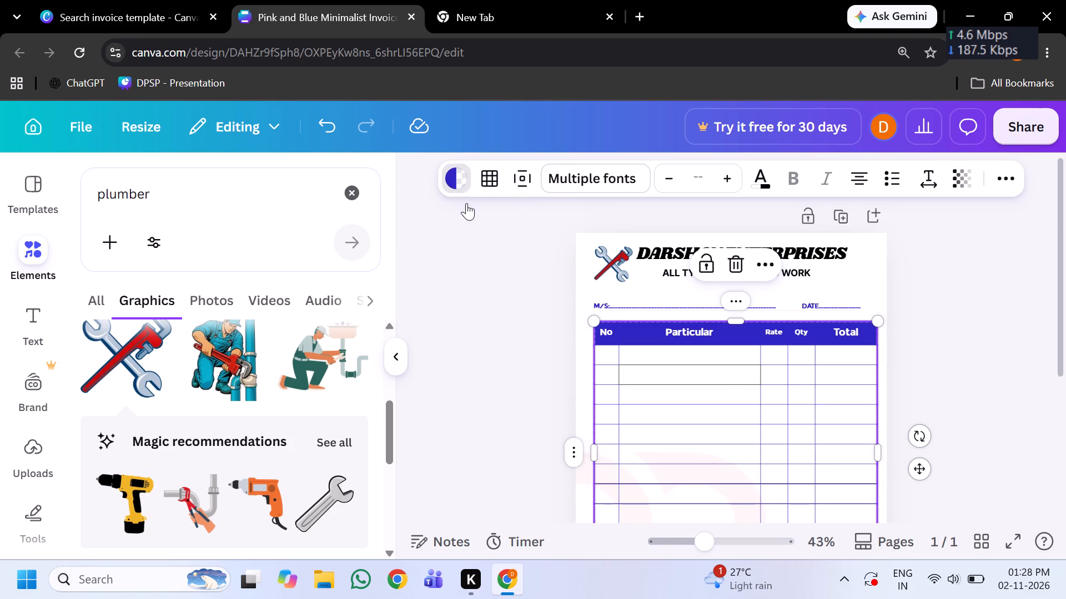
left_click(183, 377)
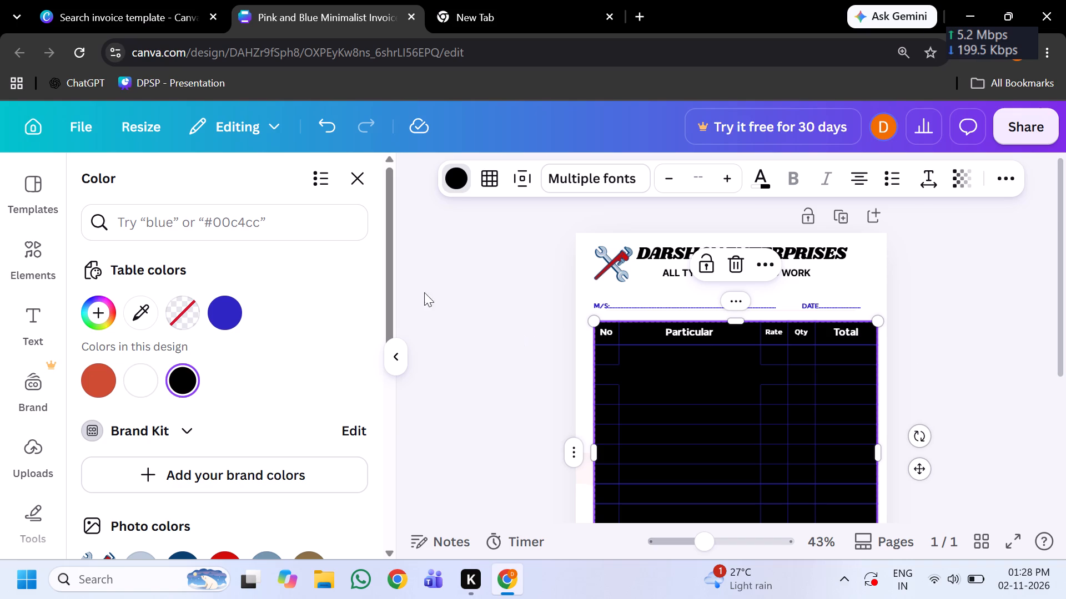
left_click(173, 319)
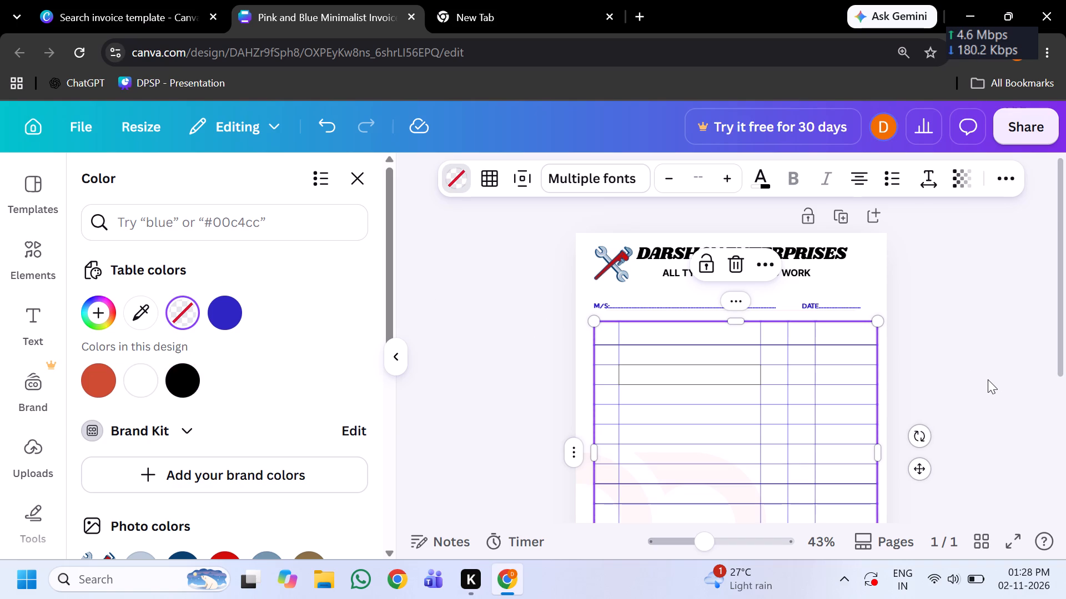
Set the border color of the entire table to black.
left_click(490, 179)
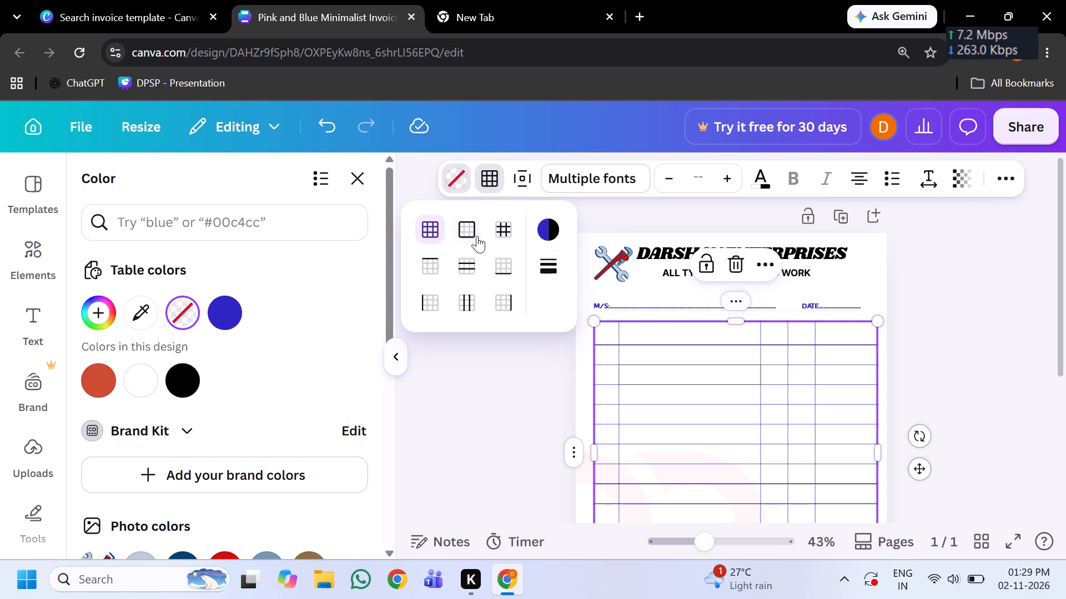
left_click(546, 233)
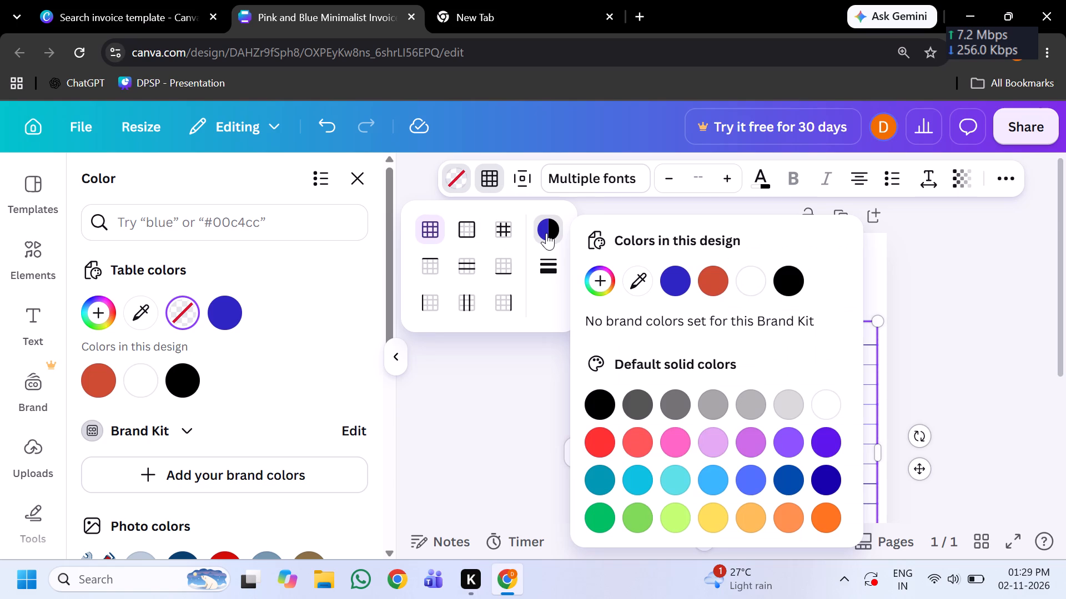
left_click(785, 287)
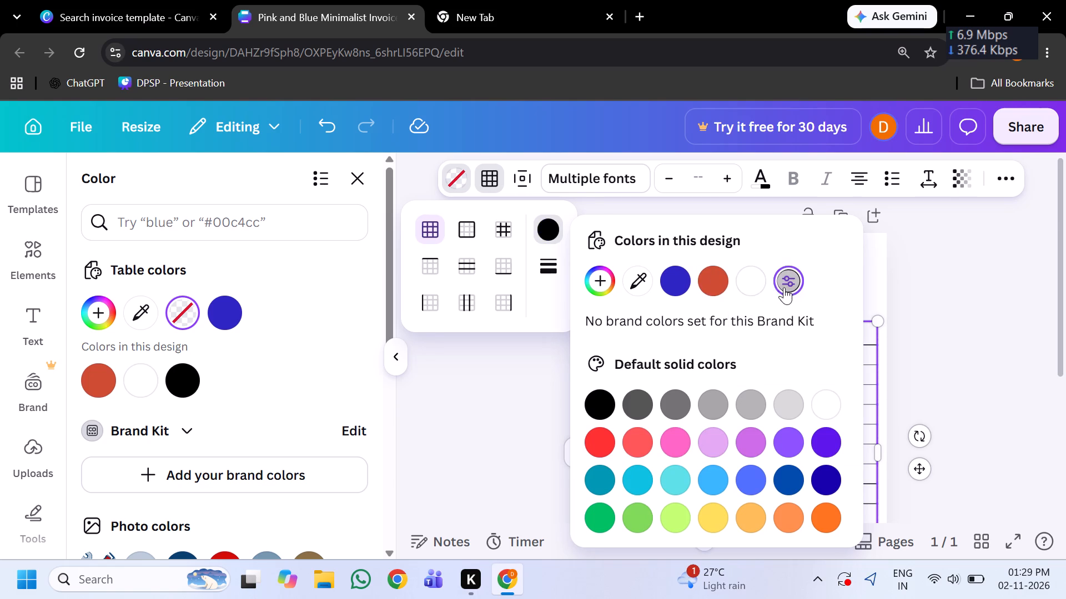
left_click(967, 296)
left_click(980, 323)
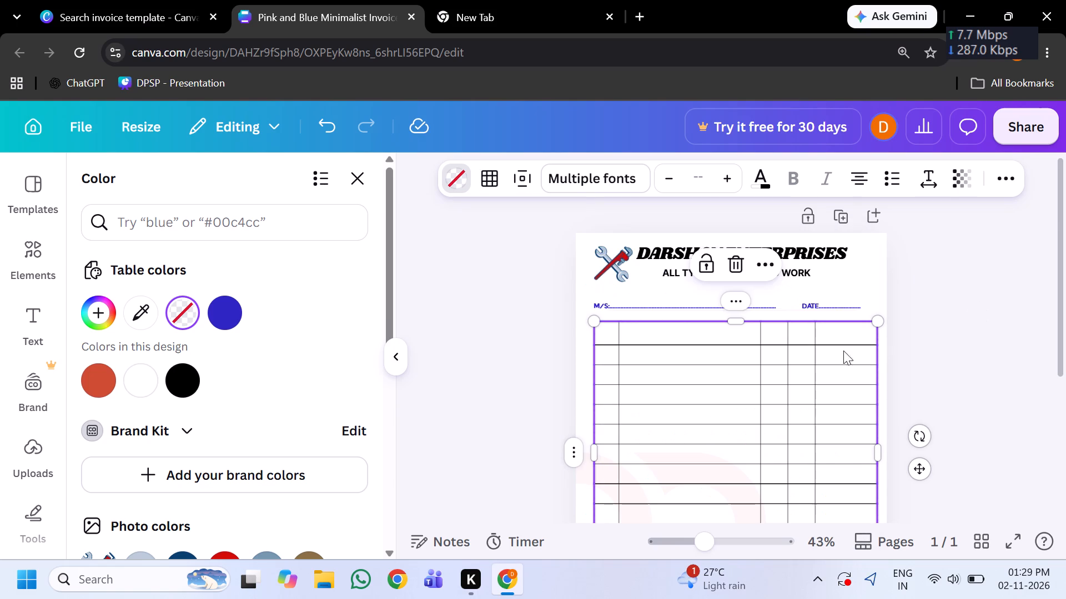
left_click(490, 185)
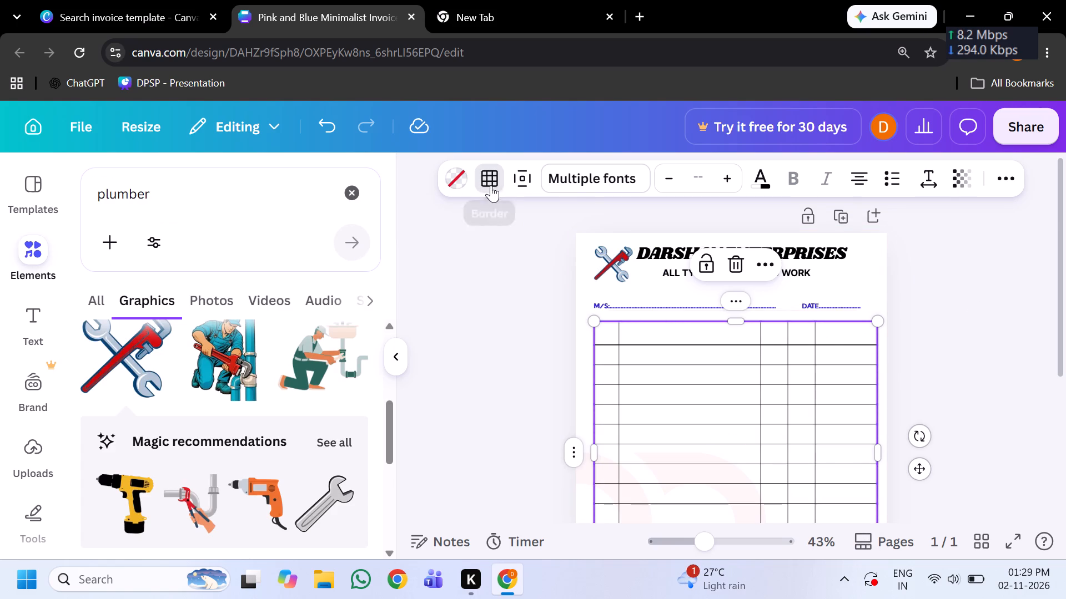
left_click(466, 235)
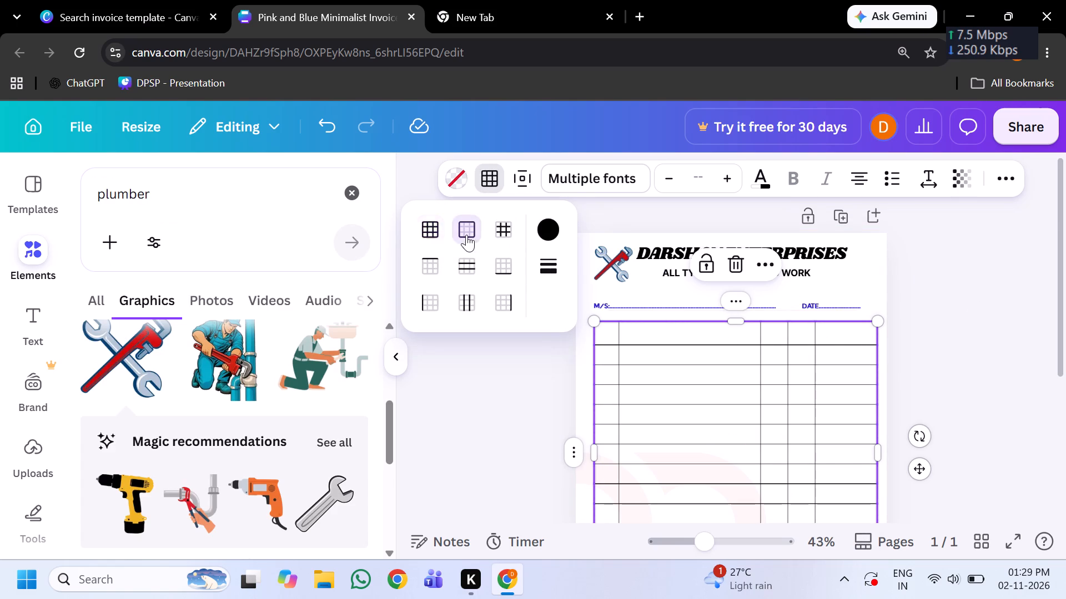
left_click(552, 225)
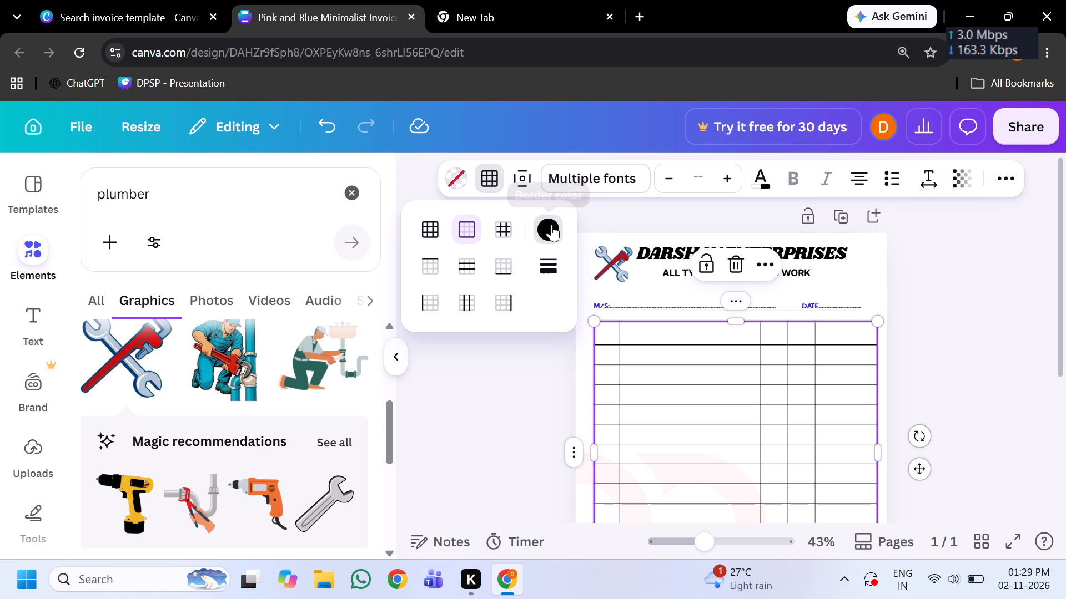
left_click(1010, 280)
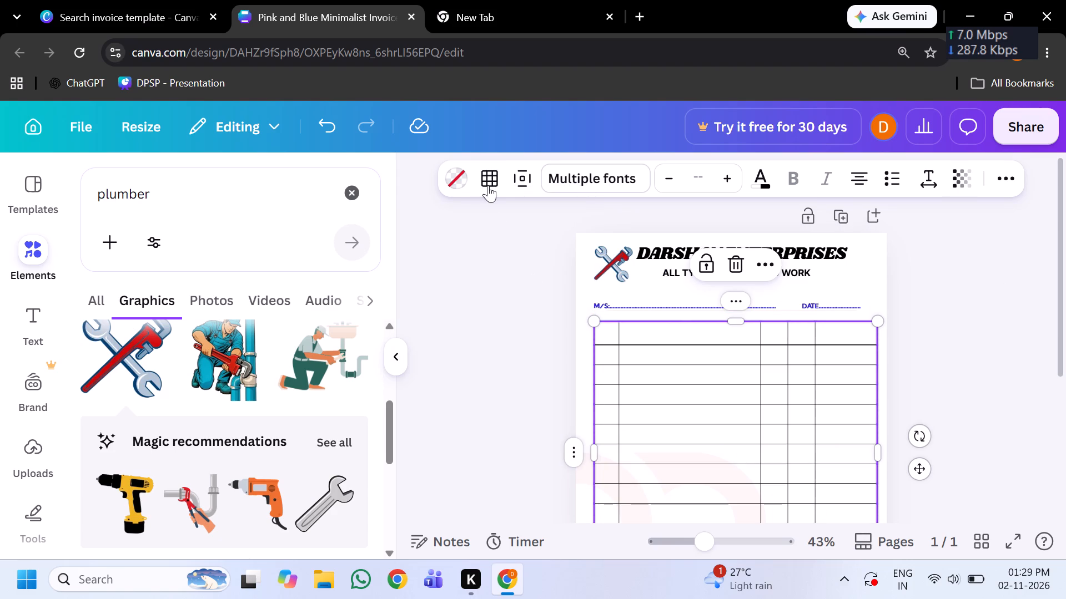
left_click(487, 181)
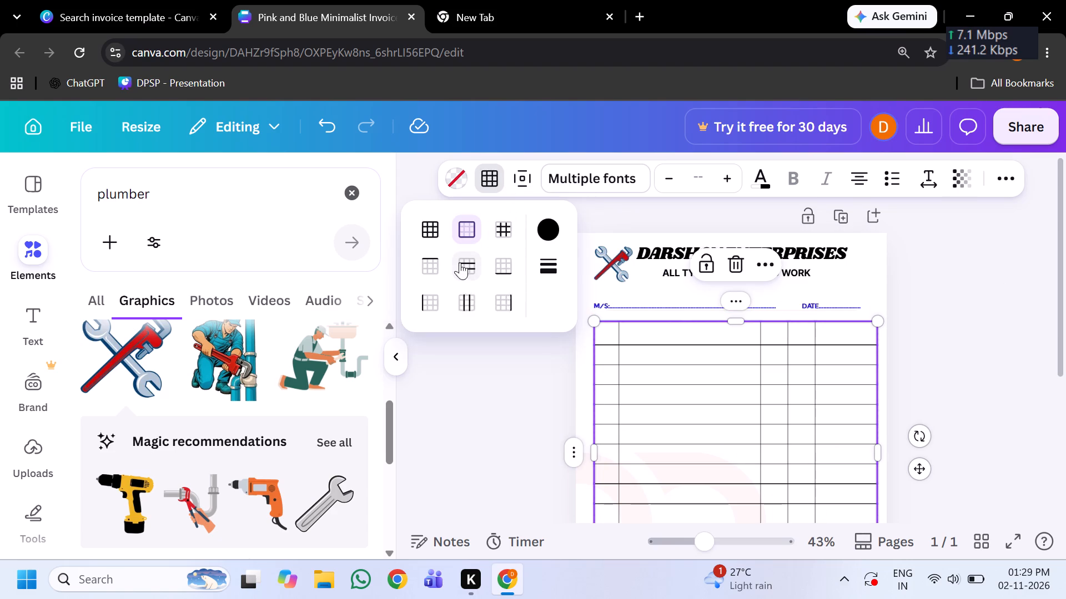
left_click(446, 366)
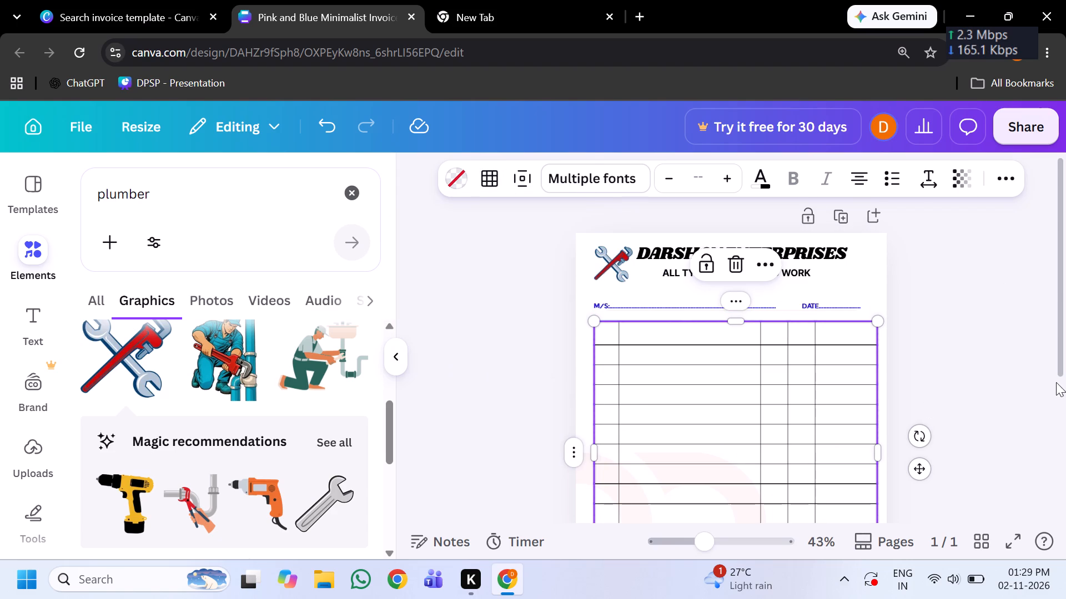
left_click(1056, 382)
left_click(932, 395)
Change the text color of the M/S line above the table to black.
scroll(764, 449, "up", 1)
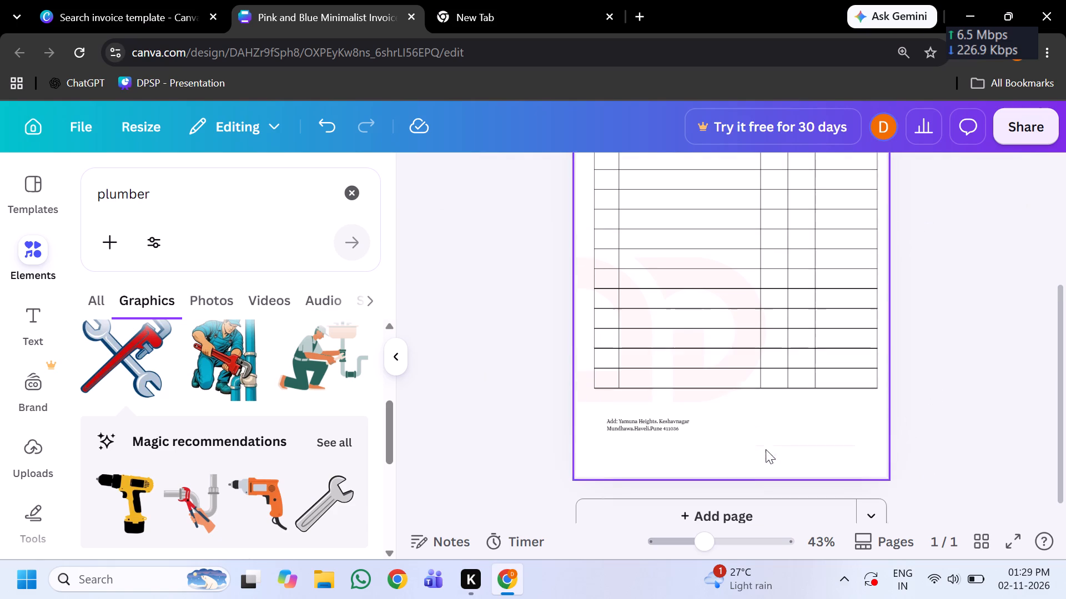
scroll(770, 451, "up", 1)
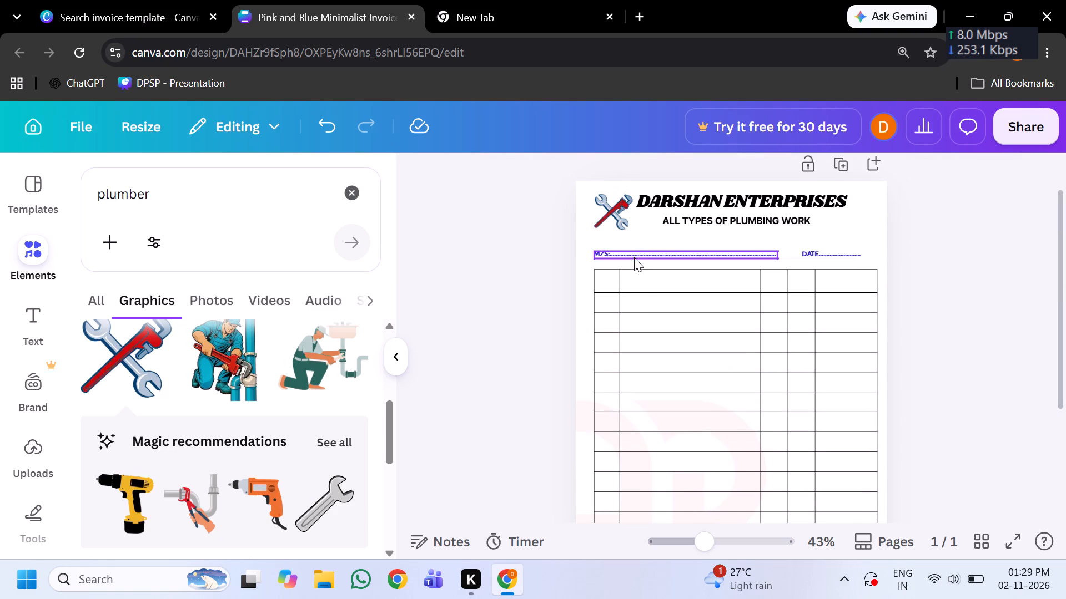
left_click(634, 257)
left_click(647, 176)
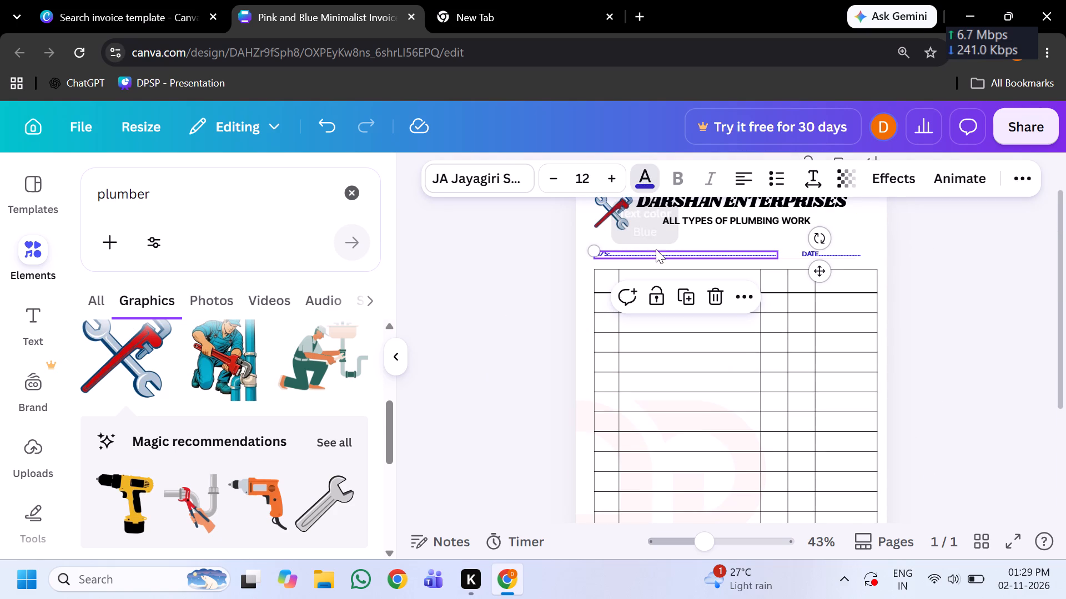
left_click(260, 317)
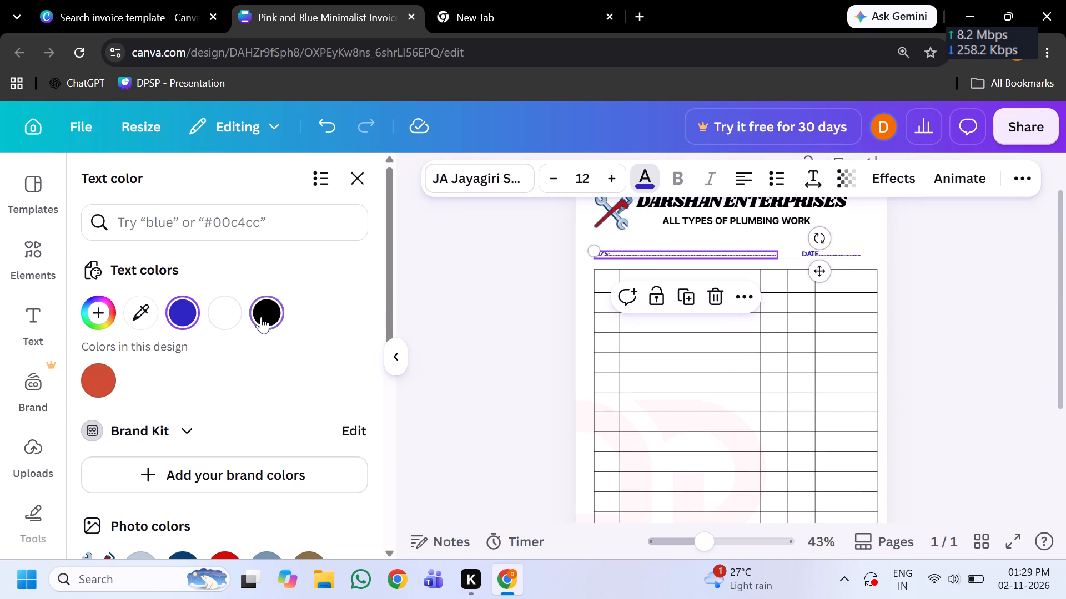
left_click(503, 321)
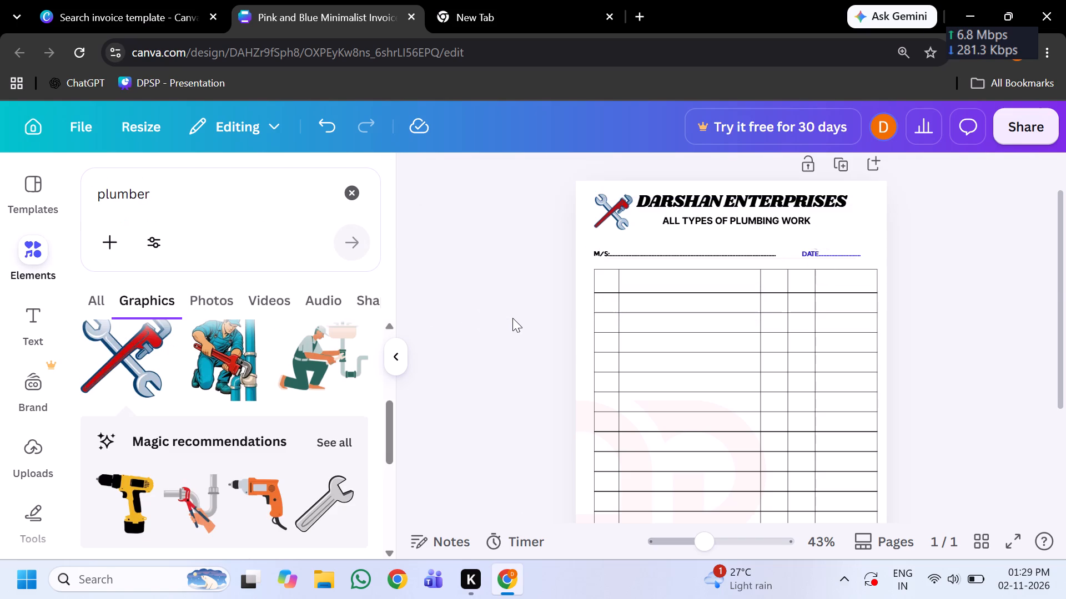
Change the text color of the DATE line above the table to black.
left_click(834, 256)
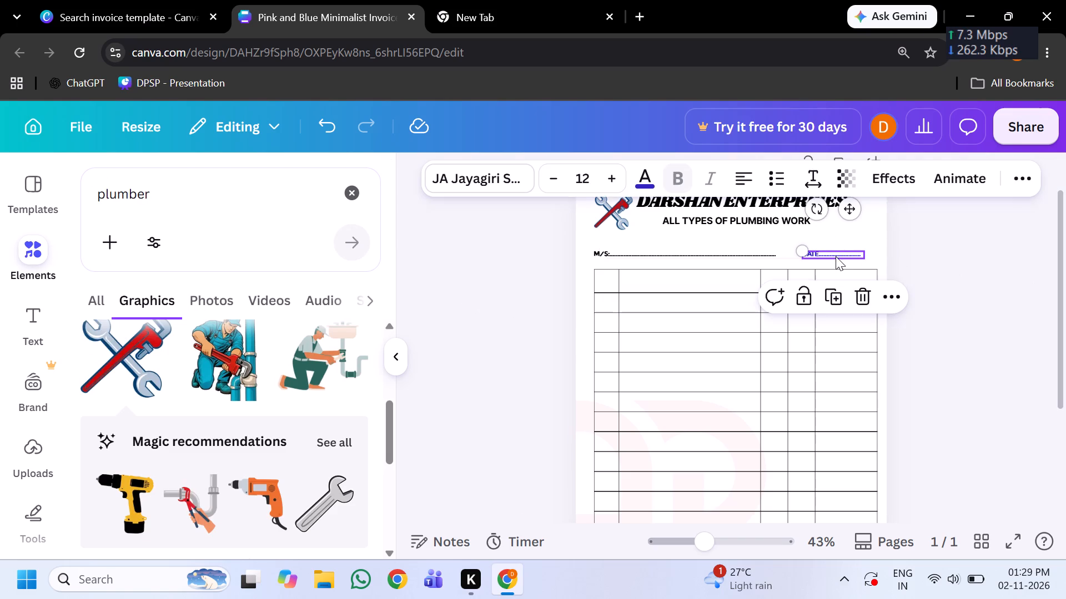
left_click(647, 182)
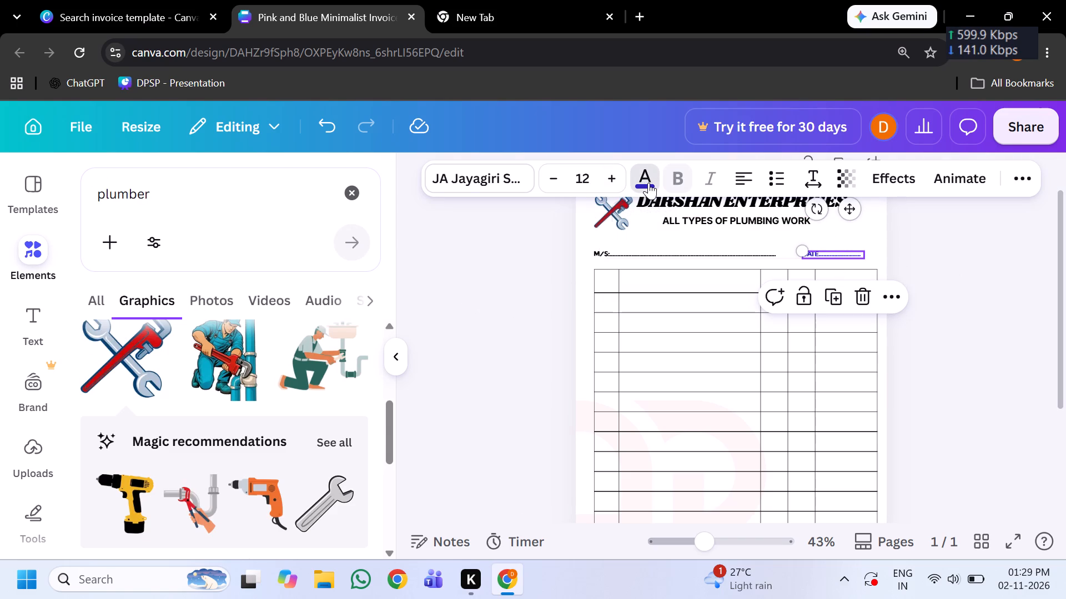
left_click(263, 316)
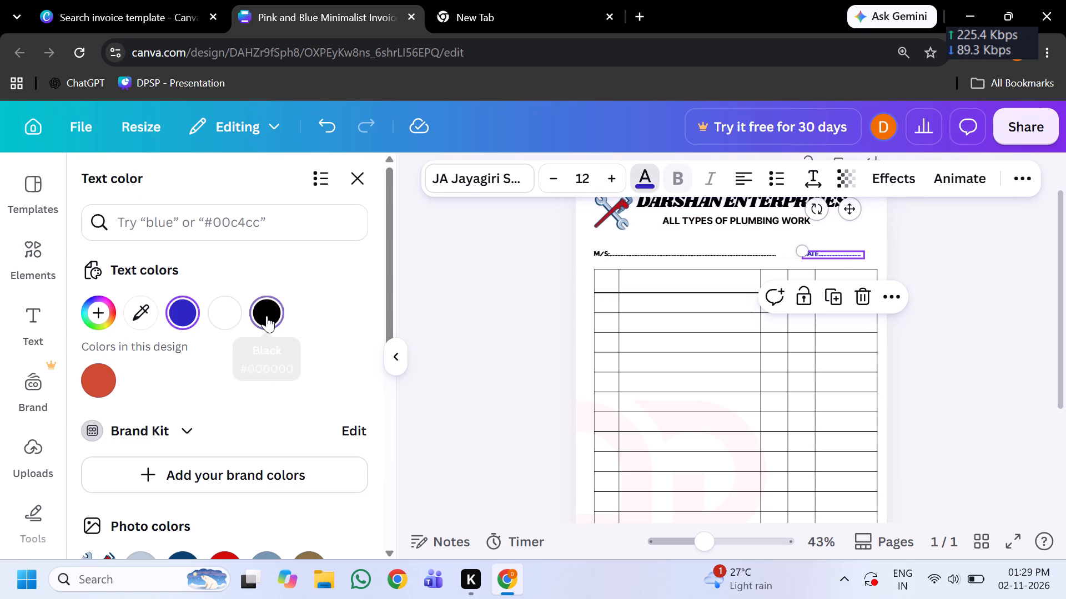
left_click(1013, 281)
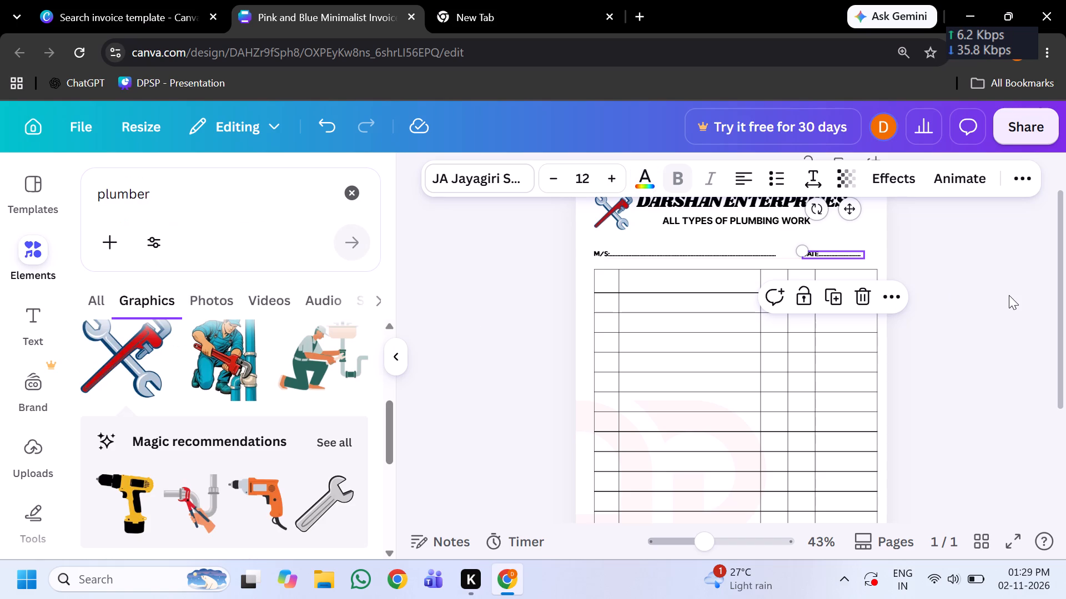
left_click(982, 283)
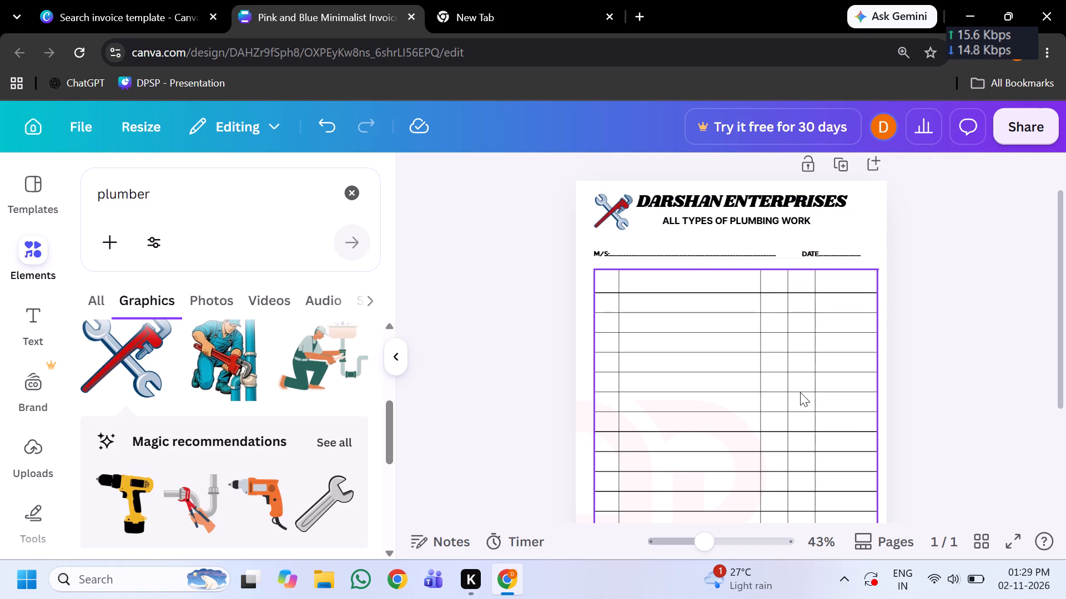
Widen the address text box below the table and enlarge its text to about size 12.2.
scroll(811, 390, "up", 2)
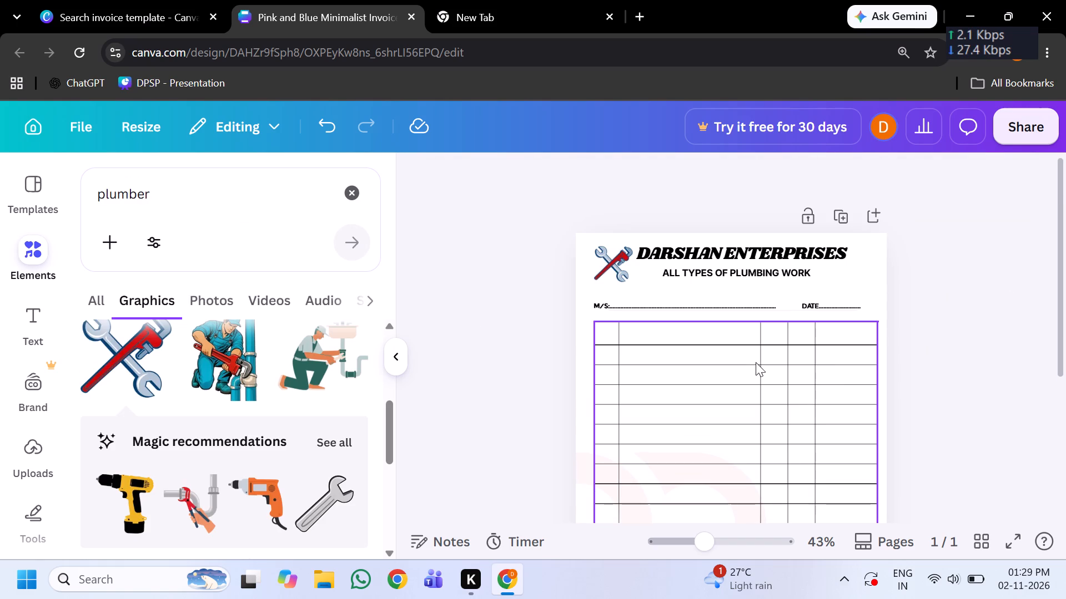
scroll(770, 338, "down", 1)
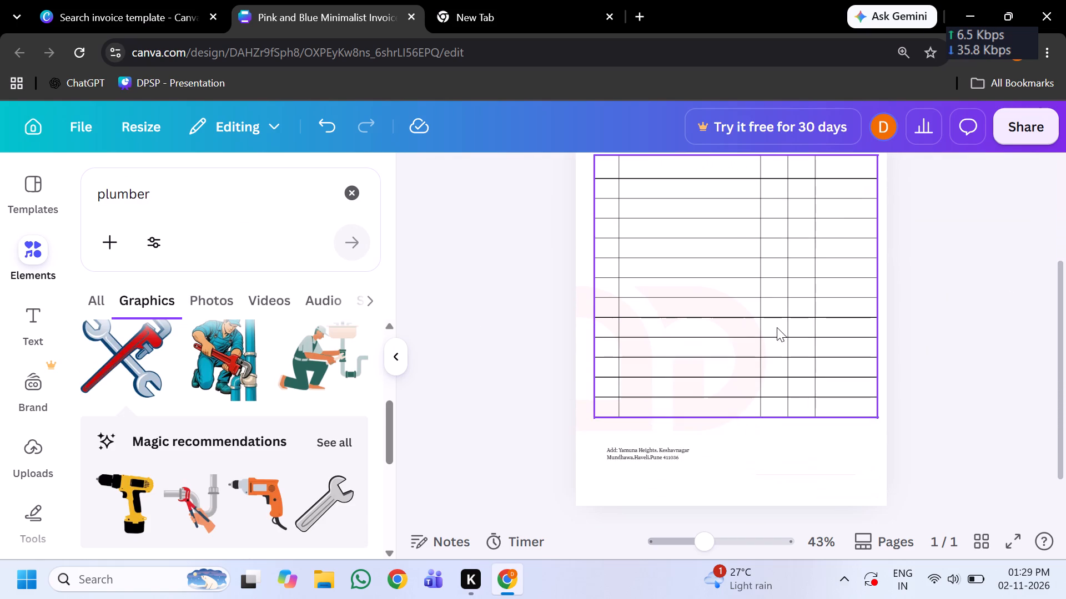
left_click(653, 446)
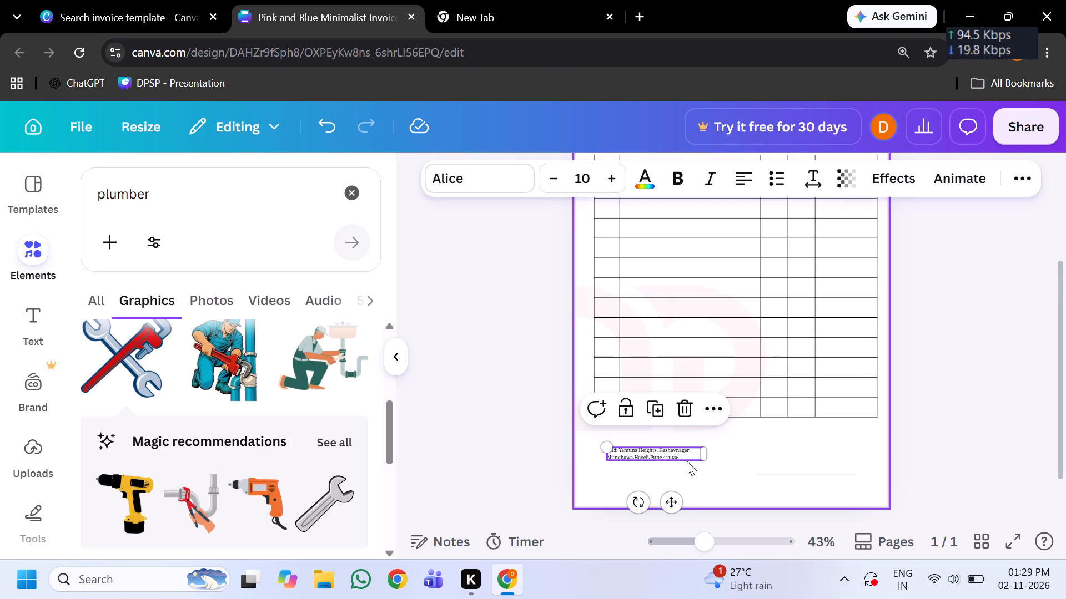
left_click_drag(706, 459, 743, 475)
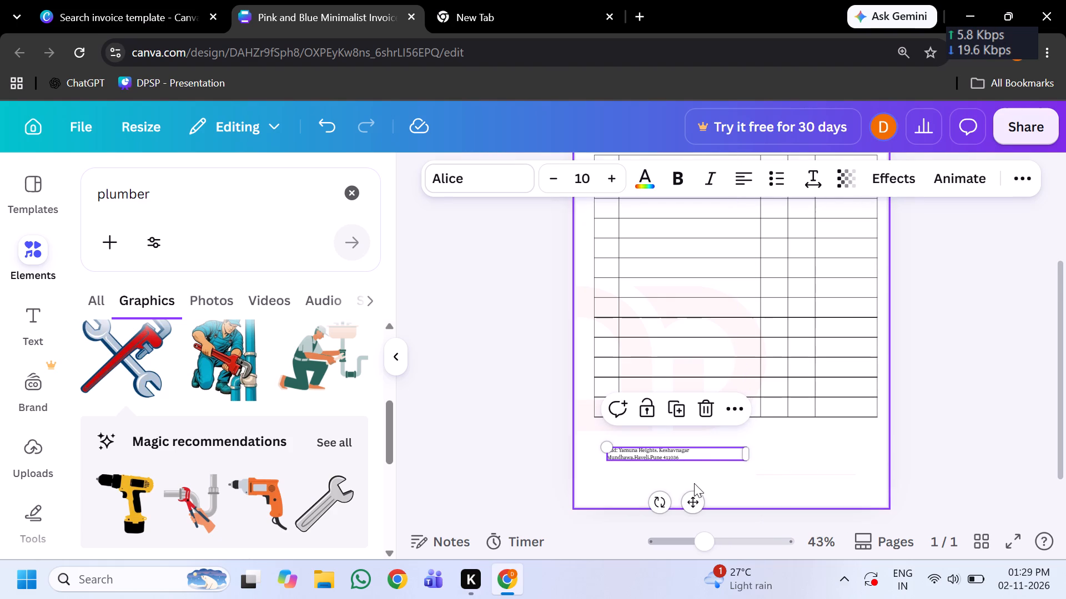
left_click_drag(607, 446, 578, 425)
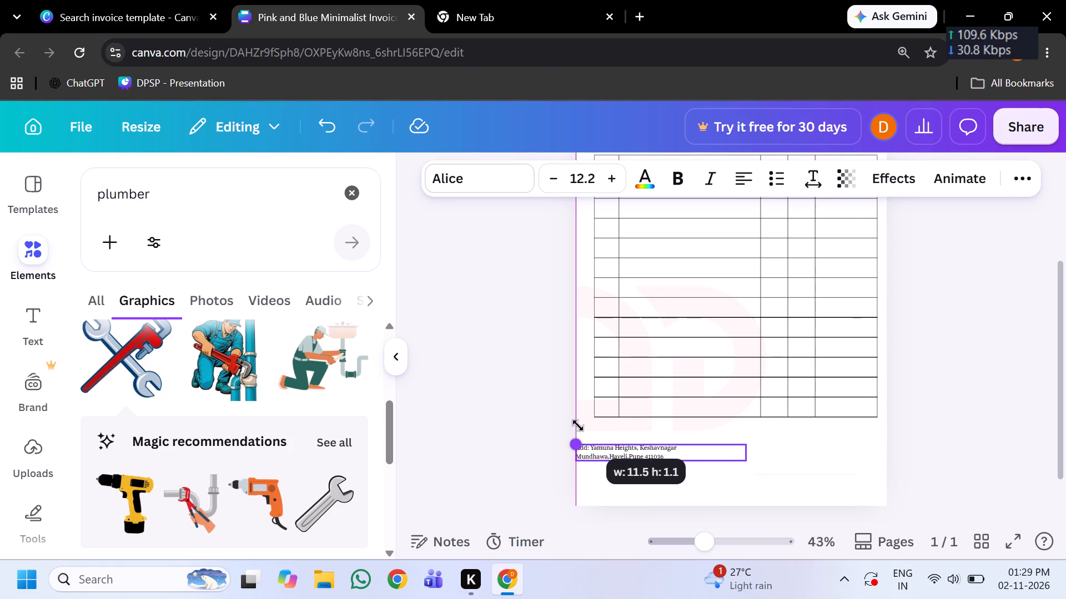
left_click_drag(578, 425, 577, 425)
Move the address text up and slightly inward from the page edge, just beneath the table.
left_click_drag(677, 501, 676, 500)
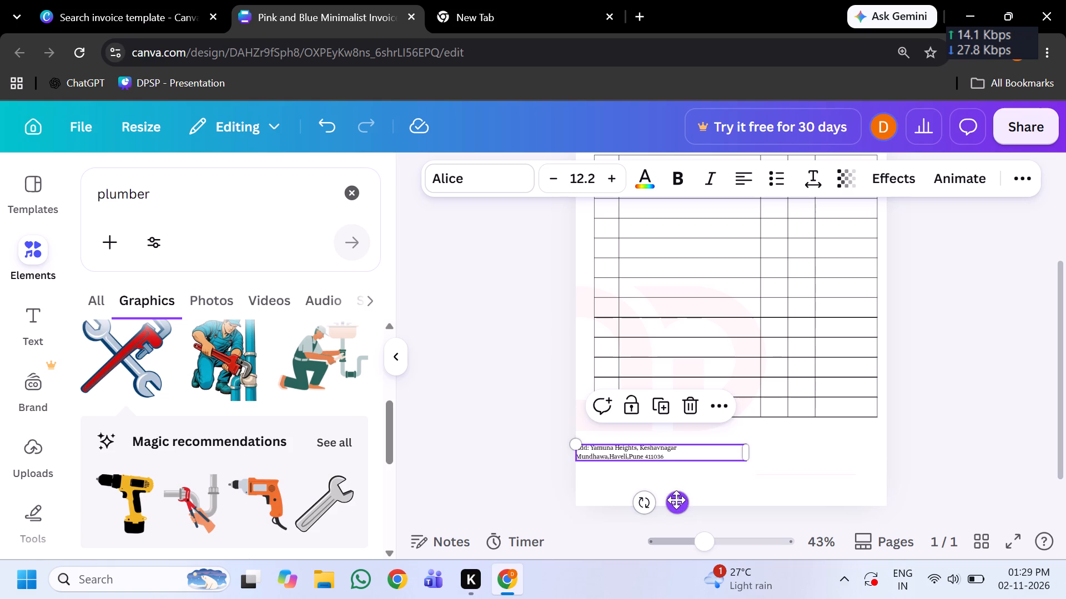
left_click_drag(676, 500, 687, 483)
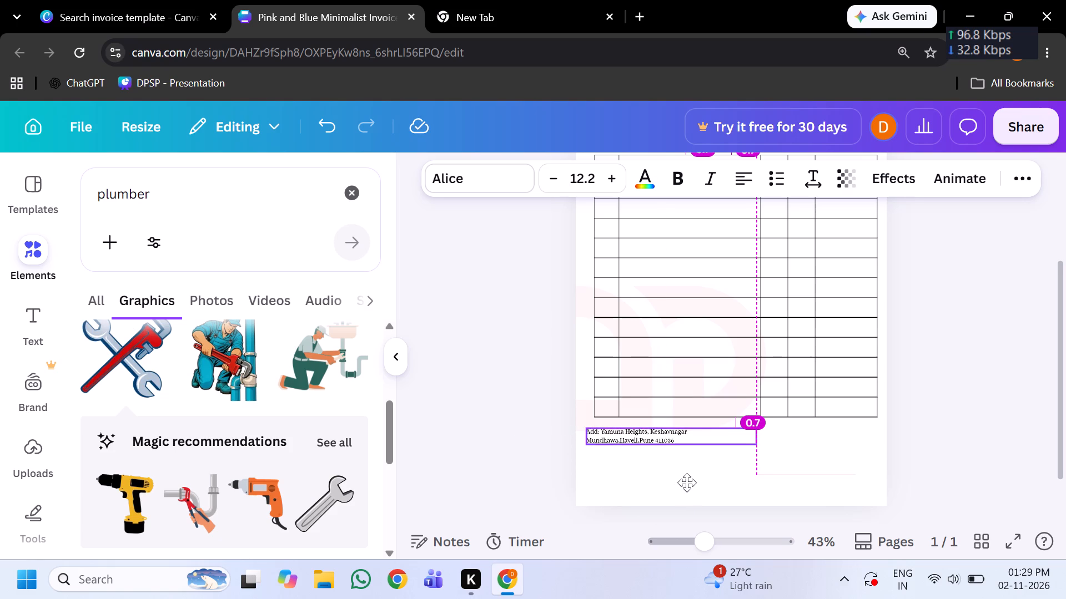
left_click_drag(687, 483, 686, 484)
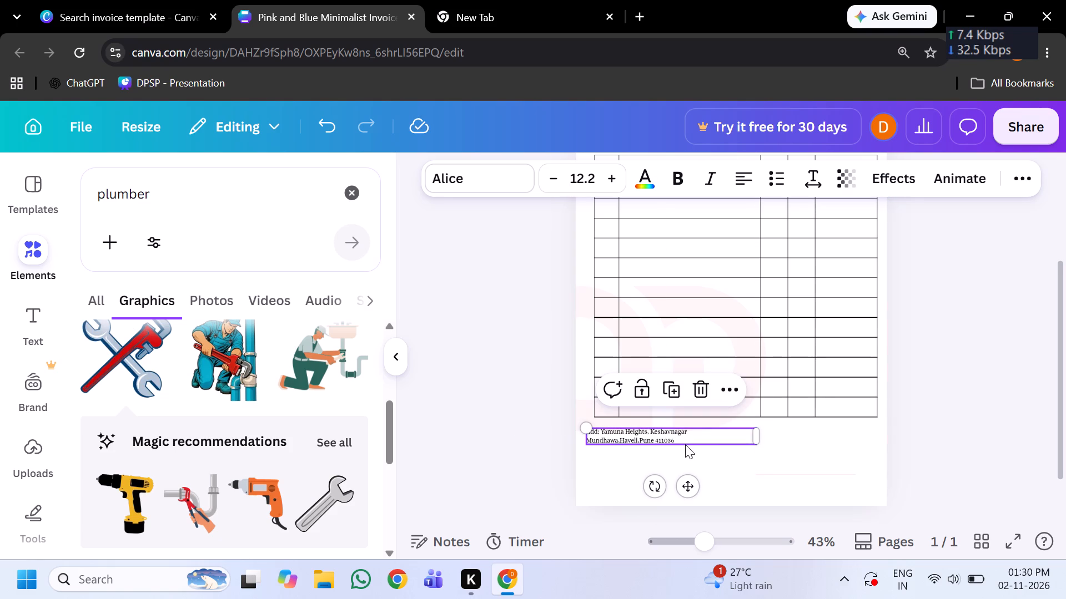
left_click(1065, 429)
left_click(927, 394)
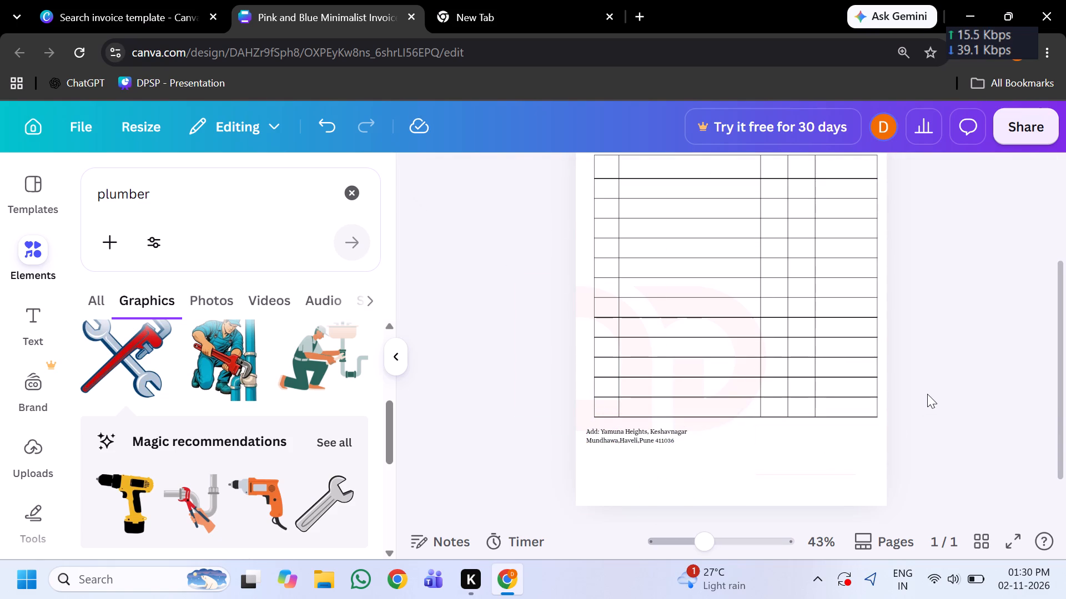
Make the whole address text beneath the table bold.
left_click(652, 438)
left_click(678, 441)
left_click(682, 441)
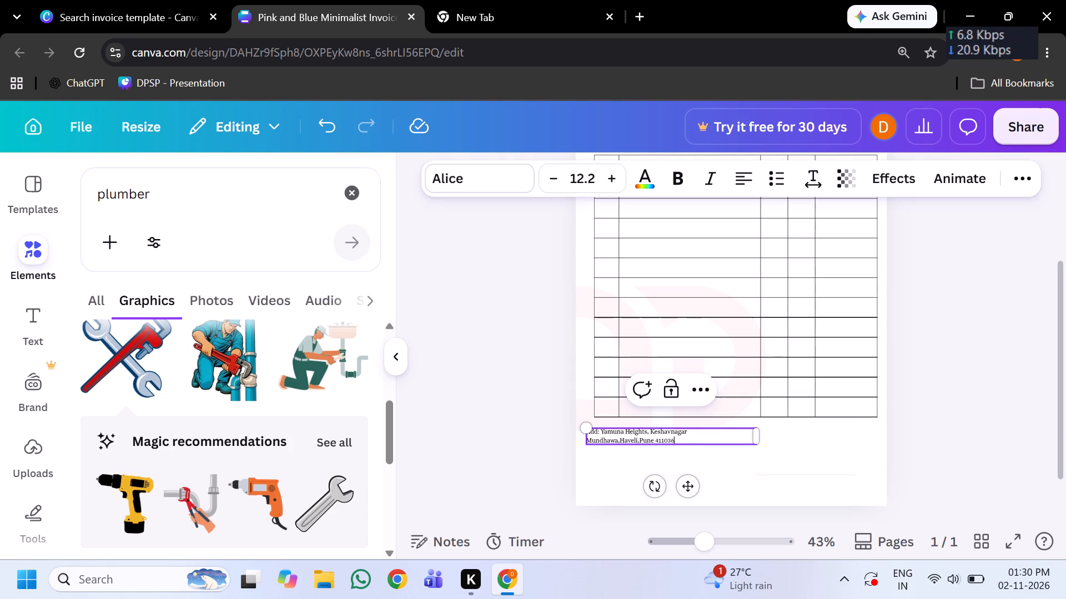
left_click_drag(683, 439, 586, 435)
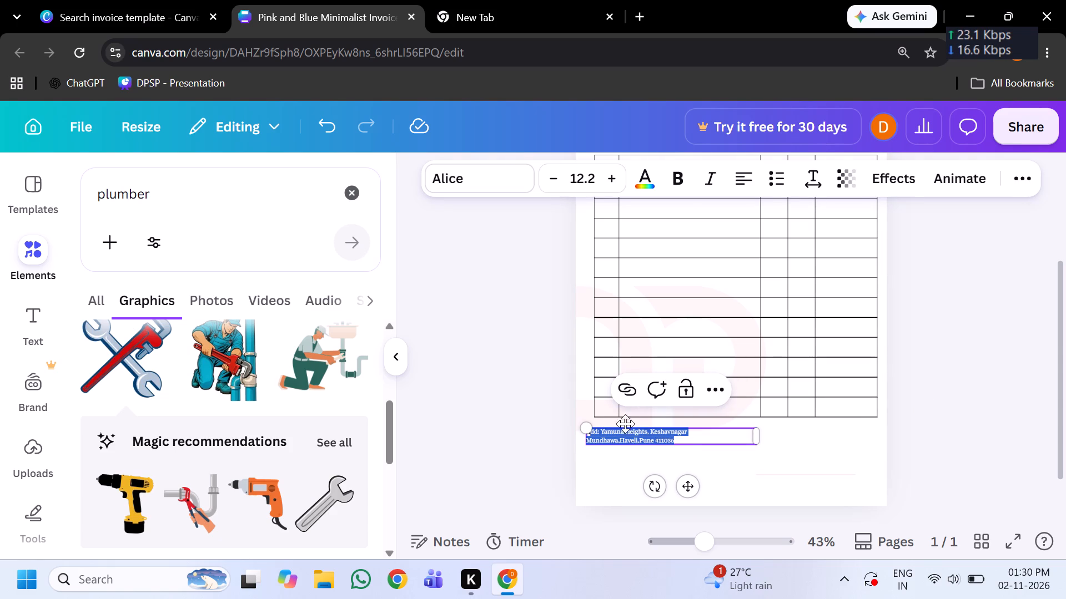
left_click(679, 180)
left_click(984, 367)
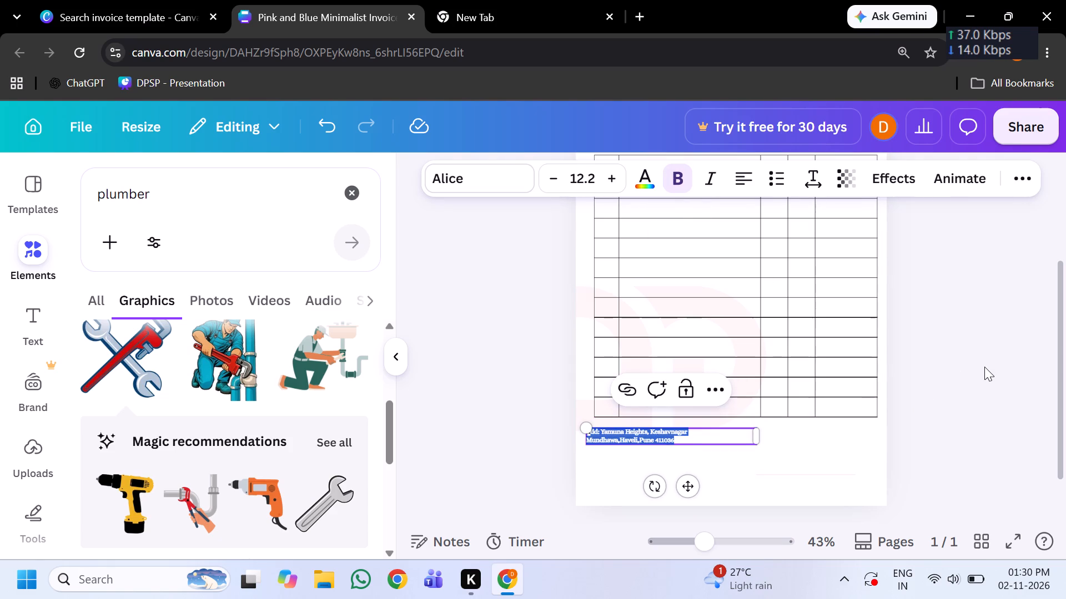
left_click(671, 436)
left_click(675, 439)
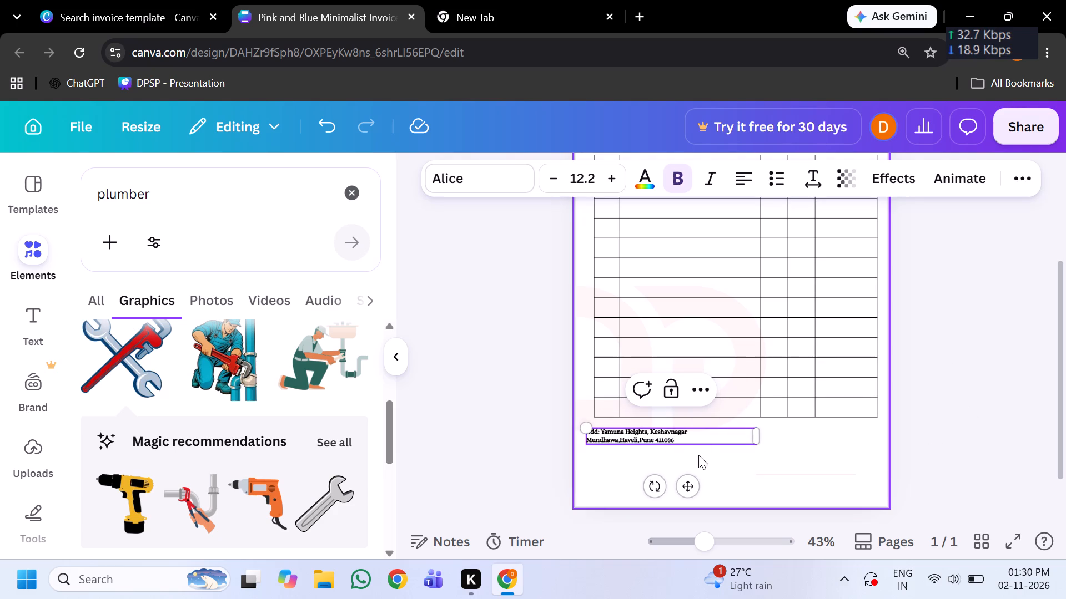
key("ctrl+a")
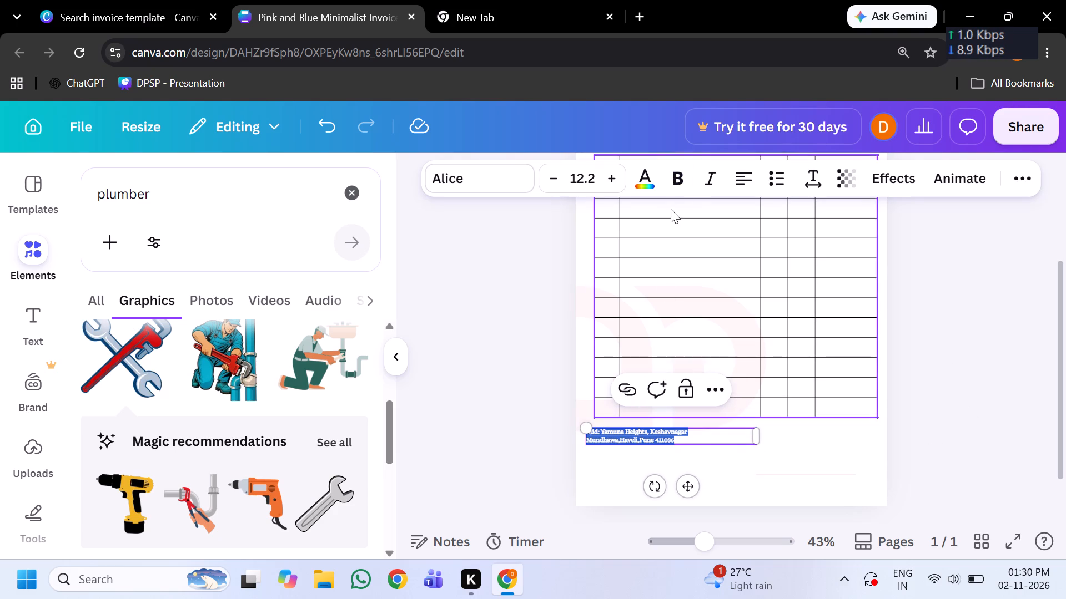
left_click(679, 186)
left_click(935, 405)
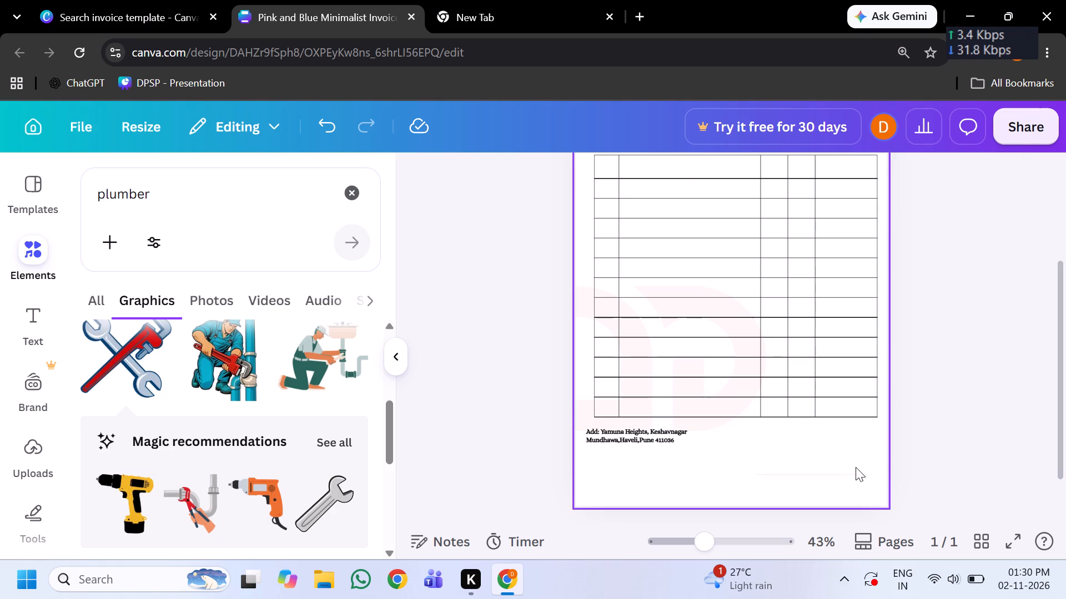
Review the whole invoice page, from the company header down to the address beneath the table.
scroll(853, 438, "up", 1)
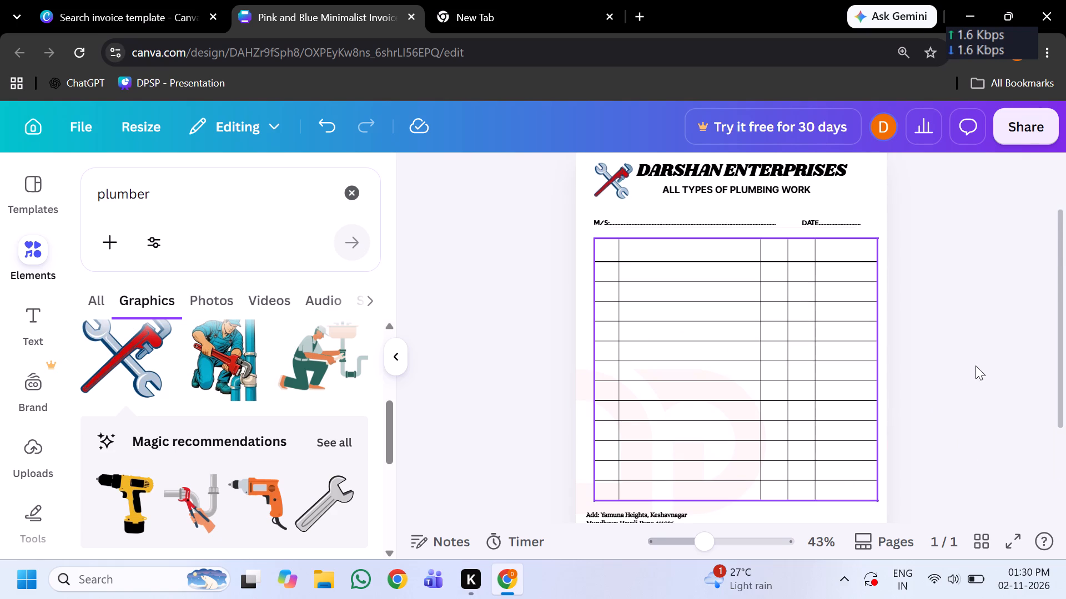
scroll(996, 342, "up", 1)
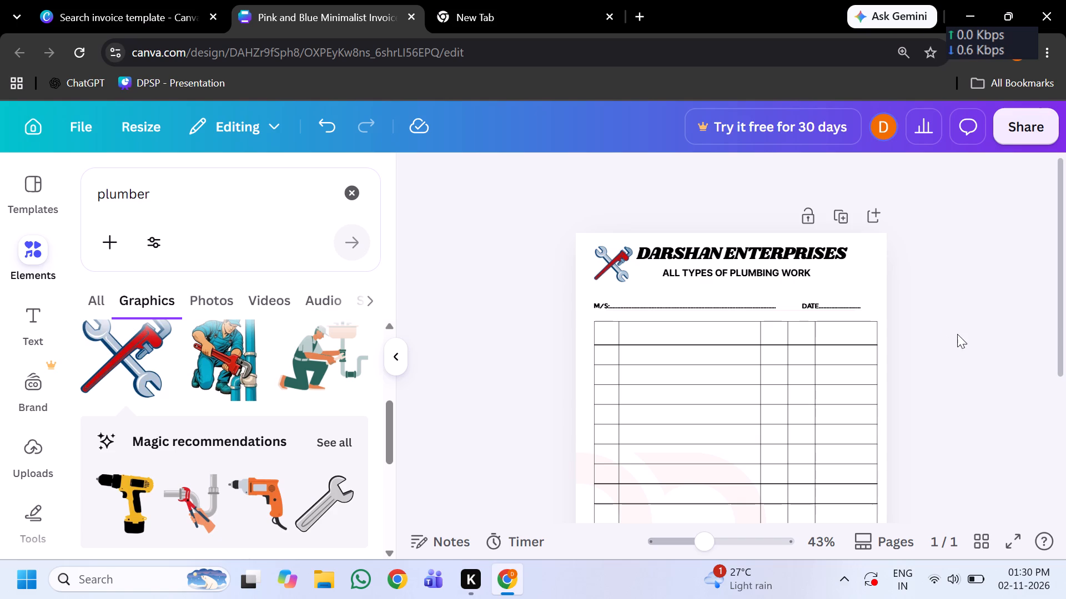
scroll(958, 341, "down", 2)
scroll(977, 322, "up", 2)
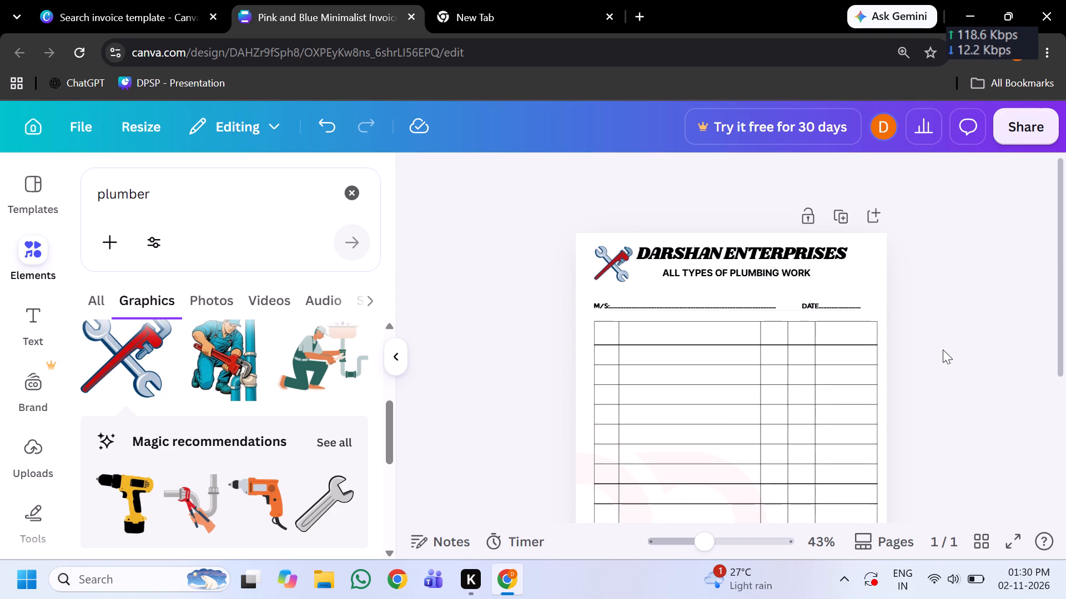
scroll(912, 341, "down", 1)
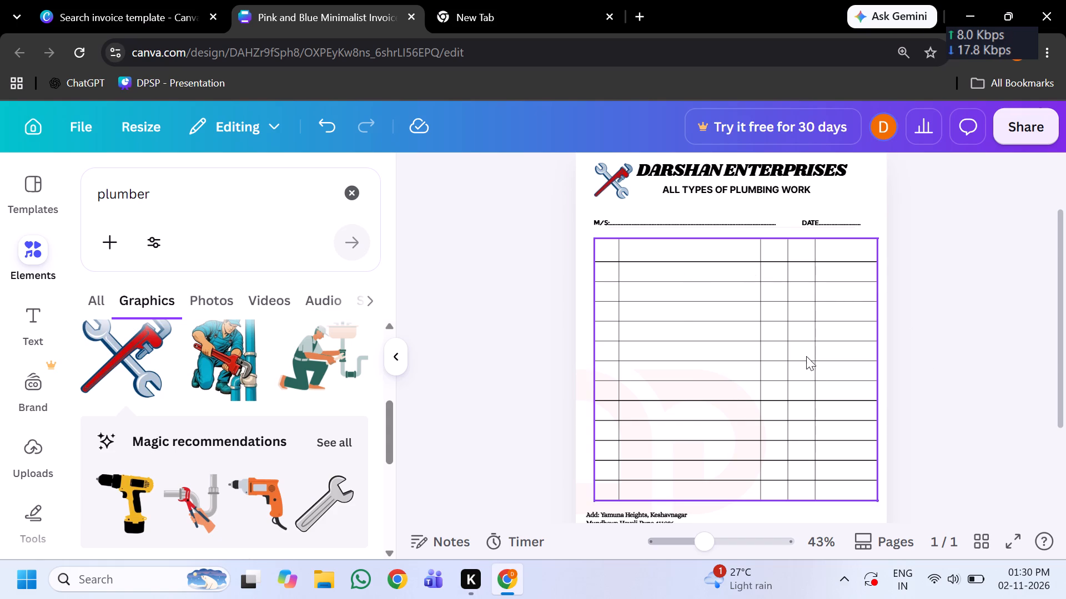
scroll(1038, 375, "up", 1)
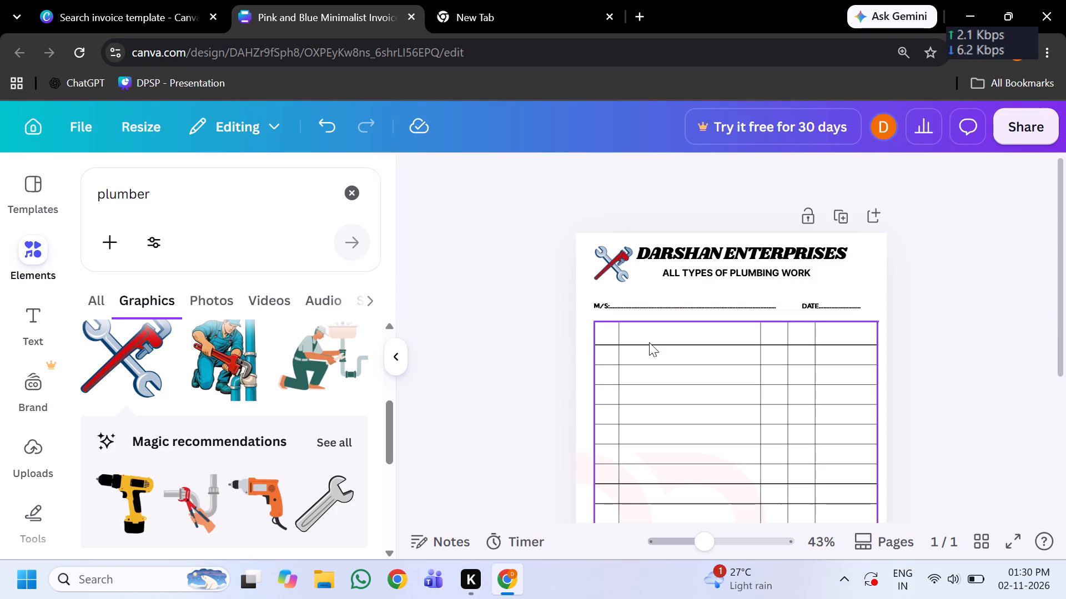
Enter S in the table's first header cell and change all matching white text on the page to black.
left_click(606, 334)
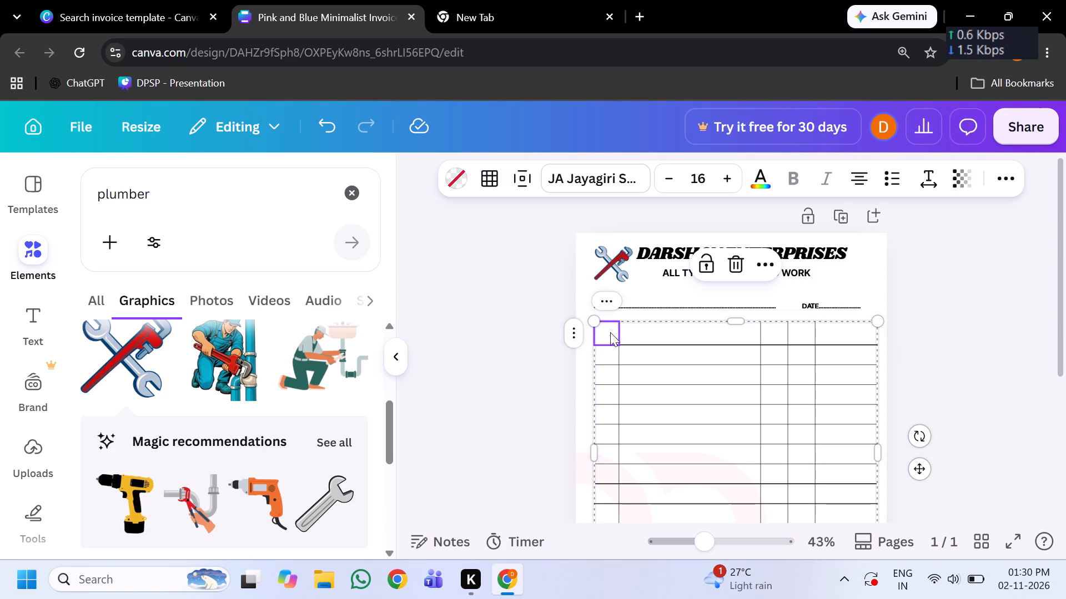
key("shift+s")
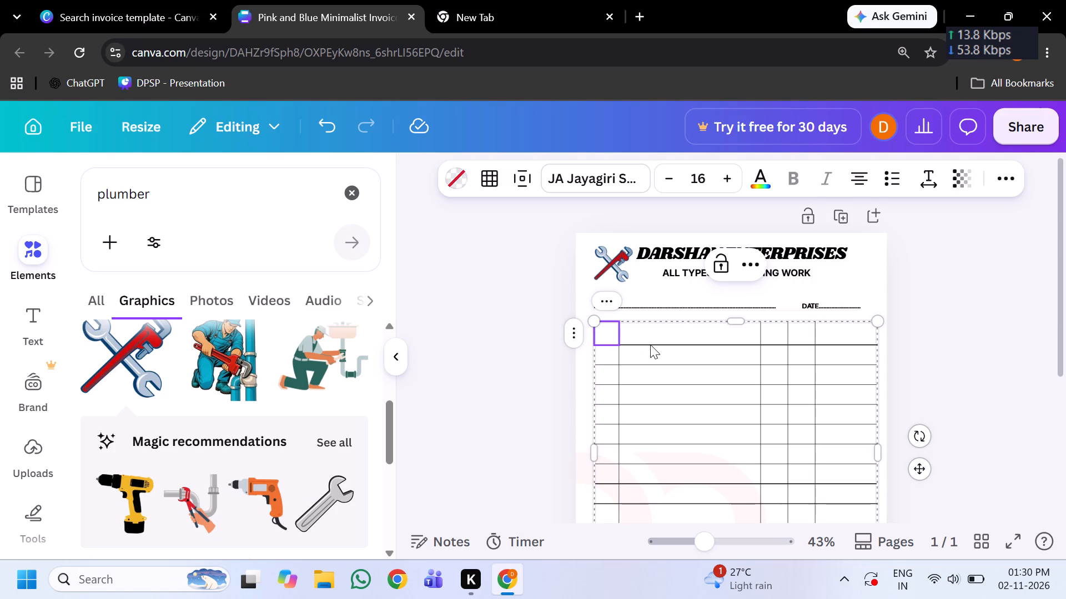
left_click(601, 332)
left_click(609, 331)
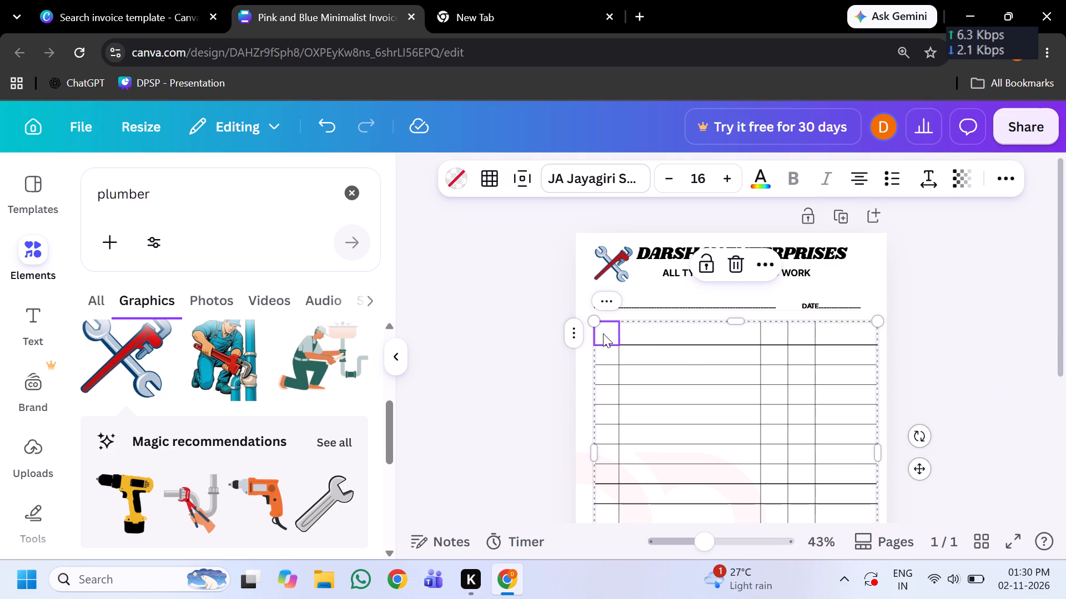
double_click(603, 334)
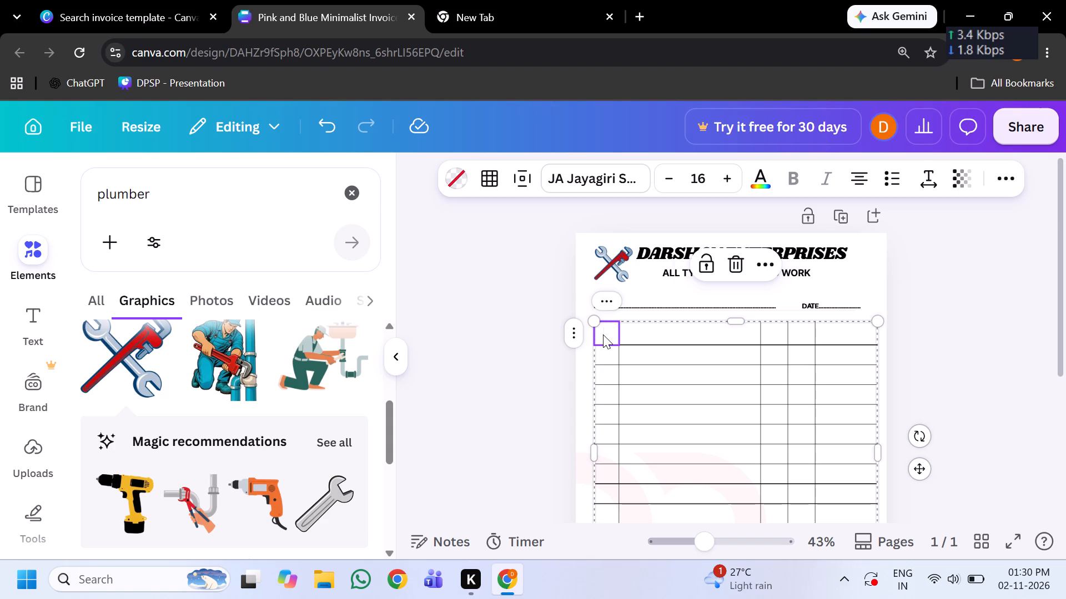
left_click(604, 334)
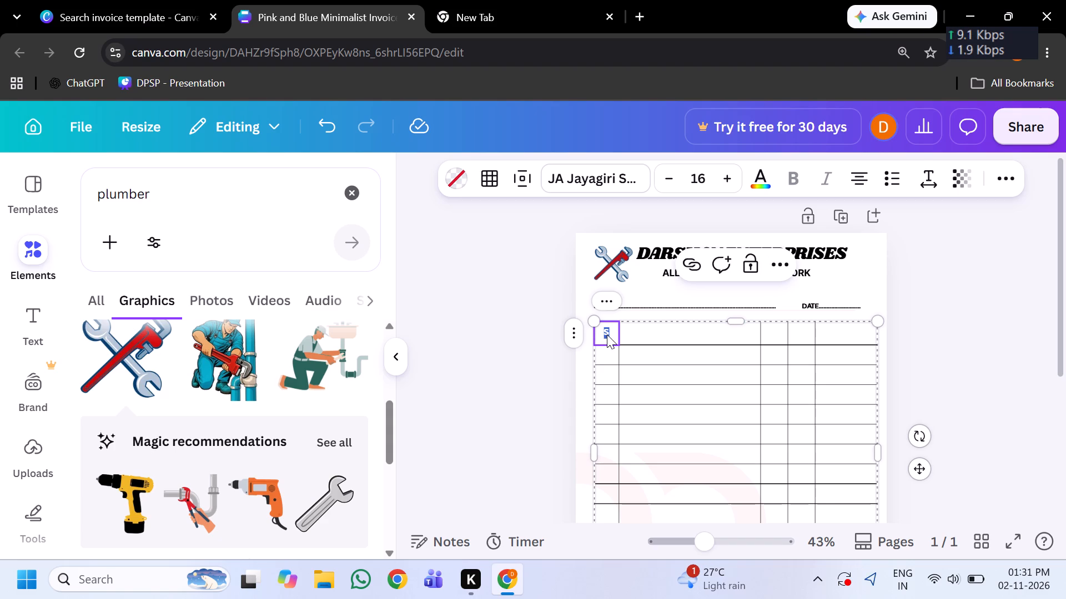
left_click(766, 180)
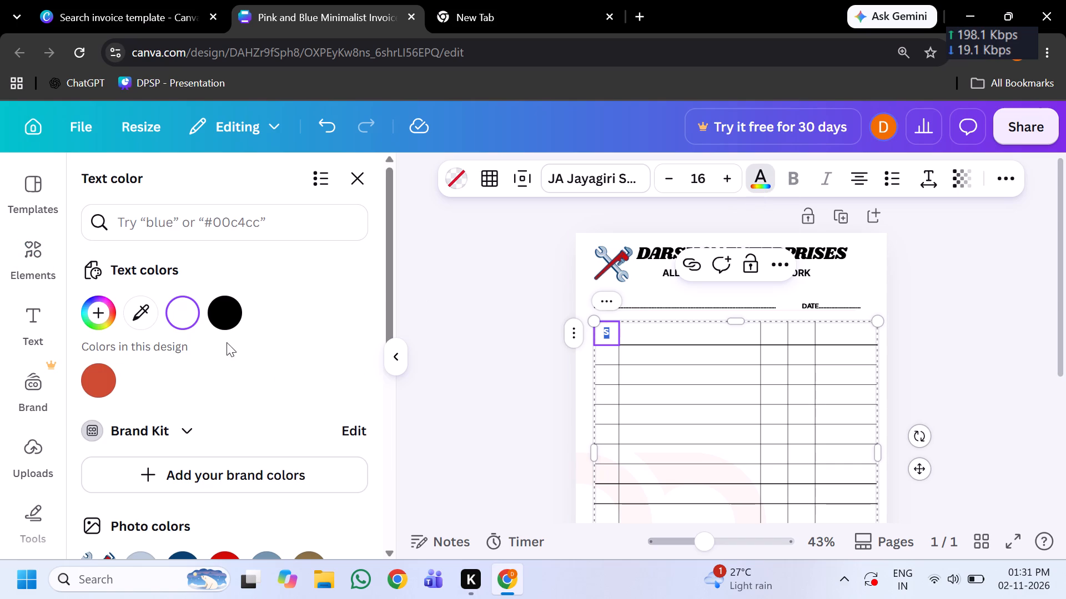
left_click(224, 316)
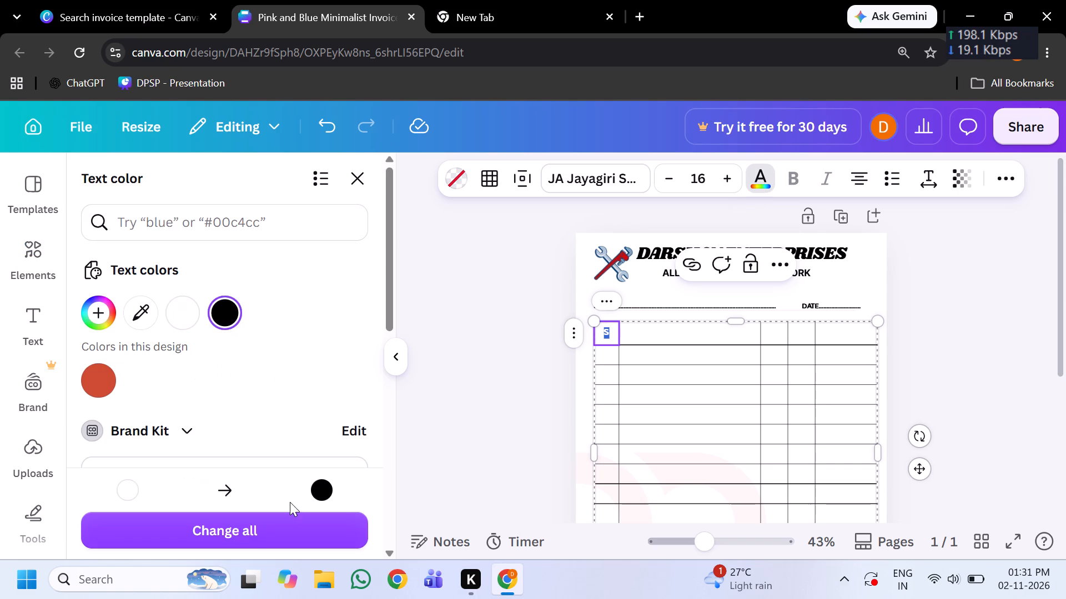
left_click(266, 514)
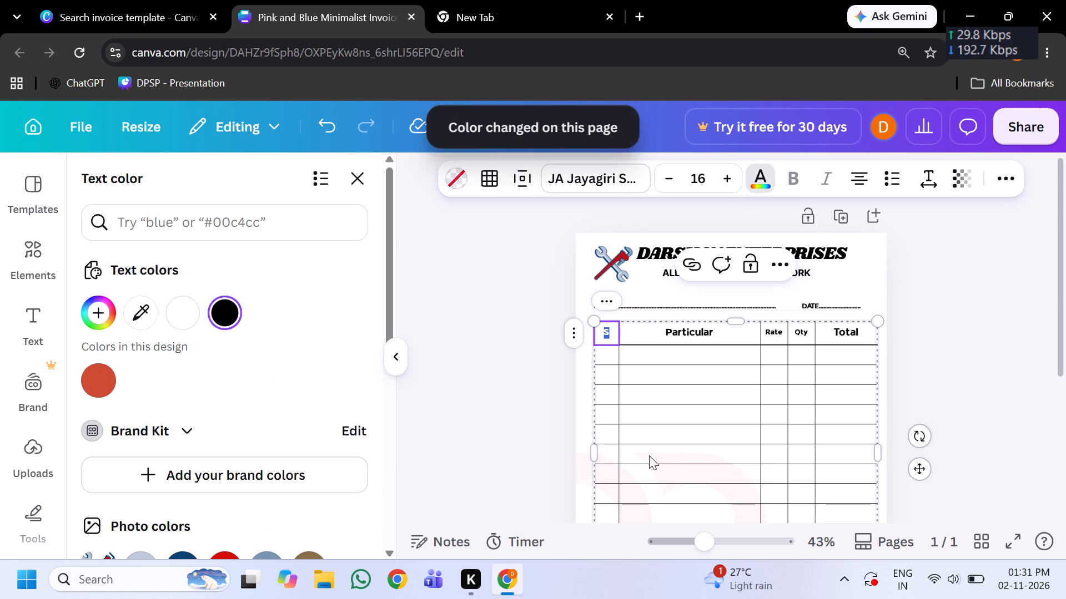
left_click(1018, 351)
left_click(982, 362)
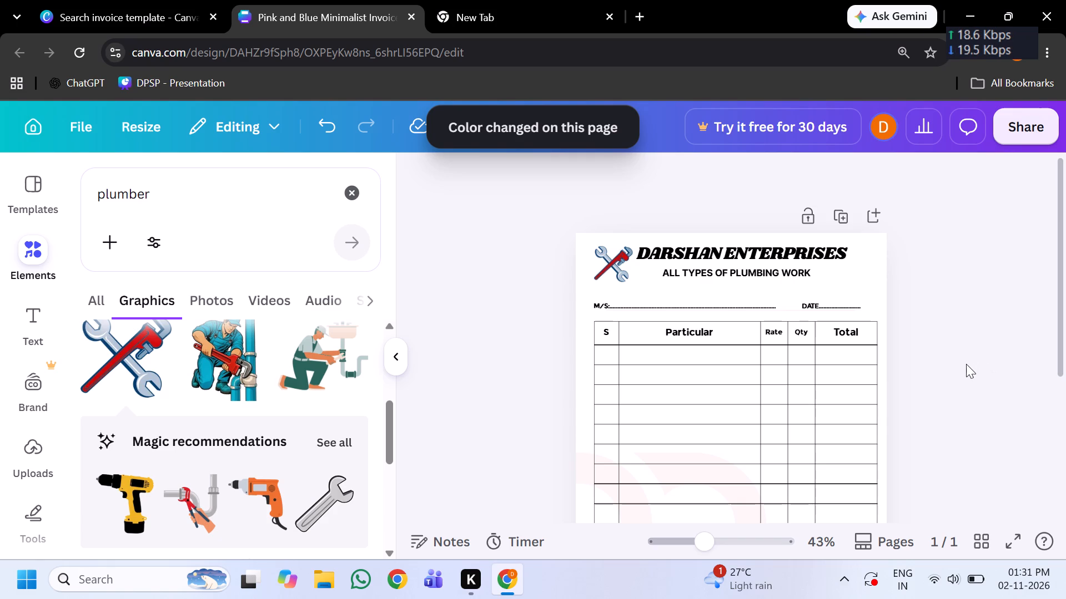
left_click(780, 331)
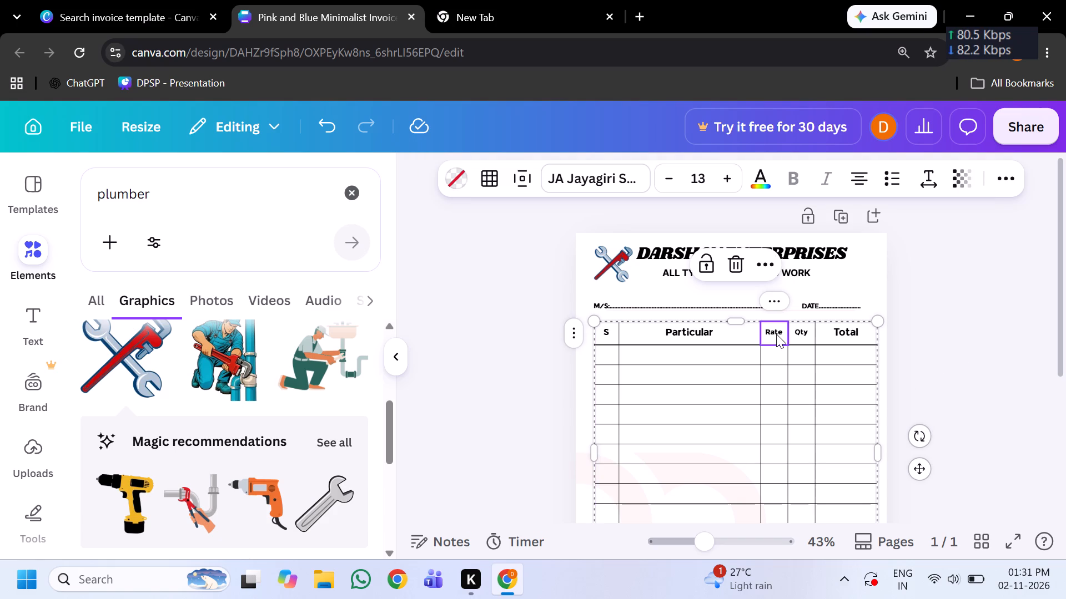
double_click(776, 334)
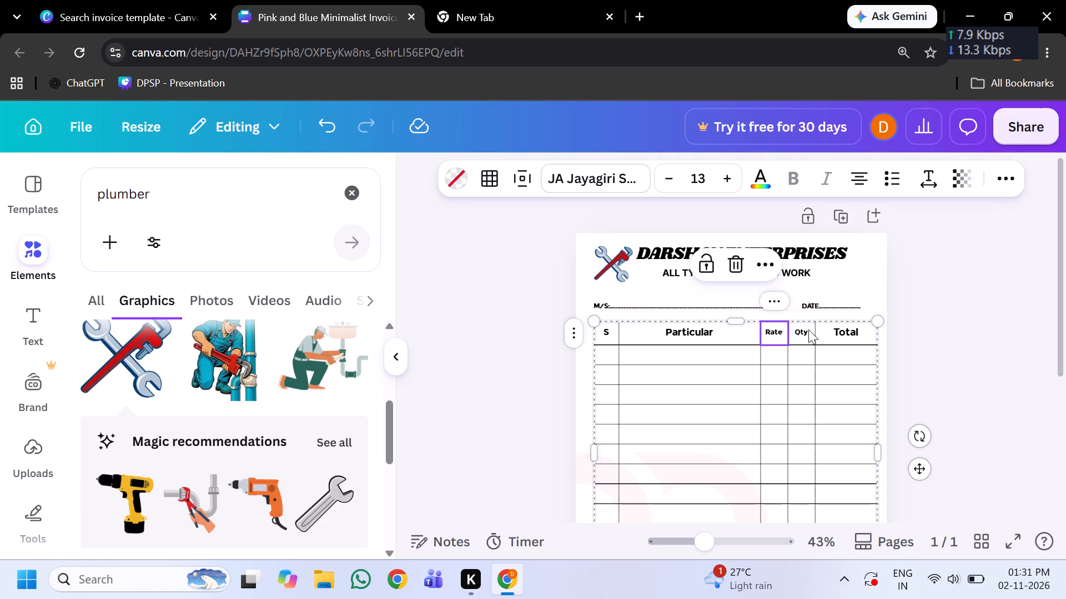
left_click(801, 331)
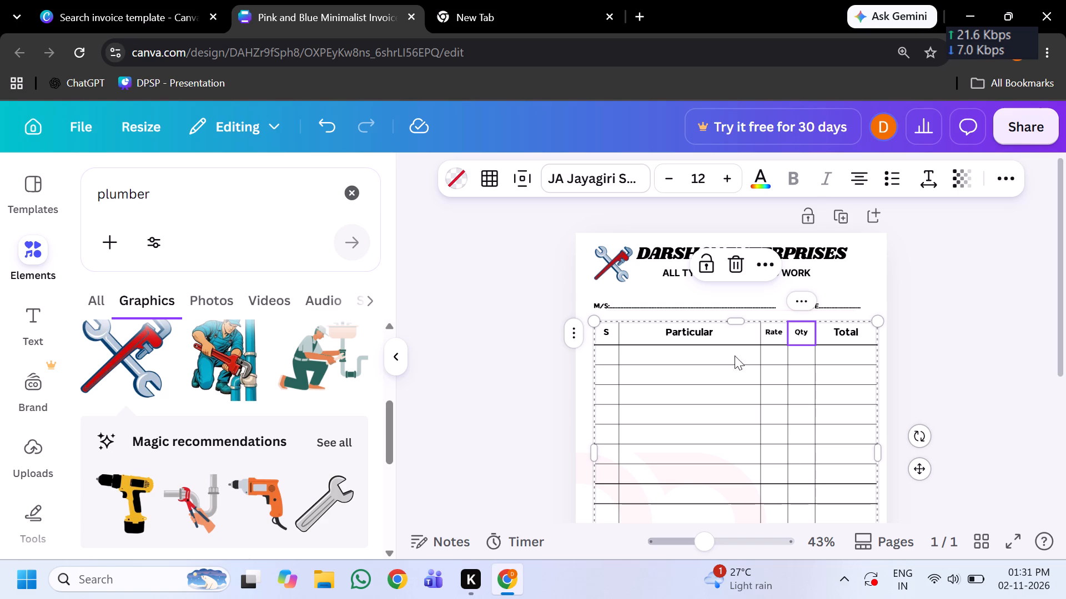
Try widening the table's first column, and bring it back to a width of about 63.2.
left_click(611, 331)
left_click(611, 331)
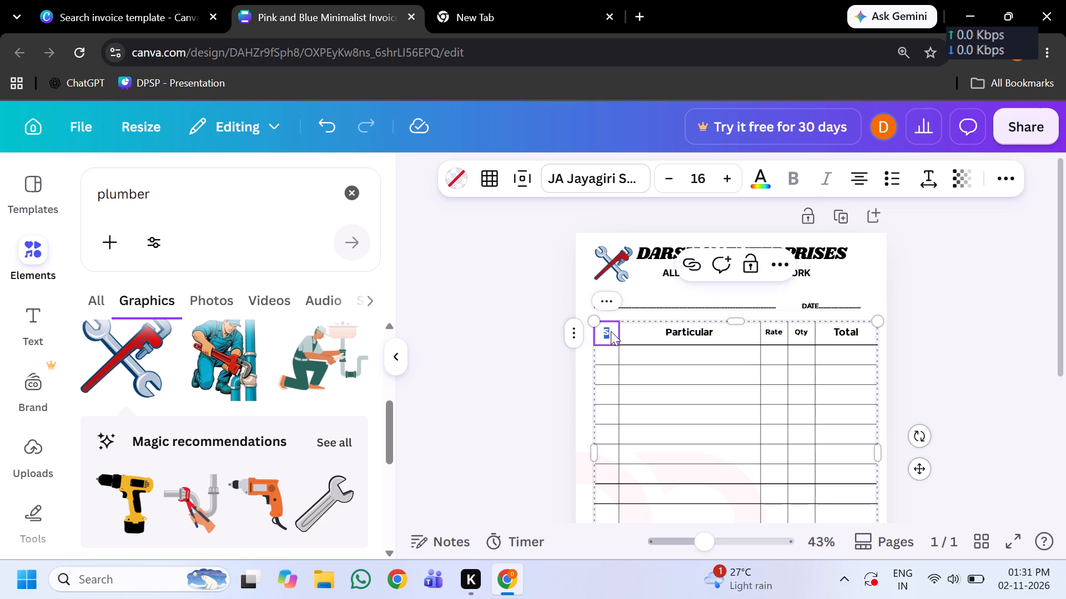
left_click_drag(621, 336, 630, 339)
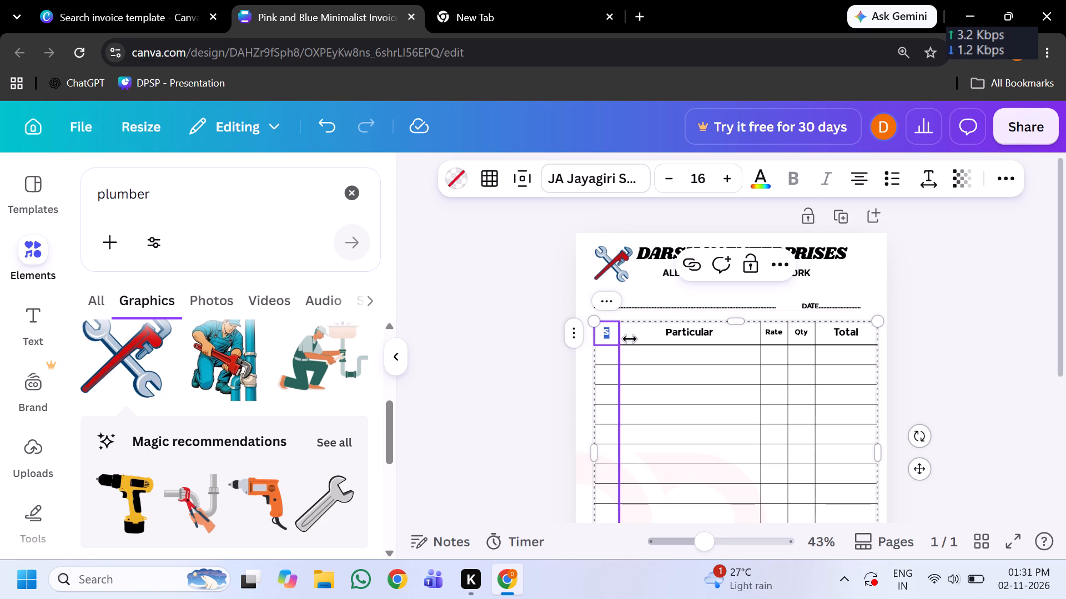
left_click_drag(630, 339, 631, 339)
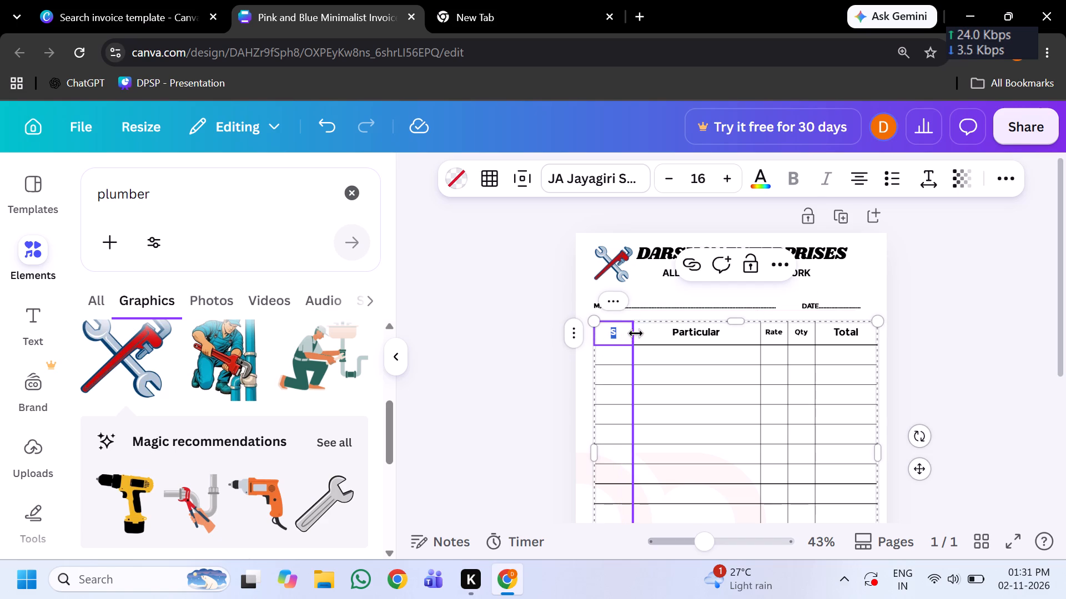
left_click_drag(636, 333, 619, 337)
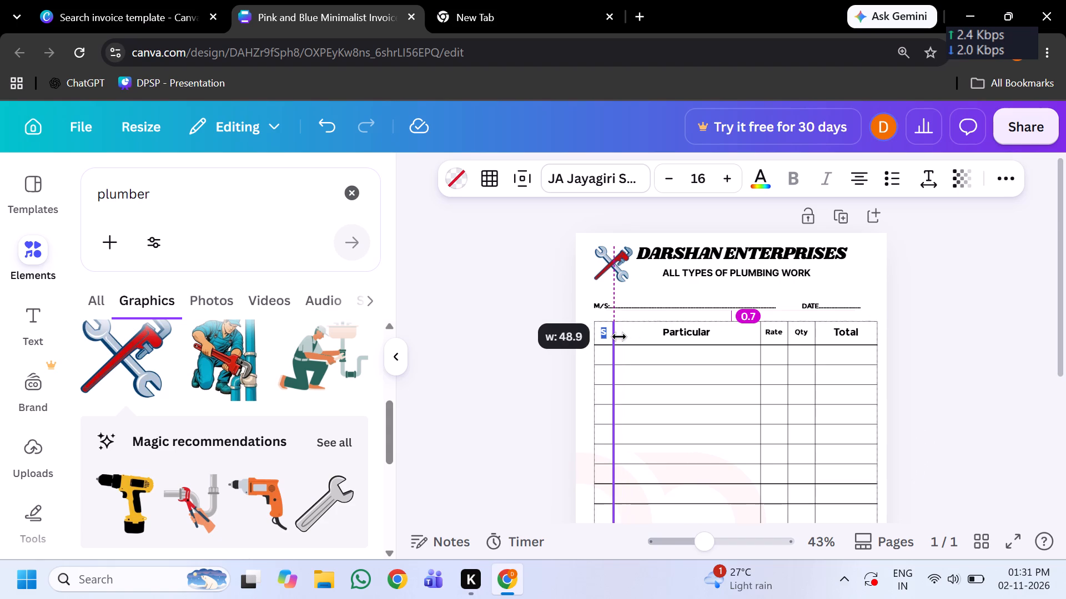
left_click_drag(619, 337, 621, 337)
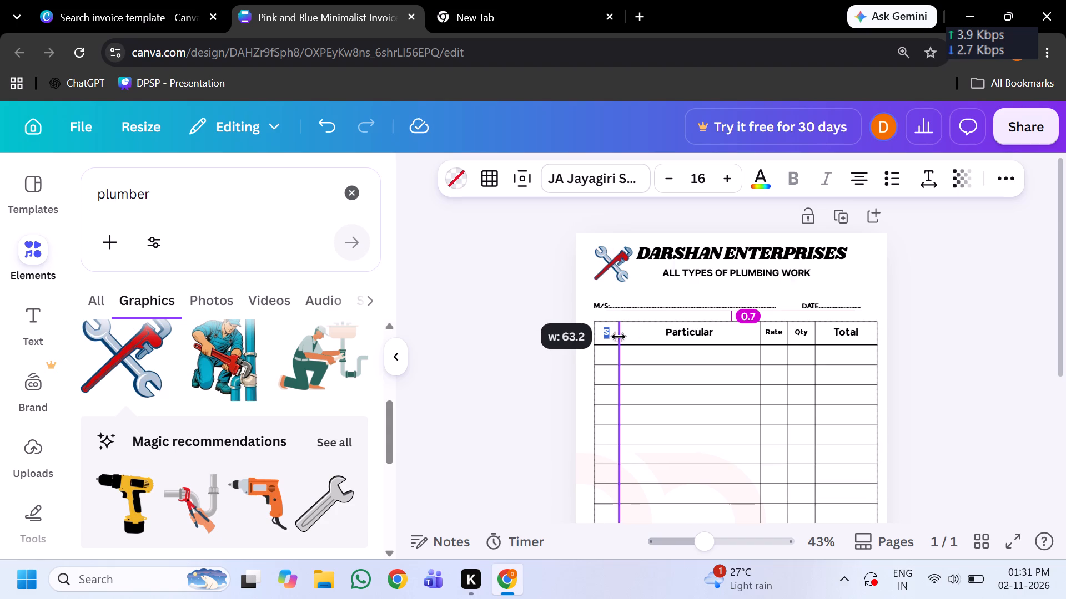
Replace the text of the table's first header cell with SR.
left_click(611, 332)
left_click(610, 332)
left_click(610, 332)
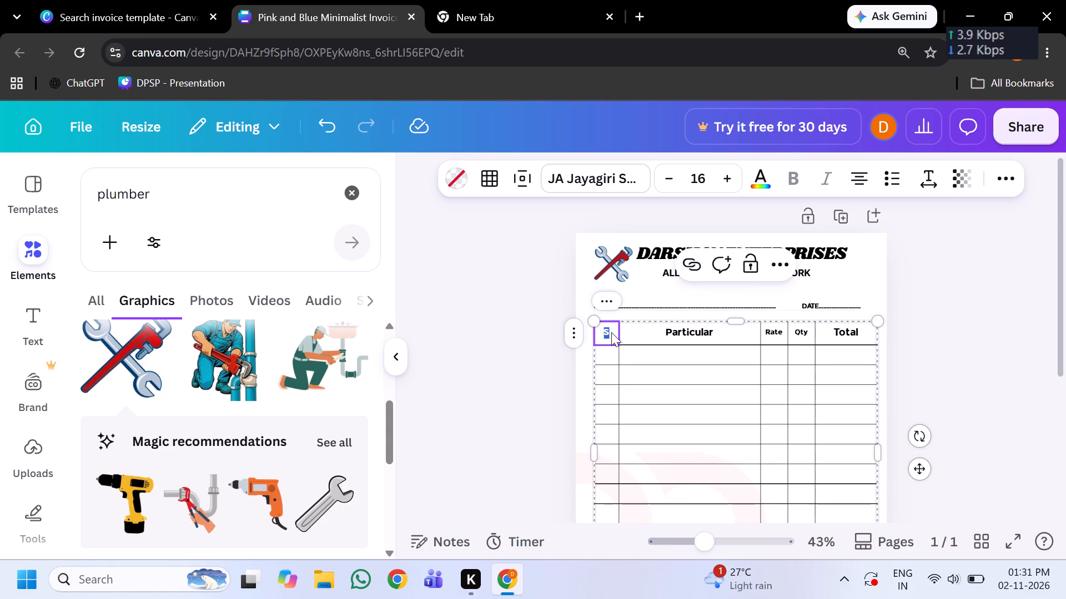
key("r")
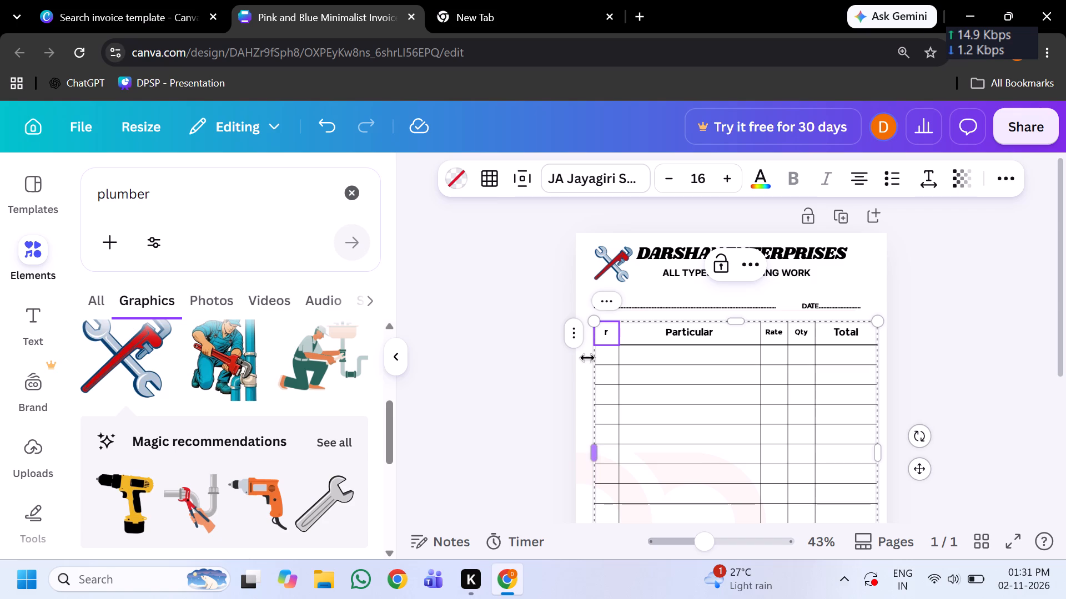
key("BackSpace")
key("BackSpace")
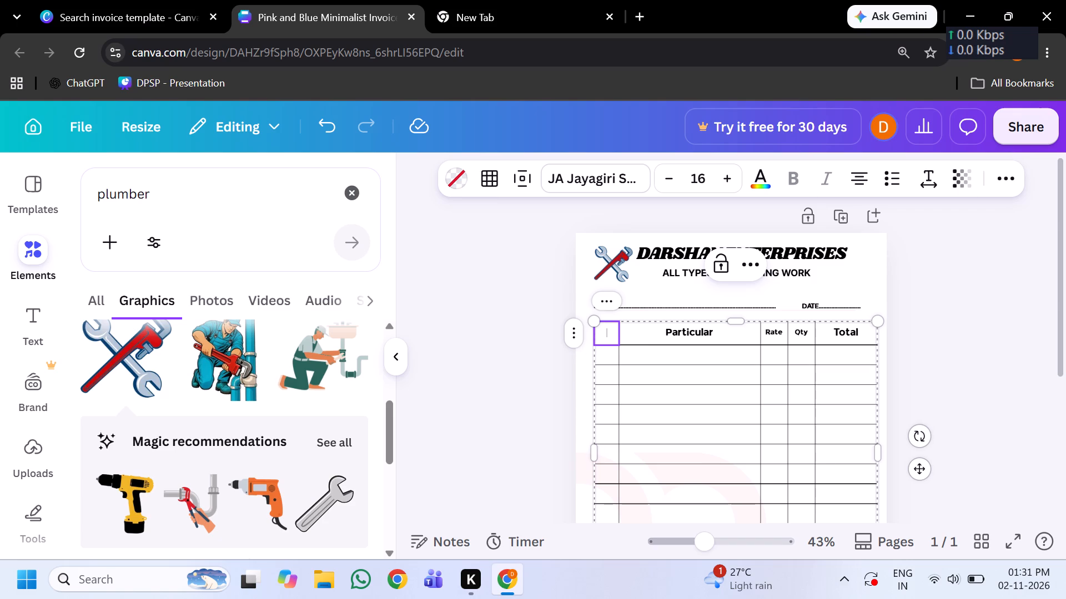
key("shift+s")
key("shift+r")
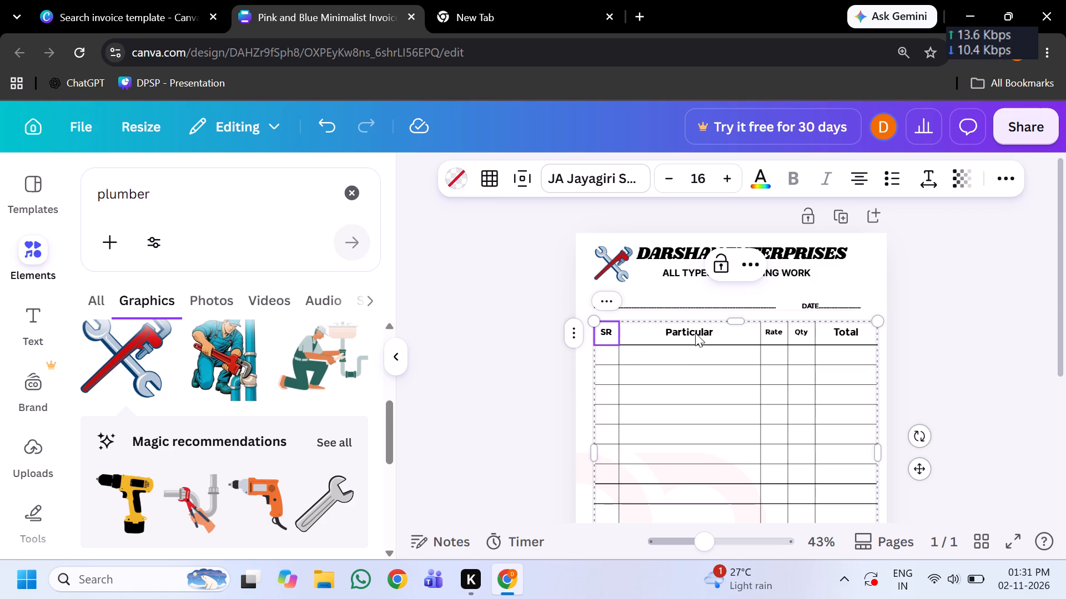
Widen the Rate column slightly by shifting its border with the Particular column.
left_click_drag(758, 338, 750, 341)
left_click(777, 329)
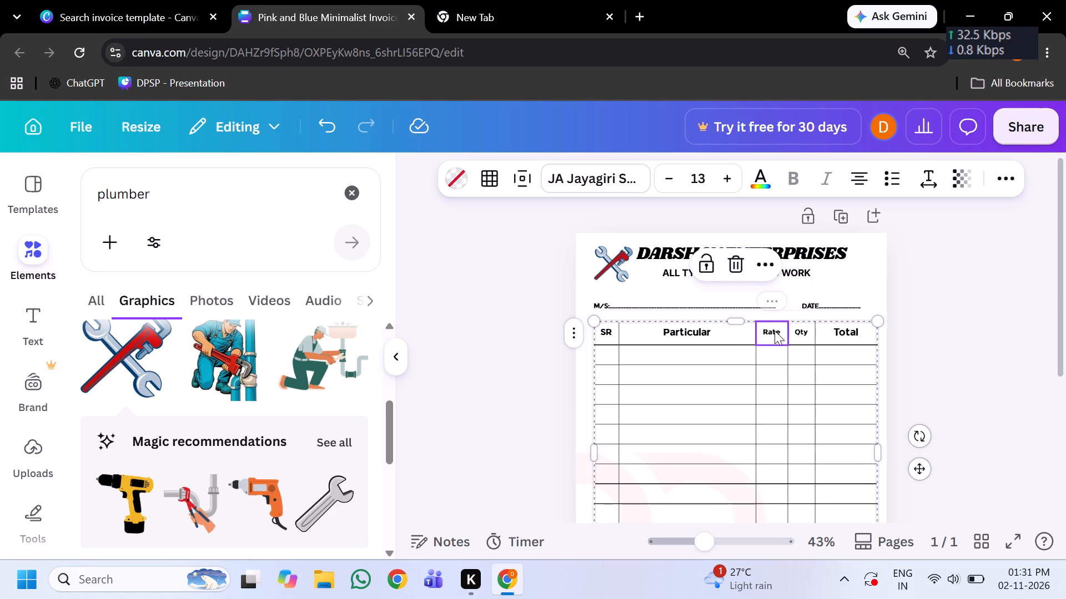
Reduce the text size of the Particular header cell to 16, matching the SR header.
left_click(702, 331)
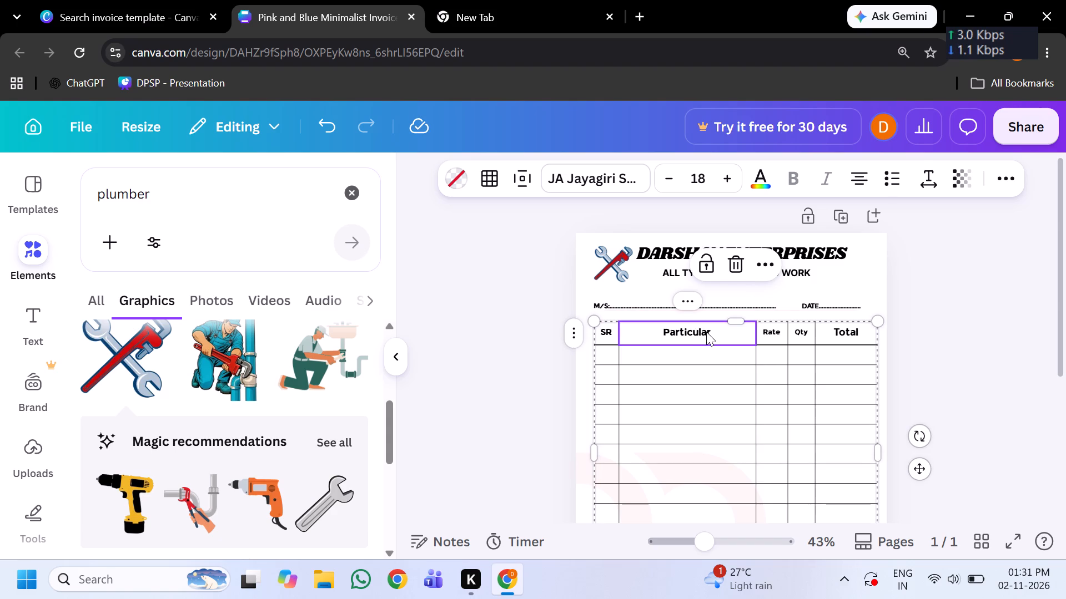
left_click(672, 185)
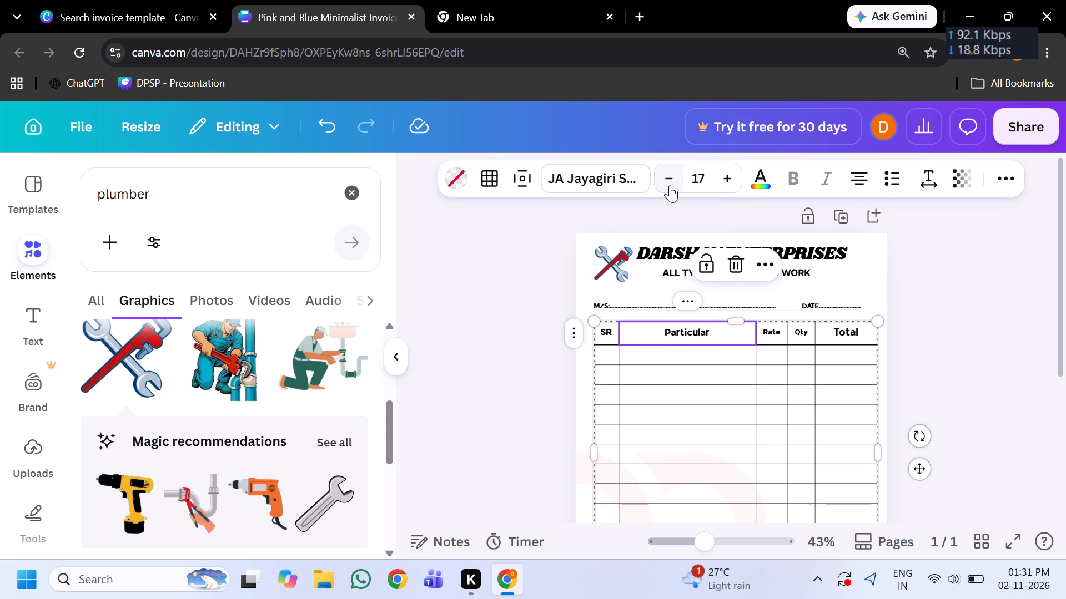
left_click(670, 185)
left_click(605, 331)
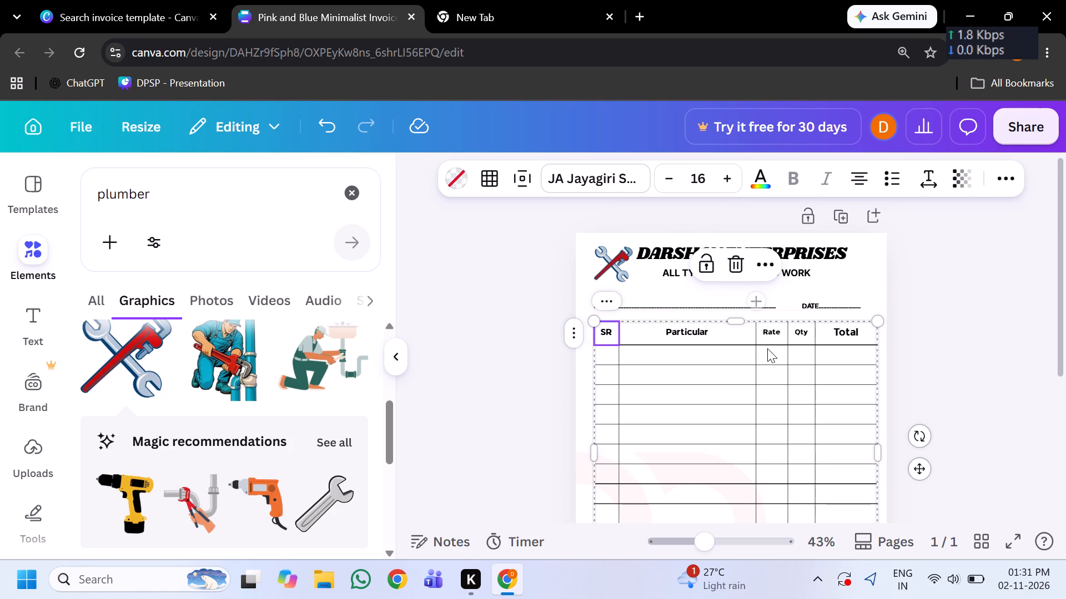
Increase the text size of the Rate header cell to 16.
left_click(770, 323)
left_click(773, 328)
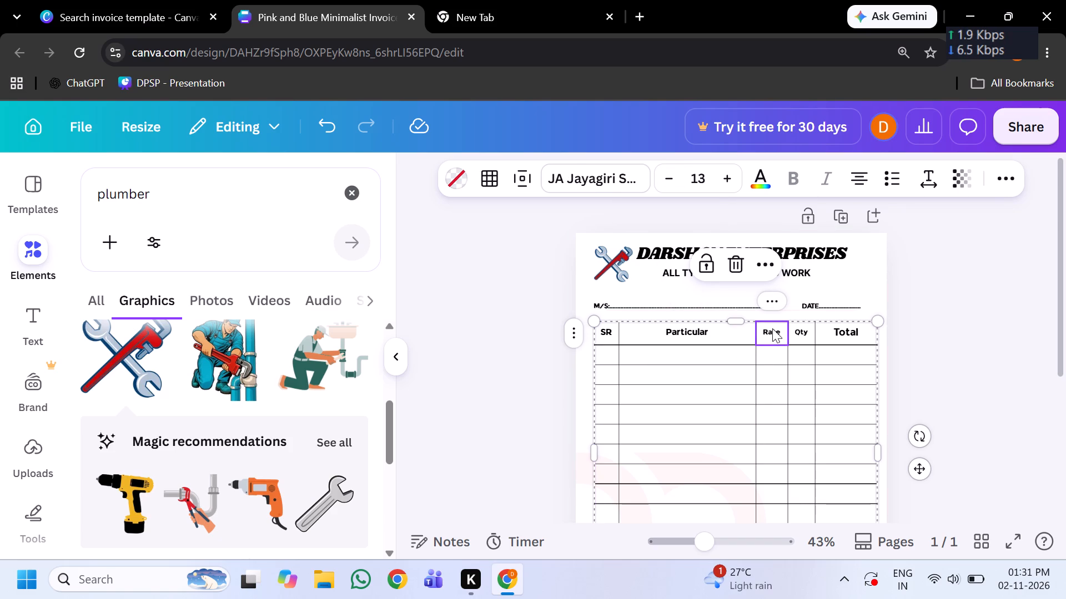
left_click(730, 180)
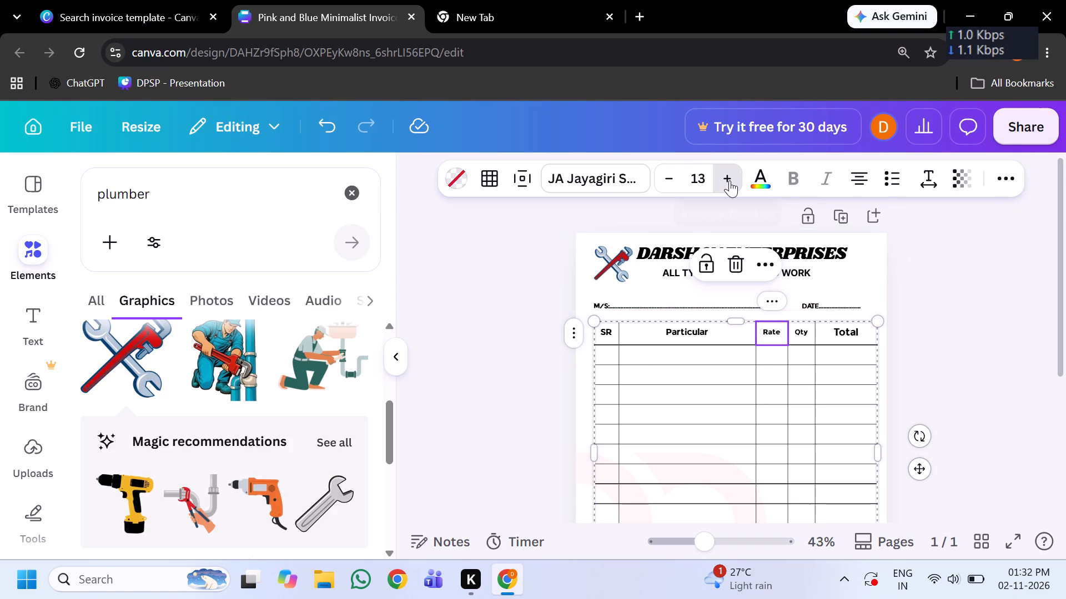
left_click(730, 180)
left_click(730, 180)
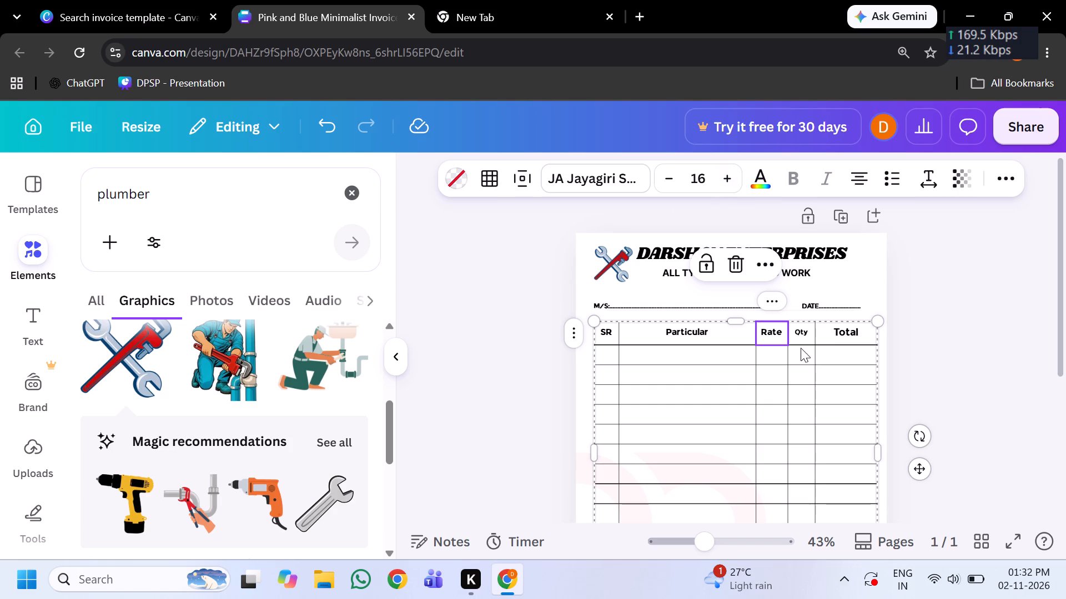
Widen the Qty column slightly, to about 86, by shifting its border with the Total column.
left_click(796, 328)
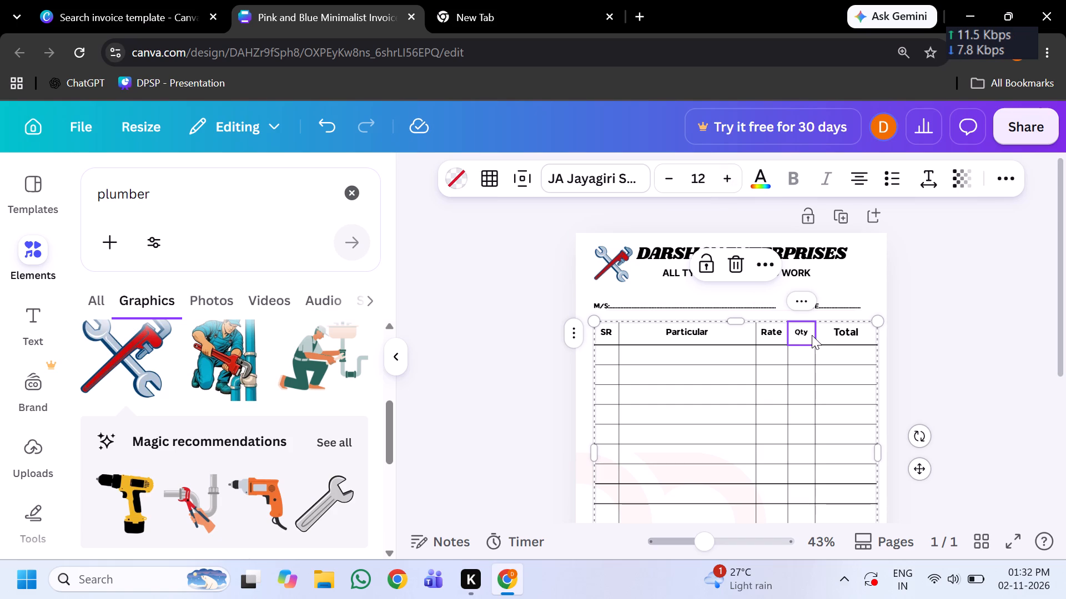
left_click_drag(818, 333, 824, 331)
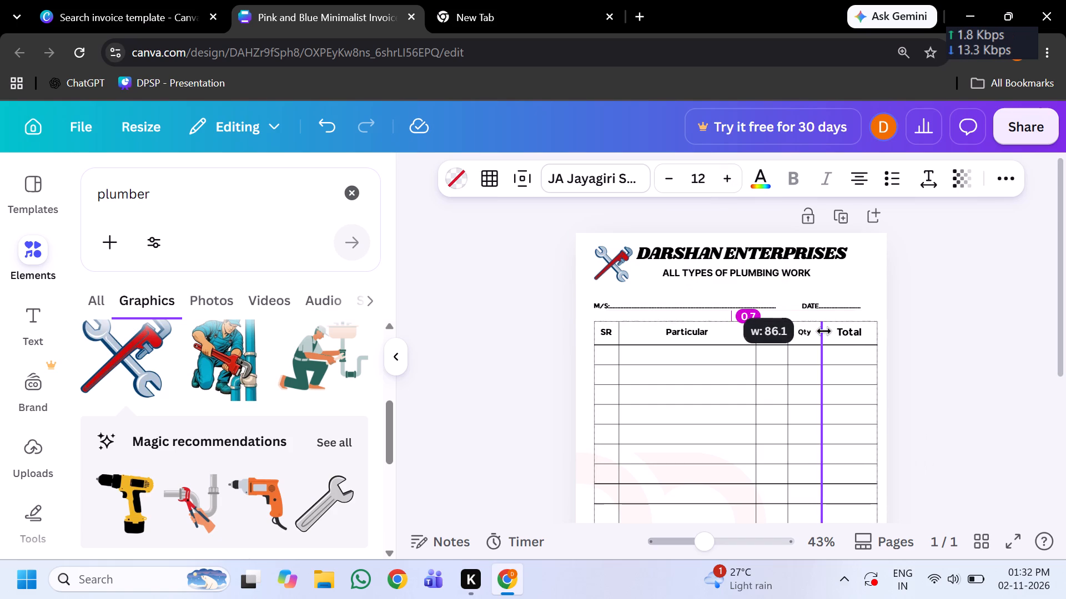
left_click_drag(824, 331, 823, 331)
Increase the text size of the Qty header cell to 16.
left_click(801, 336)
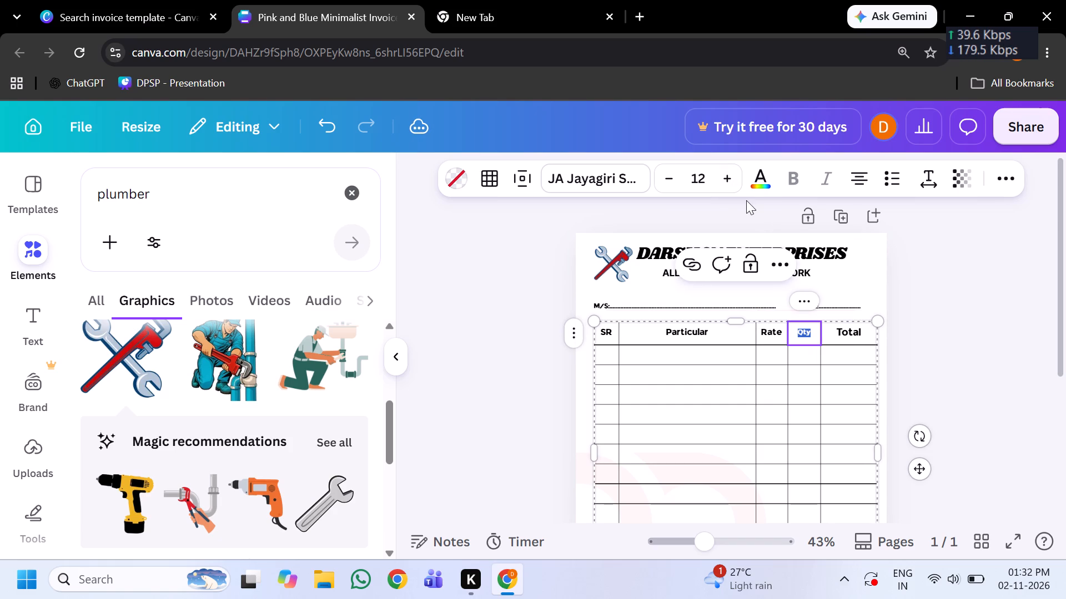
double_click(727, 180)
left_click_drag(727, 180, 731, 186)
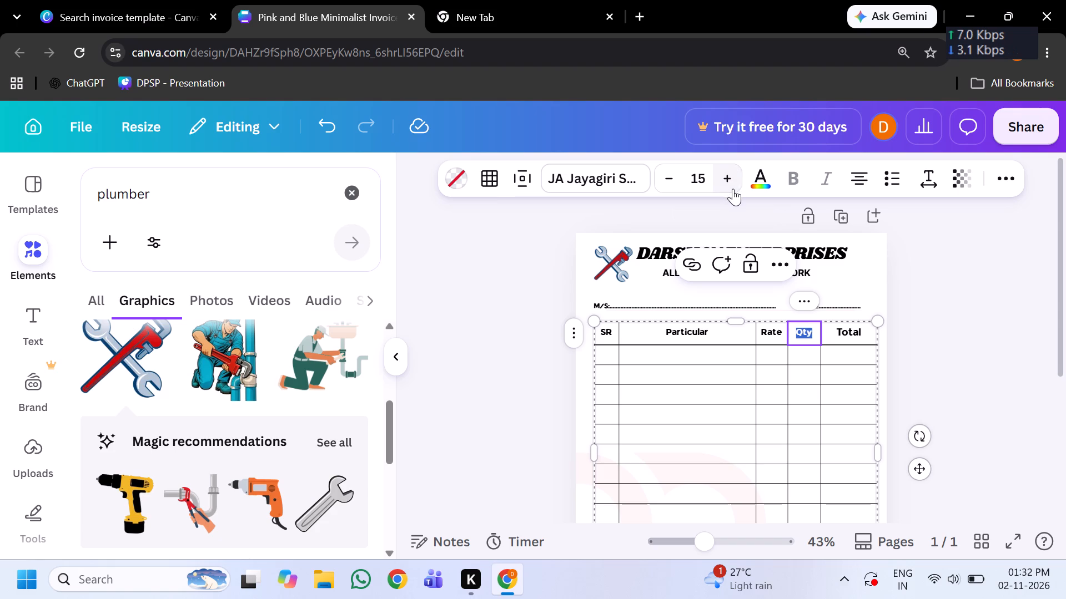
left_click(732, 183)
left_click(961, 354)
Reduce the text size of the Total header cell to 16.
left_click(846, 332)
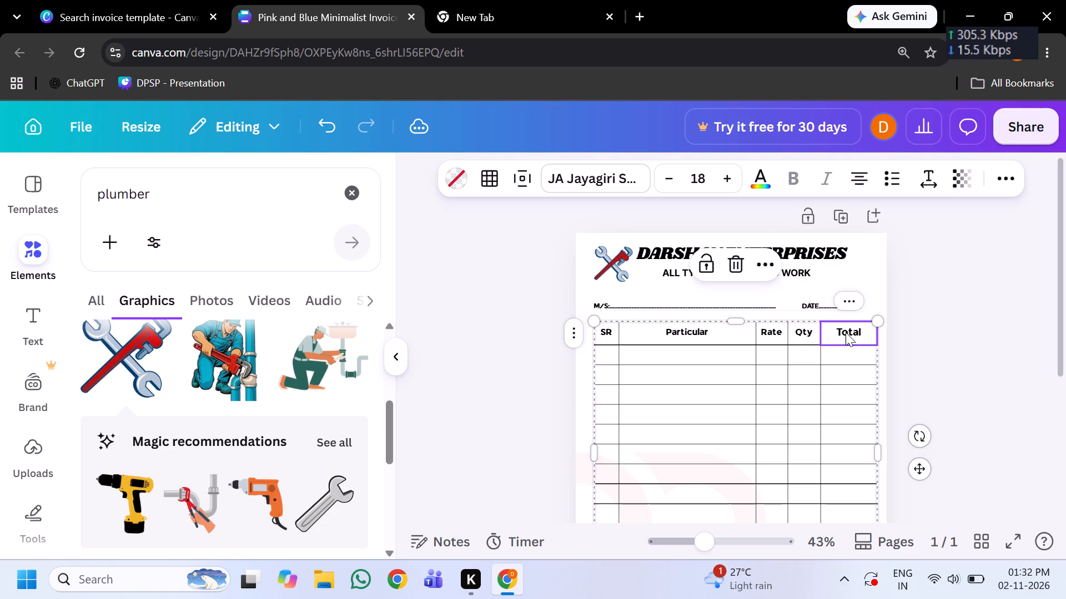
left_click(668, 189)
left_click(669, 189)
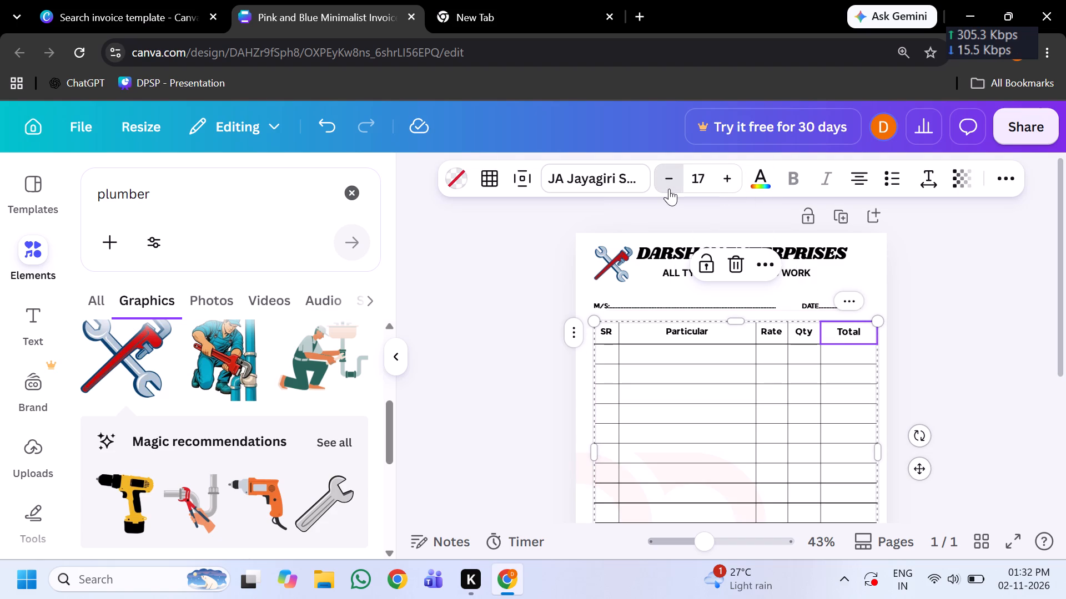
scroll(918, 427, "down", 1)
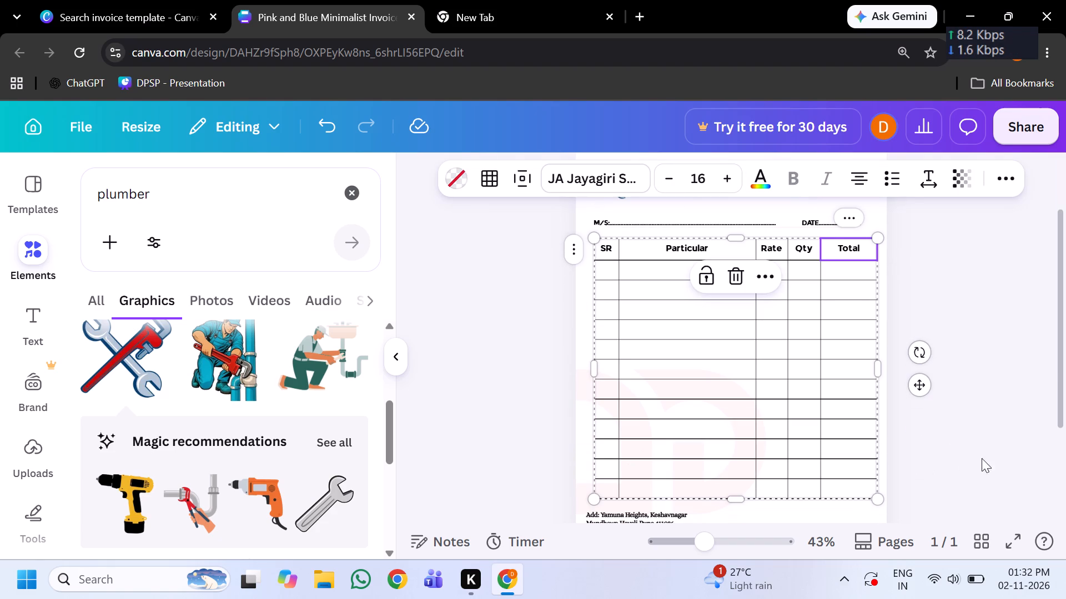
left_click(1018, 424)
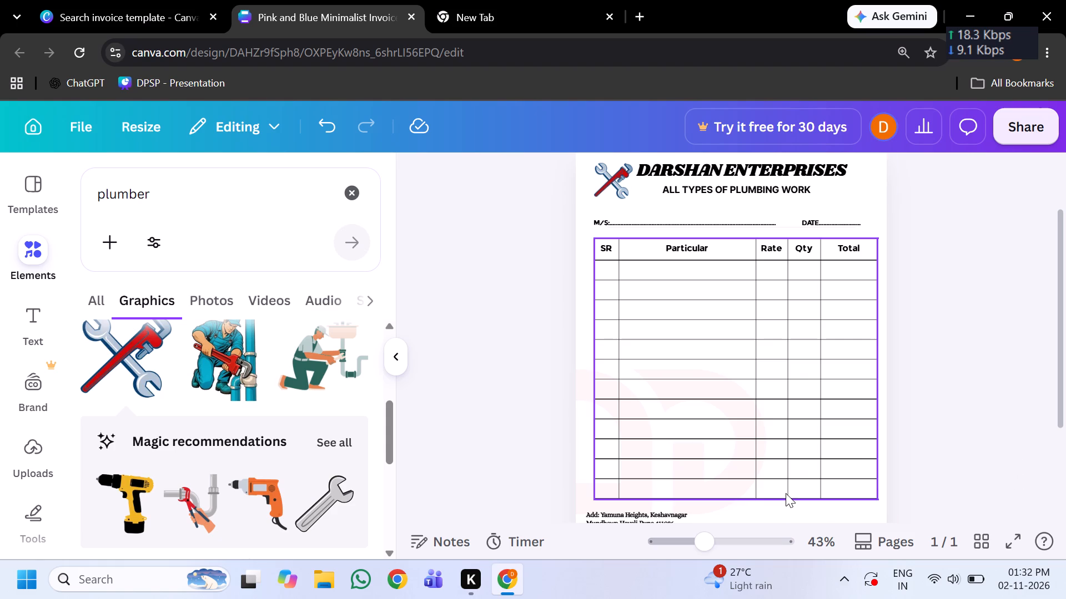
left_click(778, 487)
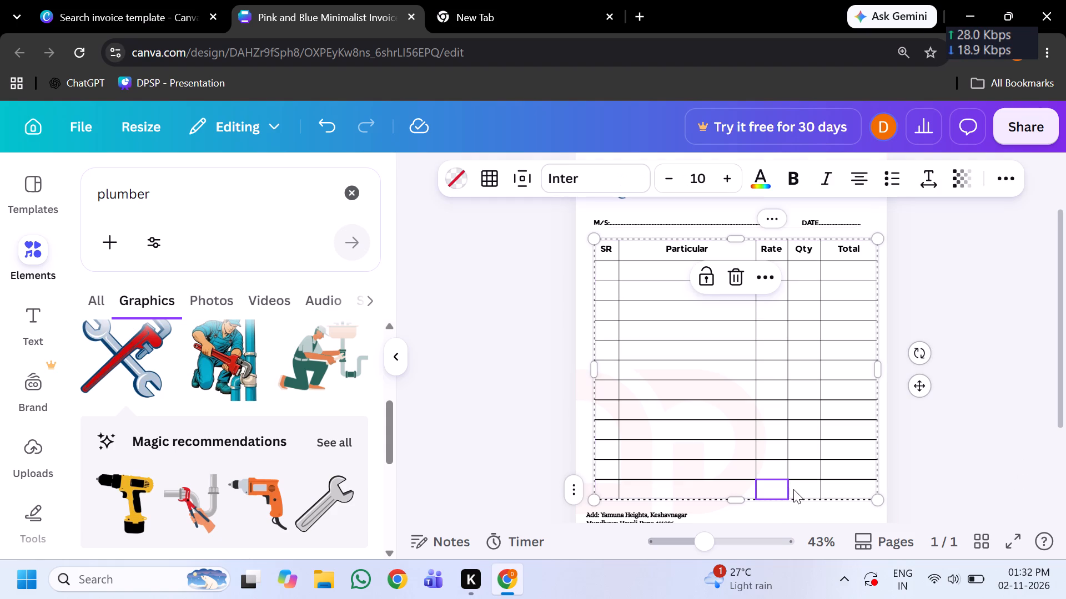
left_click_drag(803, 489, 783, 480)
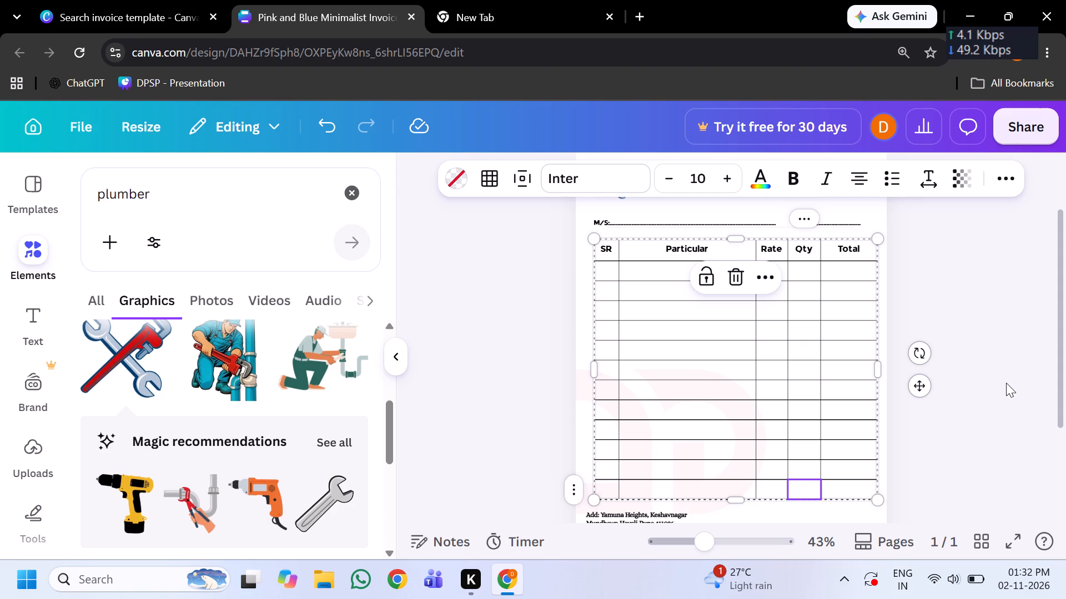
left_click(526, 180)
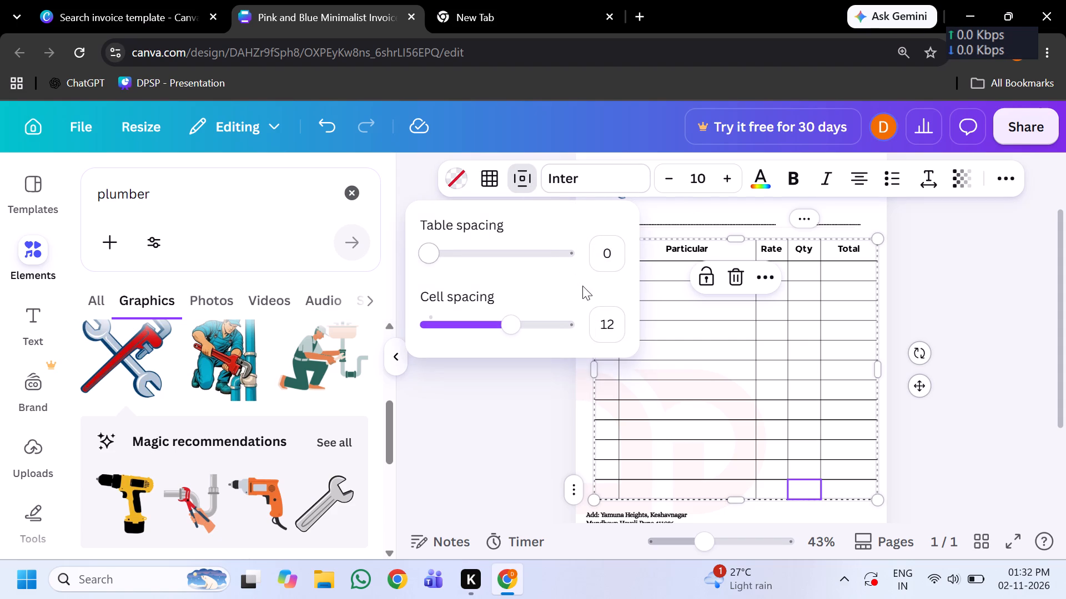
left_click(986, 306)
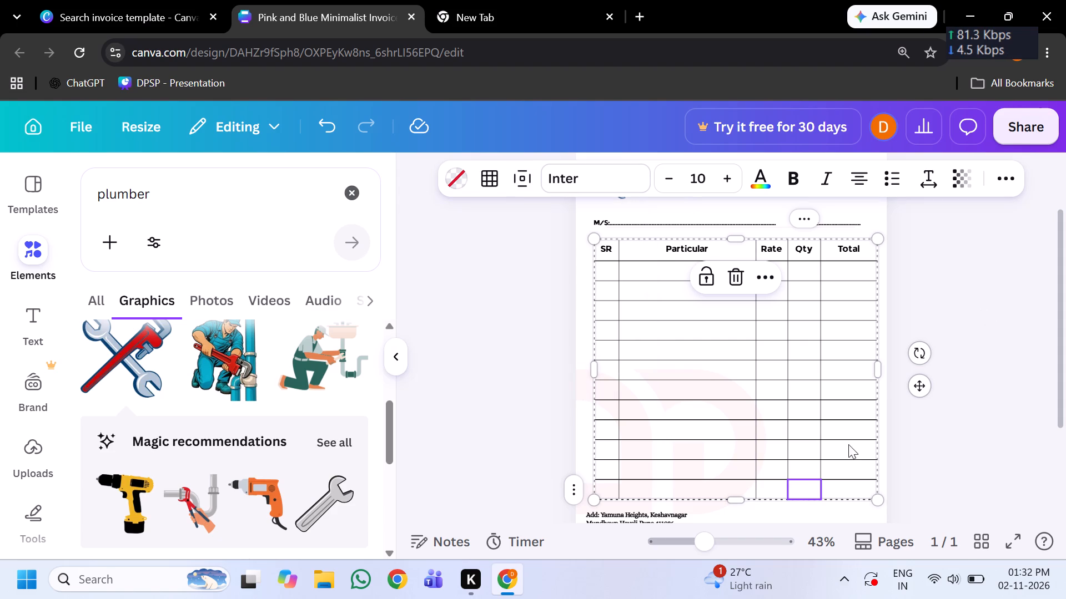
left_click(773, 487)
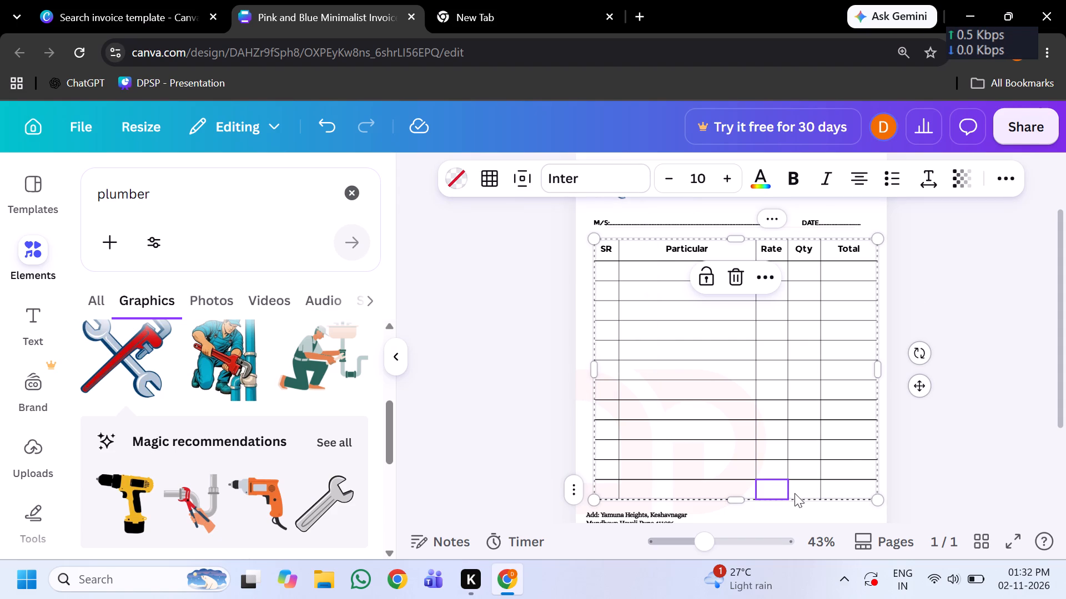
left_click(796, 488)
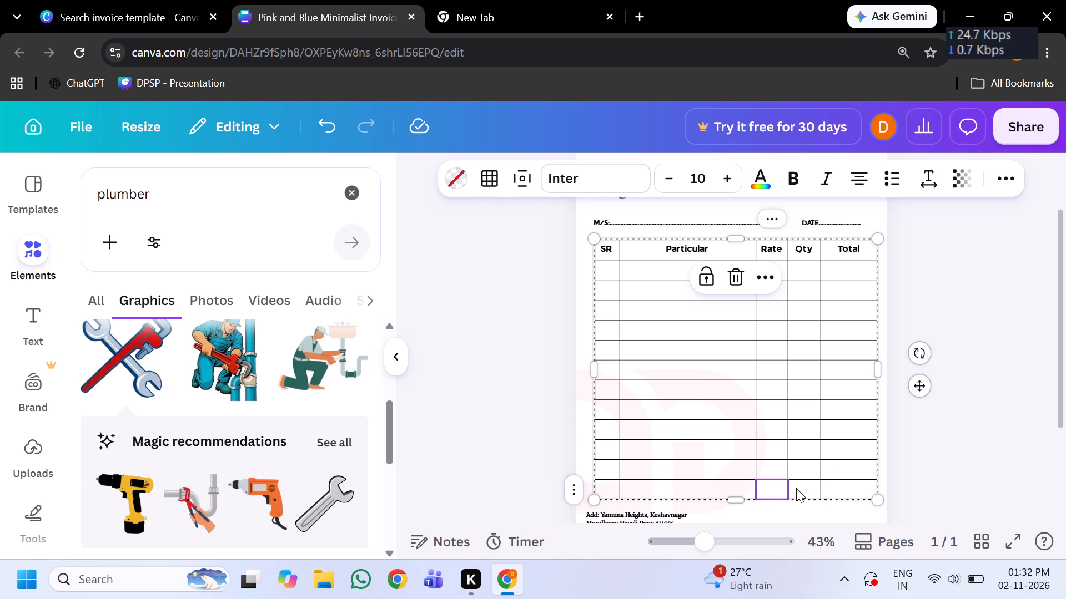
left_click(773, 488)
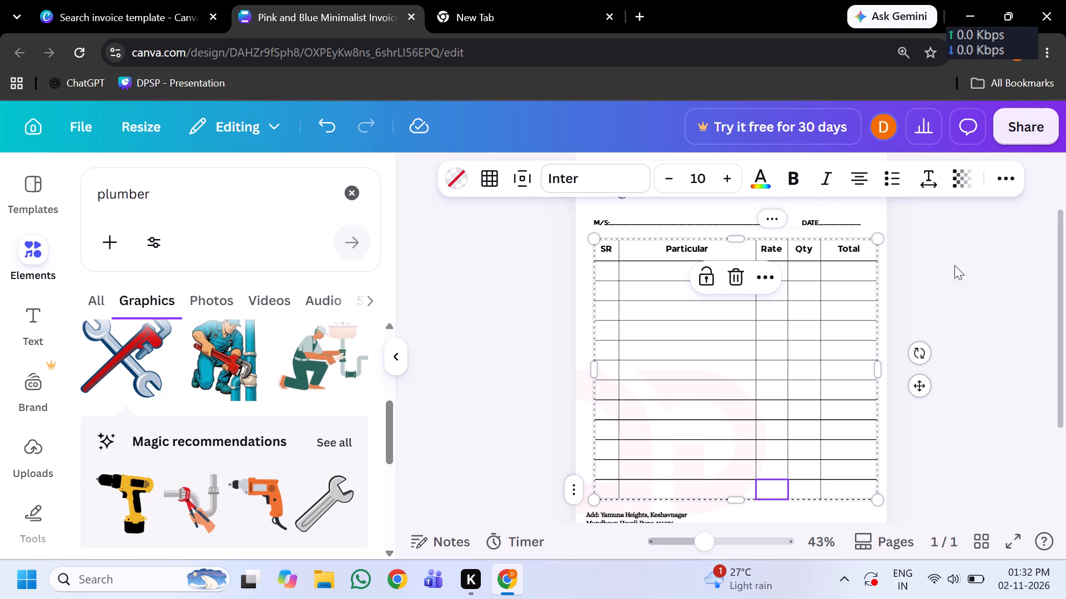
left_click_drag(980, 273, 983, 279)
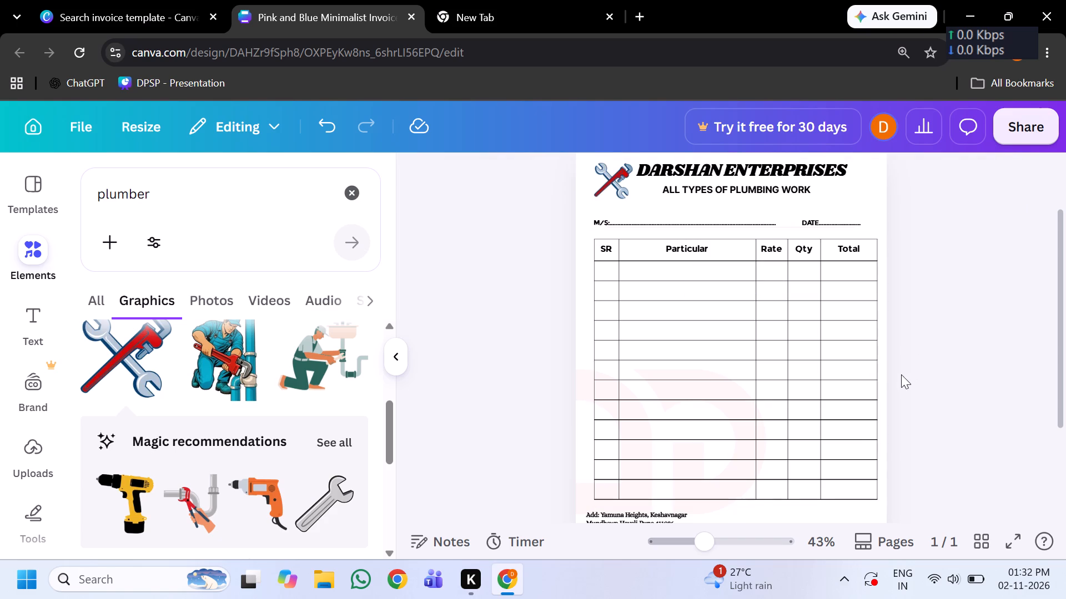
Insert four spaces between the DATE label and its dotted line above the table.
scroll(770, 336, "down", 2)
scroll(772, 364, "up", 1)
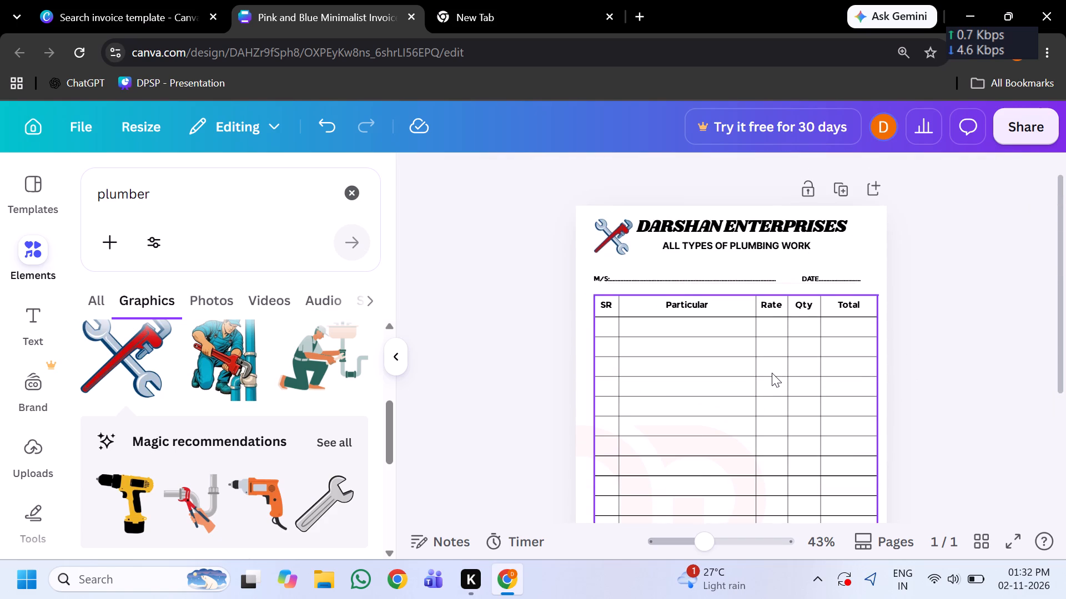
left_click(817, 277)
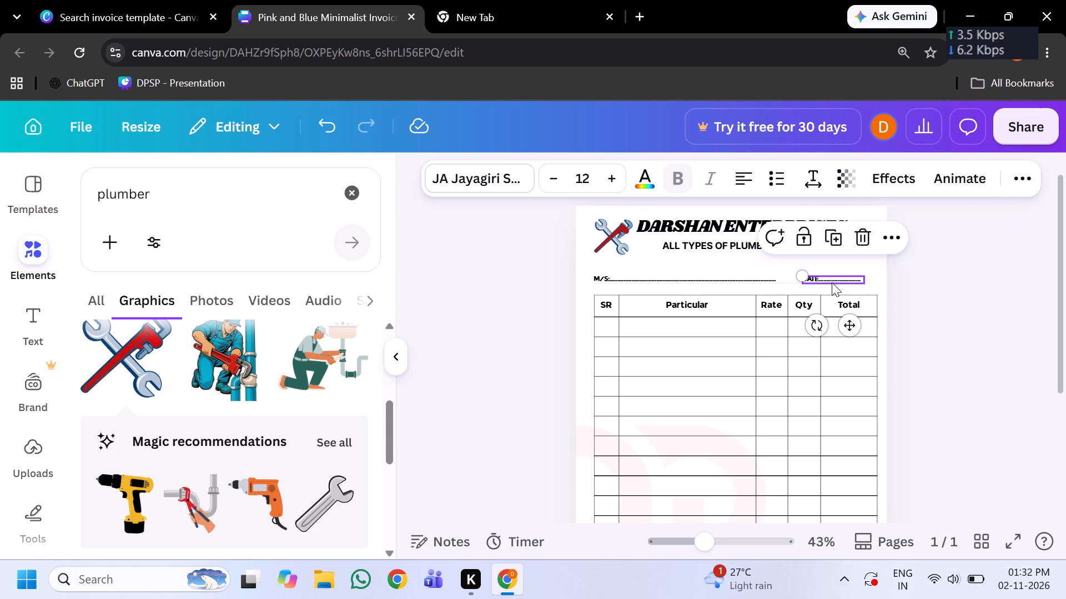
double_click(832, 273)
left_click(820, 276)
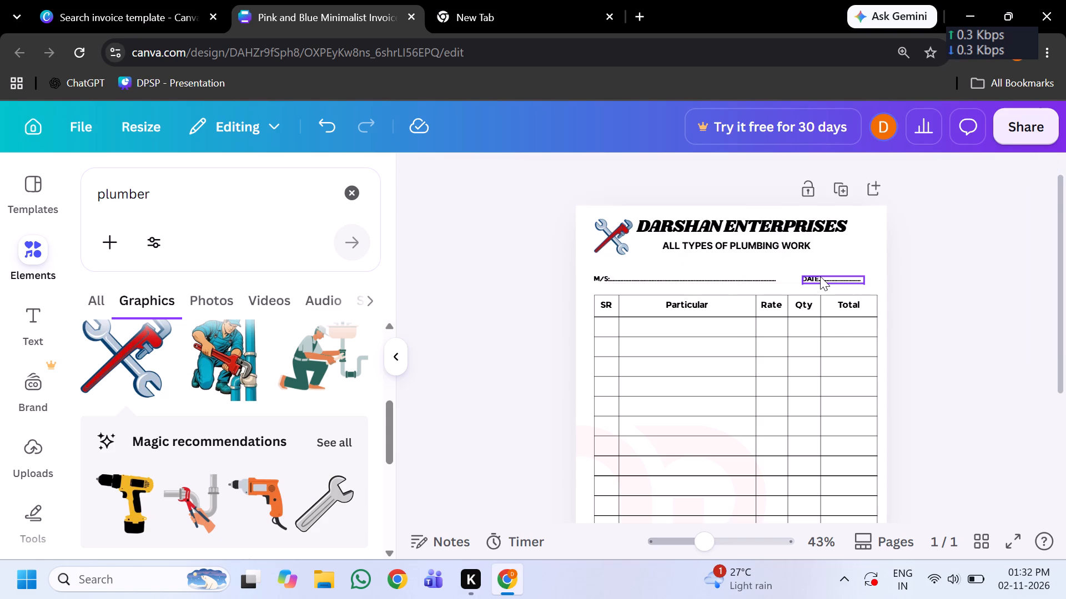
left_click(820, 276)
left_click(821, 277)
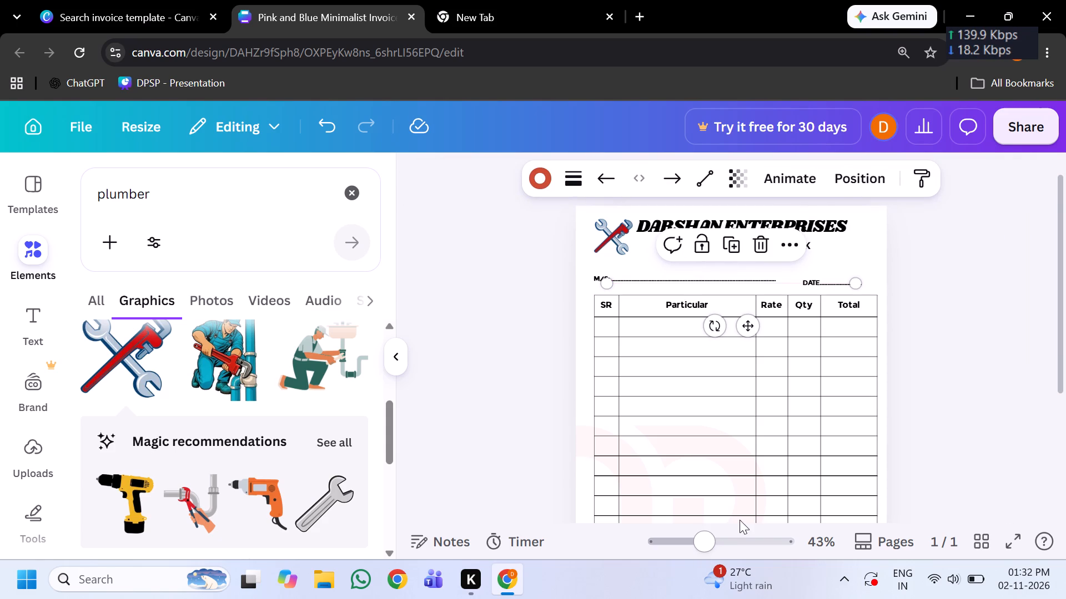
left_click_drag(700, 540, 770, 536)
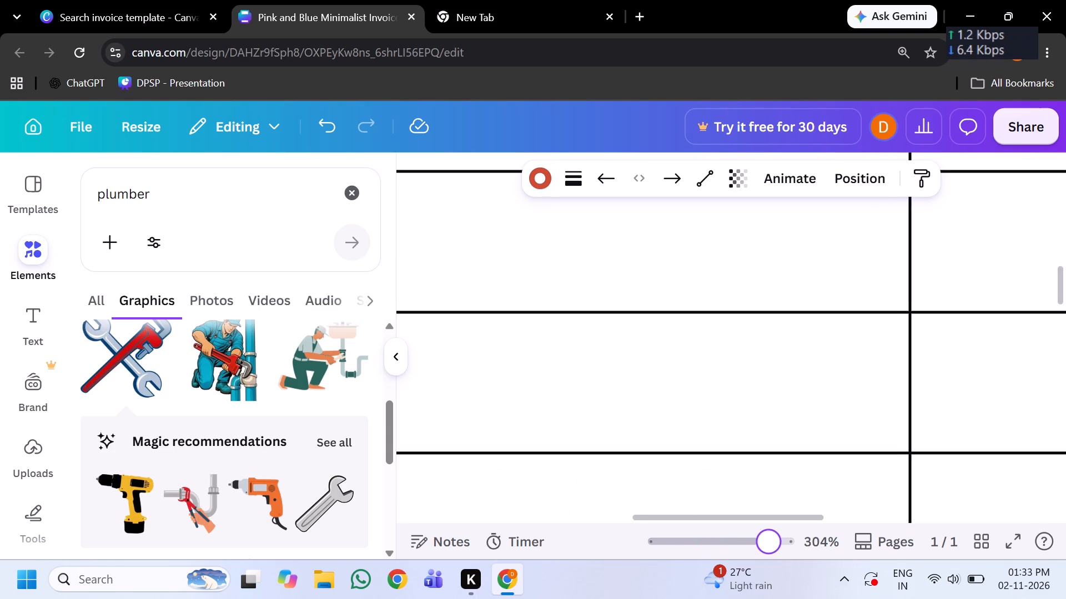
left_click_drag(770, 536, 713, 555)
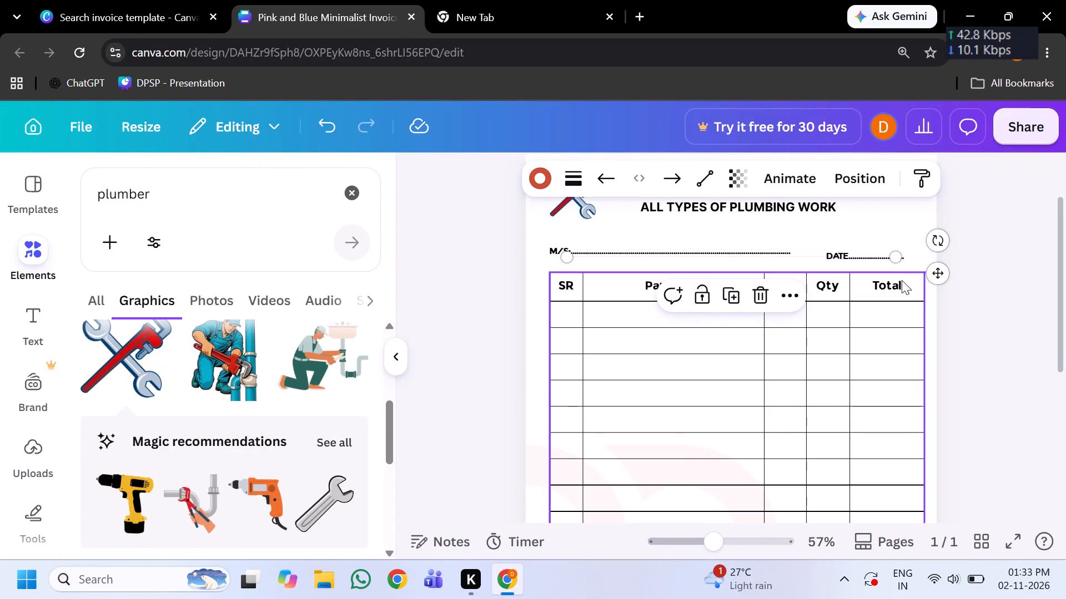
left_click(858, 250)
double_click(867, 258)
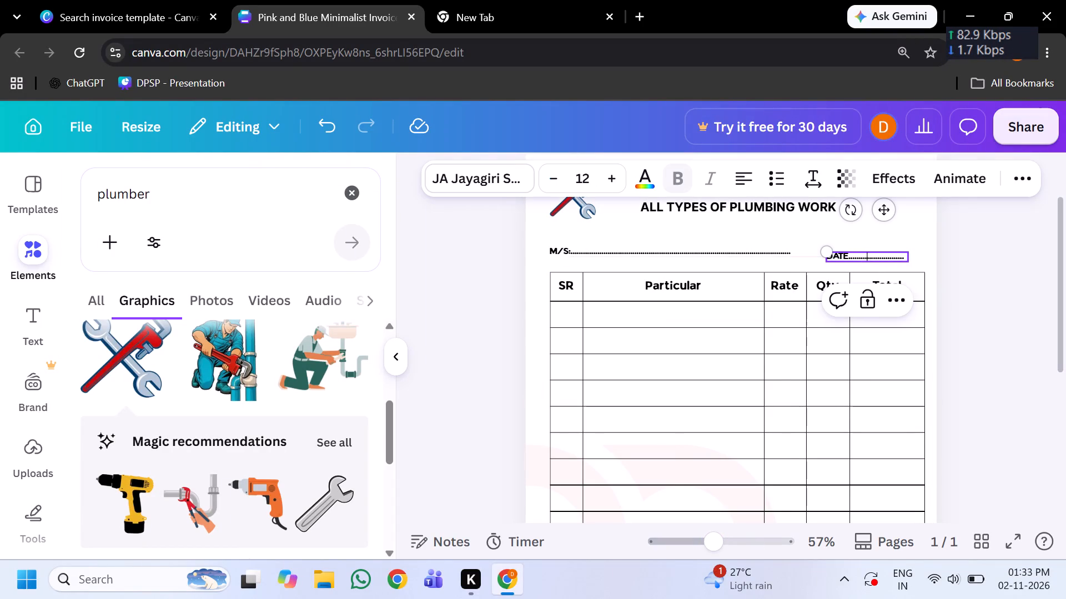
left_click(845, 260)
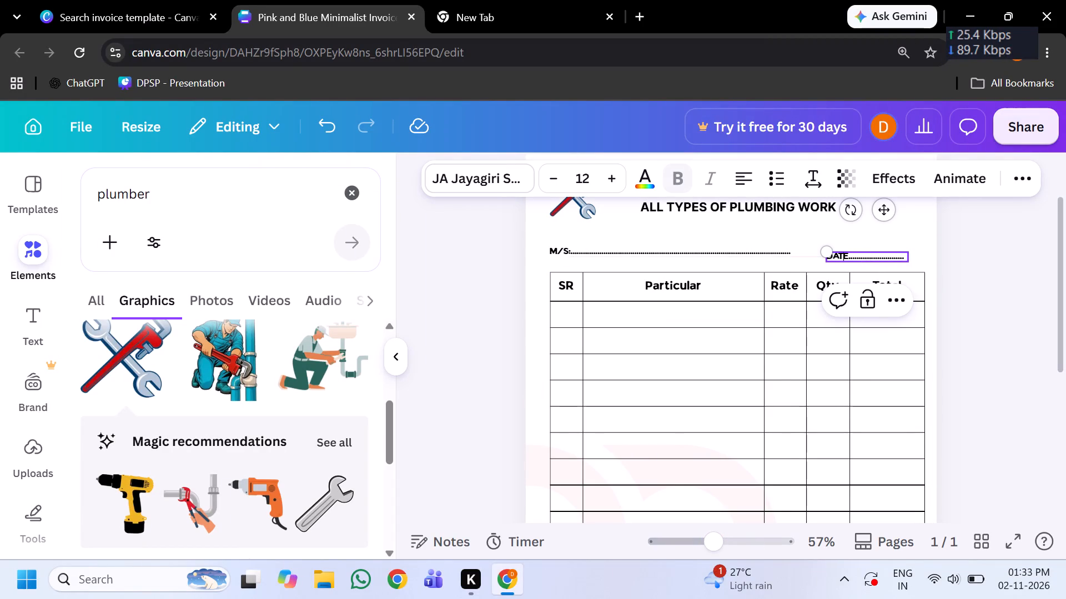
left_click(849, 256)
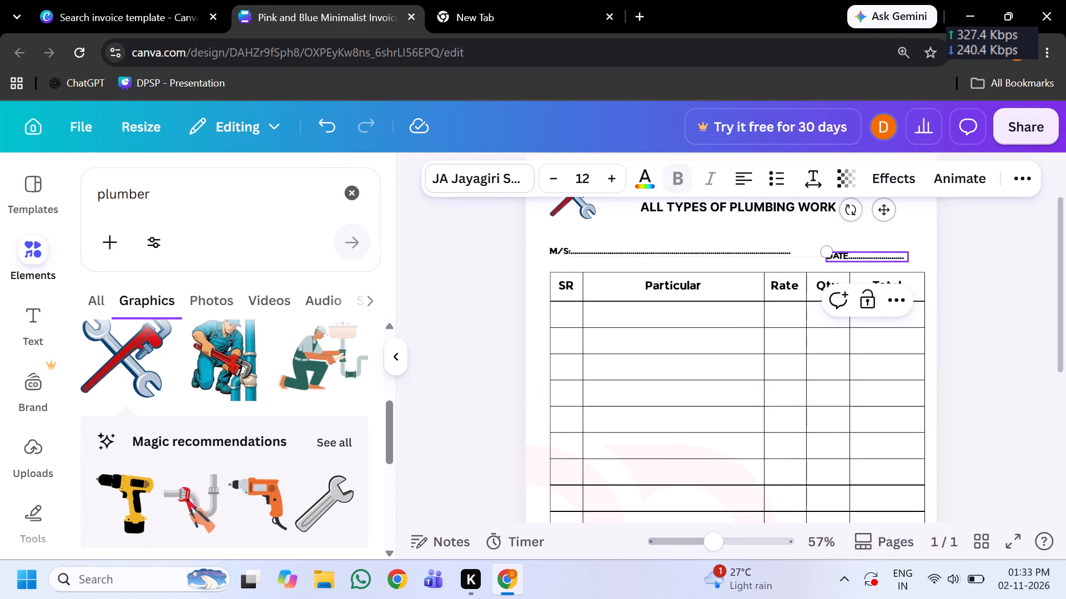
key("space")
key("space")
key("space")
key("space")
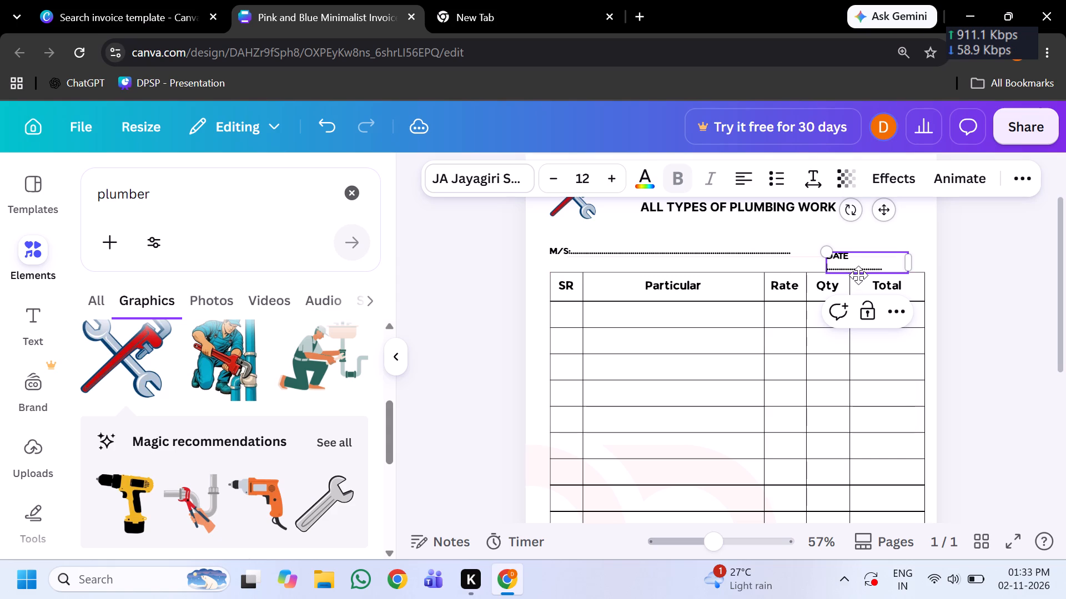
Widen the DATE text box to the table's outer edge so the label and dotted line fit on one line.
left_click_drag(913, 266, 931, 261)
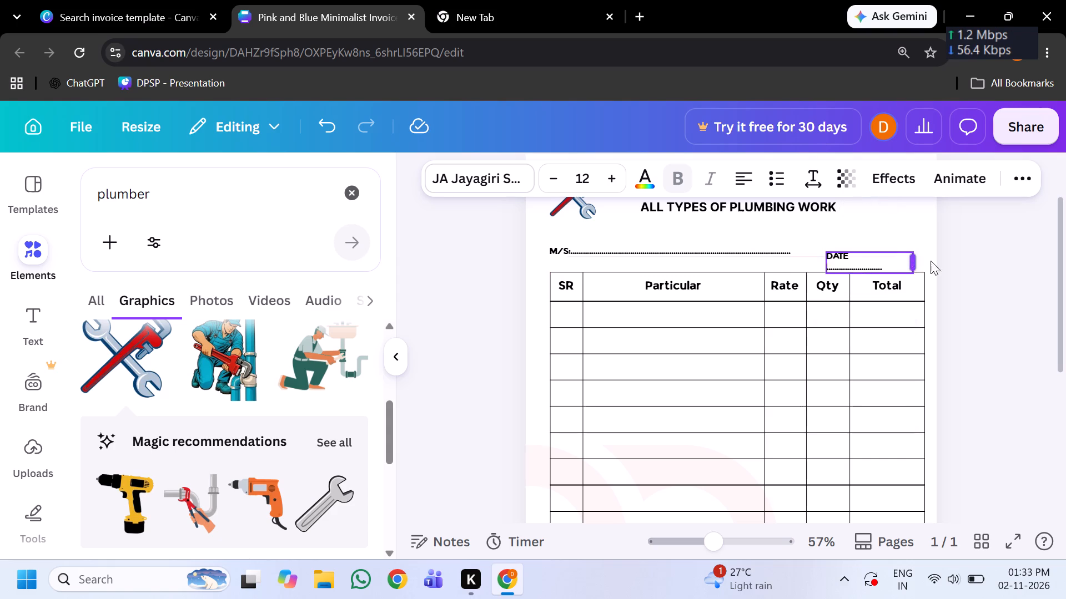
left_click_drag(931, 261, 918, 259)
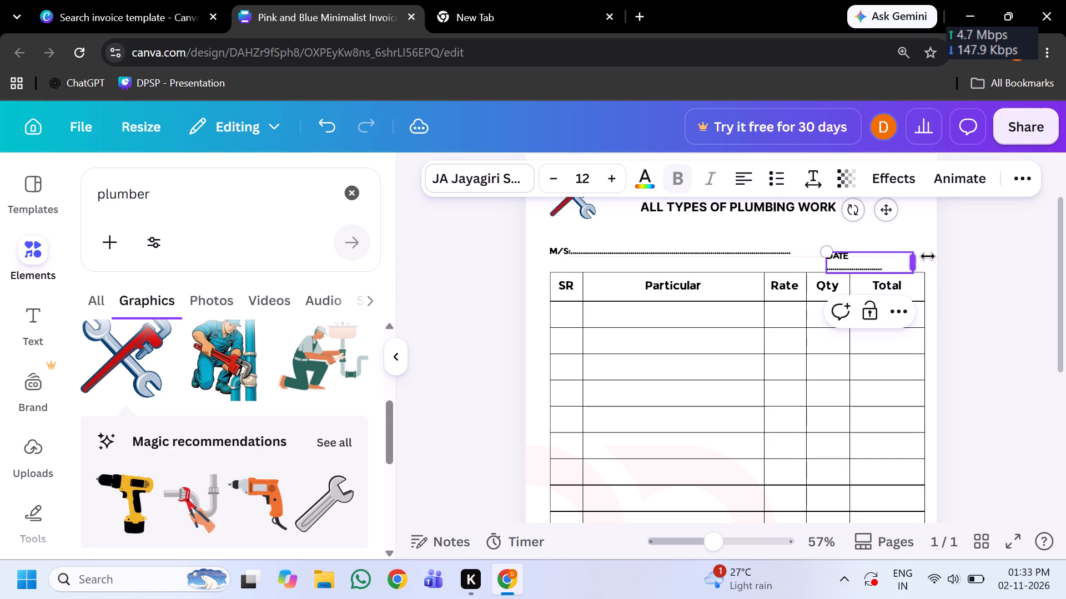
left_click_drag(916, 262, 933, 261)
left_click(971, 252)
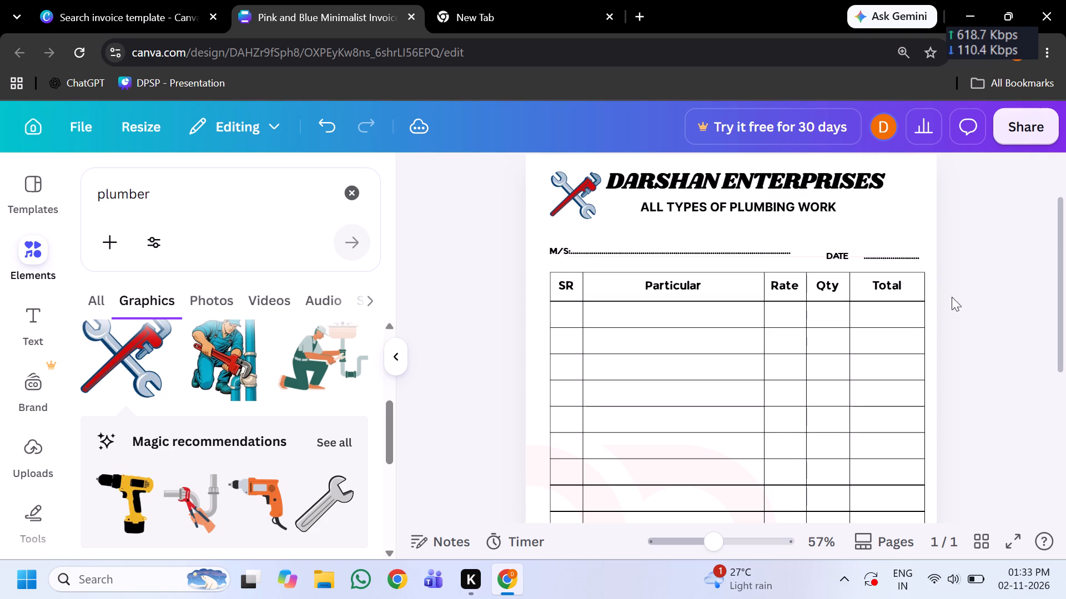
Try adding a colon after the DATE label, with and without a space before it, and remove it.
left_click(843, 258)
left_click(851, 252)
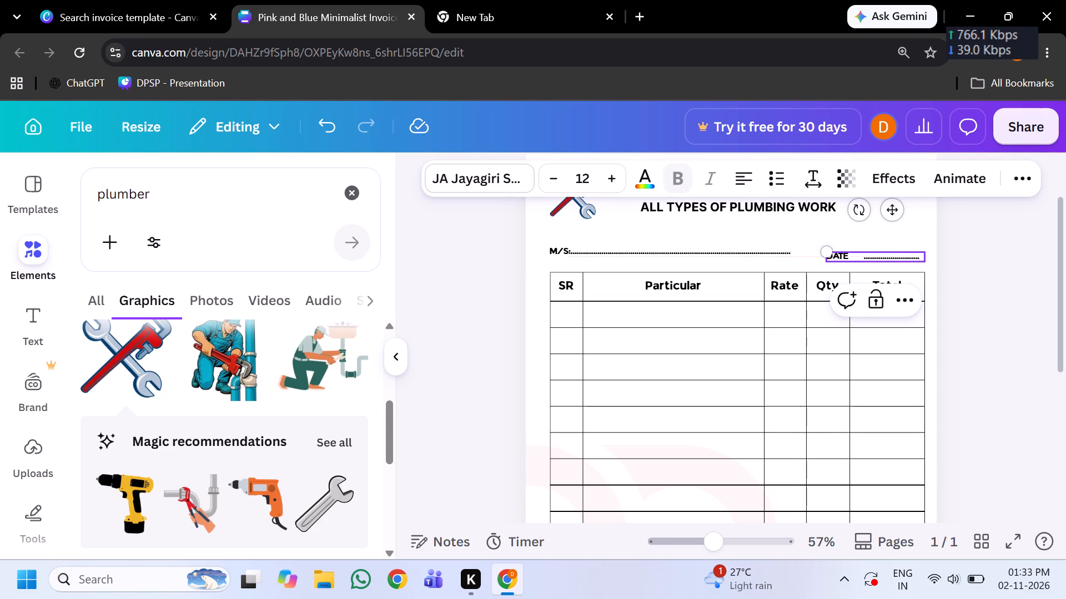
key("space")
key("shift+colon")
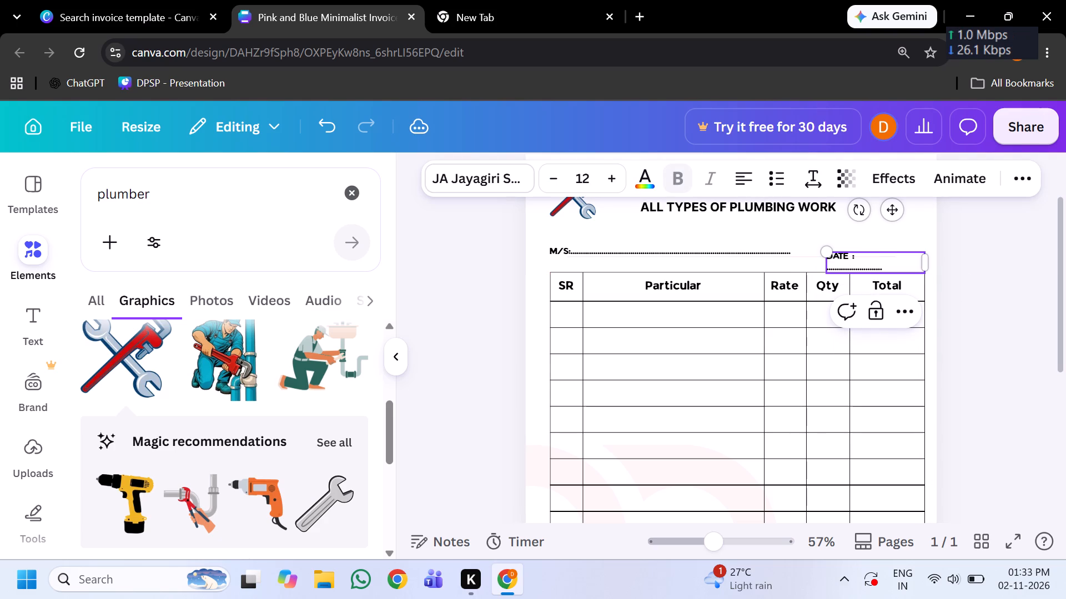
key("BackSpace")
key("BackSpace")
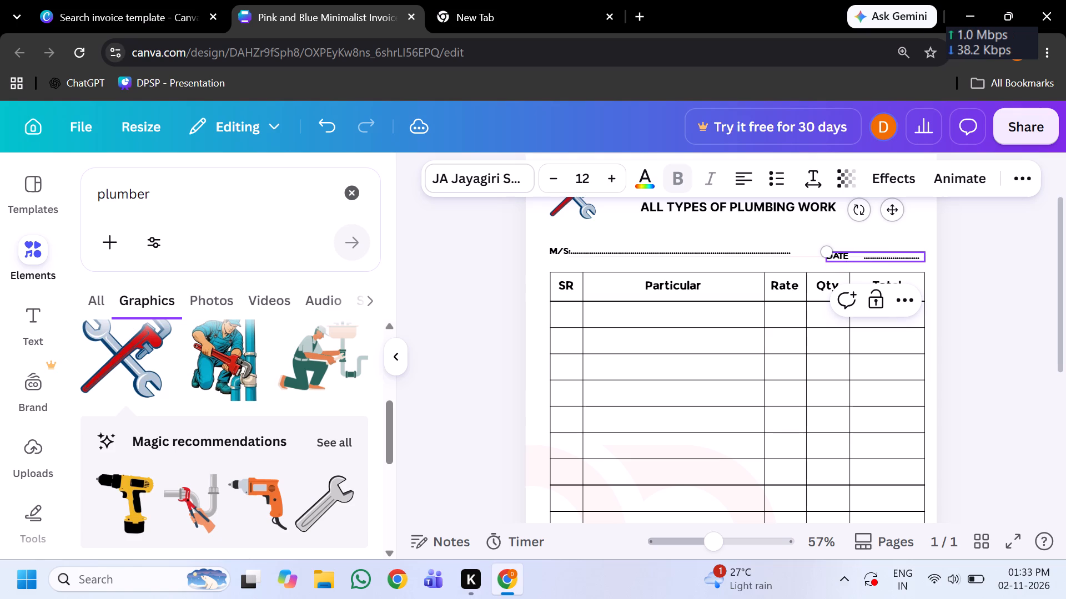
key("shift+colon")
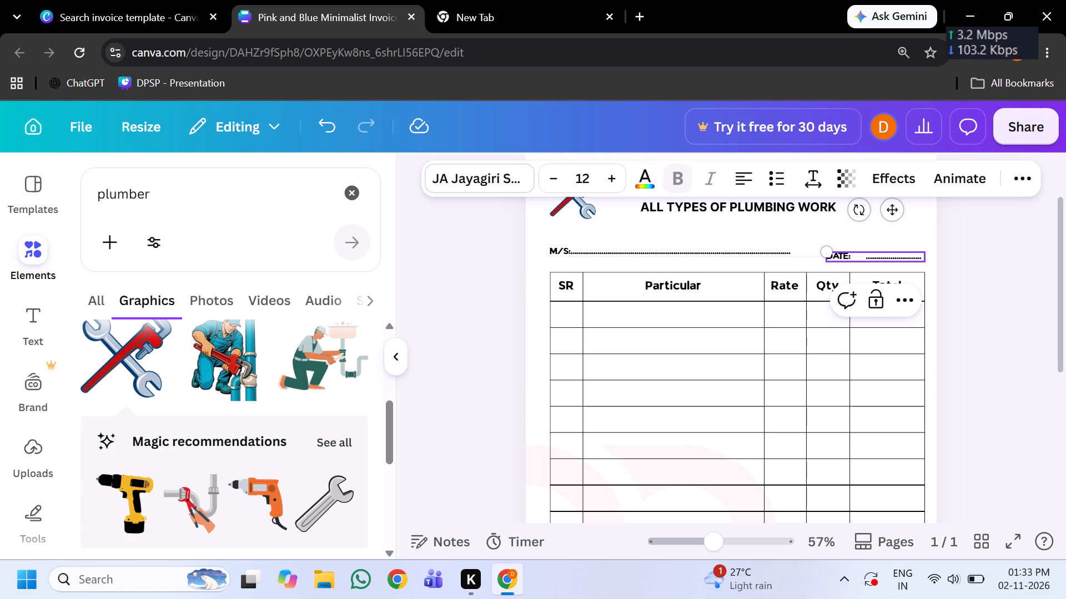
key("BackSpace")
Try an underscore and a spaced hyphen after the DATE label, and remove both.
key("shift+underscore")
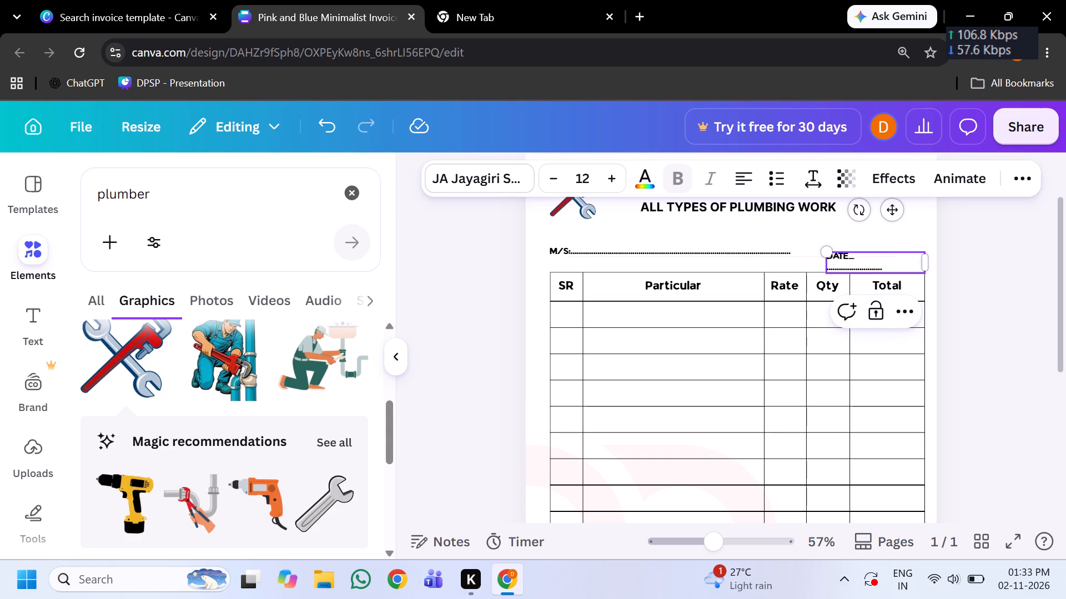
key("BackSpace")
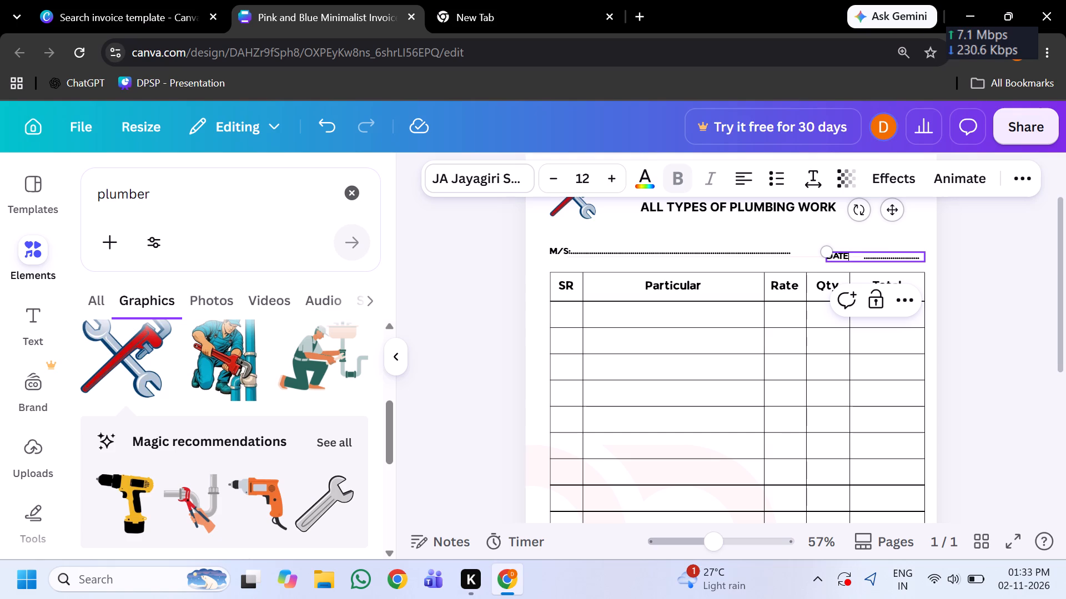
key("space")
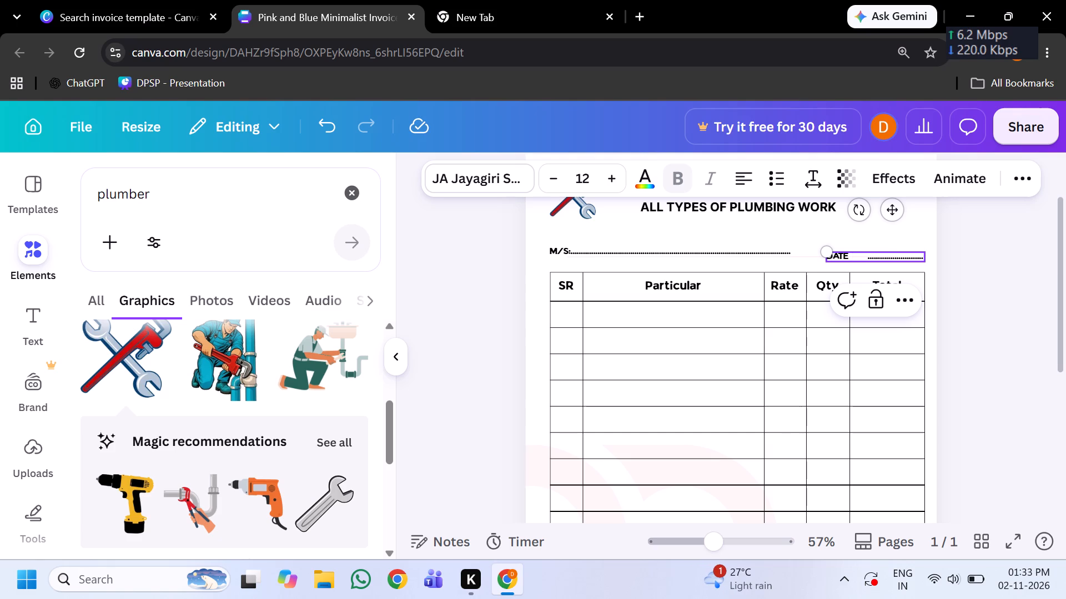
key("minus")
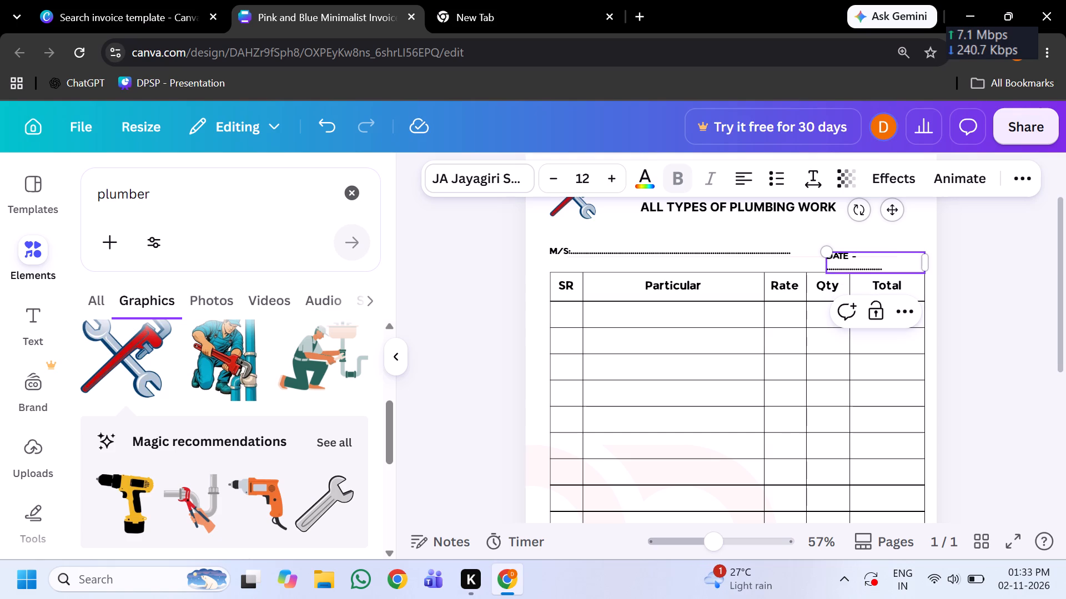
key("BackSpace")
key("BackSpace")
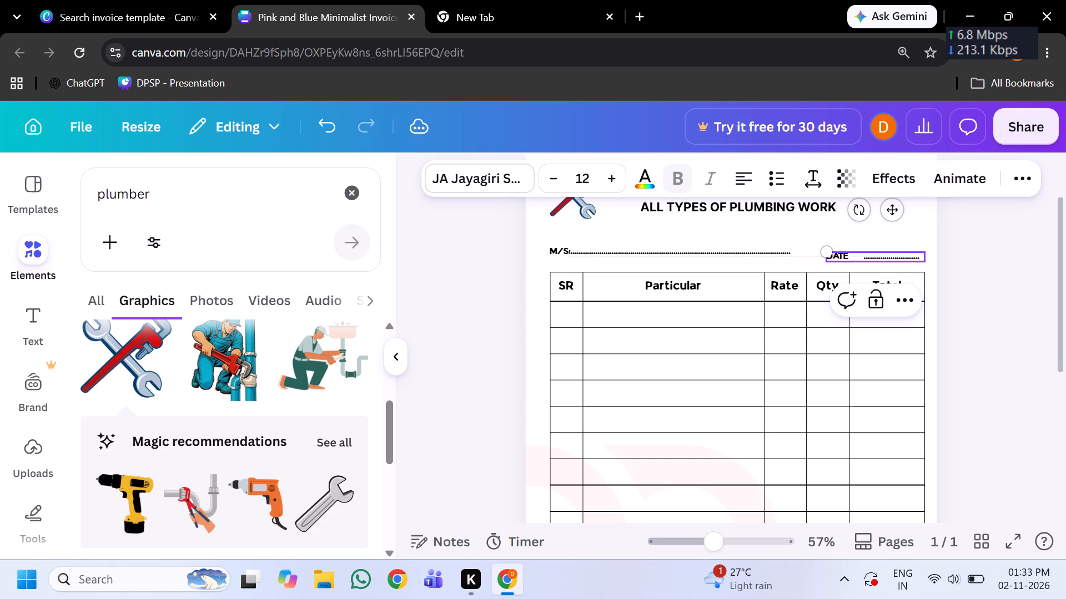
Add a hyphen directly after the DATE label above the table, with no space before it.
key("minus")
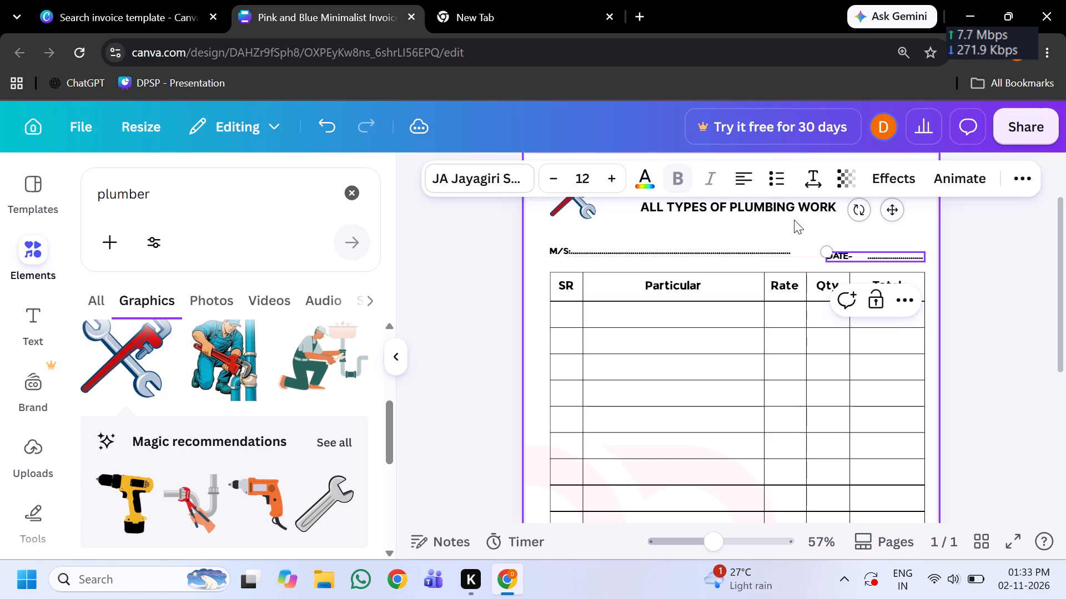
left_click(795, 219)
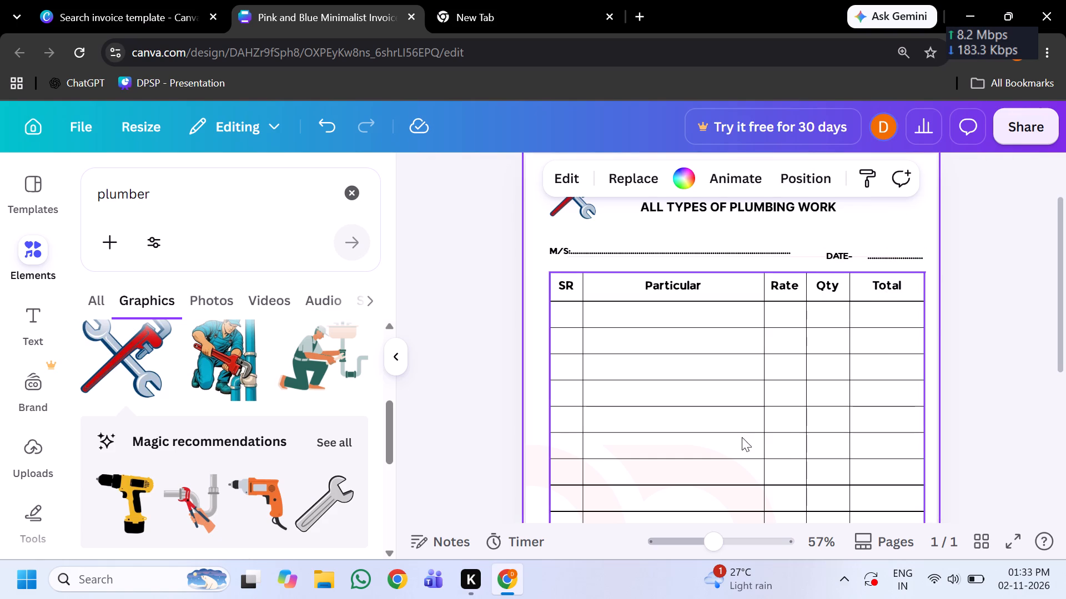
Put one space on each side of the colon in the M/S label above the table.
left_click(560, 249)
double_click(571, 247)
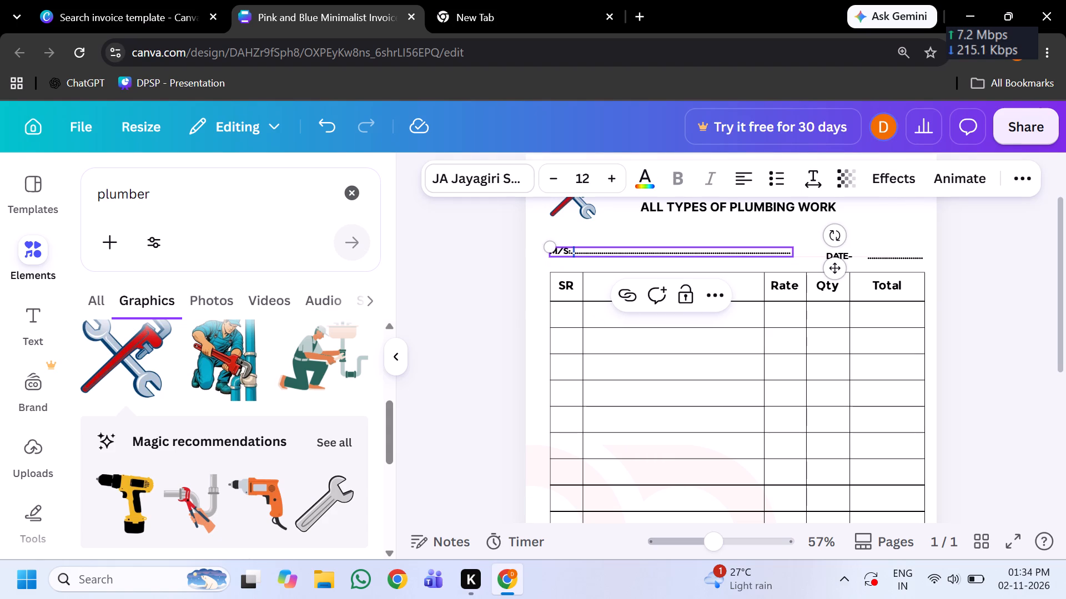
left_click(570, 253)
left_click(578, 253)
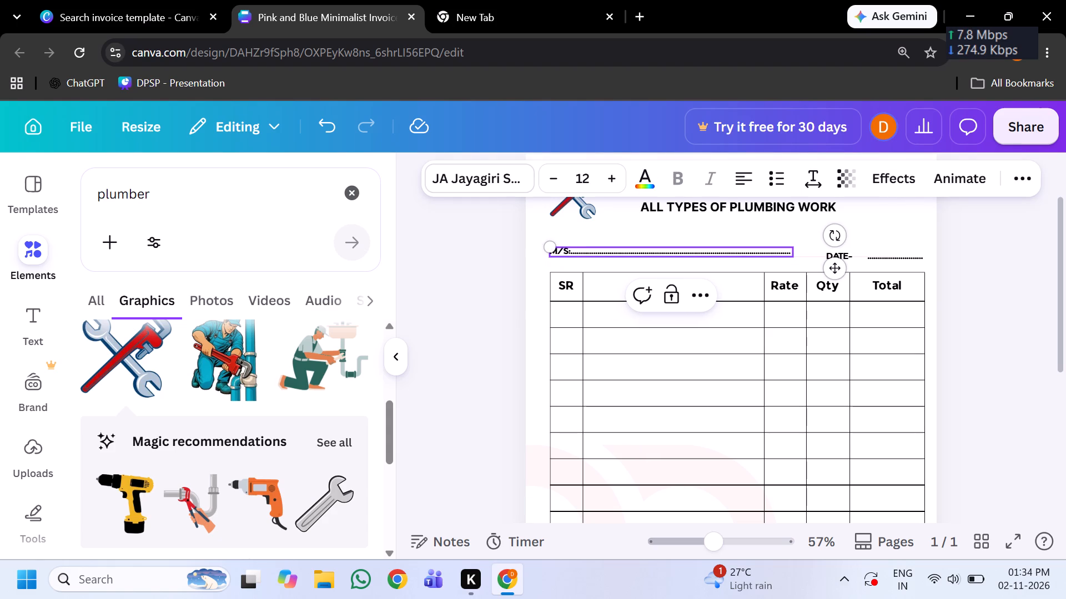
left_click(570, 253)
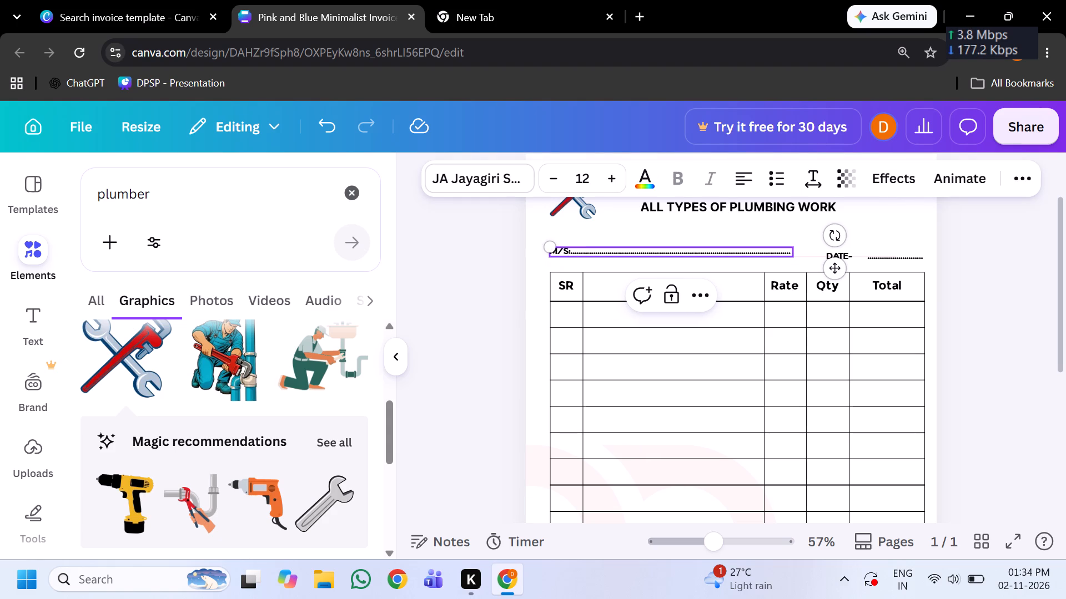
left_click(570, 253)
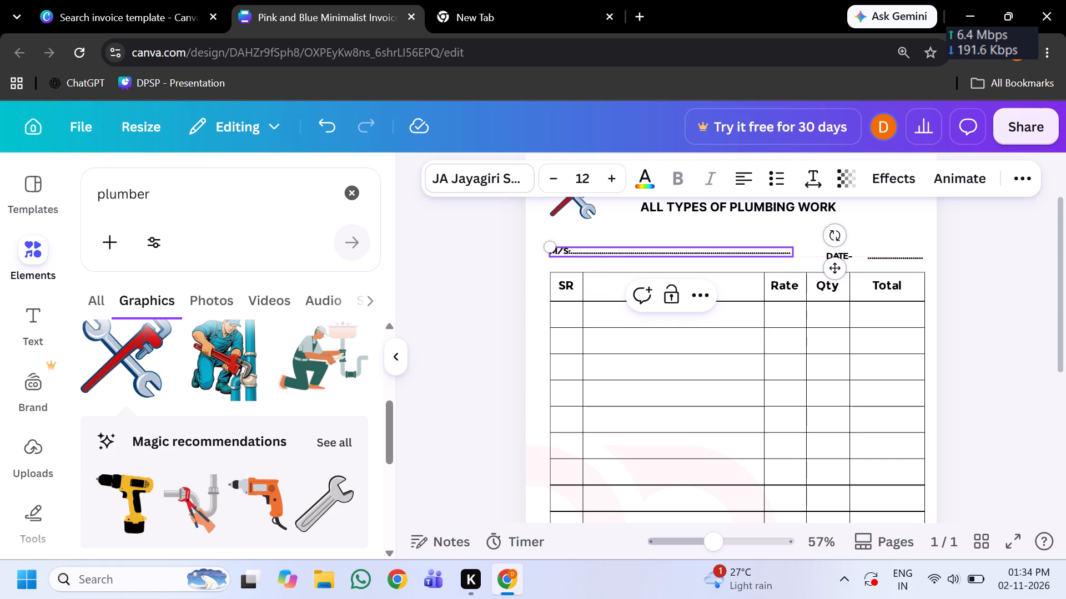
left_click(570, 253)
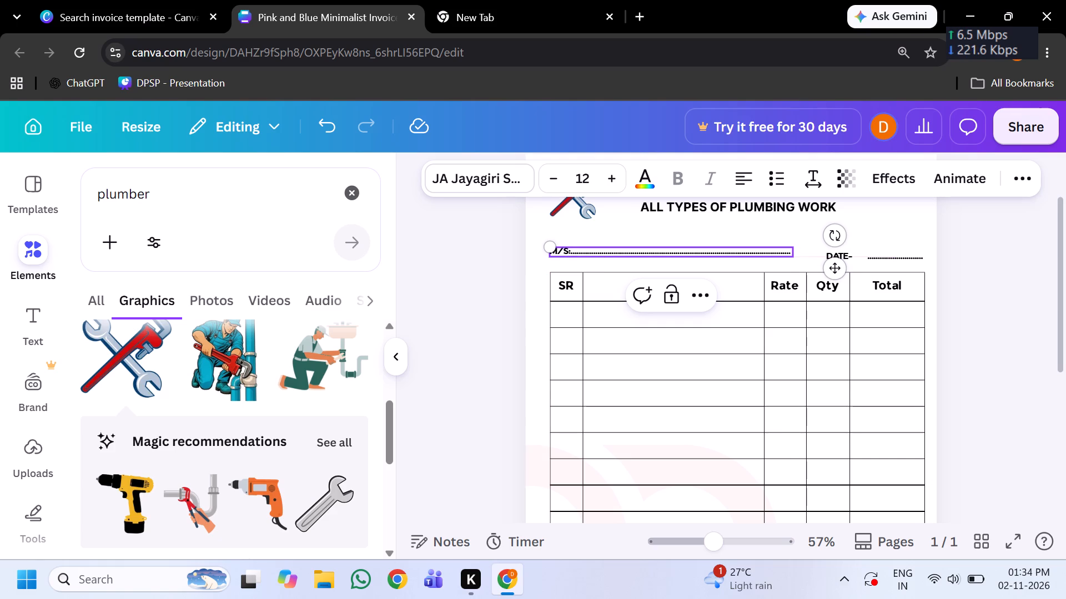
left_click(570, 253)
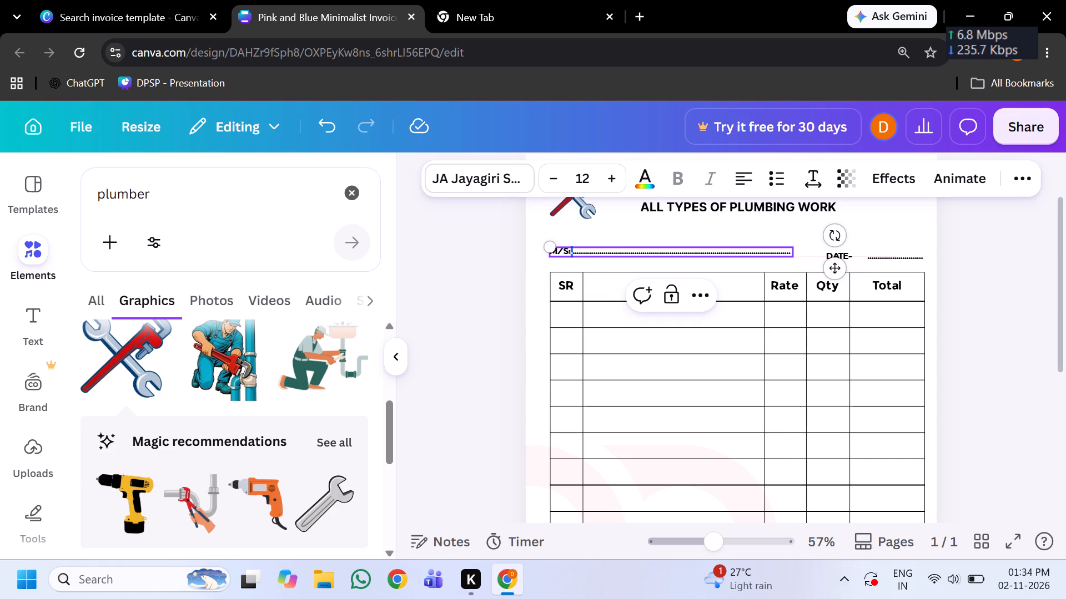
left_click(572, 254)
key("BackSpace")
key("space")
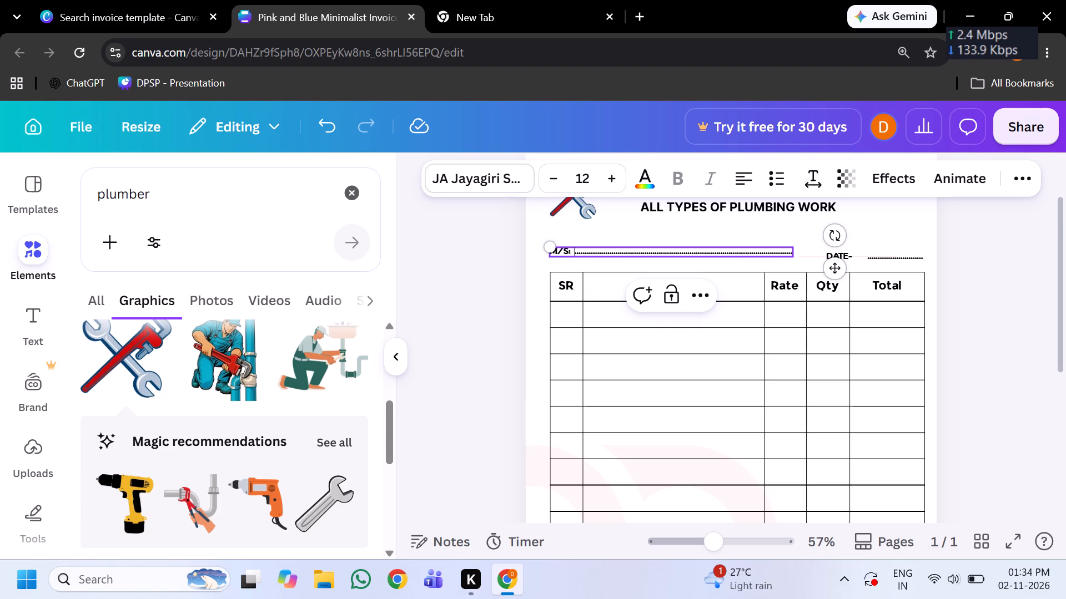
left_click(568, 253)
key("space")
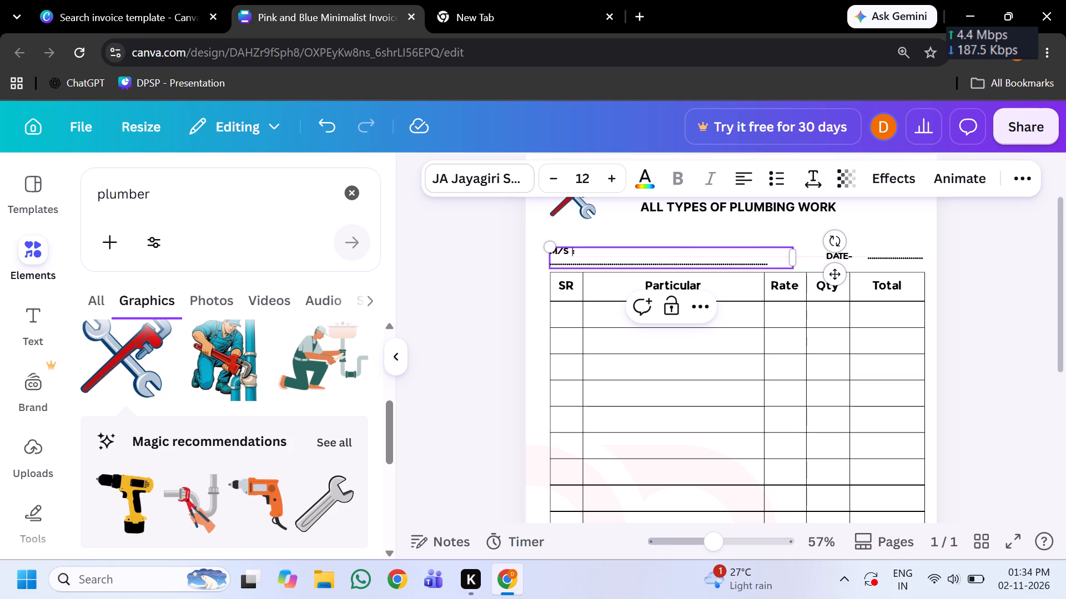
Widen the M/S text box toward the DATE label so its dotted line fits on one line.
left_click_drag(798, 260, 819, 256)
left_click(985, 263)
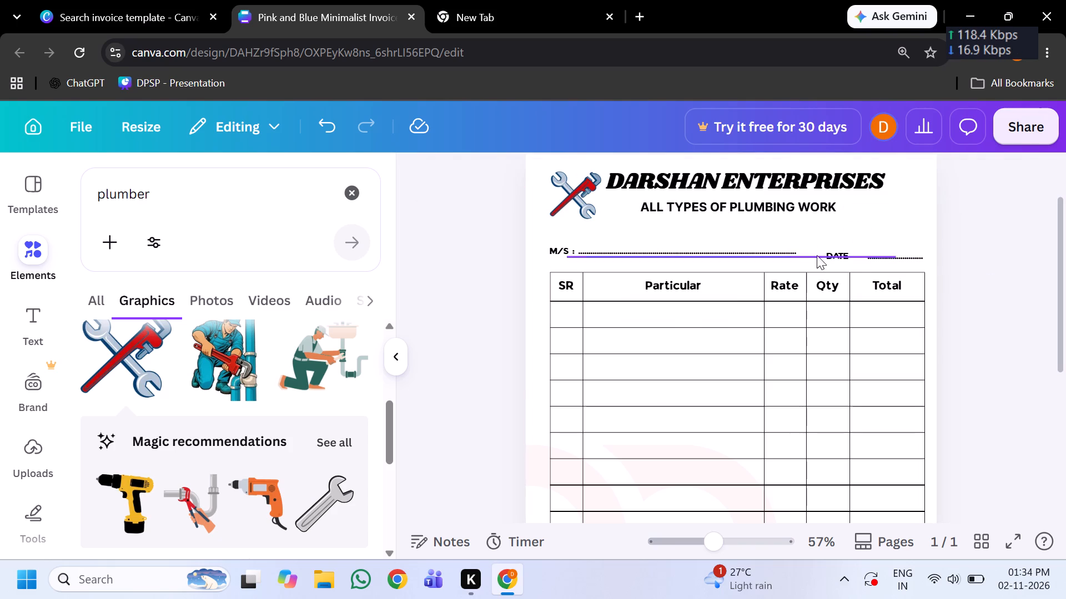
Move the M/S text box down slightly so it is level with the DATE line.
left_click(728, 253)
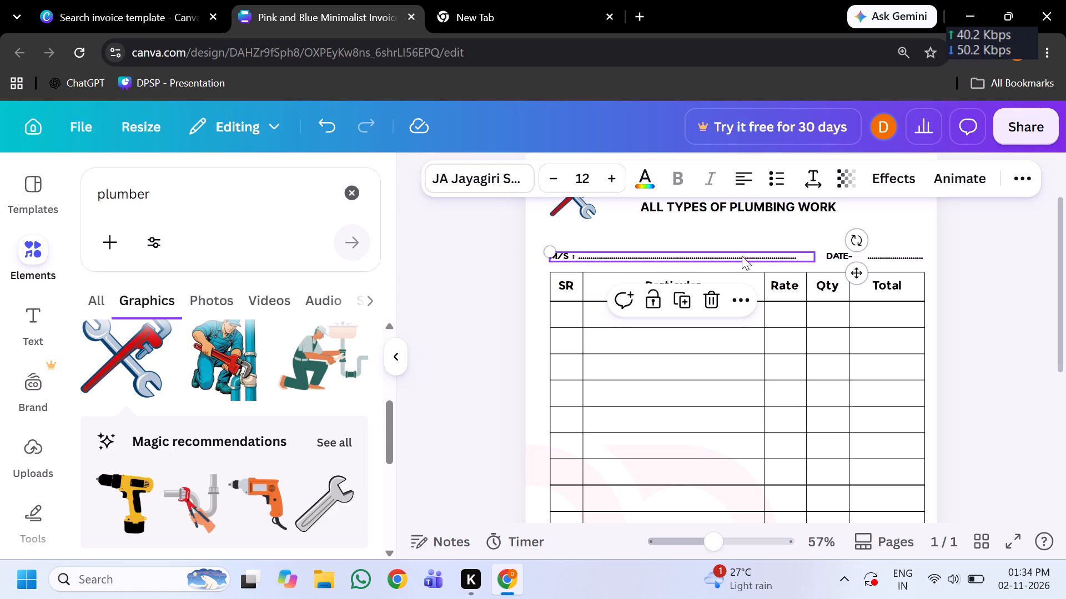
left_click(1030, 283)
left_click(887, 256)
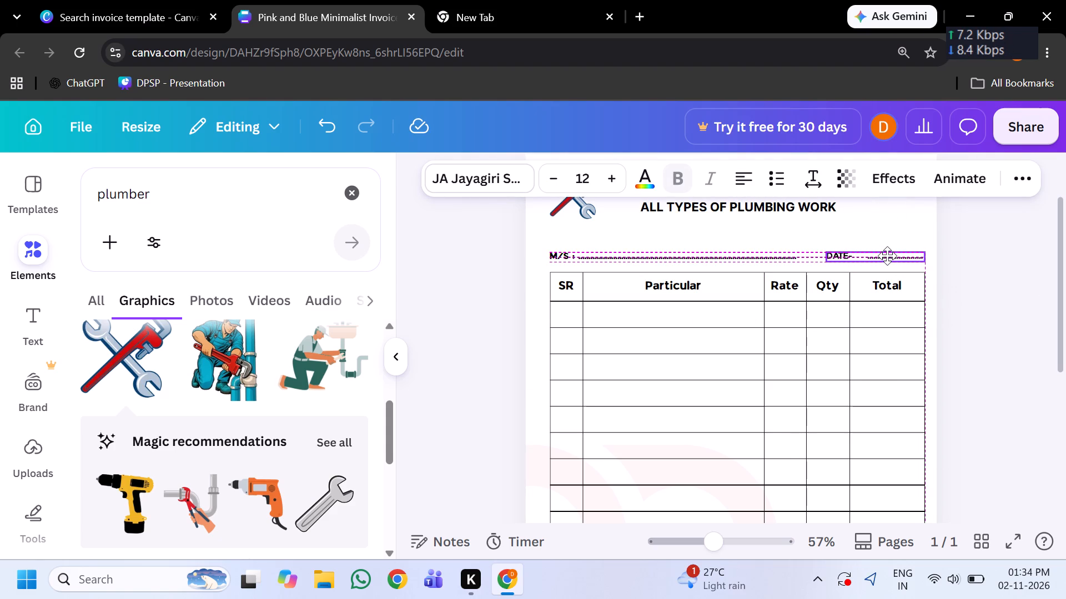
left_click(1041, 280)
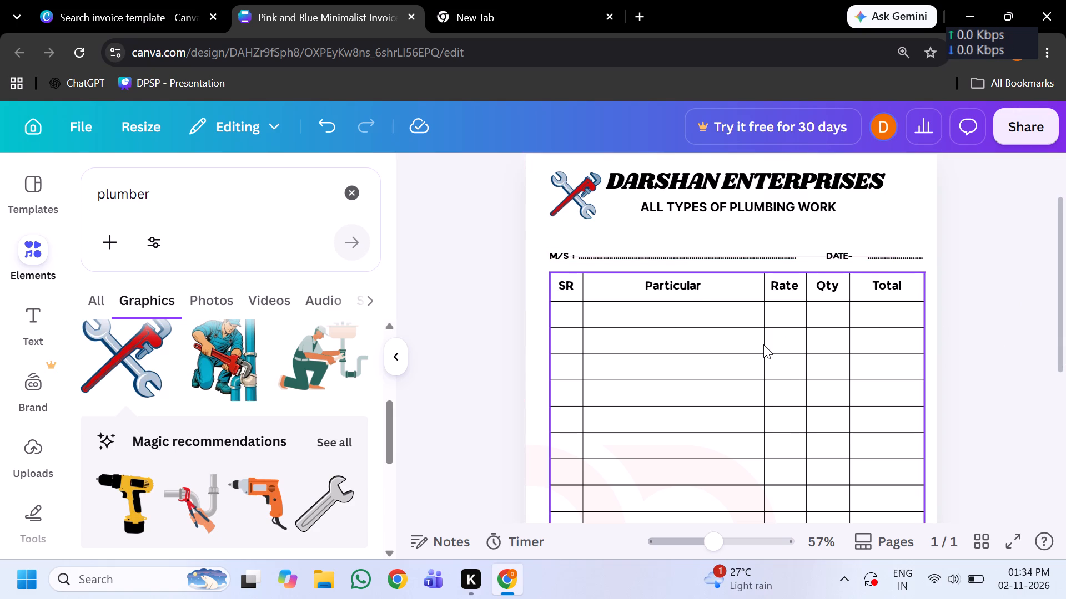
Examine the invoice layout from the Darshan Enterprises heading to the address block below the table.
scroll(763, 344, "up", 1)
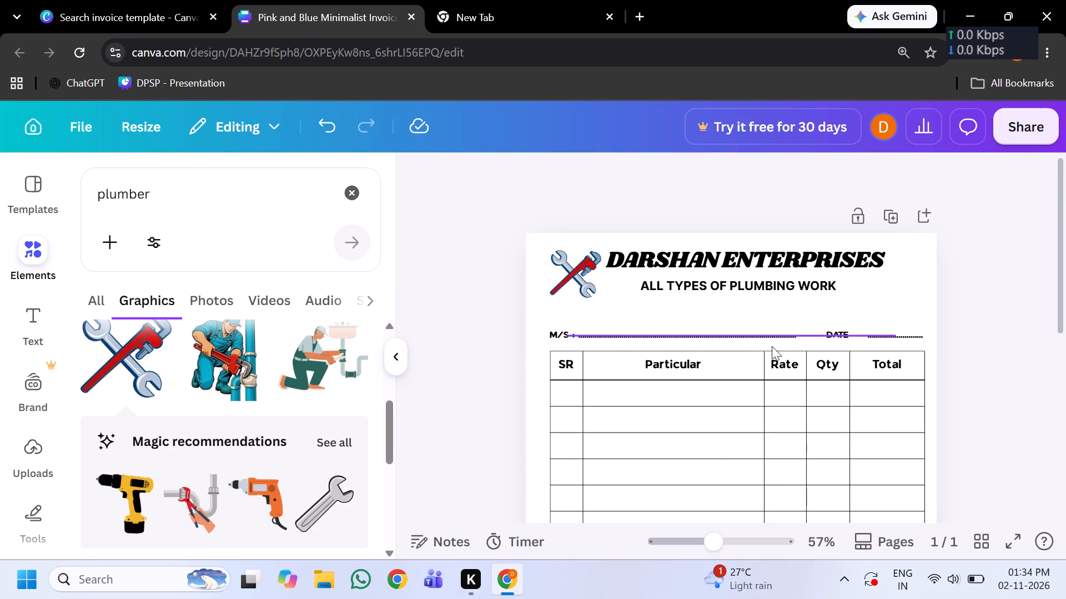
scroll(777, 341, "down", 1)
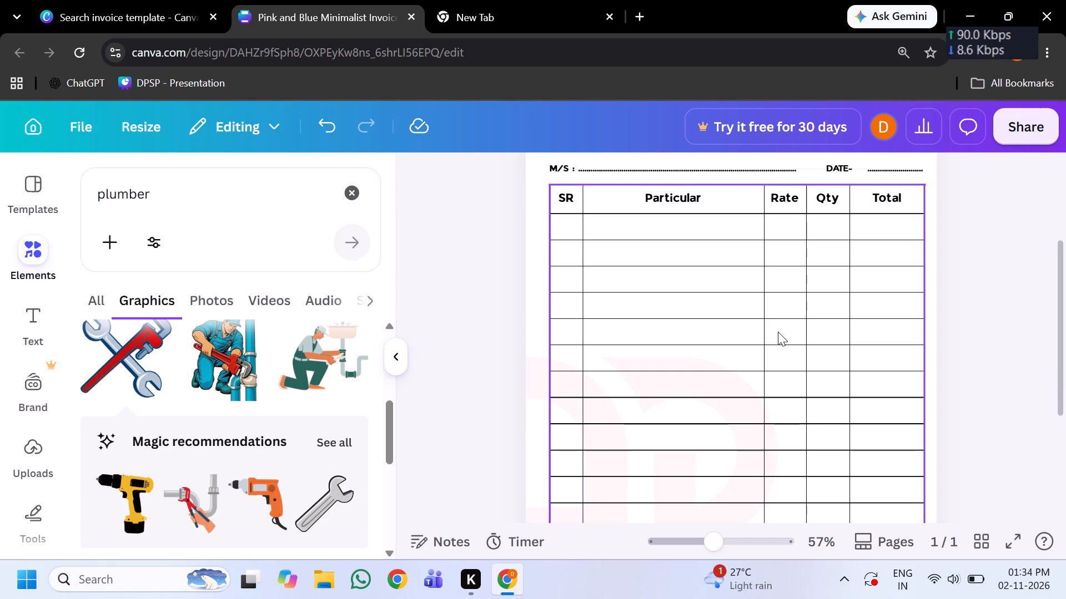
scroll(767, 333, "up", 1)
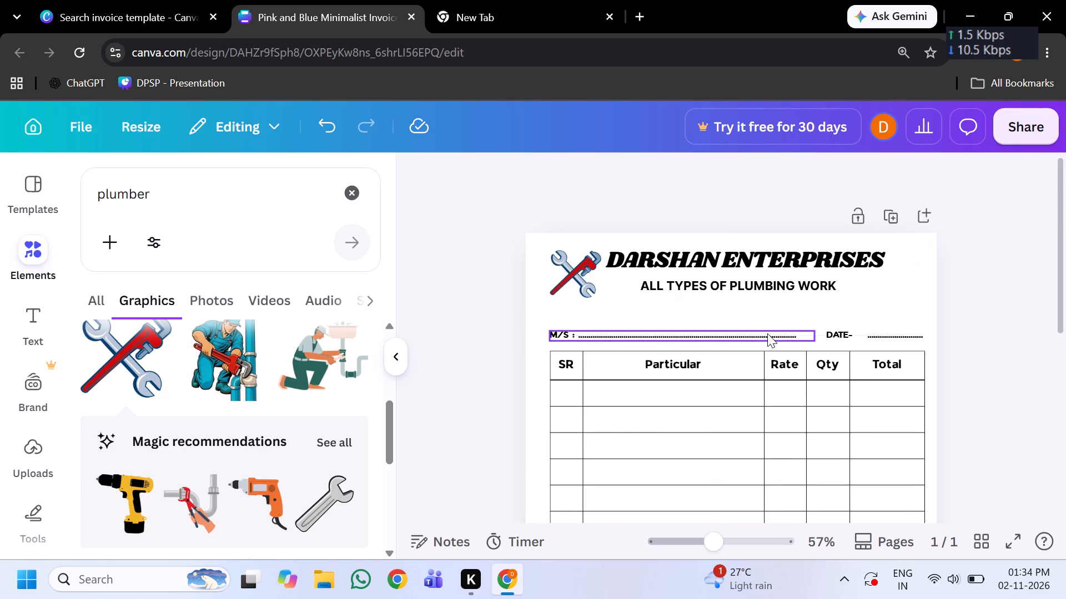
scroll(768, 333, "down", 1)
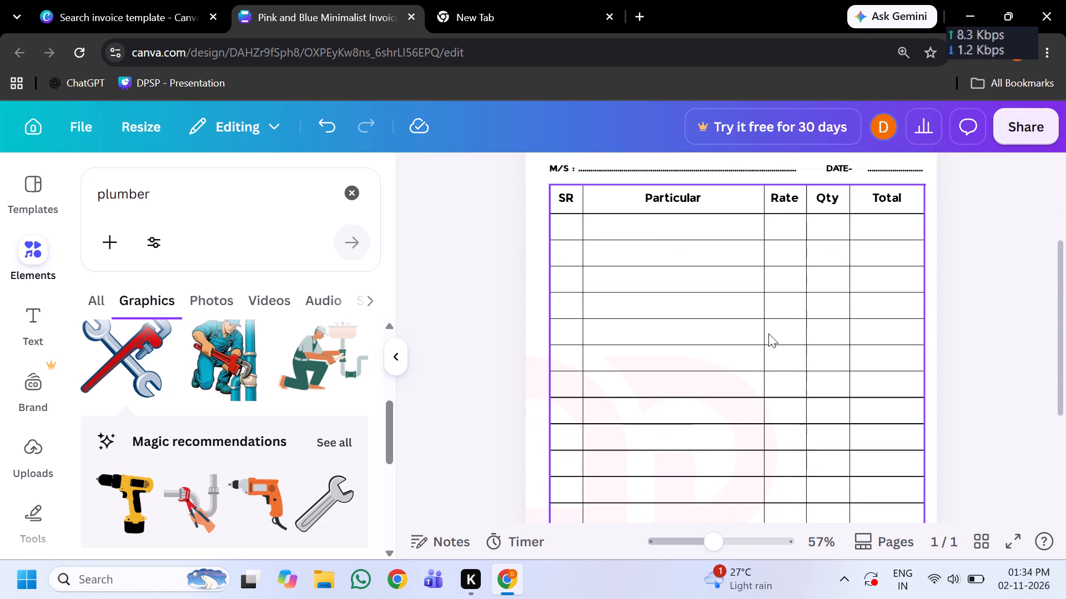
scroll(768, 333, "down", 1)
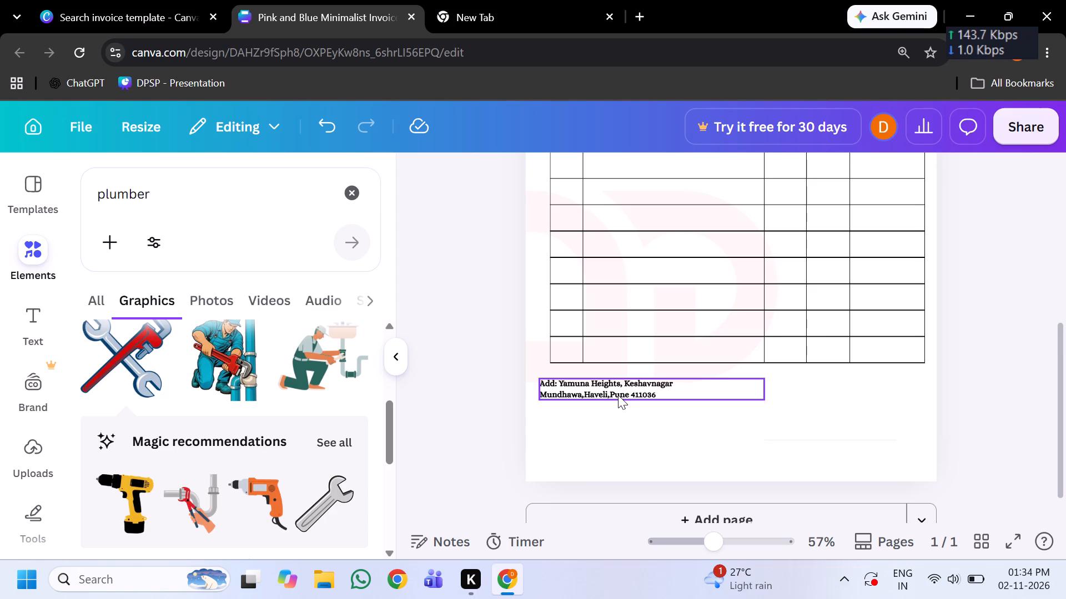
scroll(867, 342, "up", 2)
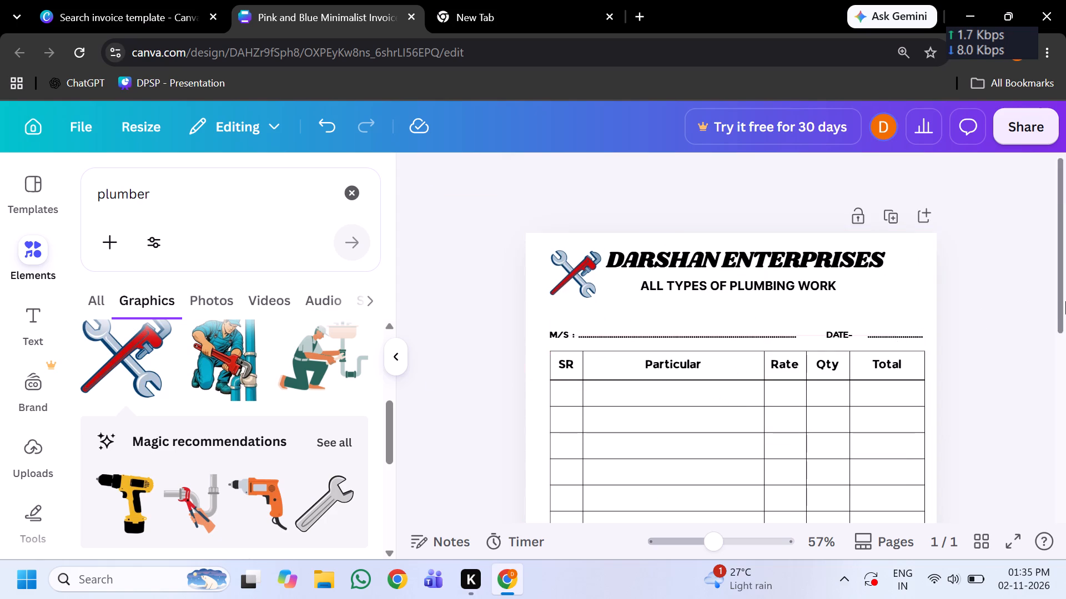
Move the address block below the table down toward the bottom edge of the page.
scroll(1065, 301, "down", 1)
scroll(1013, 299, "down", 4)
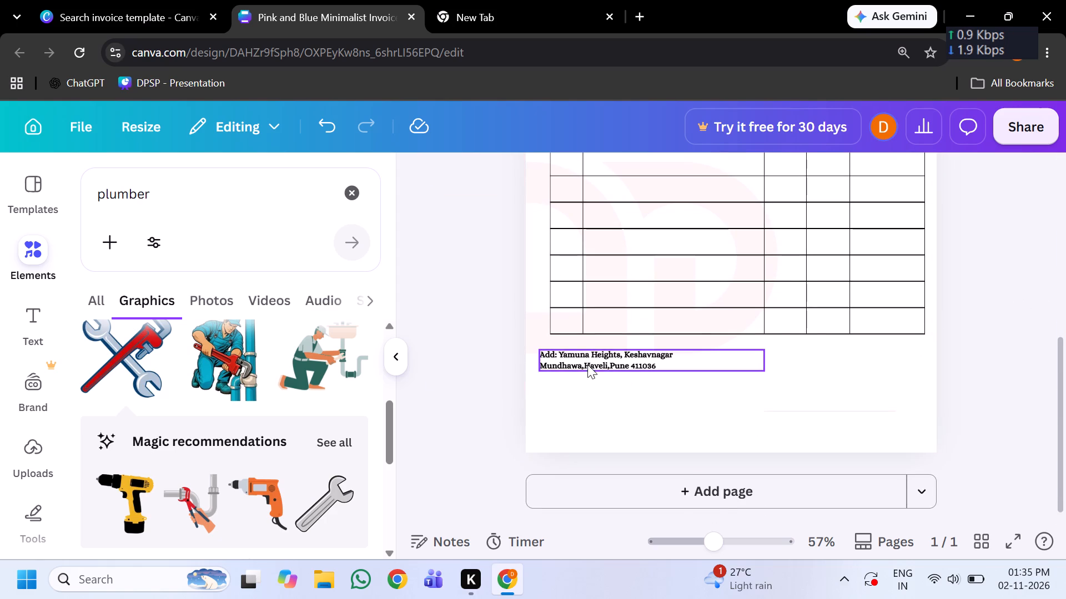
left_click_drag(605, 358, 604, 407)
Move the whole items table down the page to leave a wider gap beneath the M/S and DATE lines.
scroll(758, 324, "up", 2)
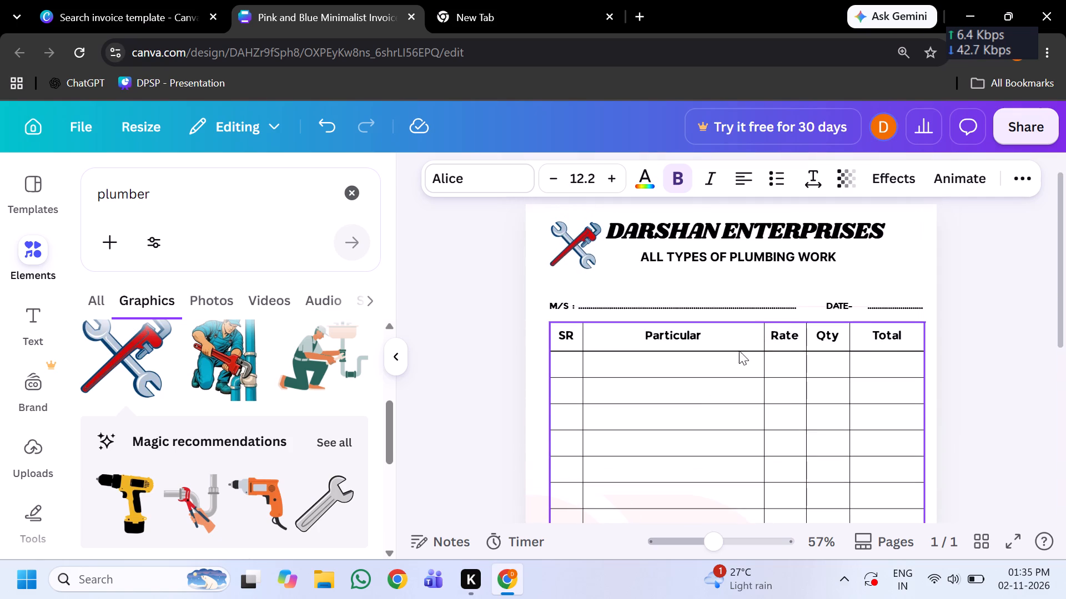
scroll(706, 343, "down", 1)
left_click_drag(706, 328, 686, 370)
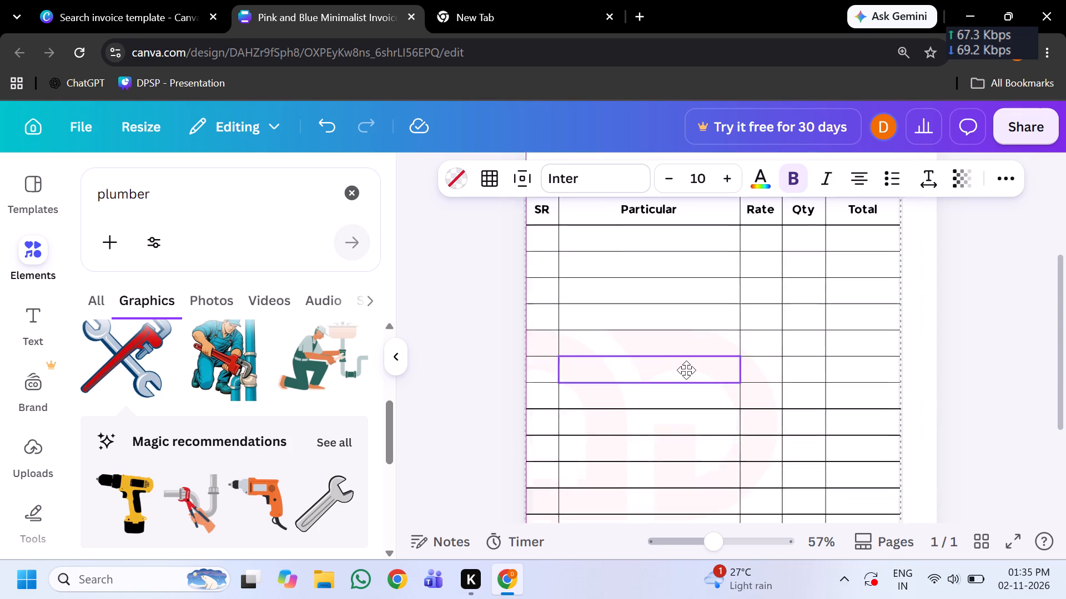
left_click_drag(686, 370, 699, 387)
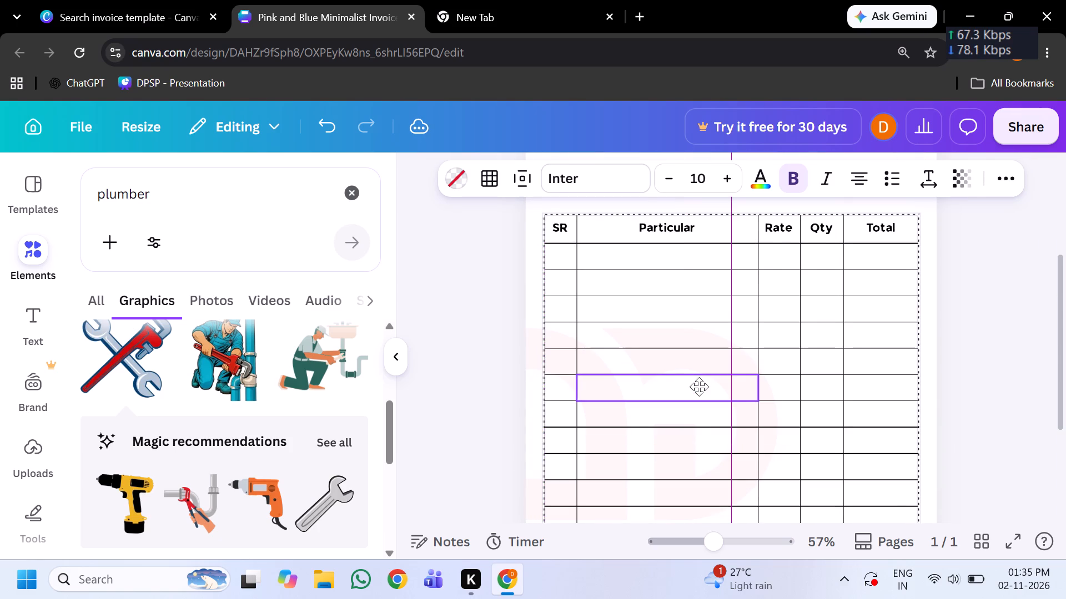
Move the M/S line down midway between the wrench graphic and the table, starting near the table's left edge.
scroll(814, 332, "up", 1)
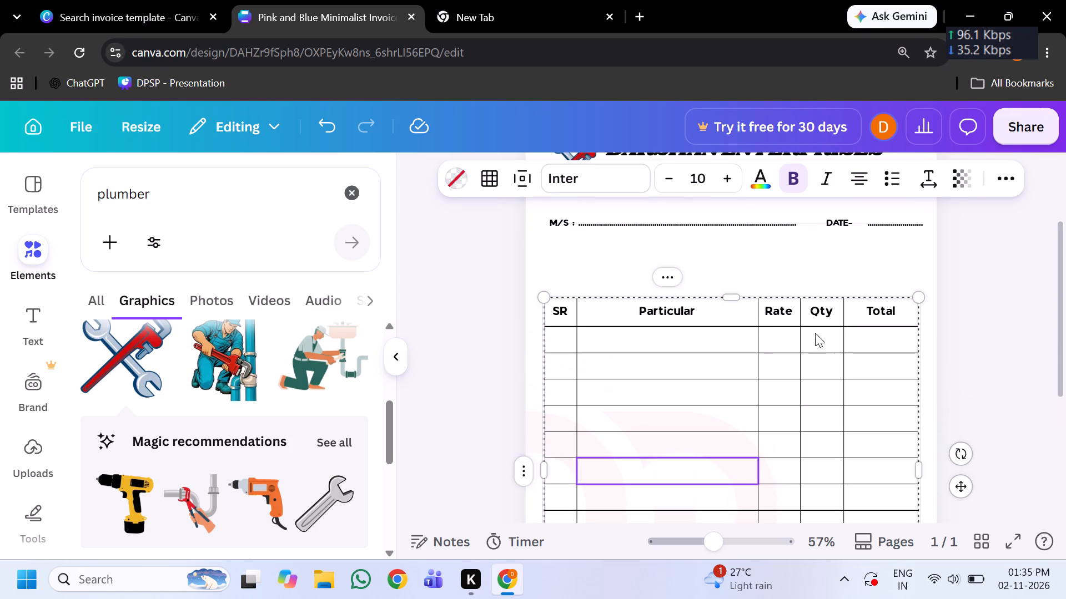
scroll(812, 334, "up", 2)
left_click_drag(672, 338, 657, 361)
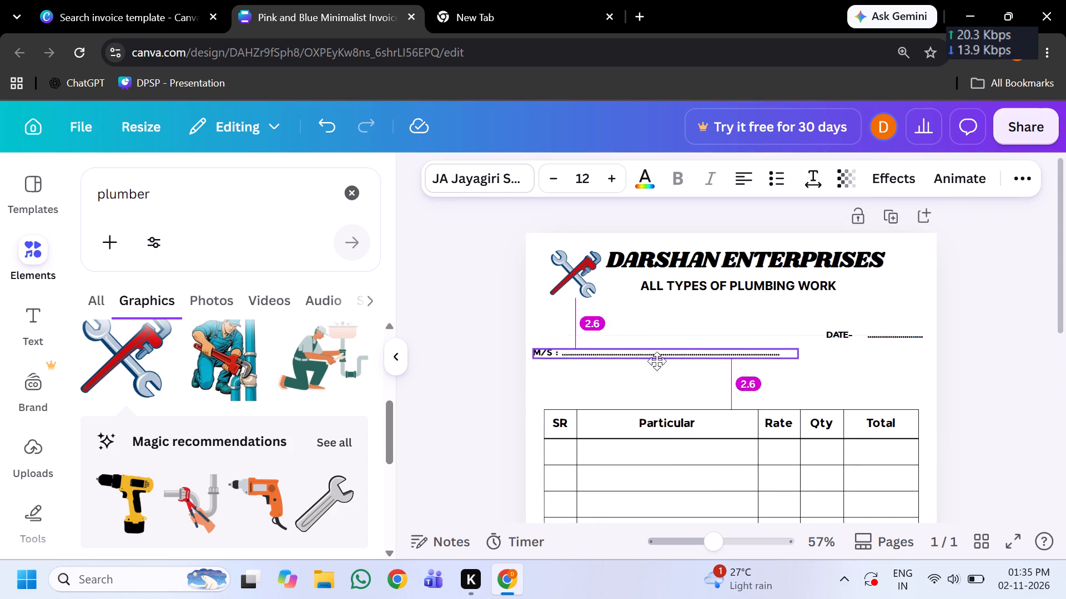
left_click_drag(657, 361, 665, 362)
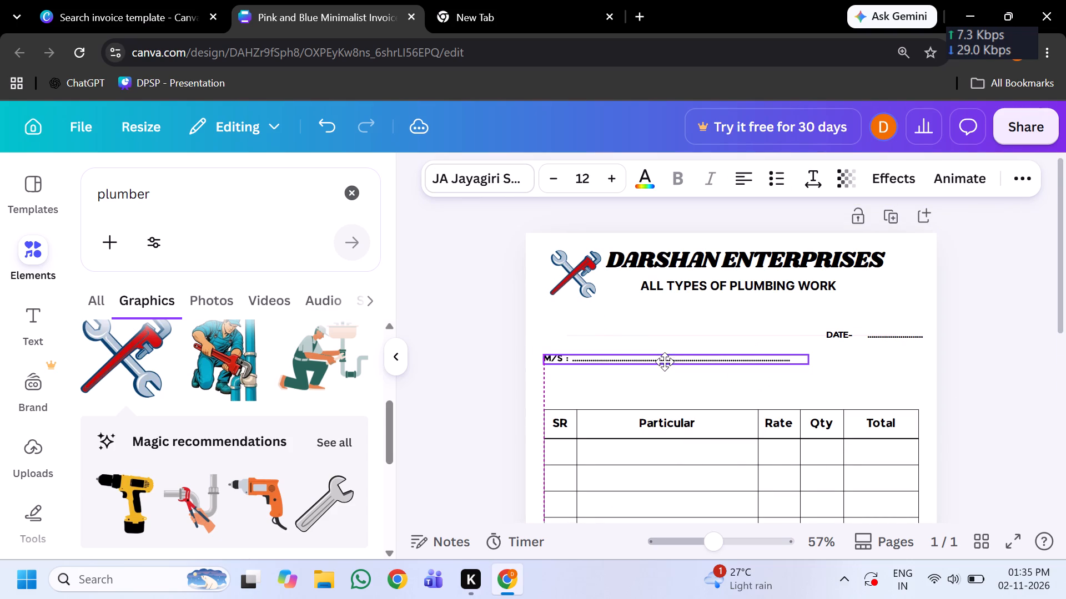
left_click_drag(665, 362, 662, 359)
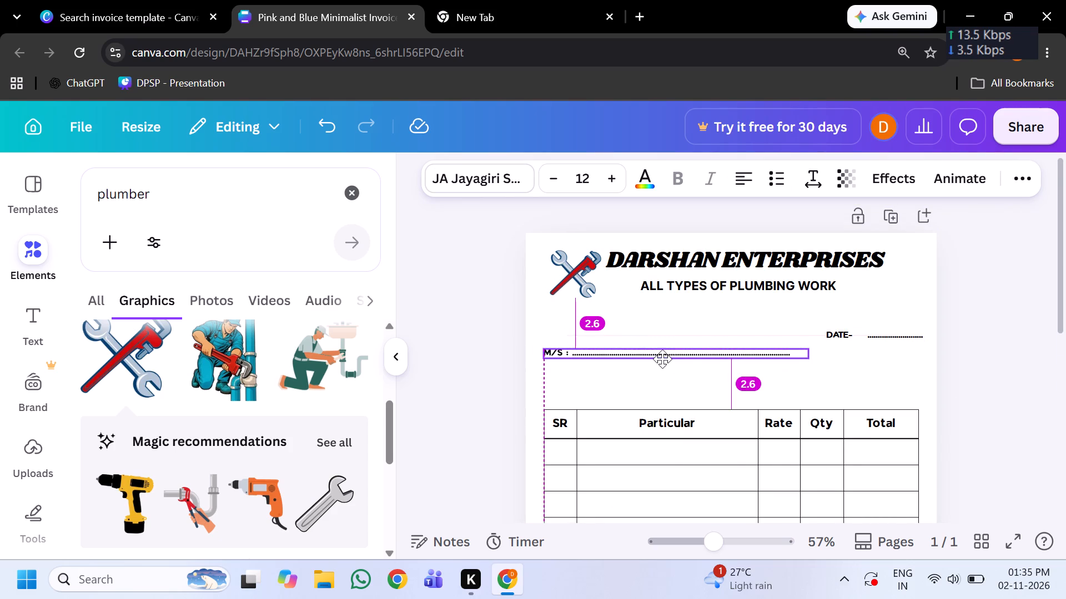
left_click_drag(662, 359, 662, 355)
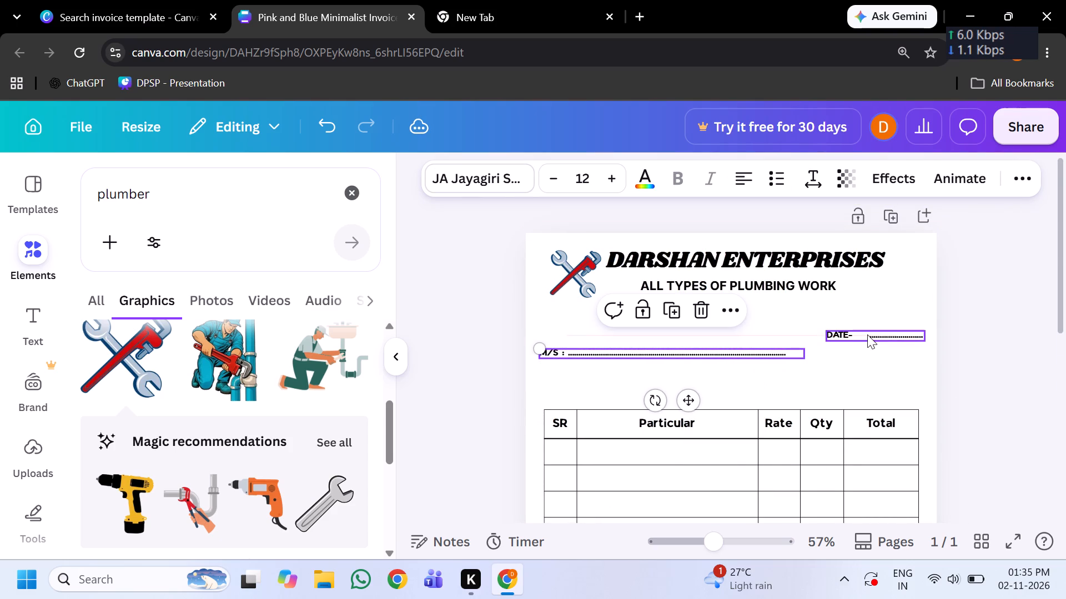
Move the DATE line down level with the M/S line, ending near the table's right edge.
left_click(867, 336)
left_click_drag(867, 337, 862, 356)
Move the whole items table up to sit just beneath the M/S and DATE lines.
left_click_drag(731, 433, 731, 432)
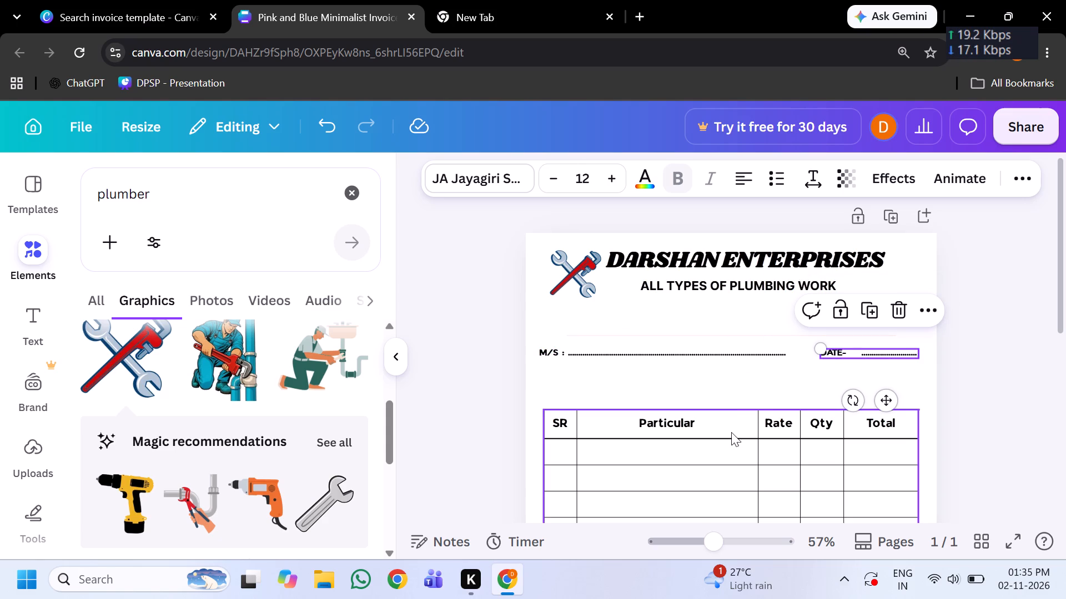
left_click_drag(731, 432, 726, 389)
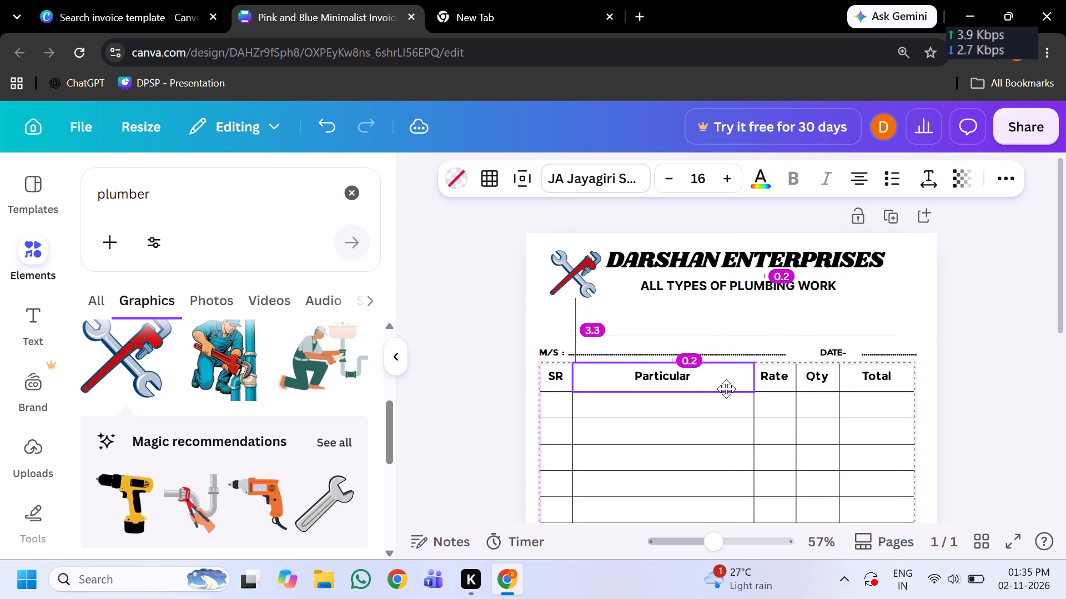
left_click_drag(726, 389, 731, 390)
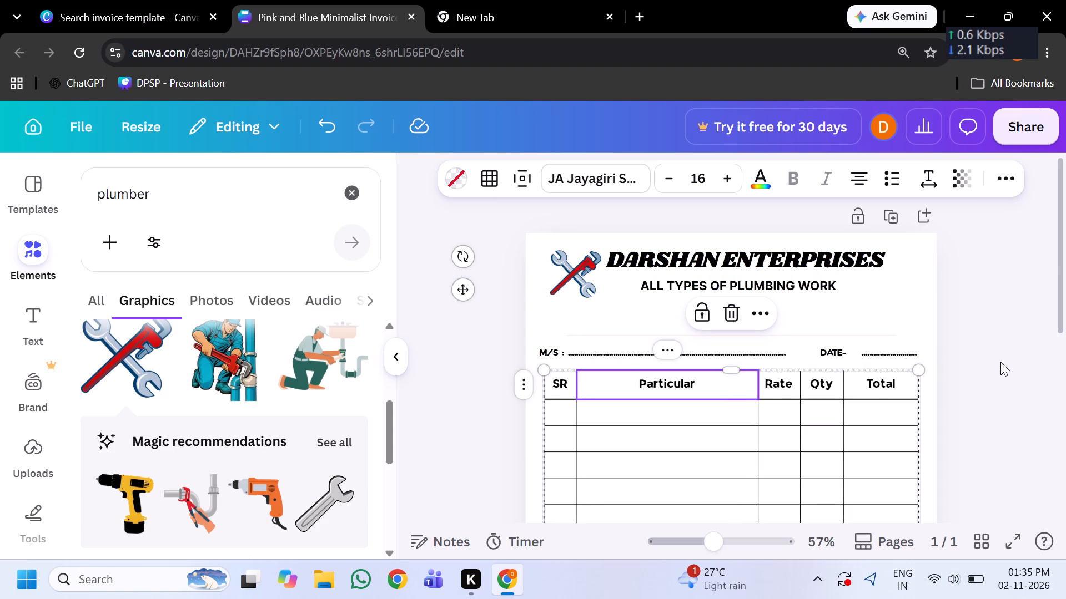
left_click(1009, 359)
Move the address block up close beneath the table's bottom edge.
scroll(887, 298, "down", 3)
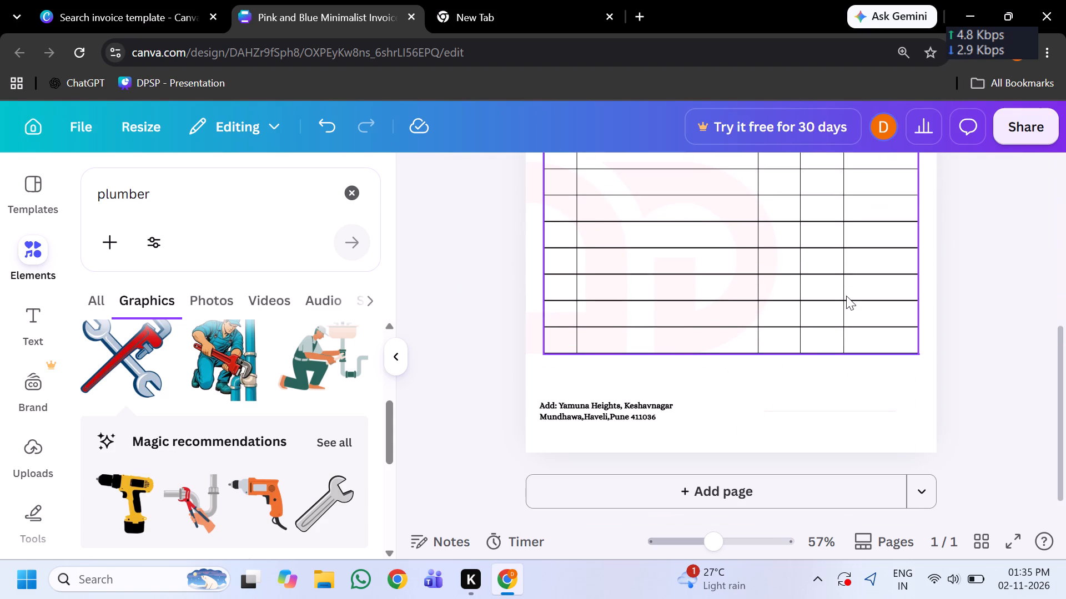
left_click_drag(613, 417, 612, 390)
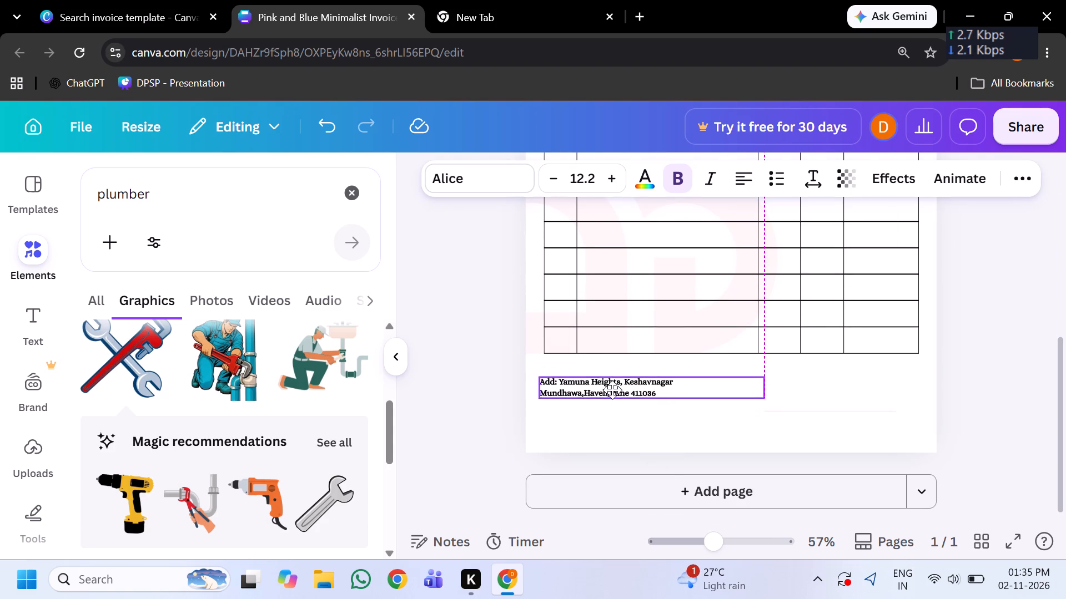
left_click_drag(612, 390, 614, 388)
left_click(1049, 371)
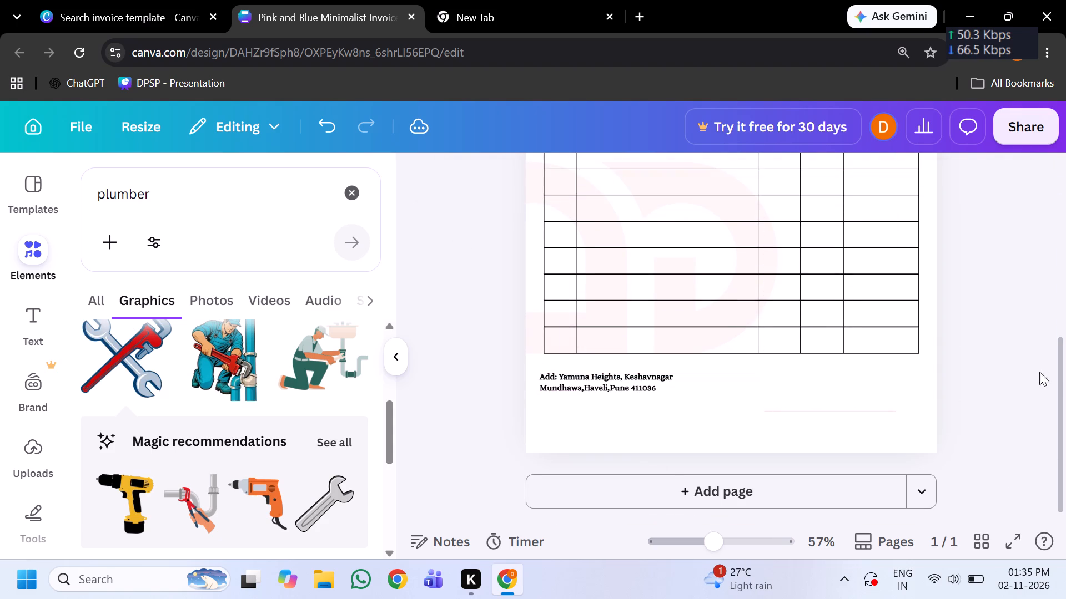
Widen the address text box below the table so the whole address fits on a single line.
scroll(803, 374, "up", 3)
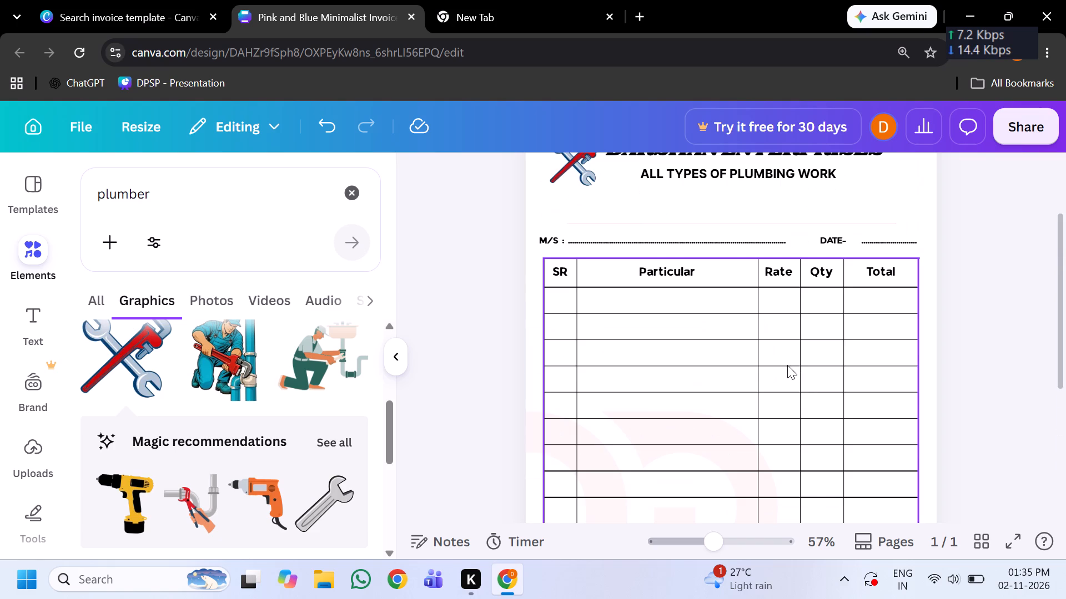
scroll(787, 365, "down", 1)
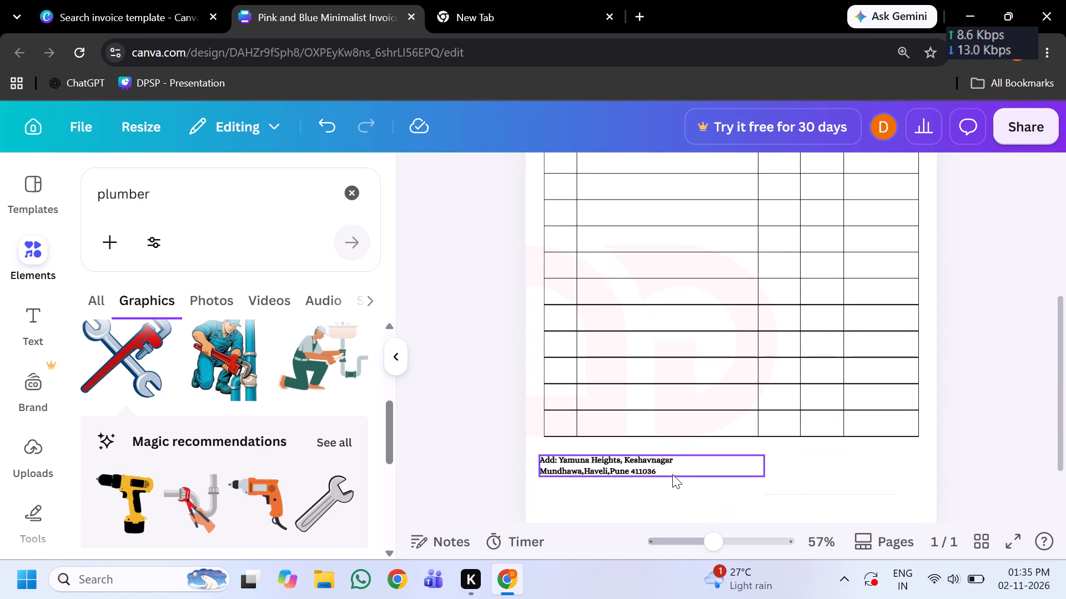
scroll(786, 423, "up", 1)
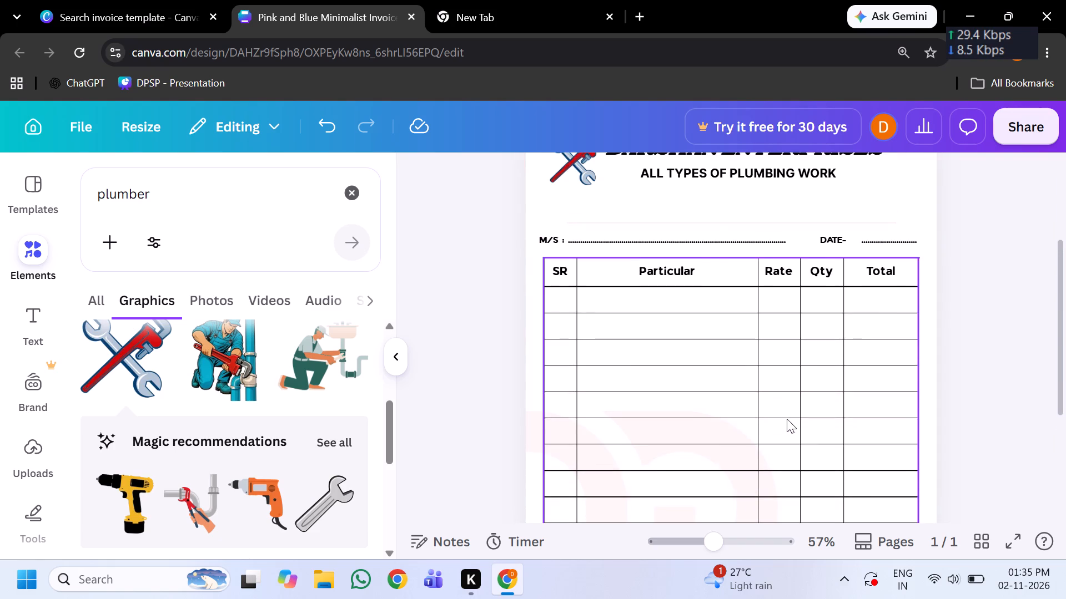
scroll(787, 419, "up", 1)
scroll(786, 414, "down", 3)
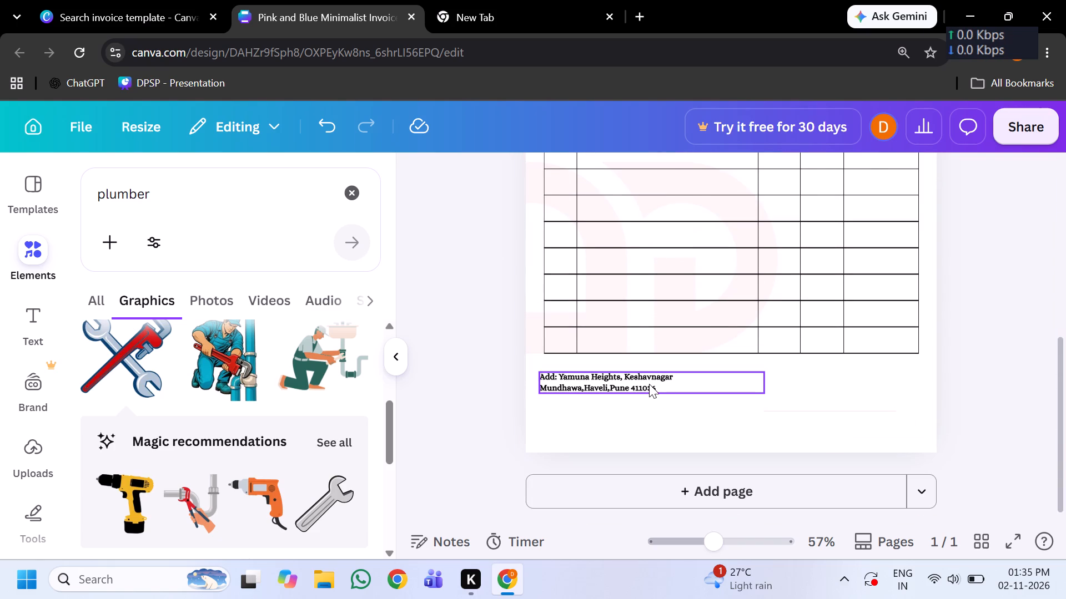
left_click(649, 384)
left_click_drag(765, 382, 841, 377)
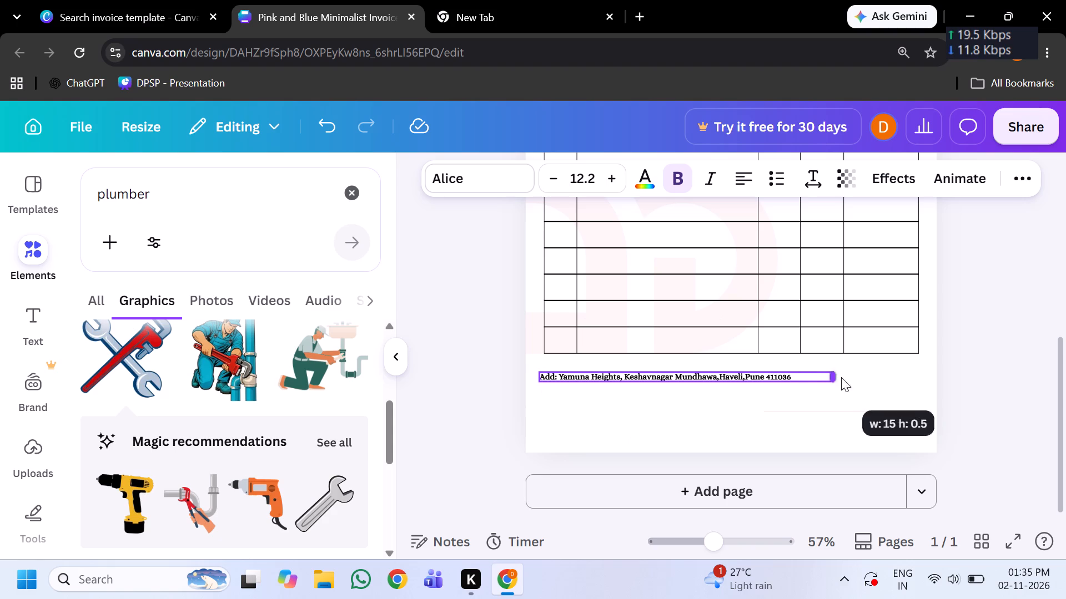
left_click_drag(841, 377, 848, 378)
Move the address line from below the table into the header under ALL TYPES OF PLUMBING WORK, aligned with the heading's left edge.
left_click_drag(715, 430, 738, 346)
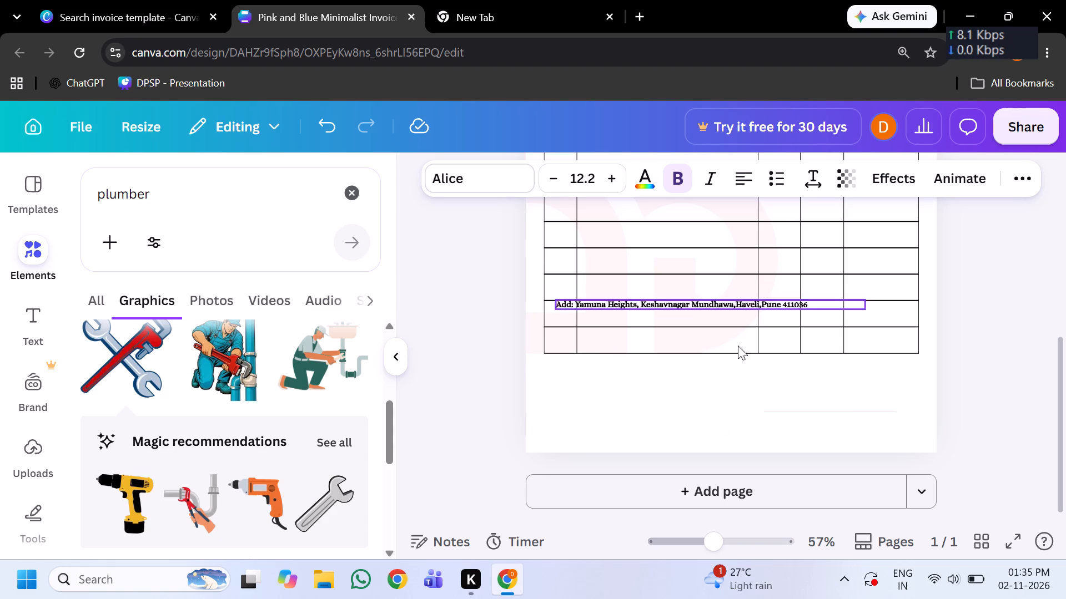
left_click_drag(738, 346, 742, 329)
scroll(756, 354, "up", 1)
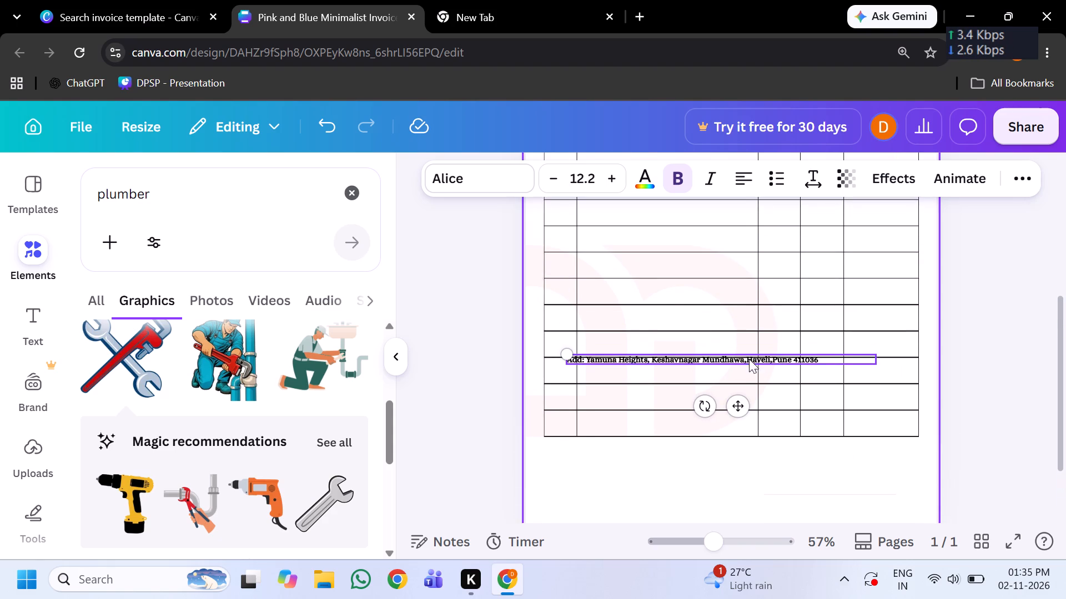
left_click_drag(732, 412, 736, 286)
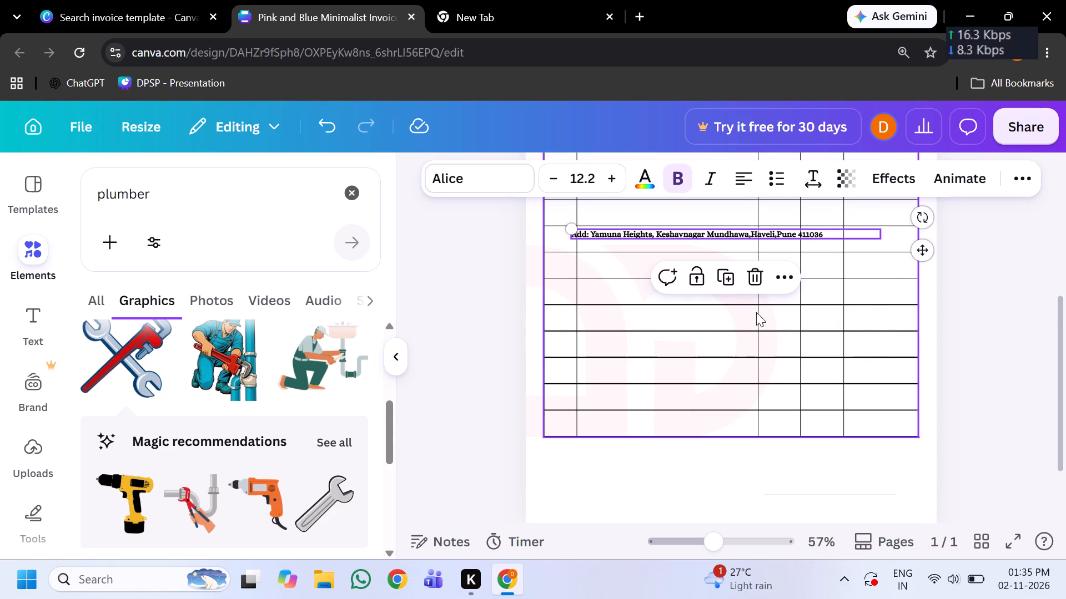
scroll(756, 327, "up", 2)
scroll(725, 389, "down", 1)
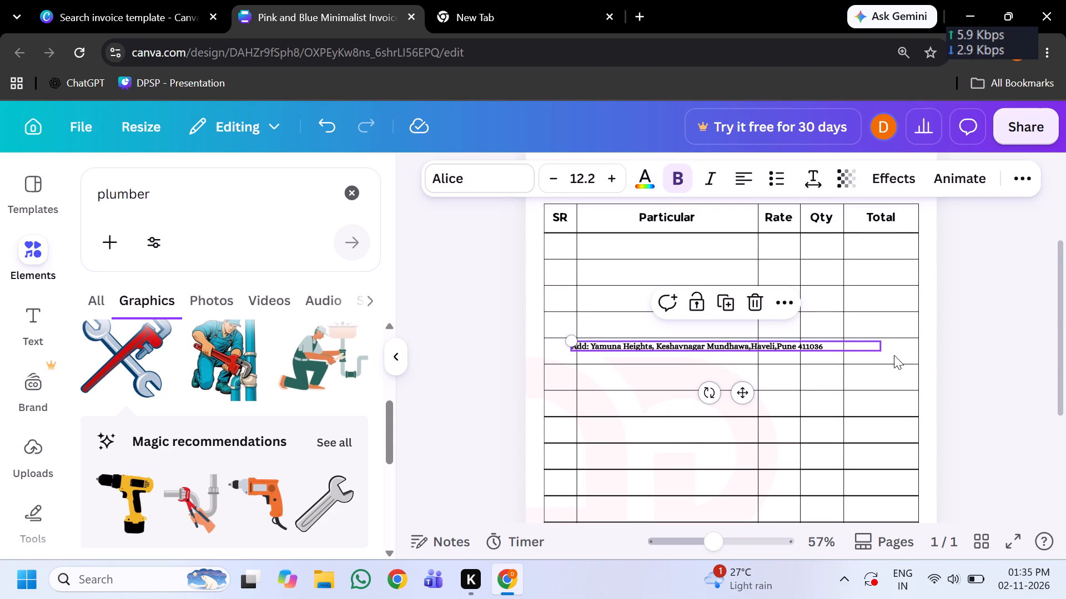
left_click_drag(746, 395, 741, 367)
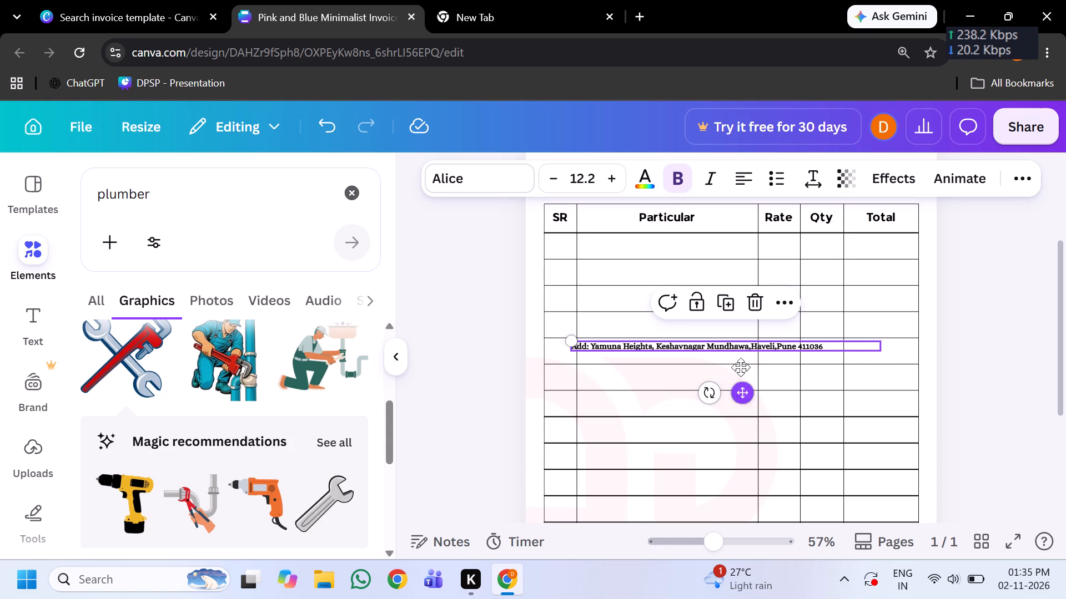
left_click_drag(741, 367, 754, 304)
scroll(766, 333, "up", 2)
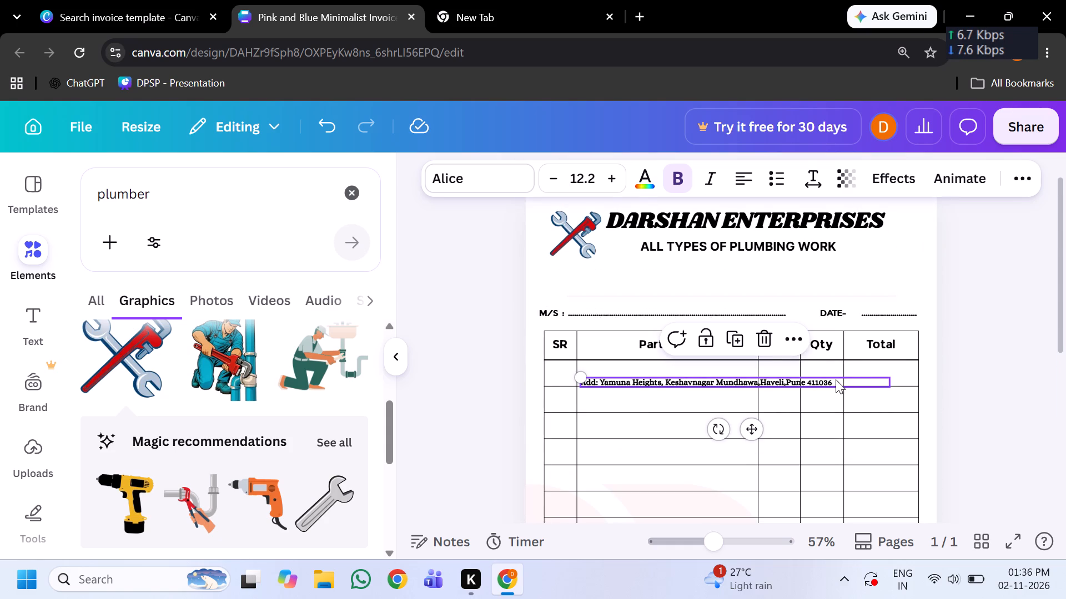
left_click_drag(747, 429, 750, 324)
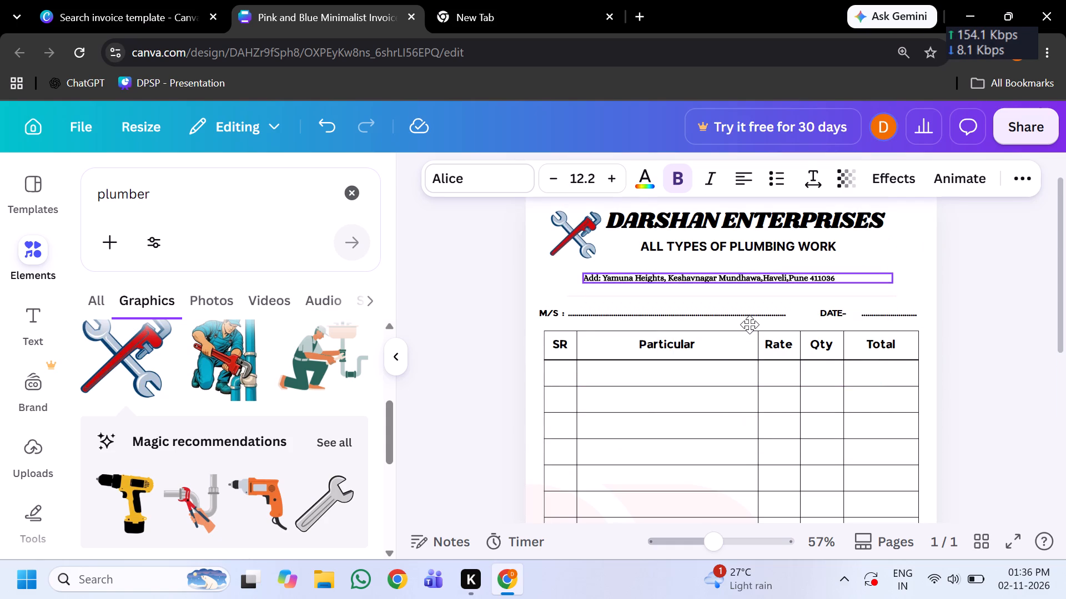
left_click_drag(750, 324, 772, 314)
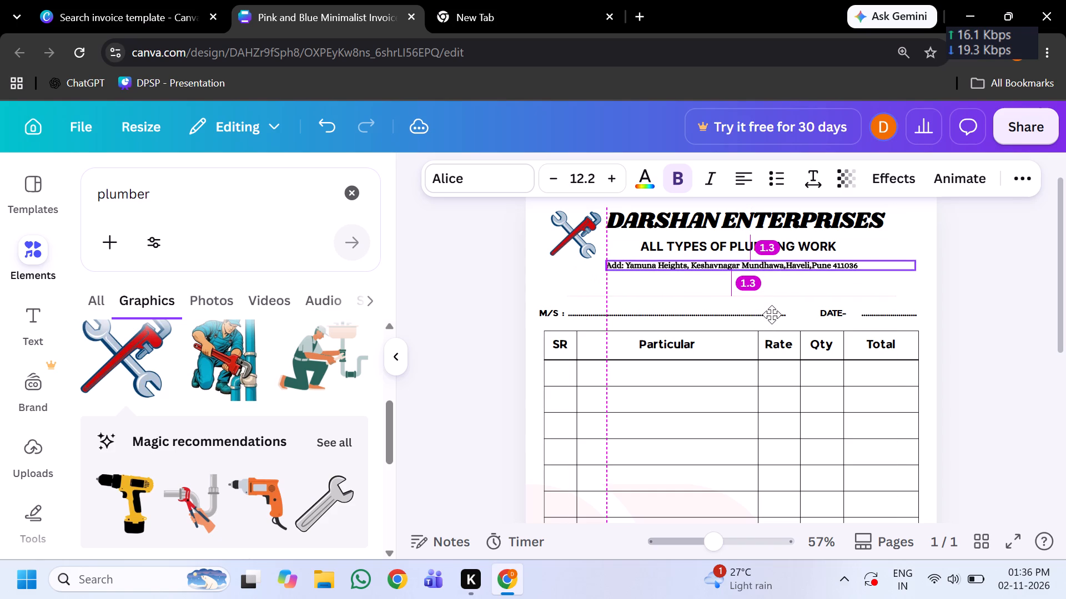
left_click_drag(772, 314, 772, 312)
left_click(1034, 327)
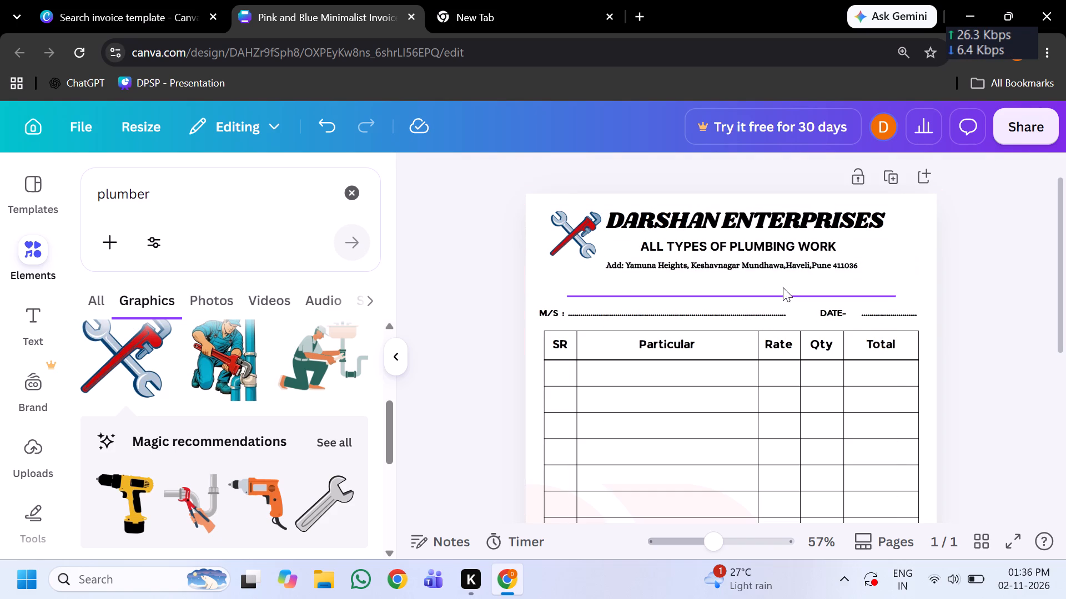
Nudge the address line and the ALL TYPES OF PLUMBING WORK tagline up to tighten the spacing under the DARSHAN ENTERPRISES heading.
left_click_drag(799, 269, 802, 263)
left_click_drag(778, 250, 778, 248)
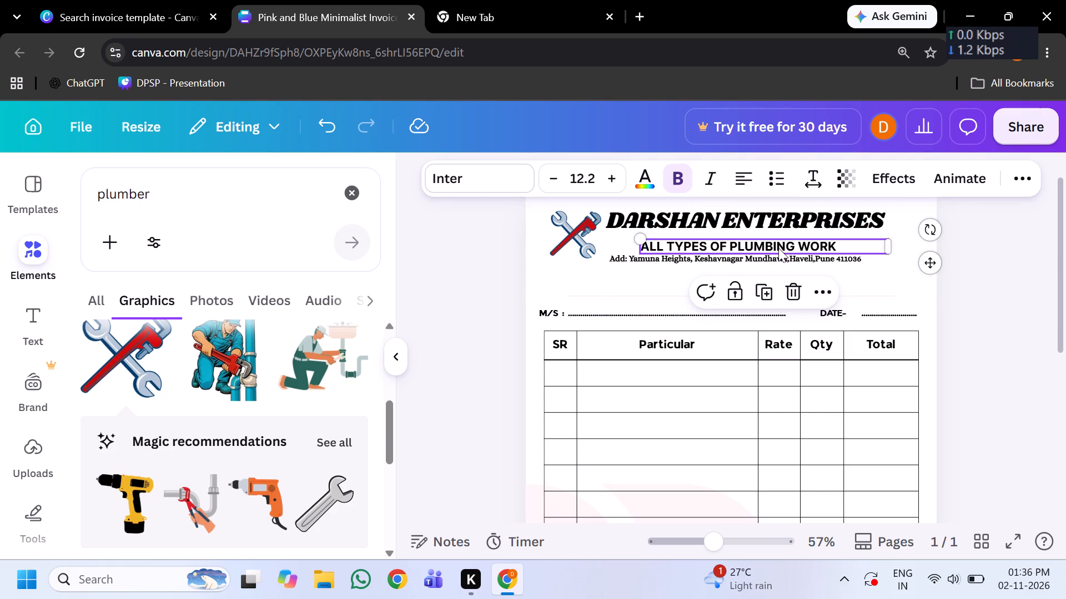
left_click_drag(778, 248, 778, 244)
left_click(785, 263)
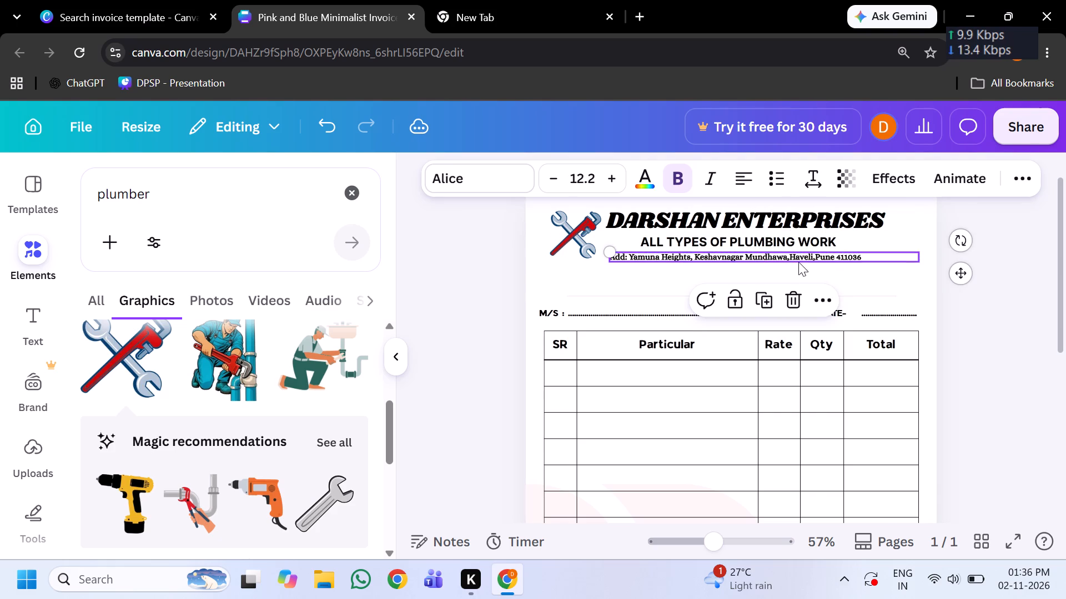
left_click(1065, 330)
left_click(1041, 333)
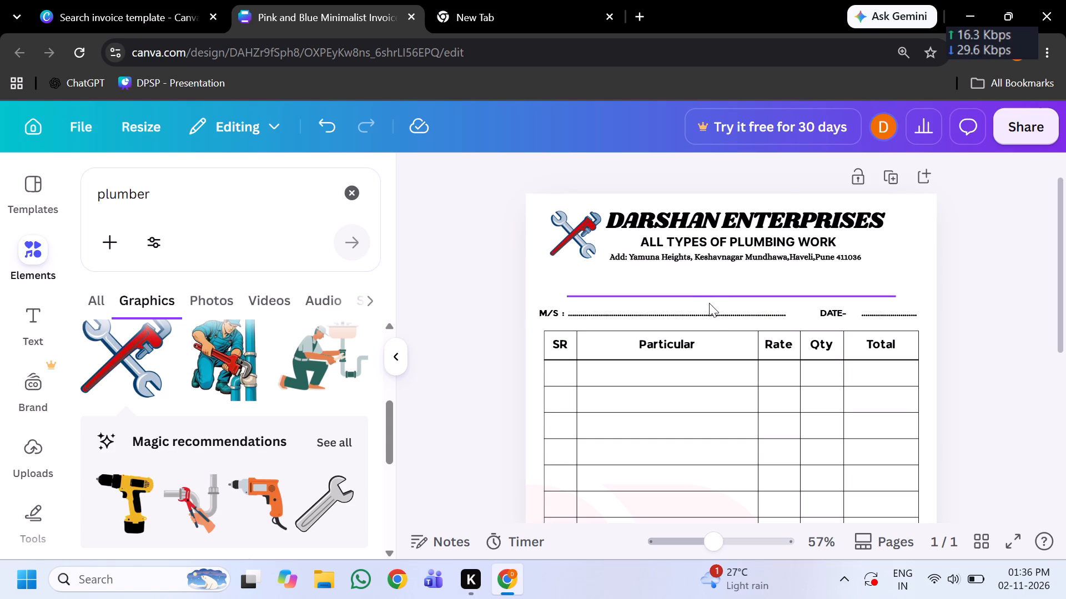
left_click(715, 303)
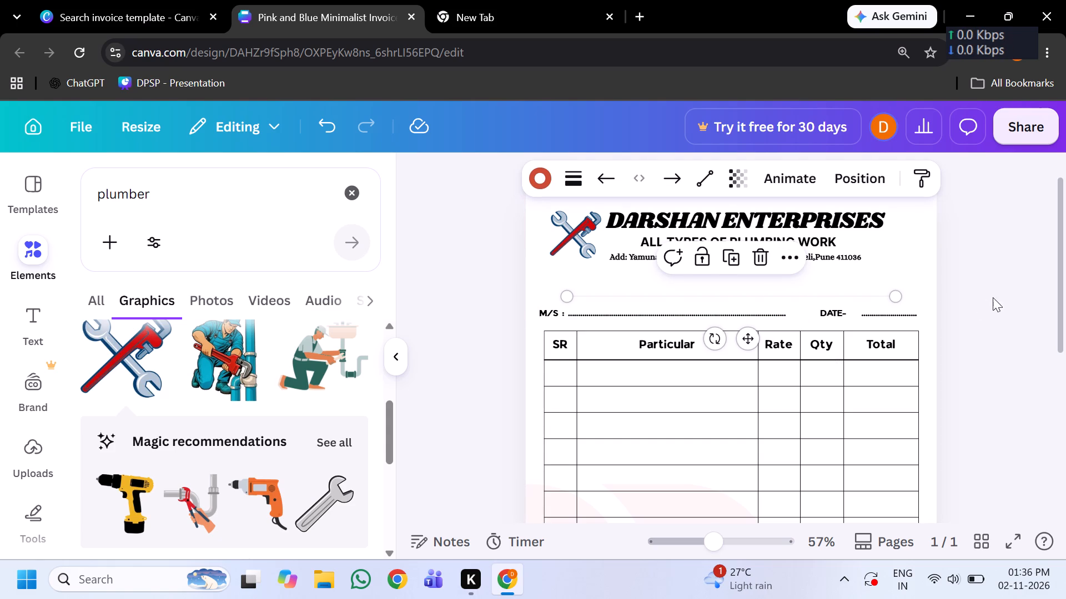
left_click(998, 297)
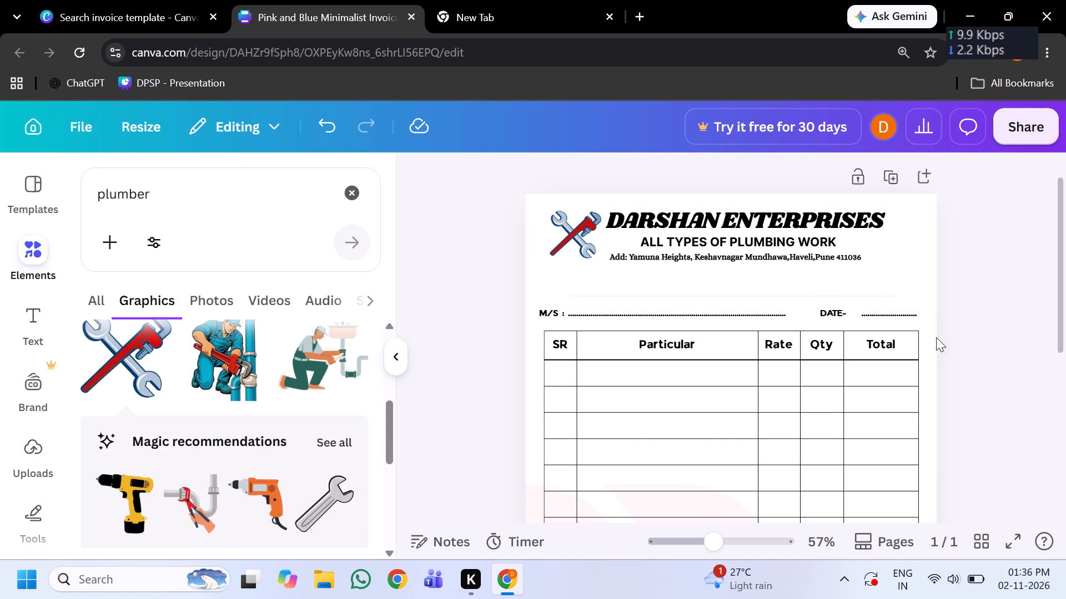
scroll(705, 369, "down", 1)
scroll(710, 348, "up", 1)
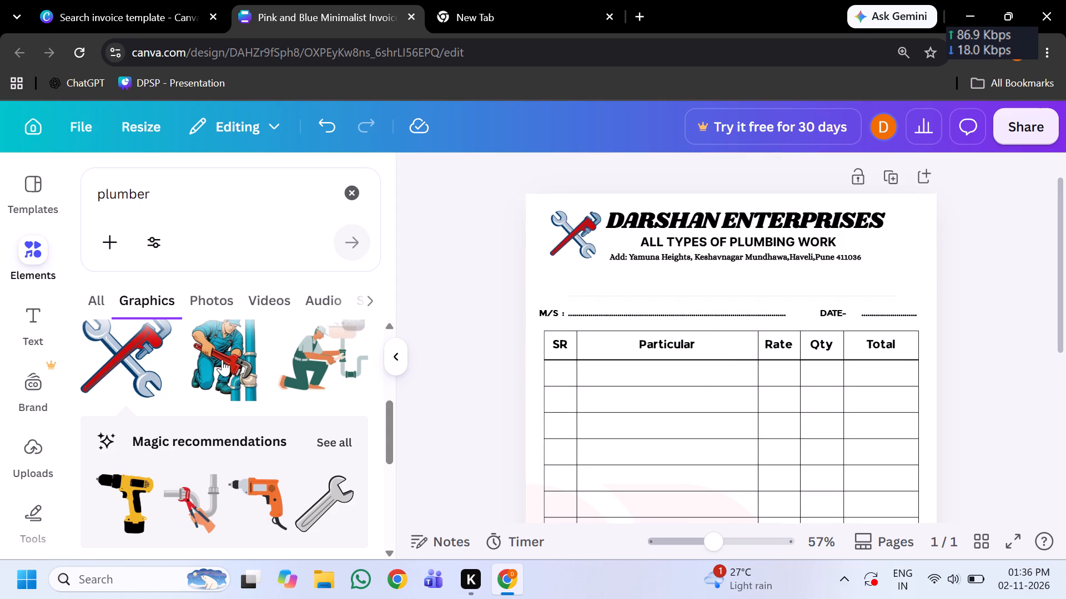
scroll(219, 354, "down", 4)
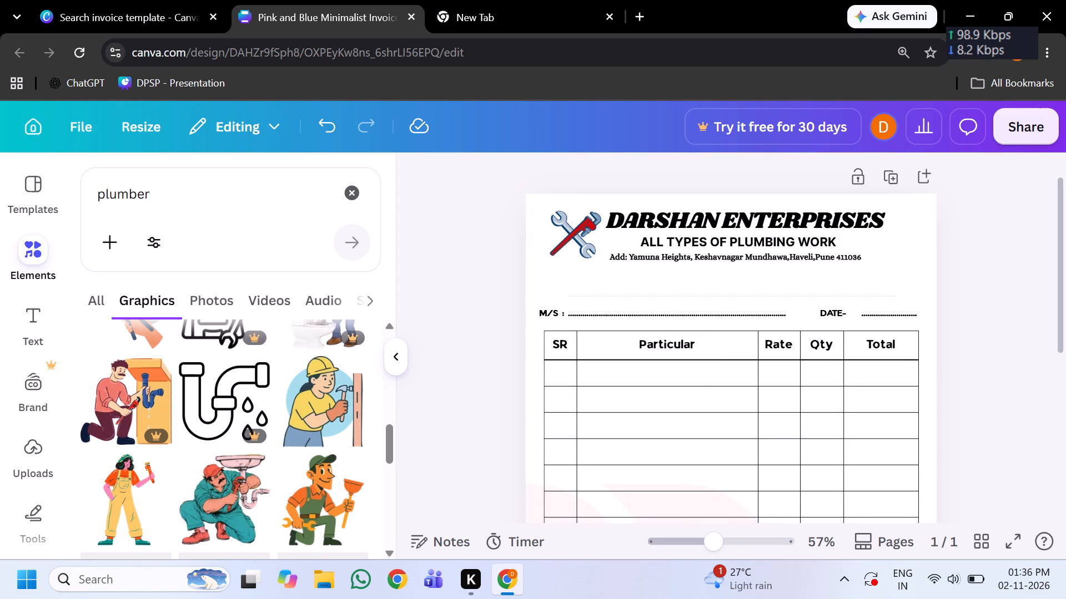
Search the elements for "mobile icon" and look through the results for a suitable phone symbol.
left_click(362, 197)
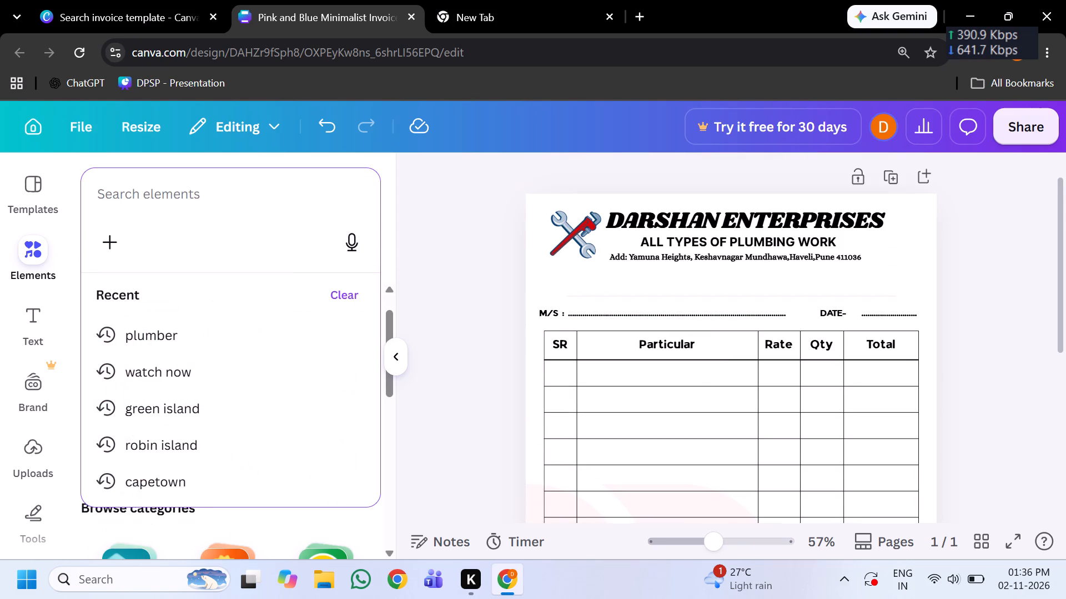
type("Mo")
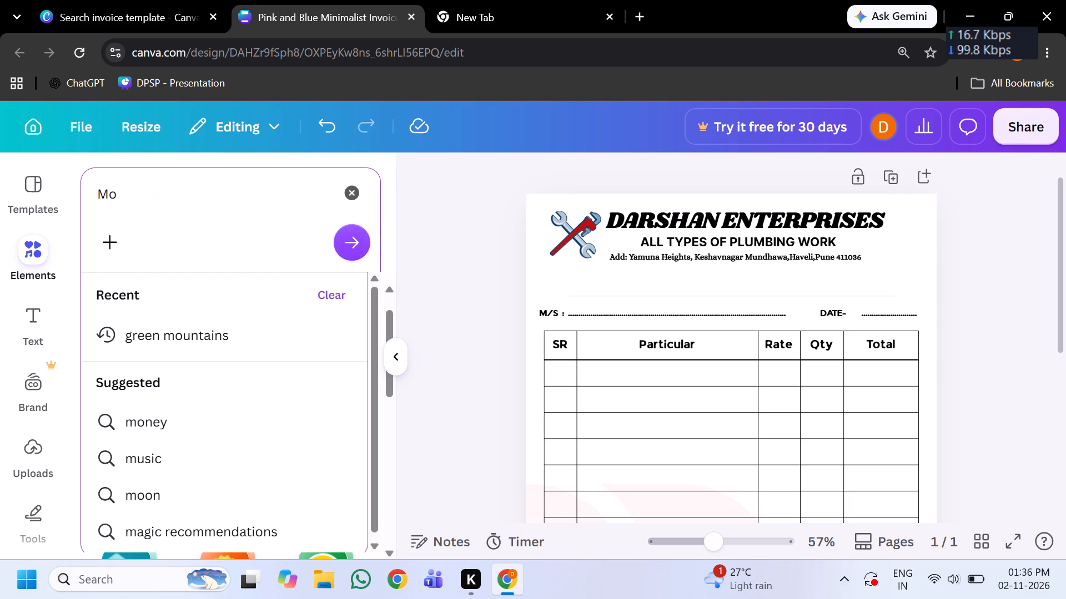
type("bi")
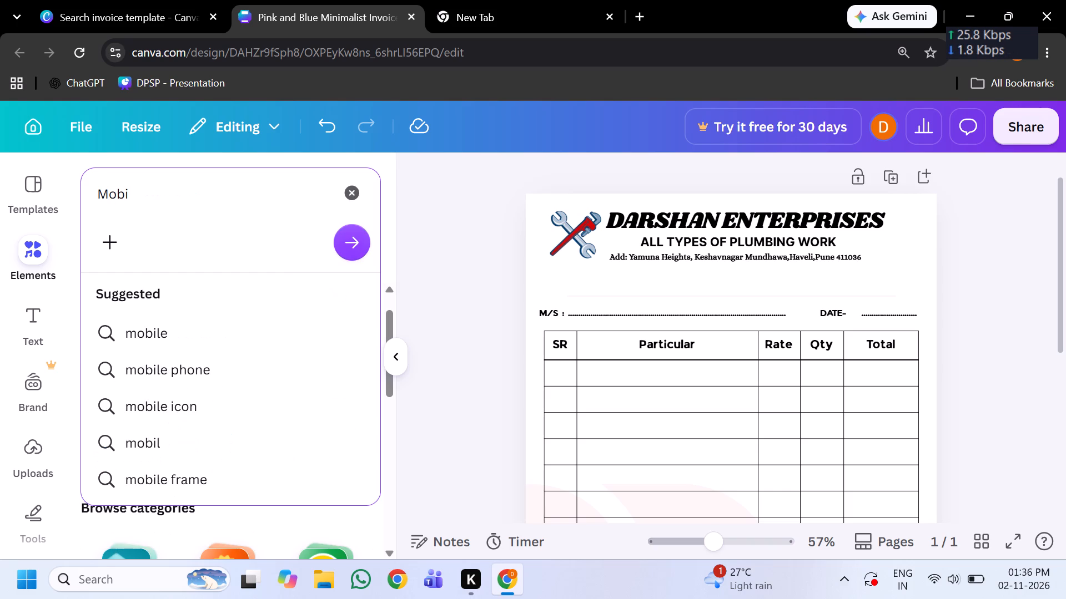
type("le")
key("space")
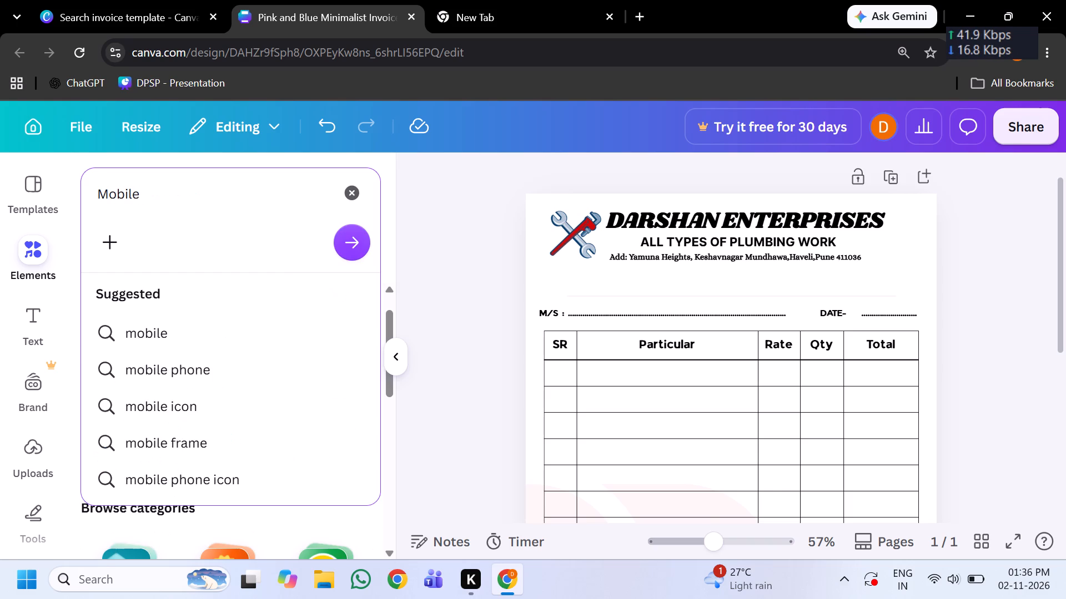
left_click(233, 402)
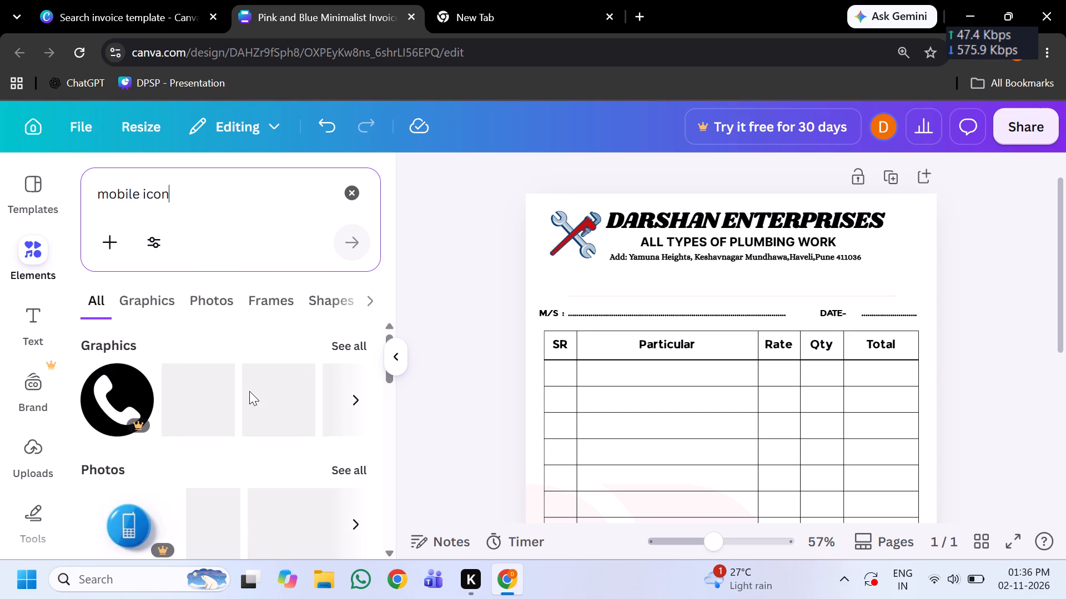
scroll(255, 393, "down", 1)
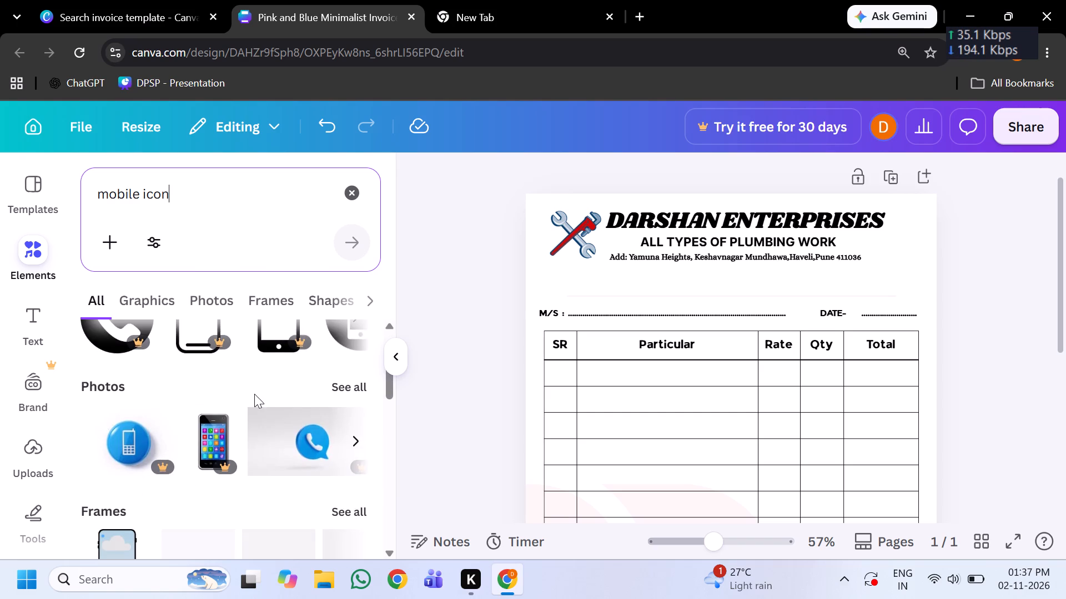
scroll(254, 394, "down", 5)
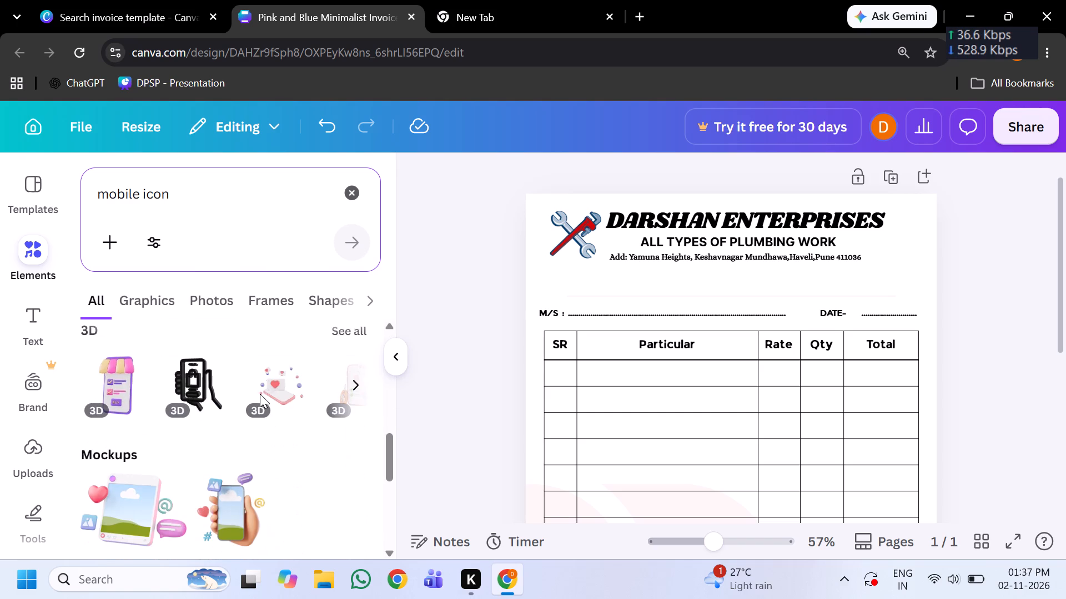
scroll(264, 392, "down", 3)
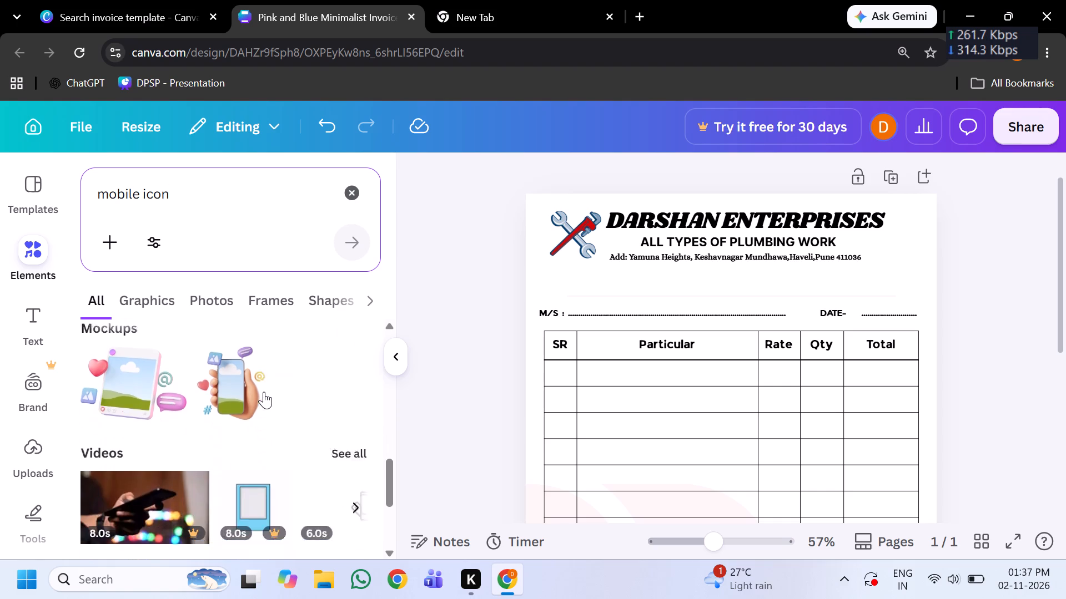
scroll(264, 392, "up", 10)
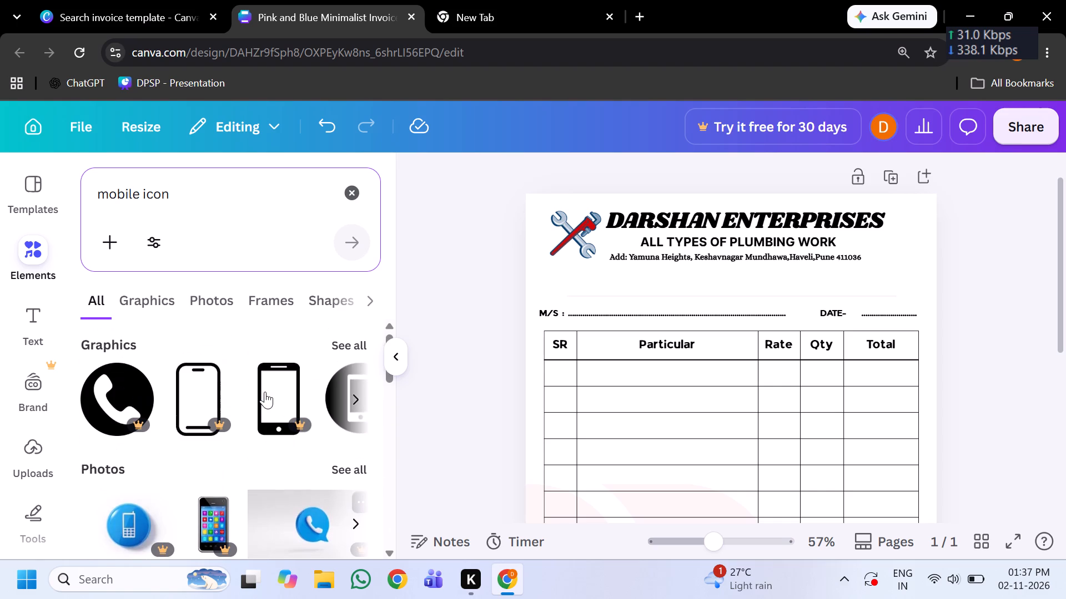
scroll(265, 392, "up", 2)
Add the free black ringing-handset graphic to the invoice header, shrunk to a small icon just under the address line.
left_click(146, 302)
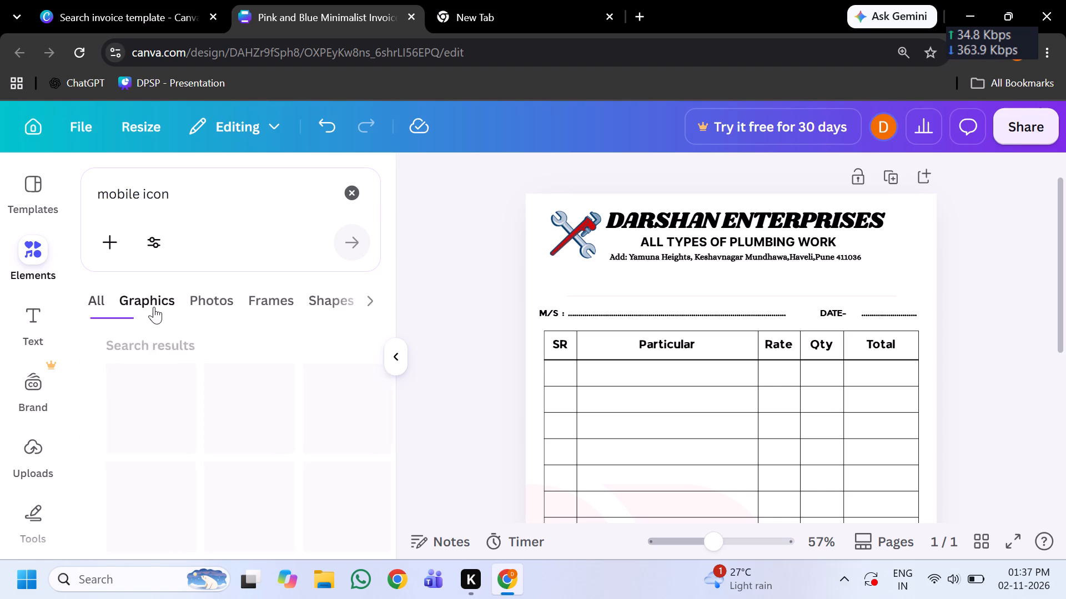
scroll(204, 324, "down", 2)
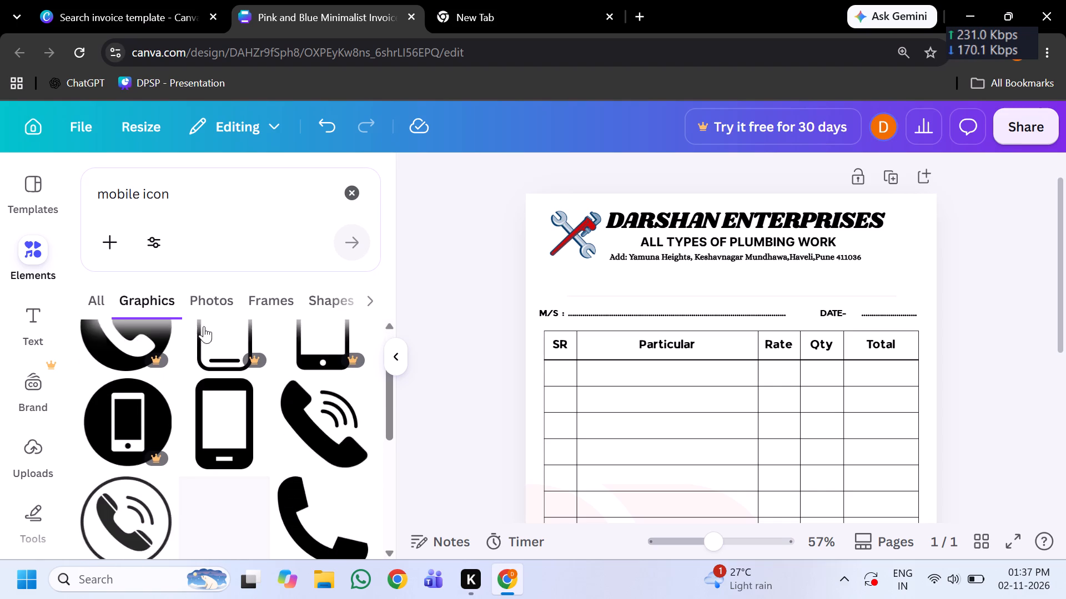
scroll(204, 326, "down", 1)
scroll(204, 327, "up", 1)
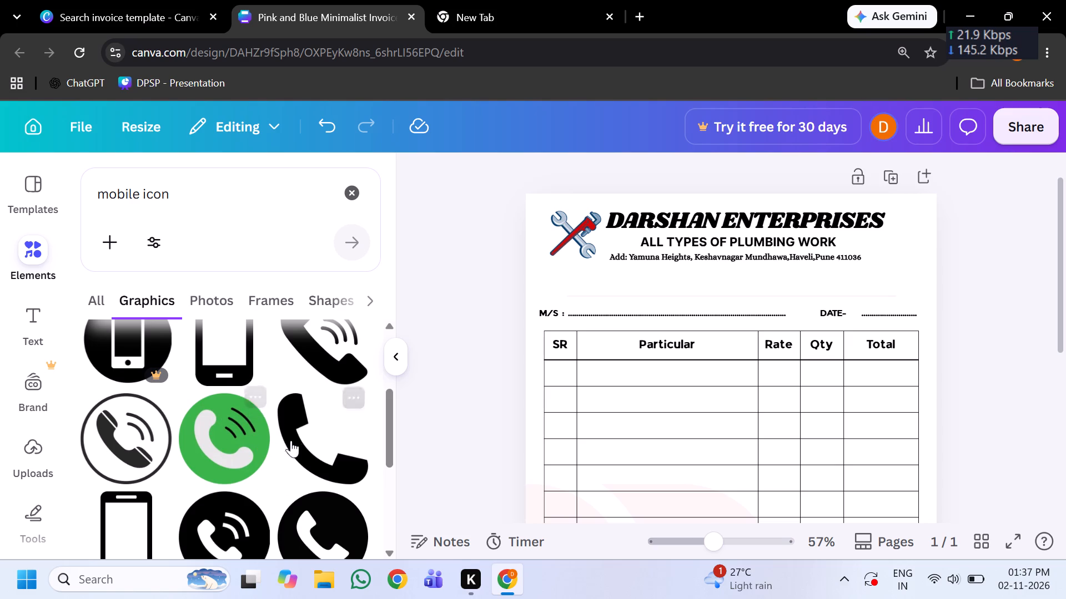
scroll(201, 459, "up", 1)
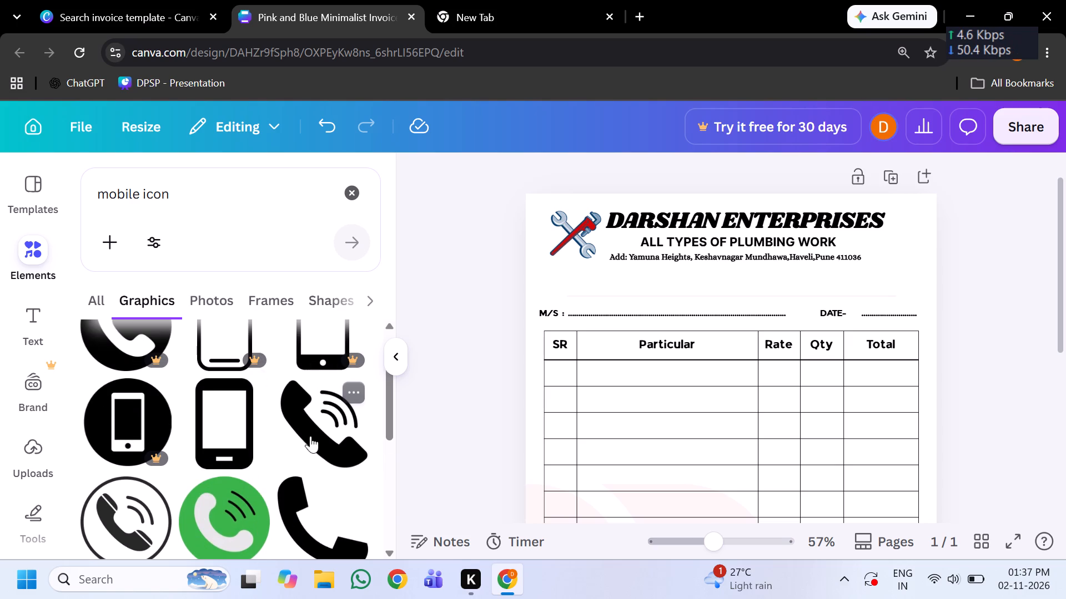
left_click_drag(319, 429, 604, 293)
left_click_drag(726, 400, 687, 358)
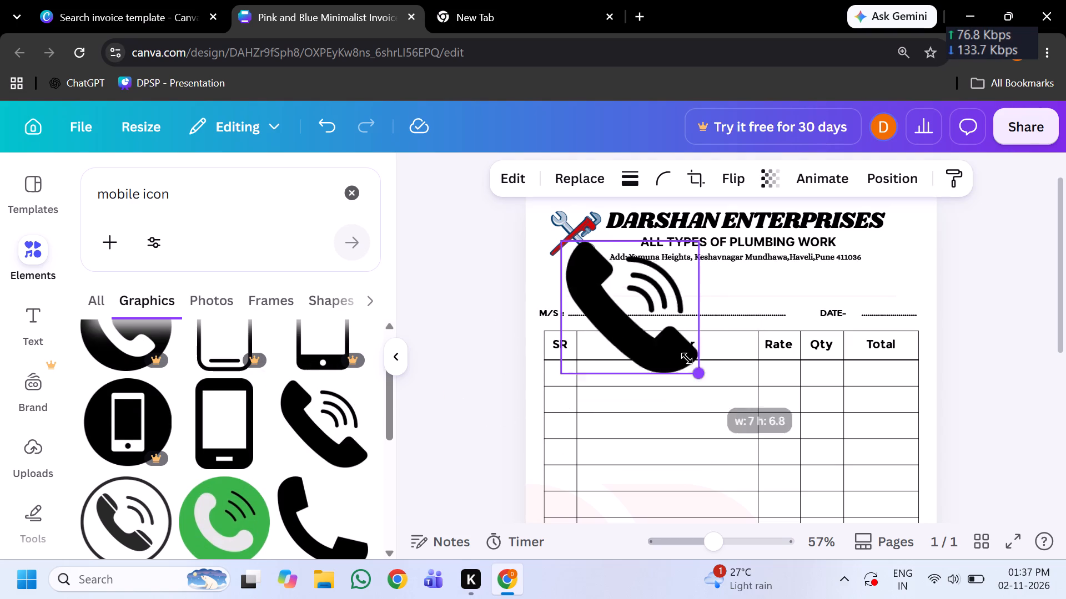
left_click_drag(687, 358, 604, 271)
left_click_drag(582, 256, 608, 276)
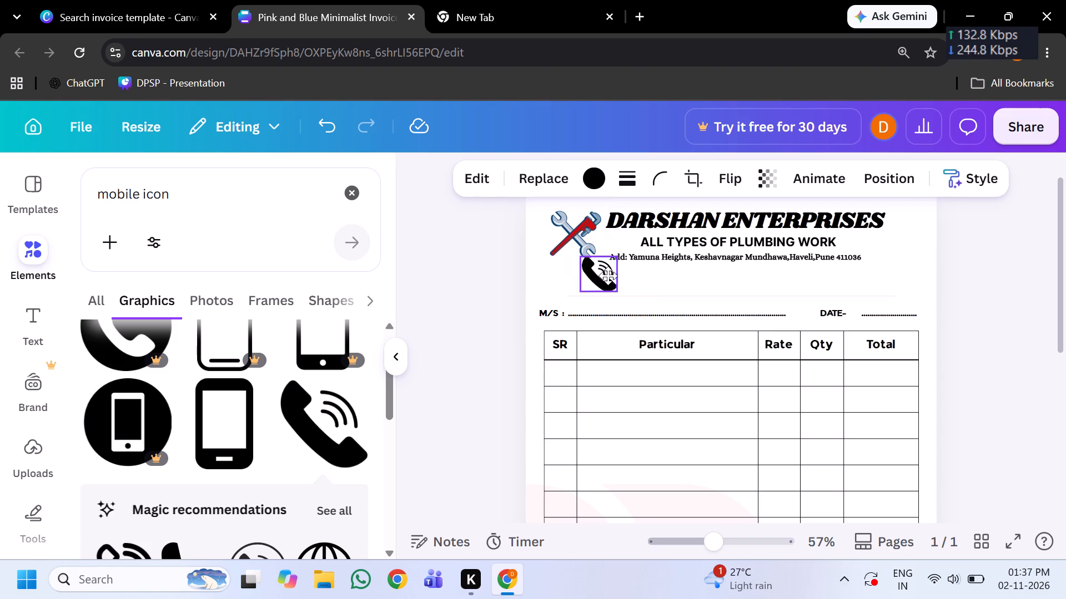
left_click_drag(608, 276, 622, 276)
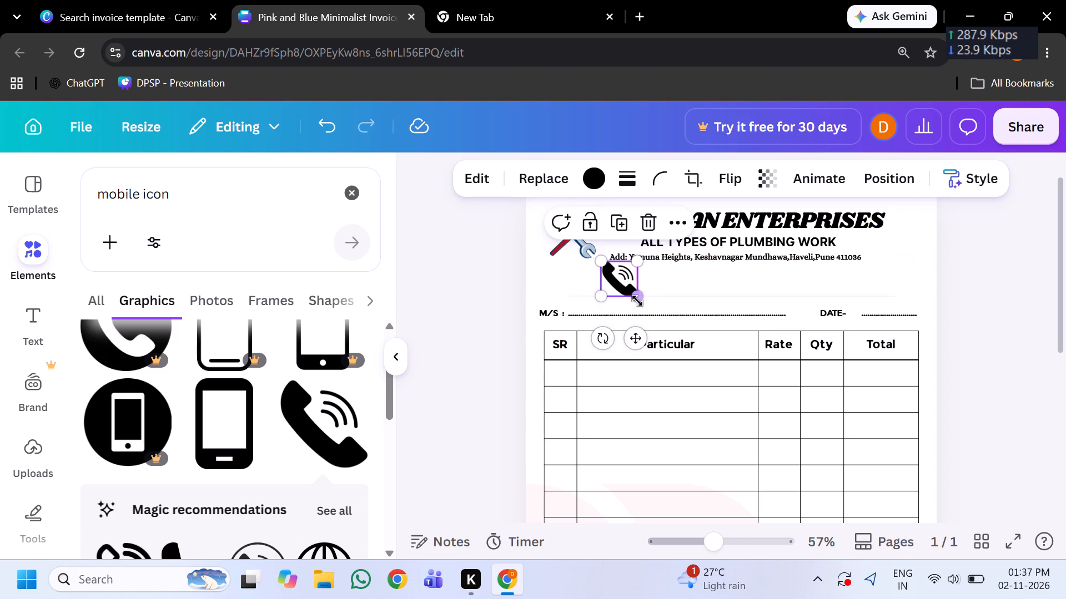
Shrink the handset icon to about text height and place it beneath the start of the address line.
left_click_drag(708, 539, 727, 535)
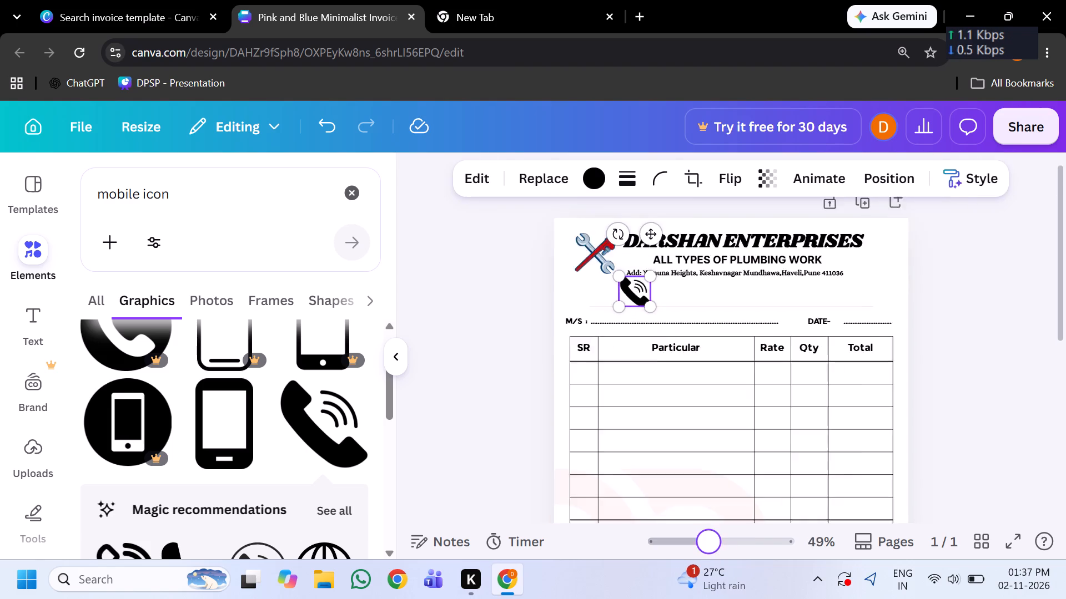
left_click_drag(727, 535, 726, 534)
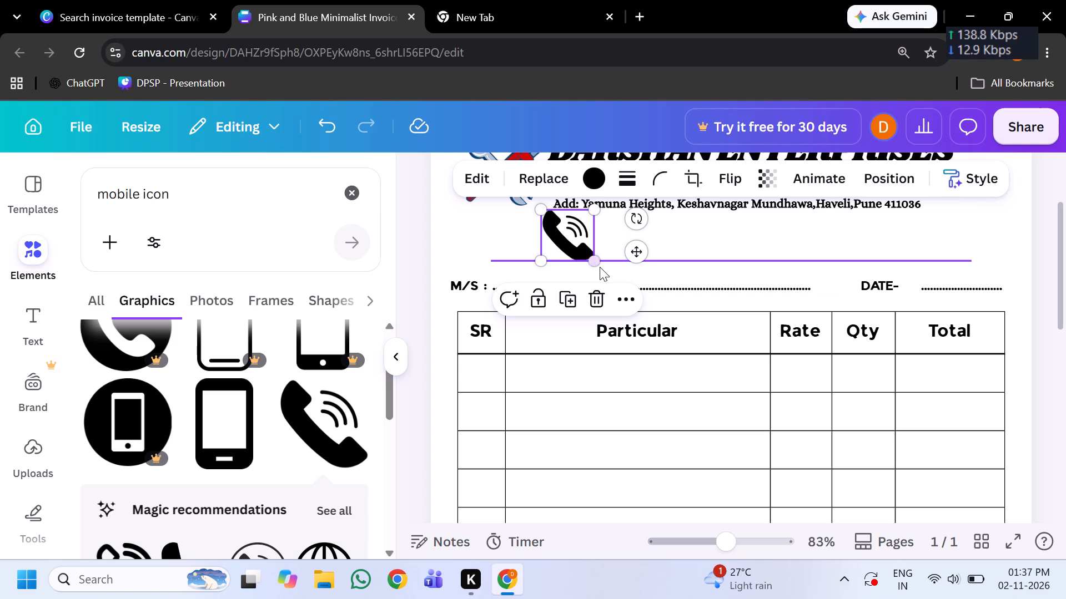
left_click_drag(595, 259, 566, 239)
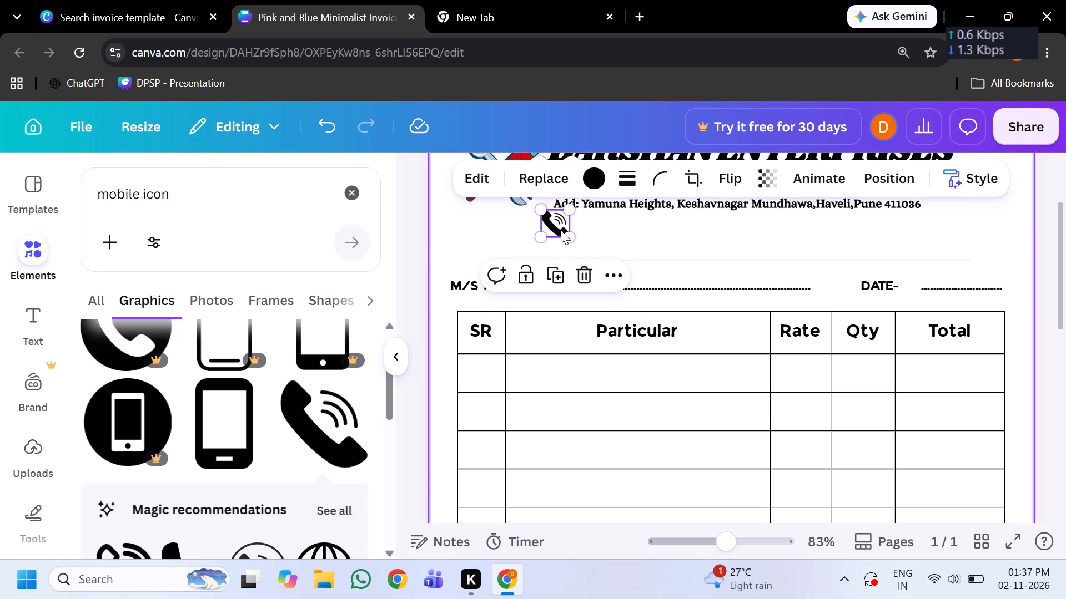
left_click_drag(555, 219, 574, 226)
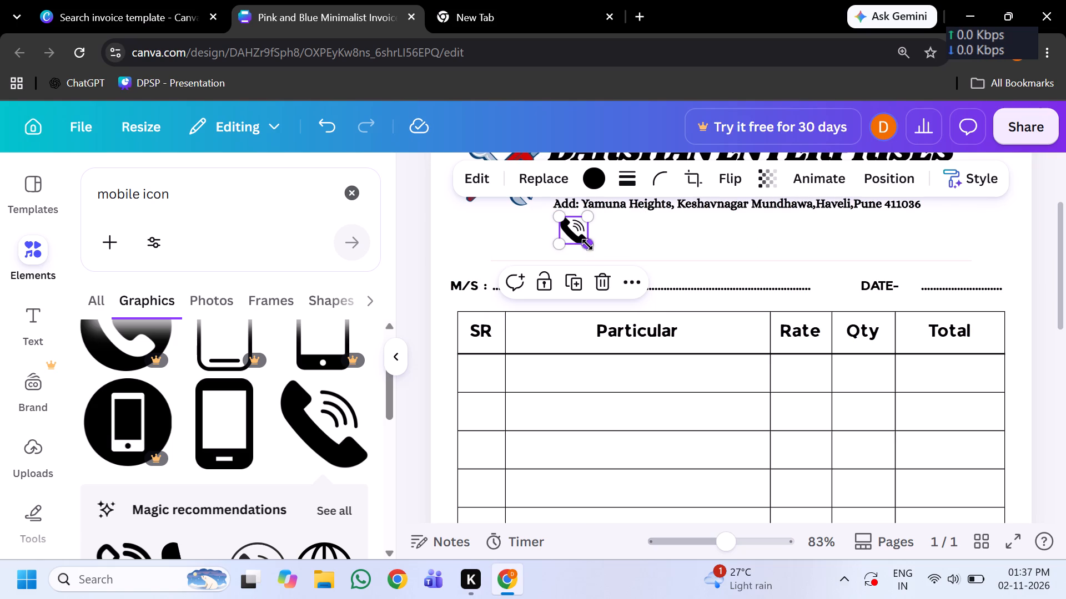
left_click_drag(587, 245, 580, 229)
left_click(605, 240)
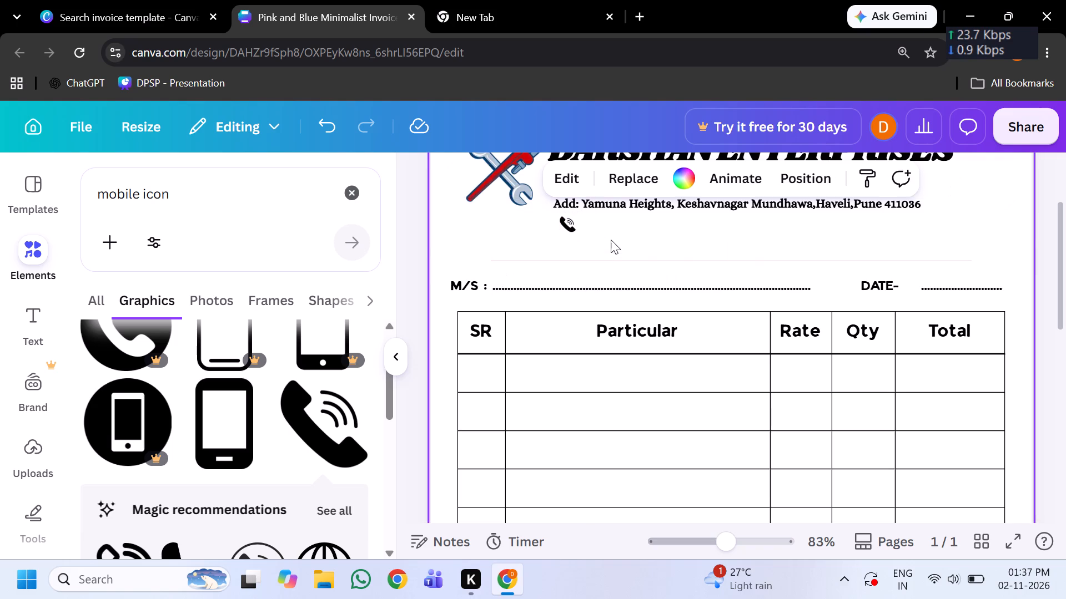
left_click(586, 225)
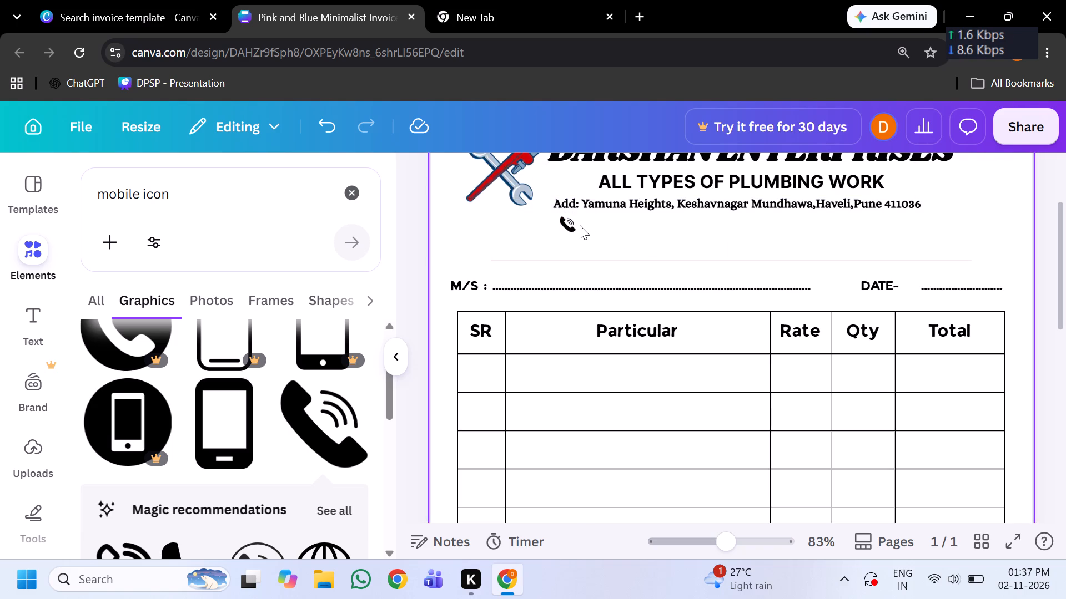
left_click(569, 224)
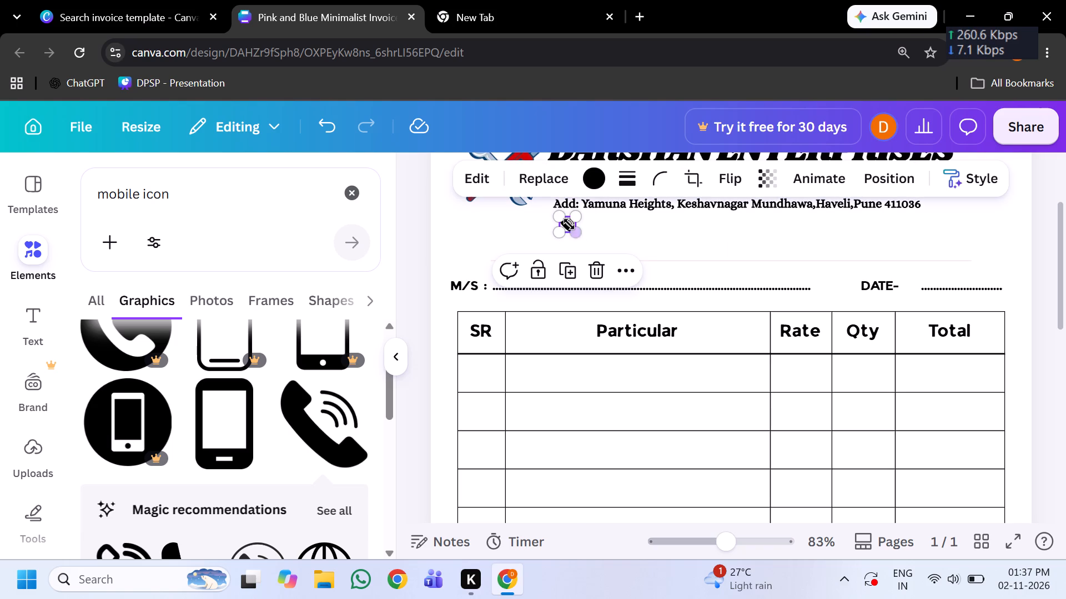
left_click(595, 232)
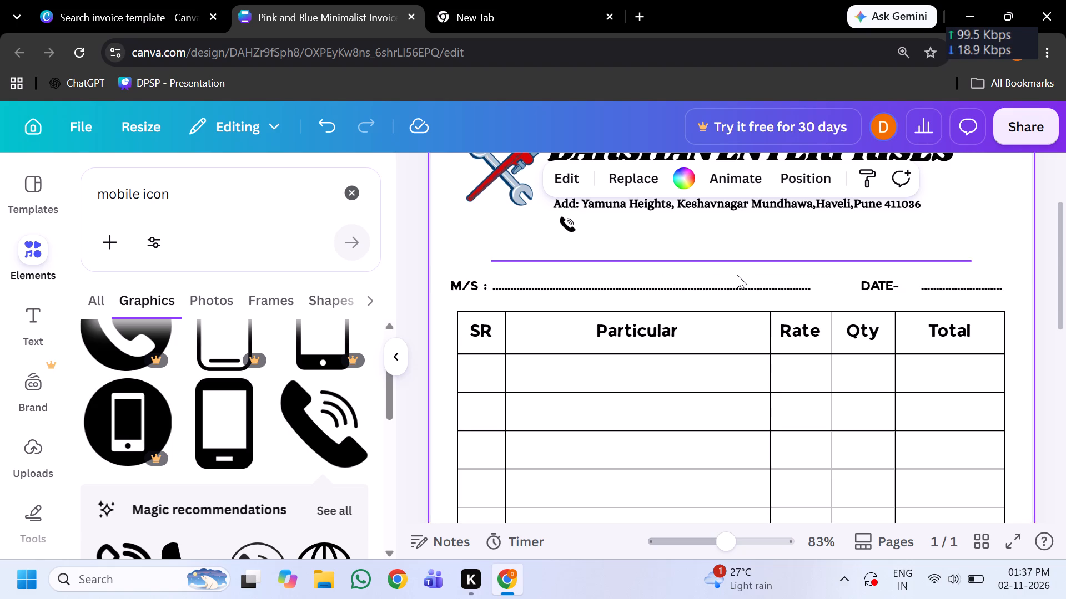
Duplicate the address text line in the header.
scroll(737, 275, "up", 1)
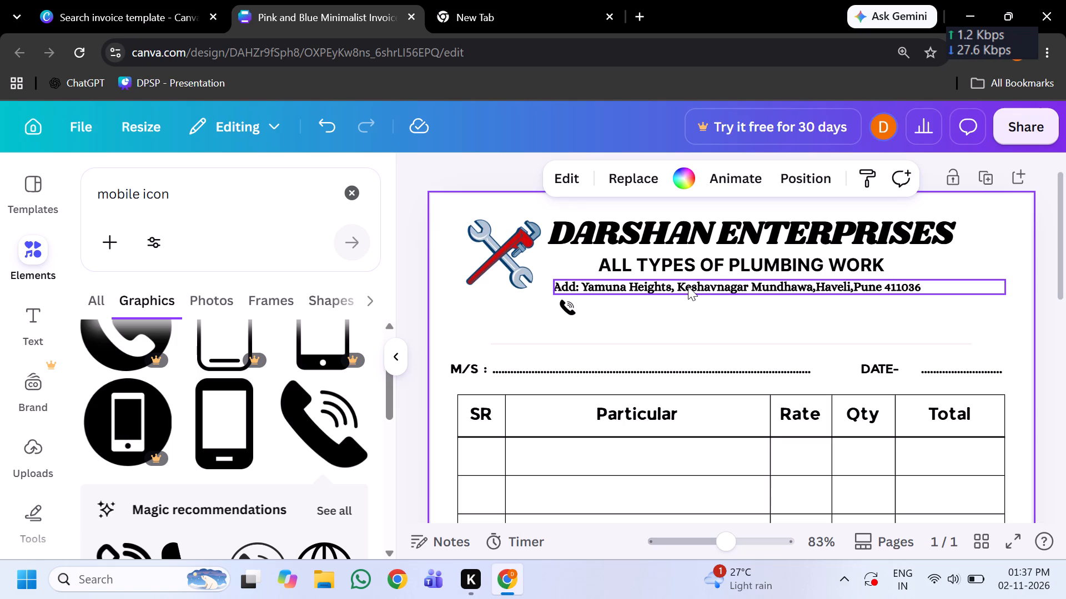
double_click(689, 286)
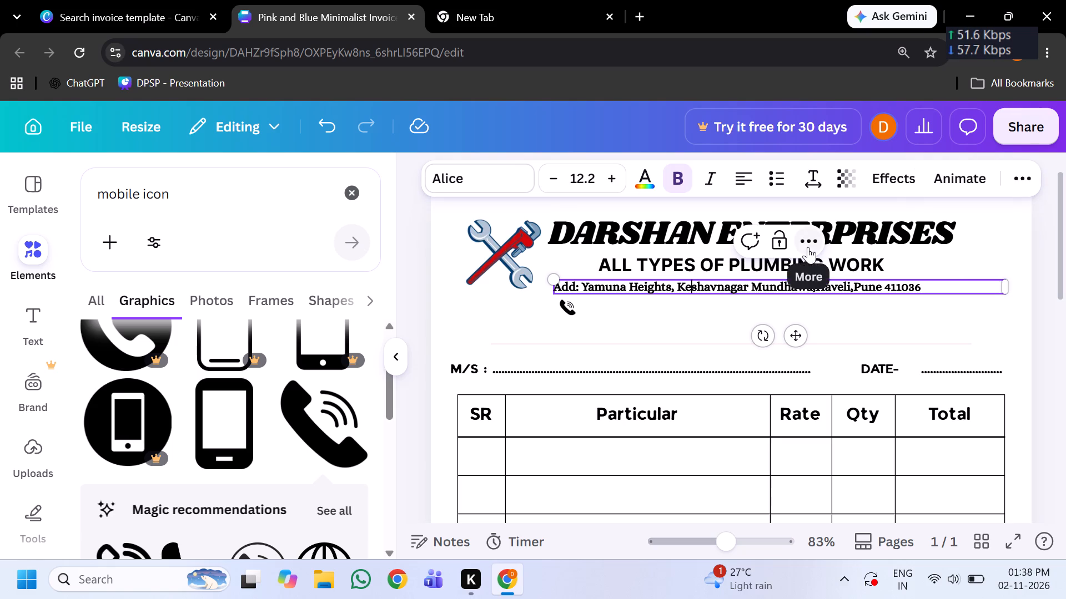
left_click(809, 246)
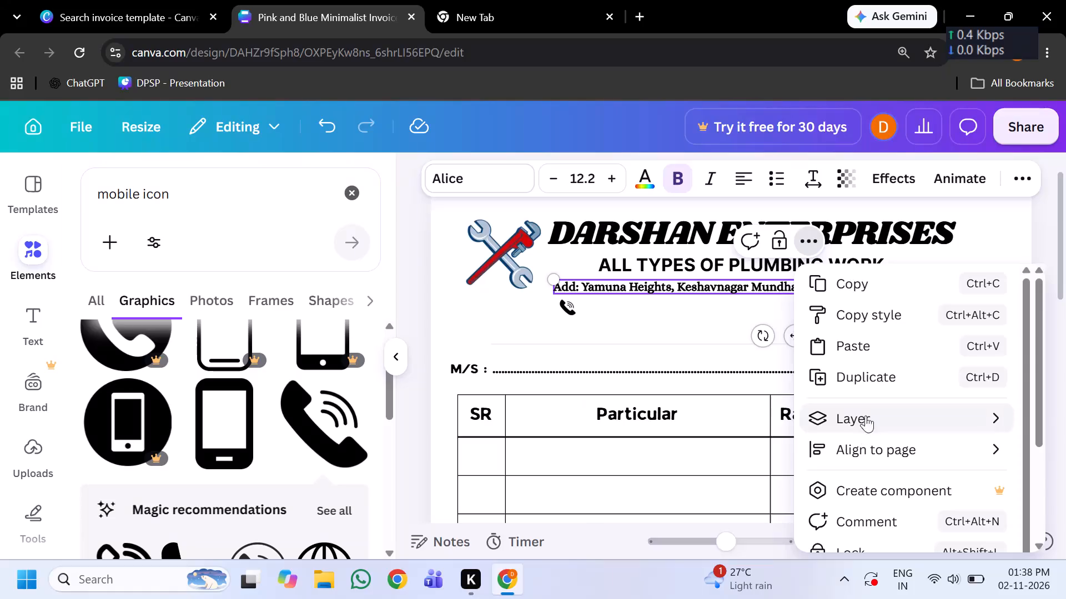
left_click(871, 378)
Clear all the address text from the duplicated line, keeping its text box empty.
double_click(795, 295)
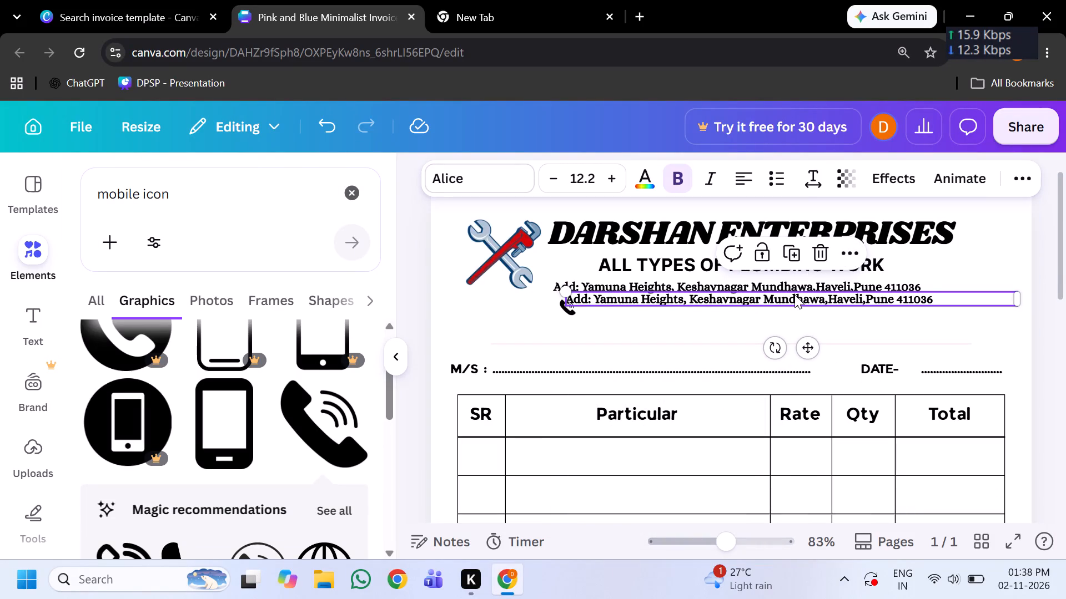
left_click(857, 295)
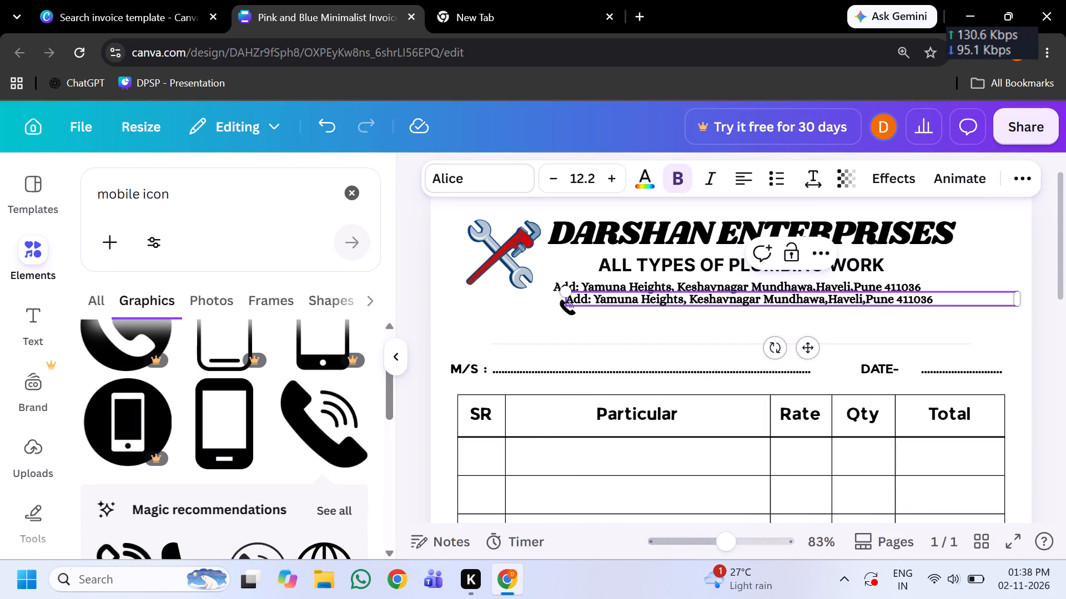
double_click(865, 302)
left_click_drag(940, 301, 926, 302)
left_click_drag(926, 302, 542, 292)
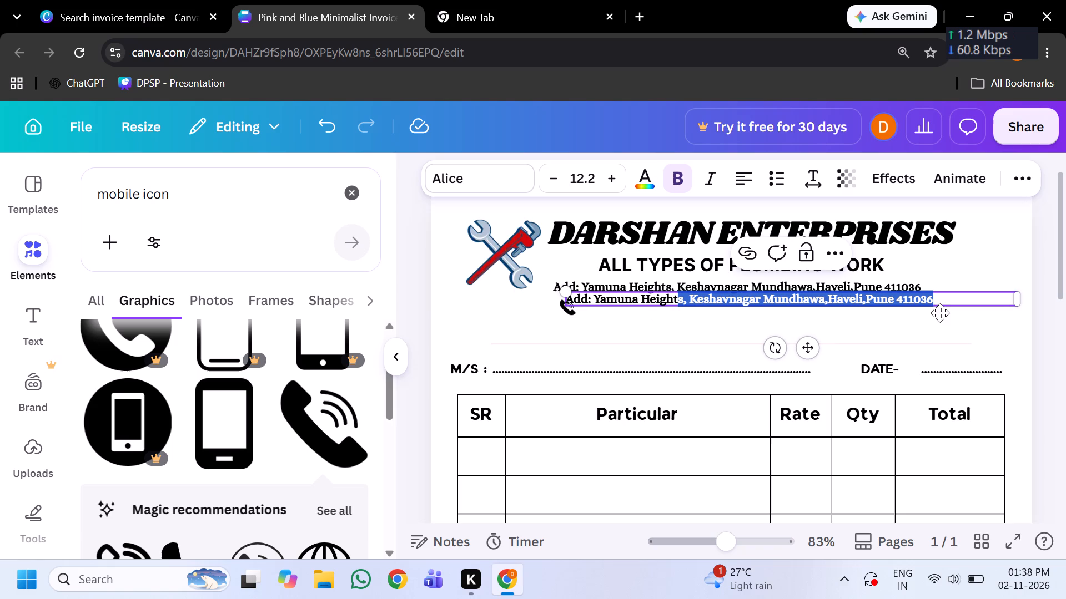
left_click(953, 293)
left_click_drag(934, 303, 727, 295)
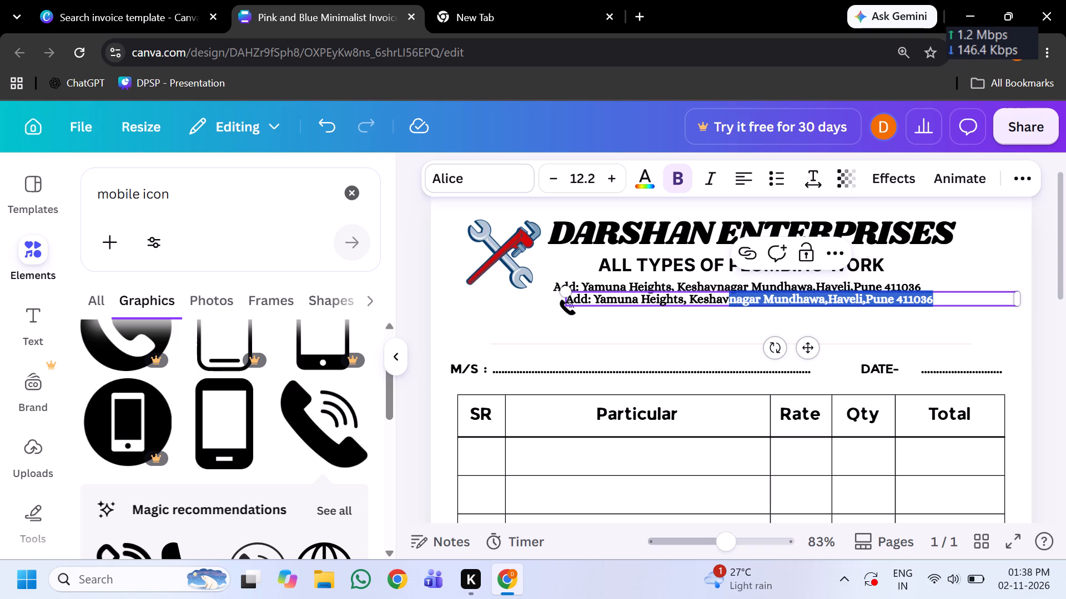
left_click_drag(727, 295, 569, 295)
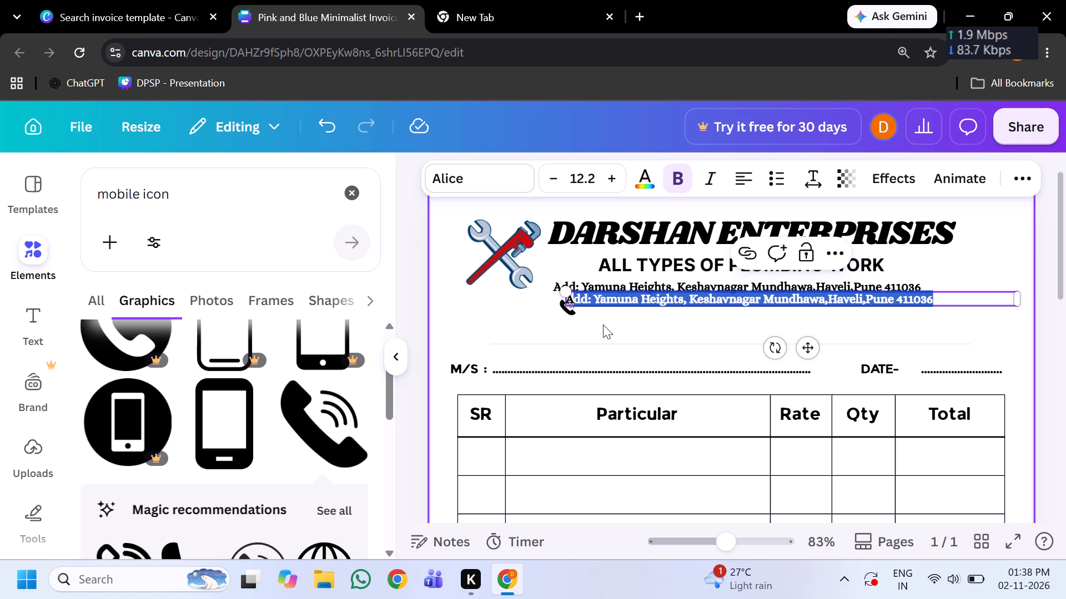
key("BackSpace")
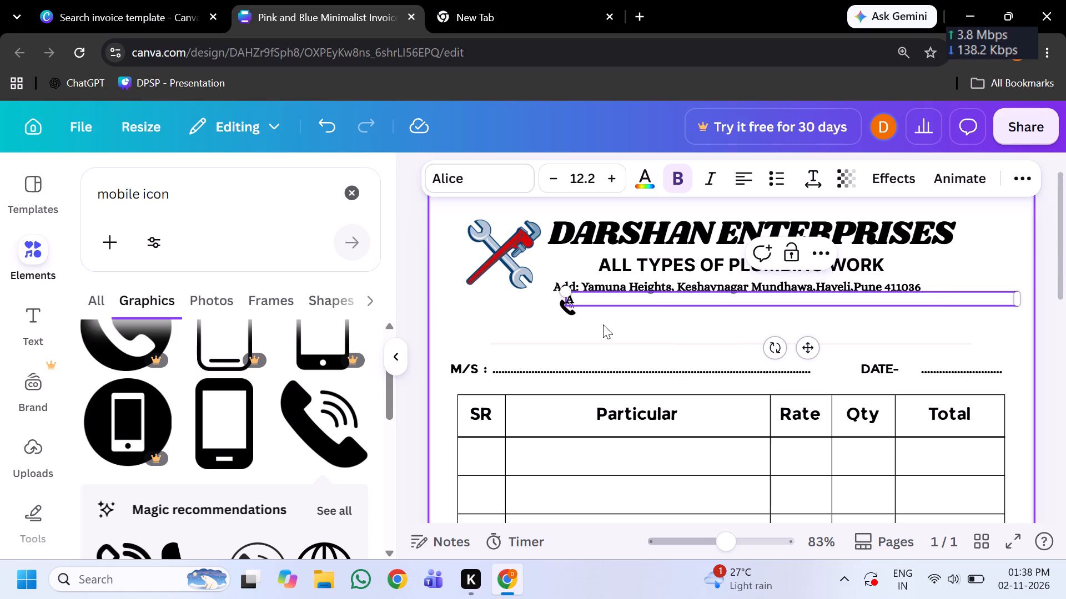
key("BackSpace")
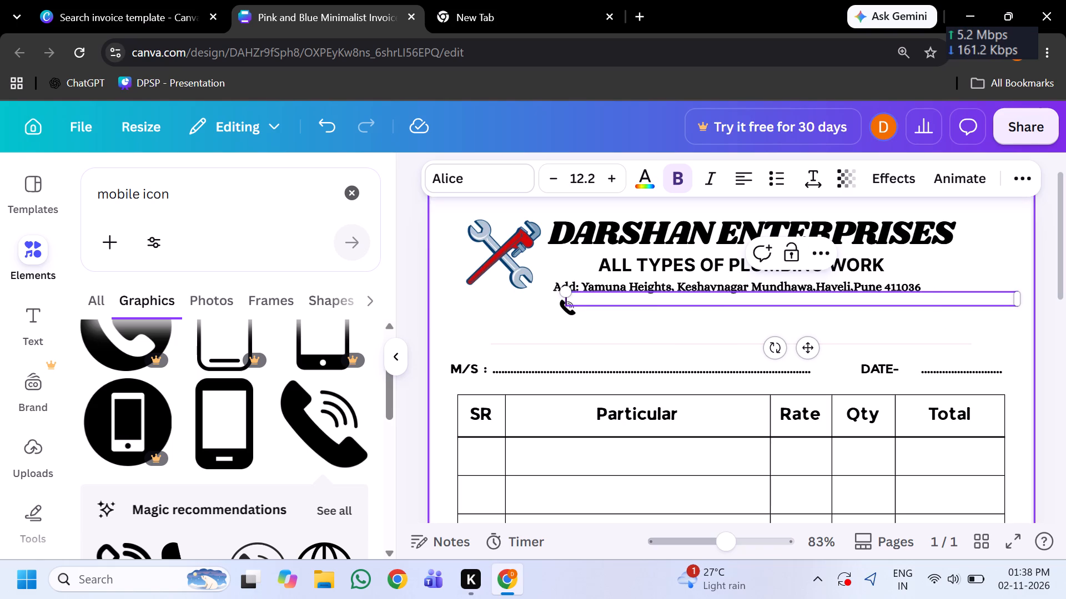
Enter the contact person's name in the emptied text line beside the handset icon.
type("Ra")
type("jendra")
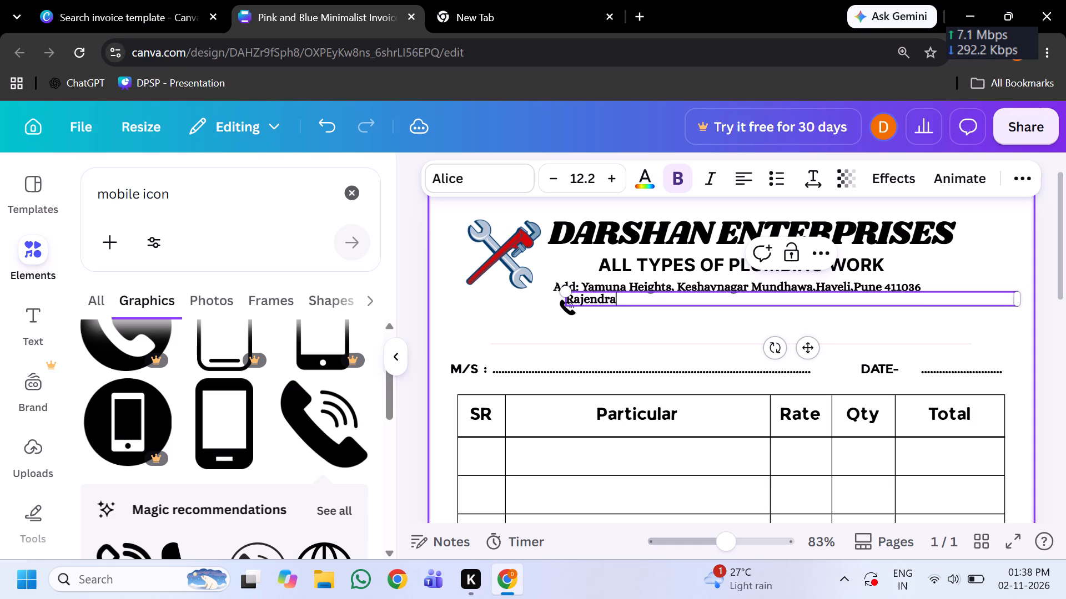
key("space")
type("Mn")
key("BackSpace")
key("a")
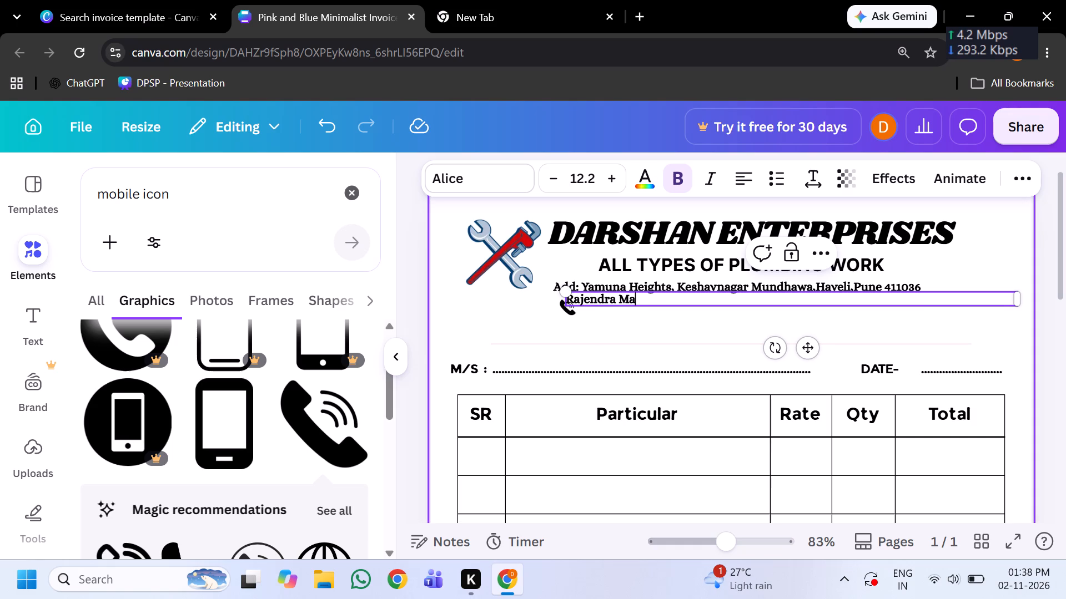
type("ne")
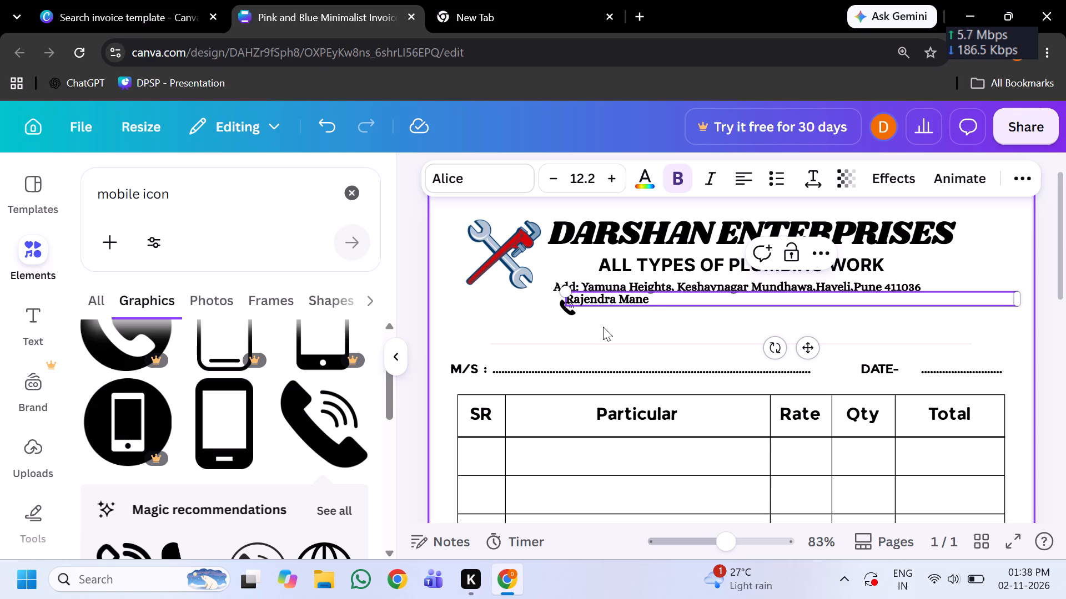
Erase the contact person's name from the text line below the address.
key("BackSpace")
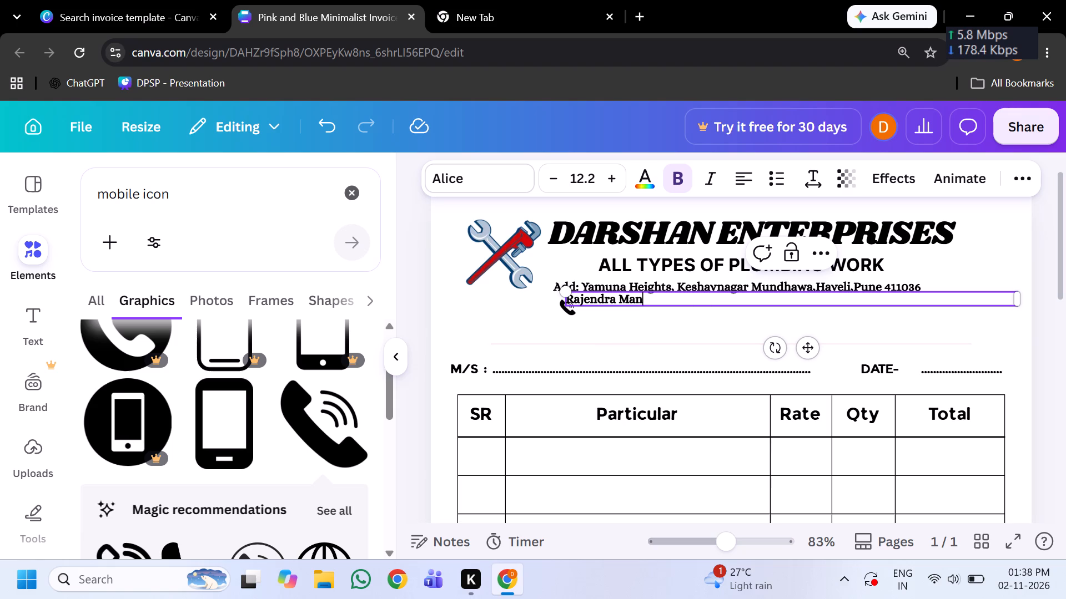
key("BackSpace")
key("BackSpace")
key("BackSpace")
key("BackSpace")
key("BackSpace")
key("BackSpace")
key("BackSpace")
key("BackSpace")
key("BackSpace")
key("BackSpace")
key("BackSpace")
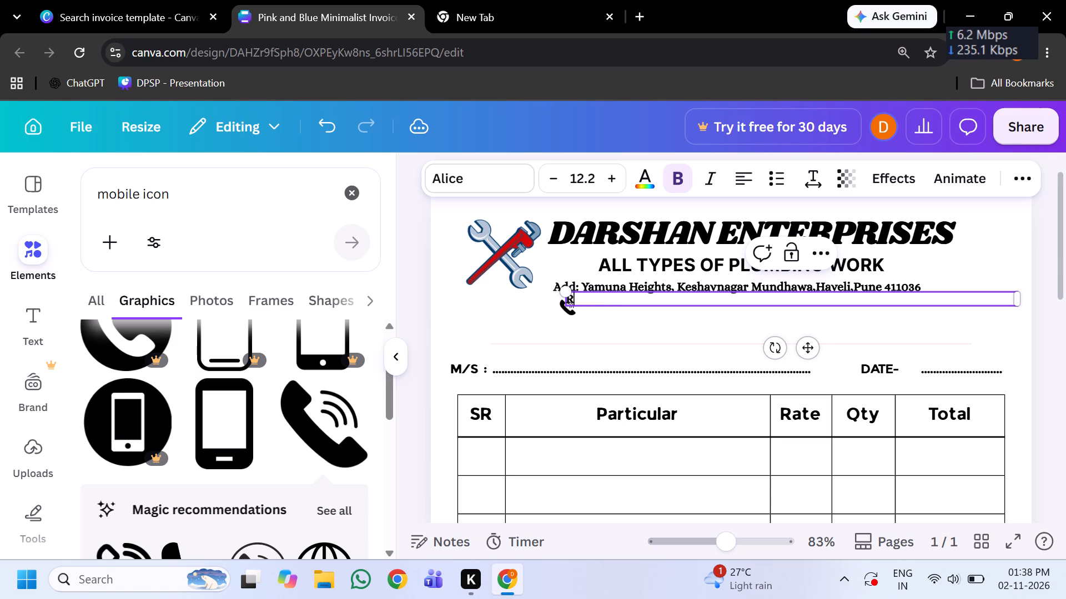
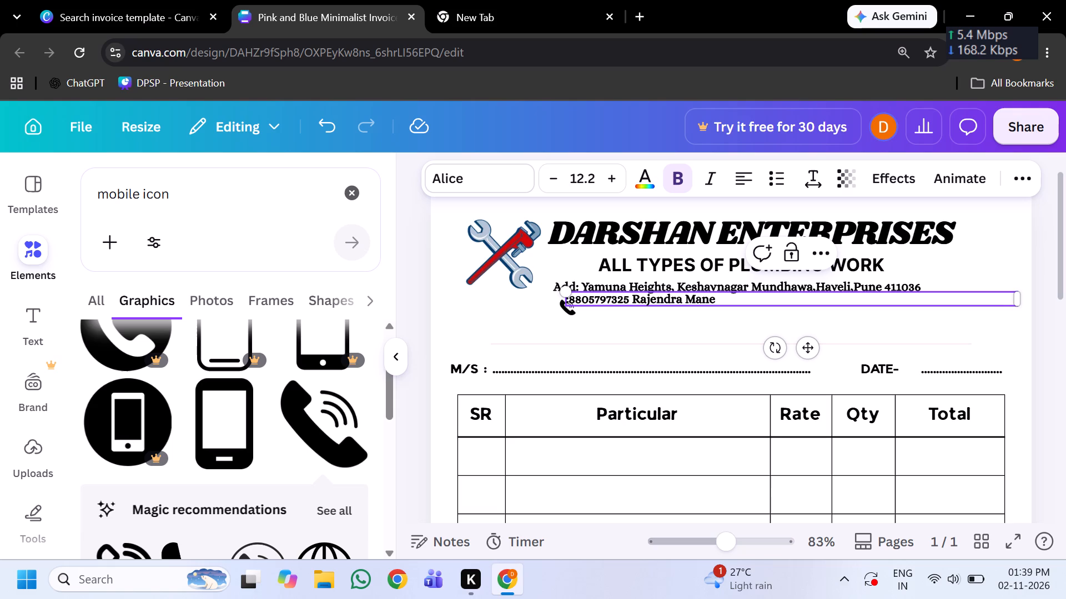
Narrow the contact line's text box so it fits closely around the phone number and name.
left_click_drag(1019, 299, 877, 302)
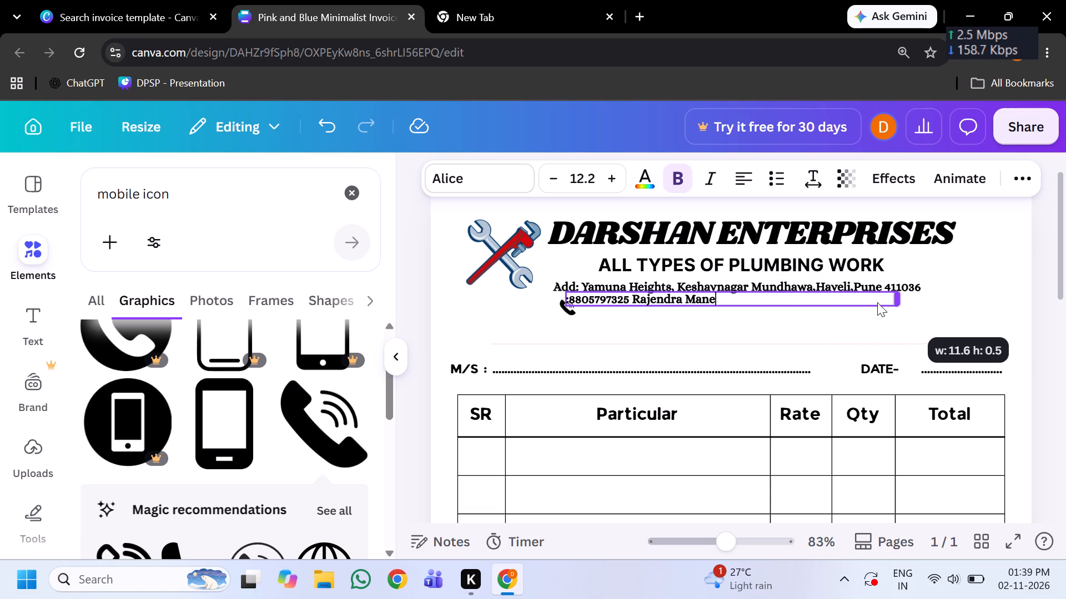
left_click_drag(877, 302, 727, 306)
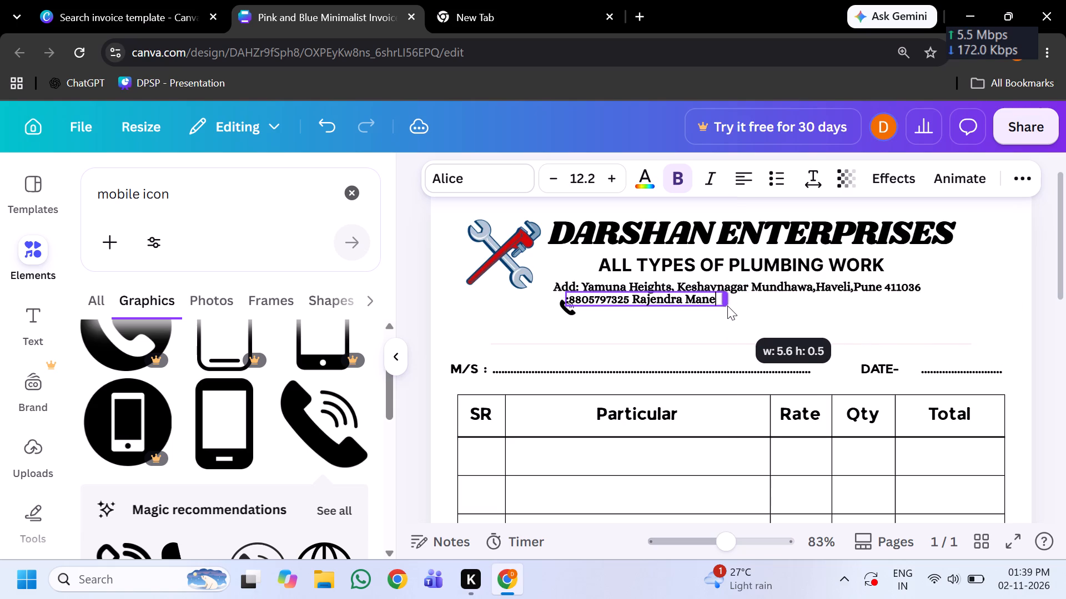
left_click_drag(727, 306, 723, 307)
Insert a space and a comma between the phone number and the contact name in the header line.
left_click(631, 303)
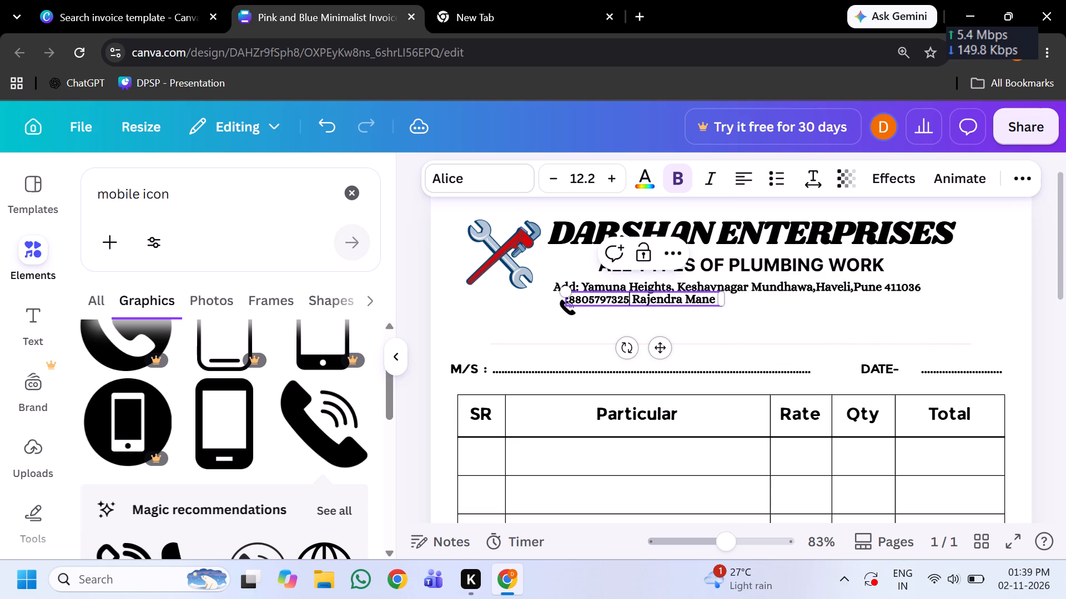
key("space")
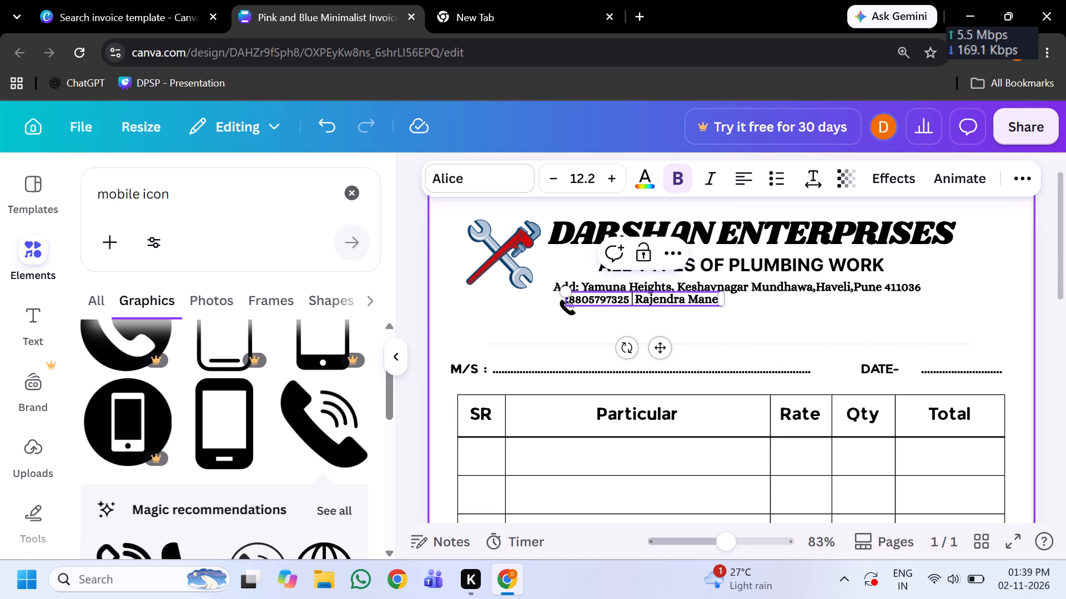
key("comma")
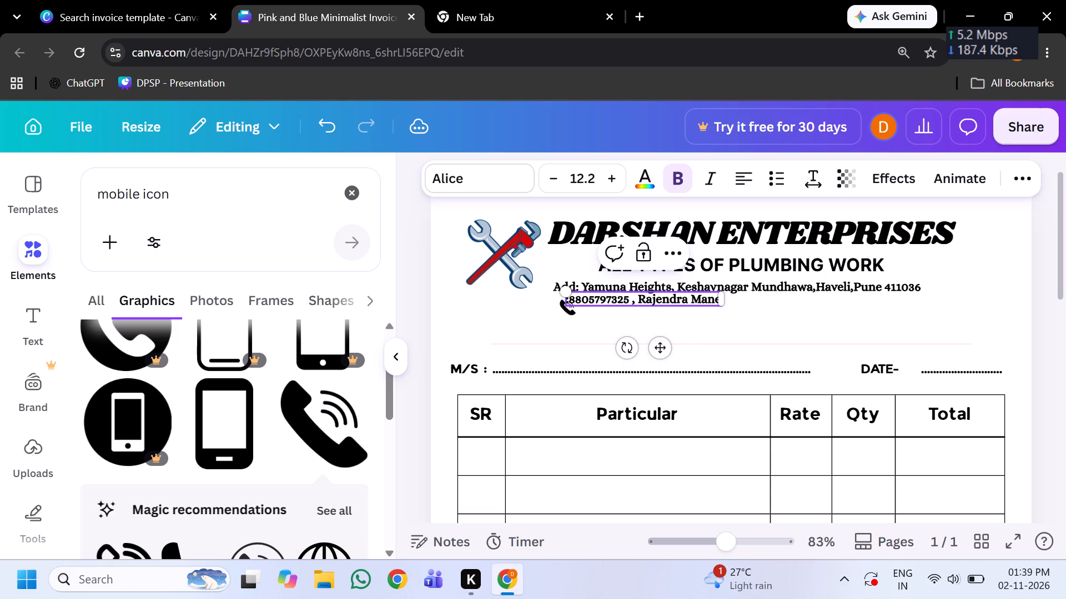
left_click_drag(785, 325, 790, 325)
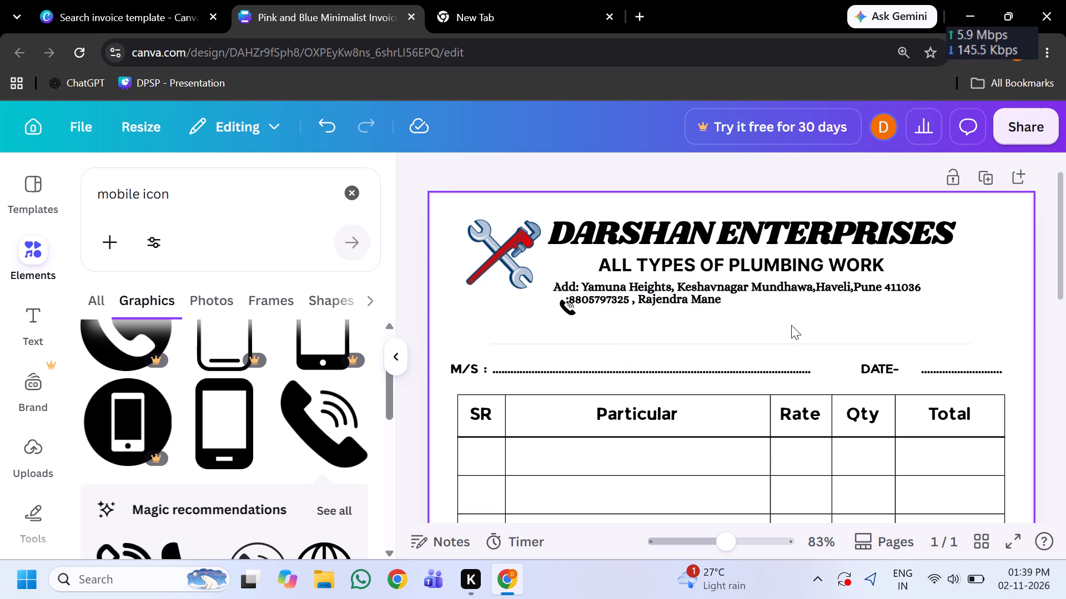
Move the contact line below the address so it sits directly beside the handset icon.
left_click_drag(687, 299, 705, 316)
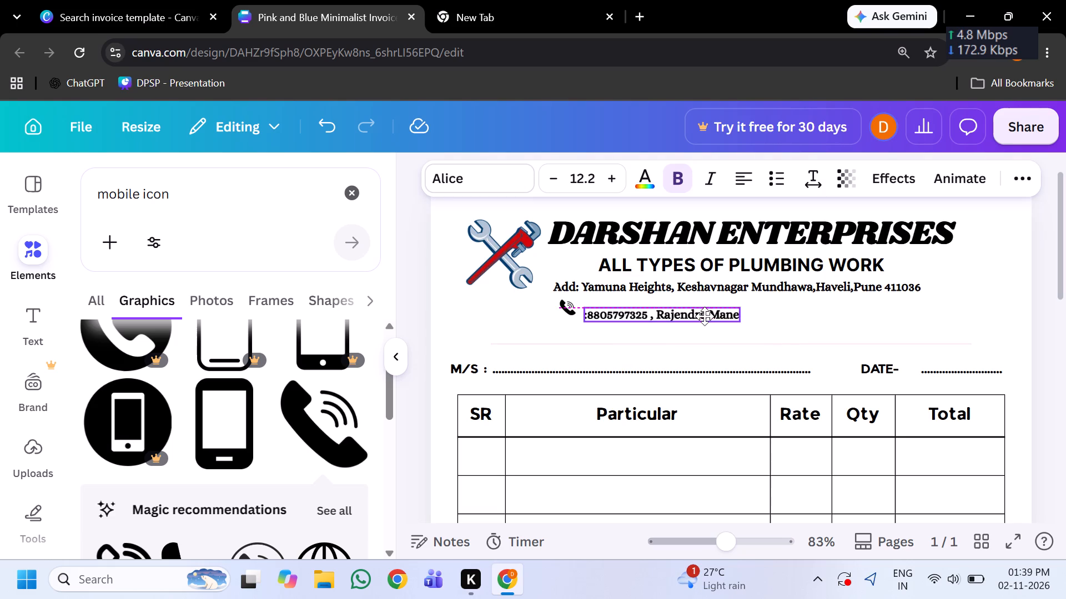
left_click_drag(705, 316, 706, 308)
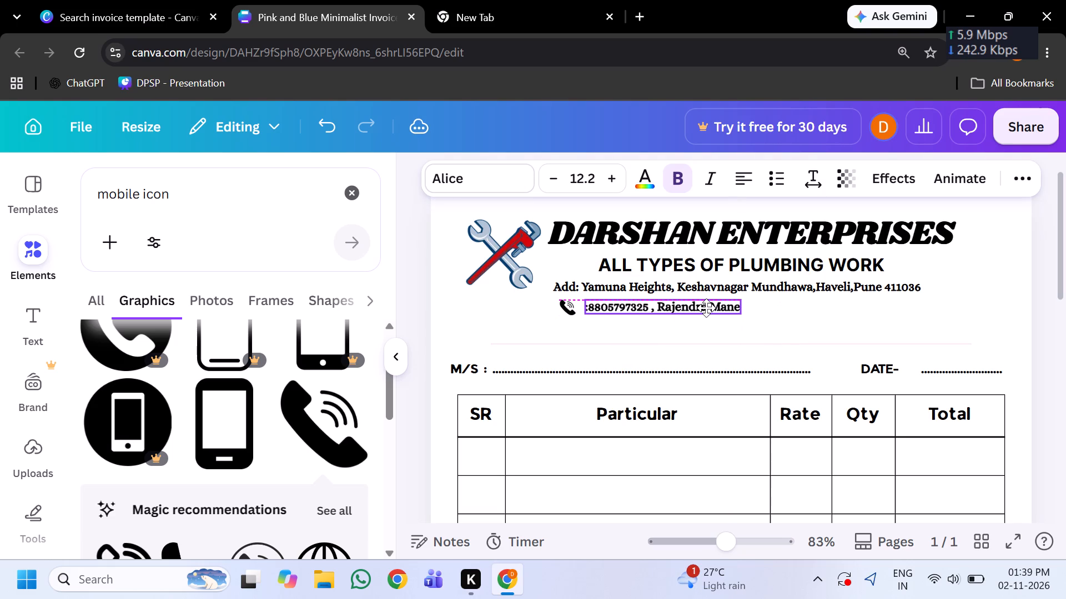
left_click_drag(706, 308, 701, 308)
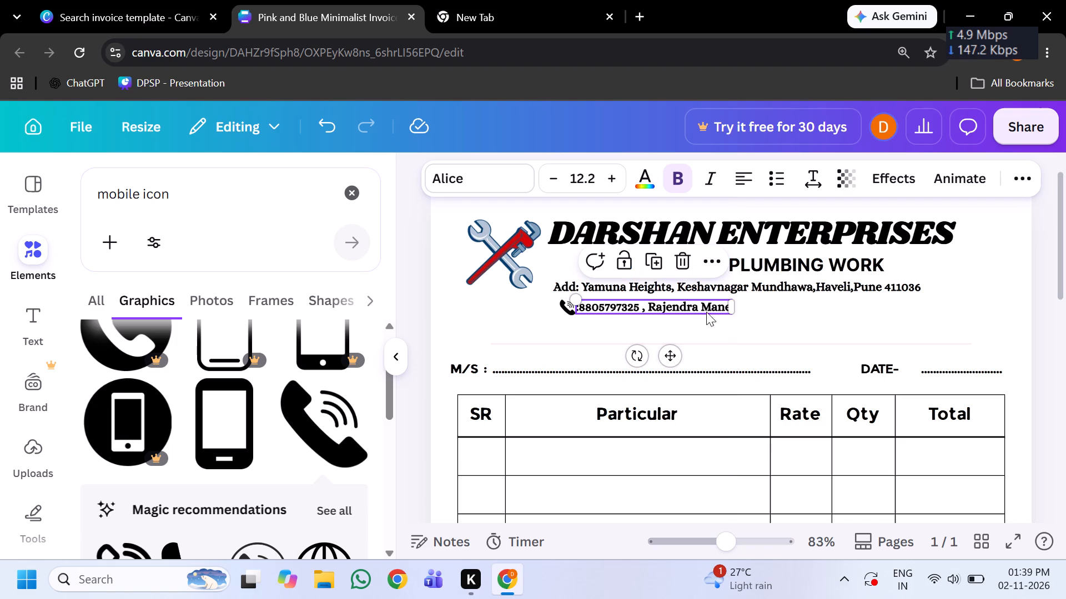
left_click(836, 317)
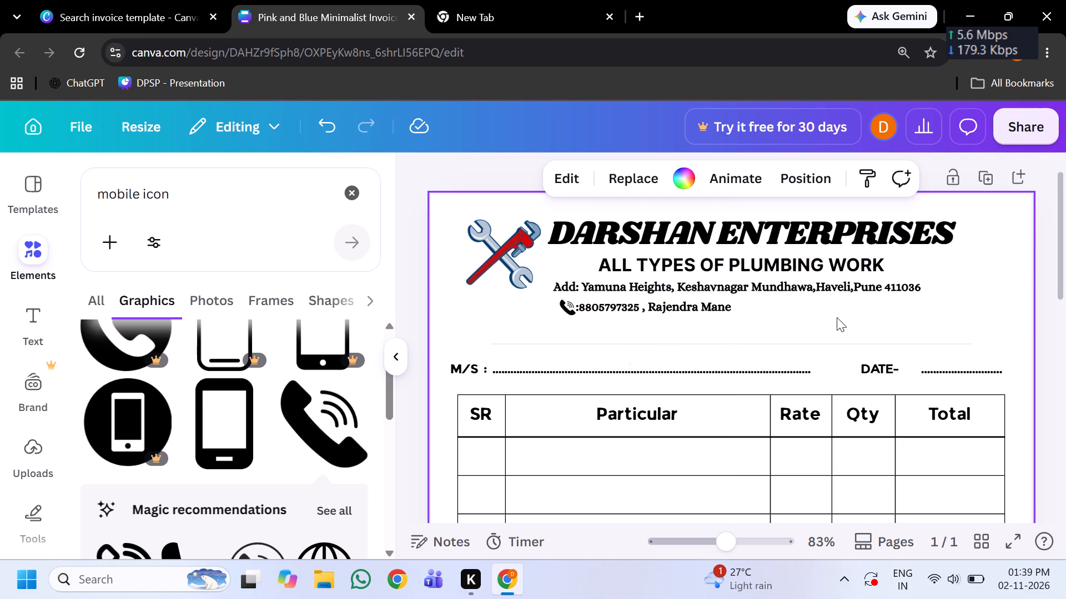
Slightly shrink the handset icon so its bottom edge lines up with the contact line.
left_click(567, 307)
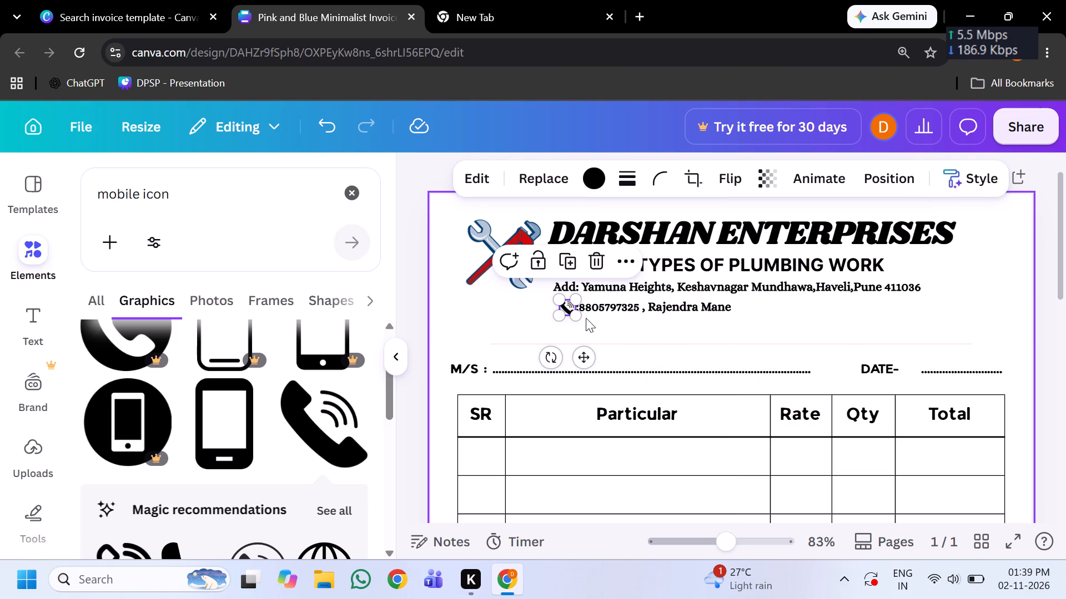
left_click(577, 316)
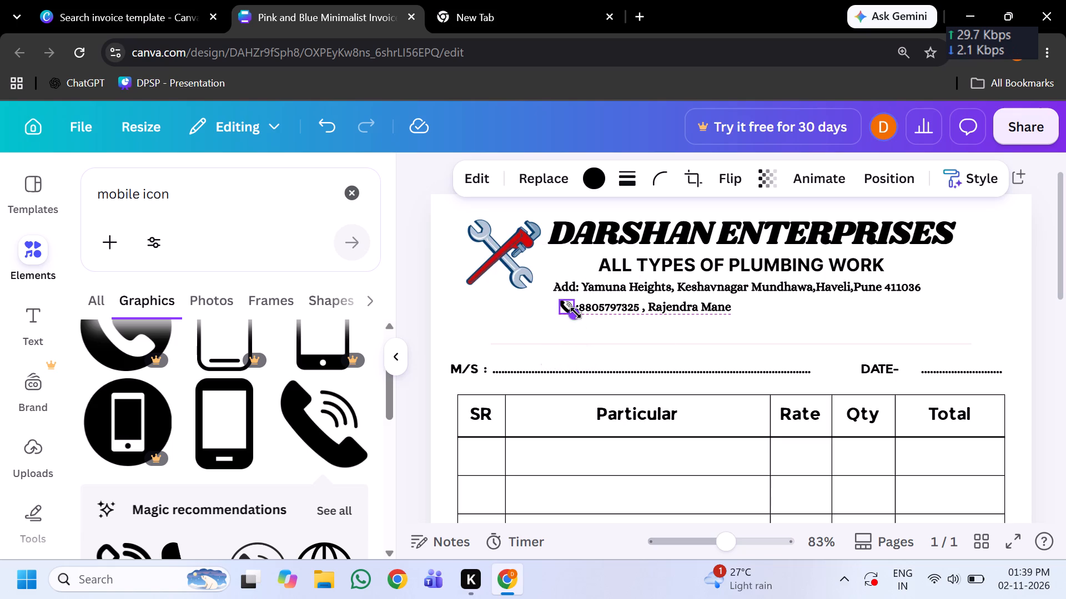
left_click(808, 314)
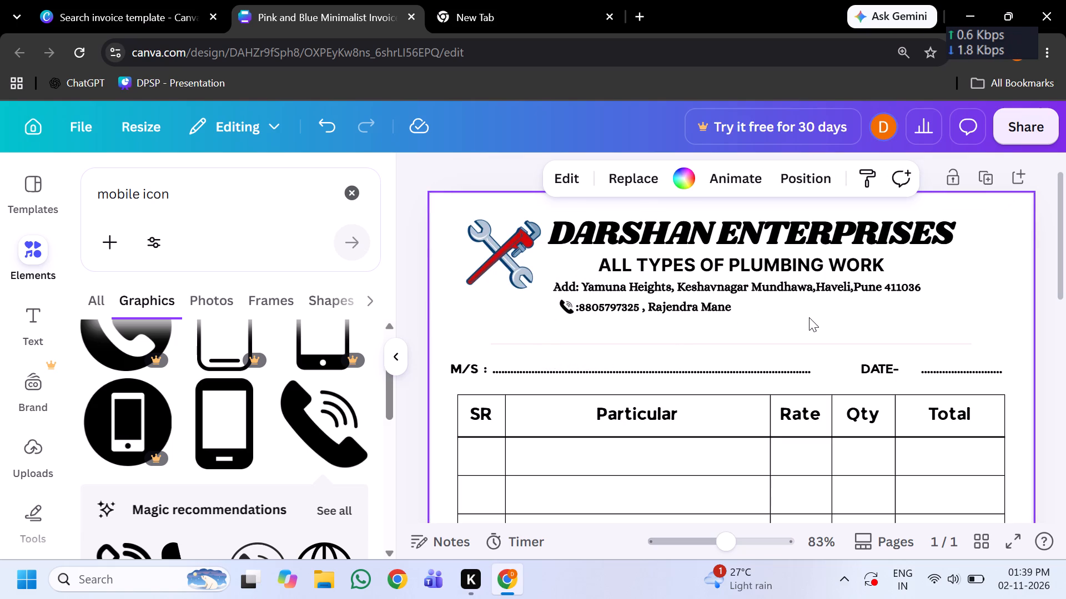
Add a space after the contact line's leading colon and widen its text box to keep the text on one line.
left_click(580, 306)
left_click(580, 306)
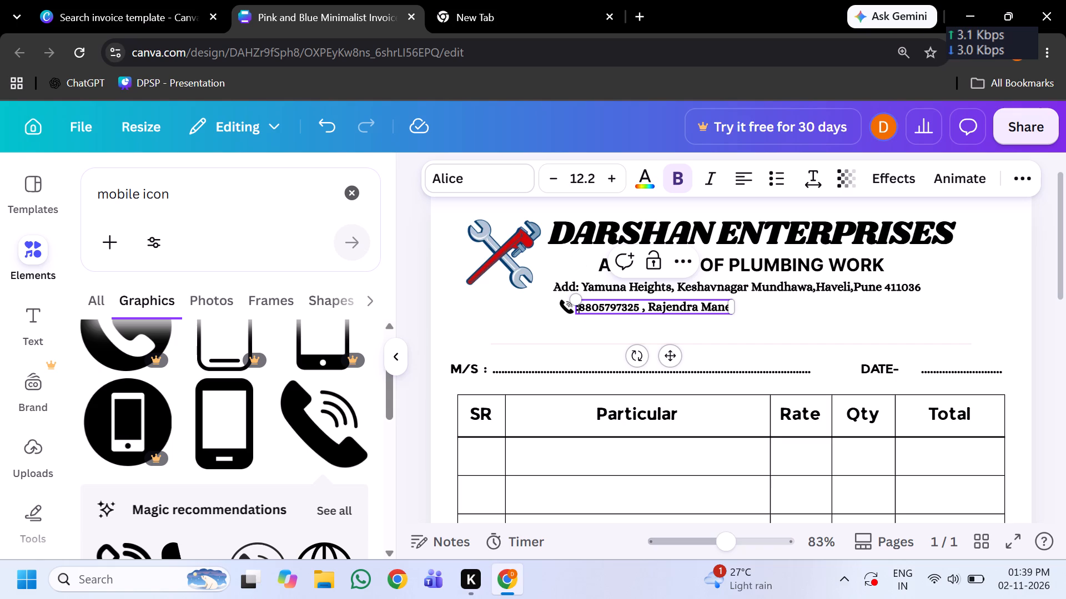
key("space")
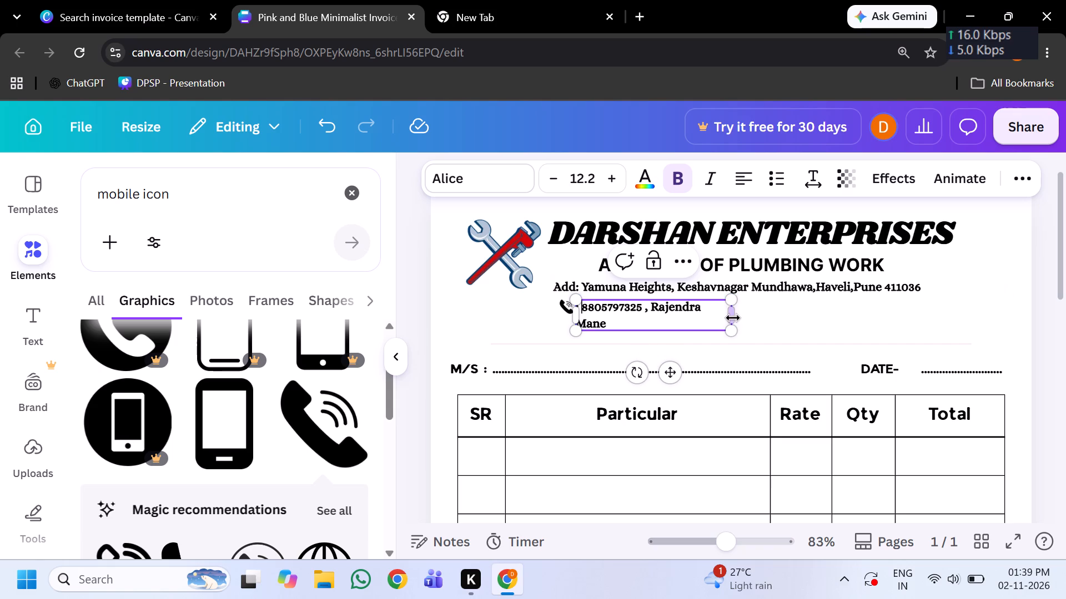
left_click_drag(737, 319, 758, 321)
left_click(821, 312)
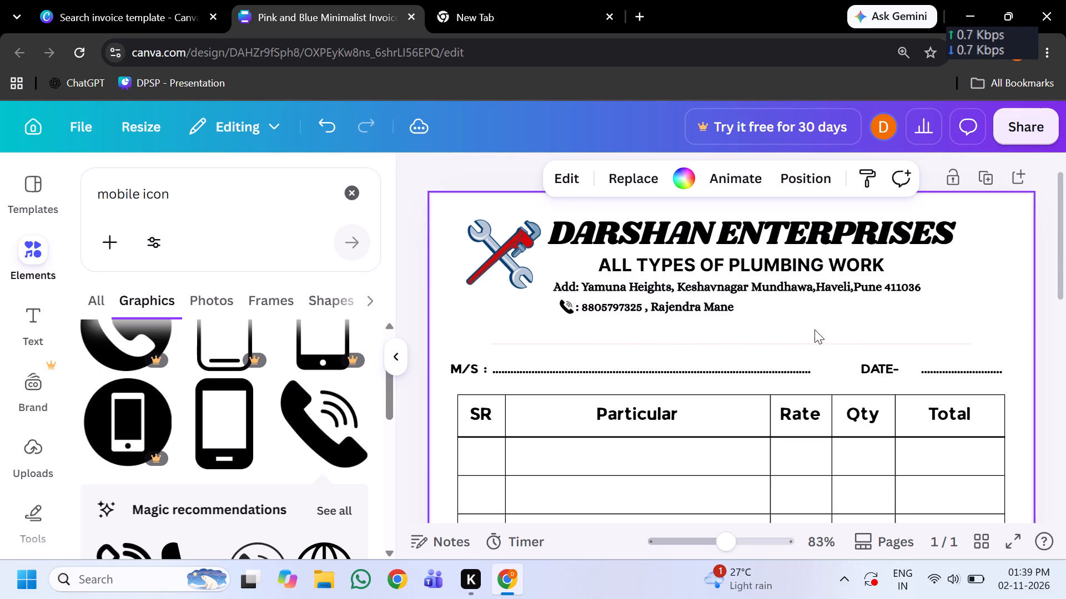
Delete the "Add" label at the start of the address line, keeping the colon.
double_click(567, 286)
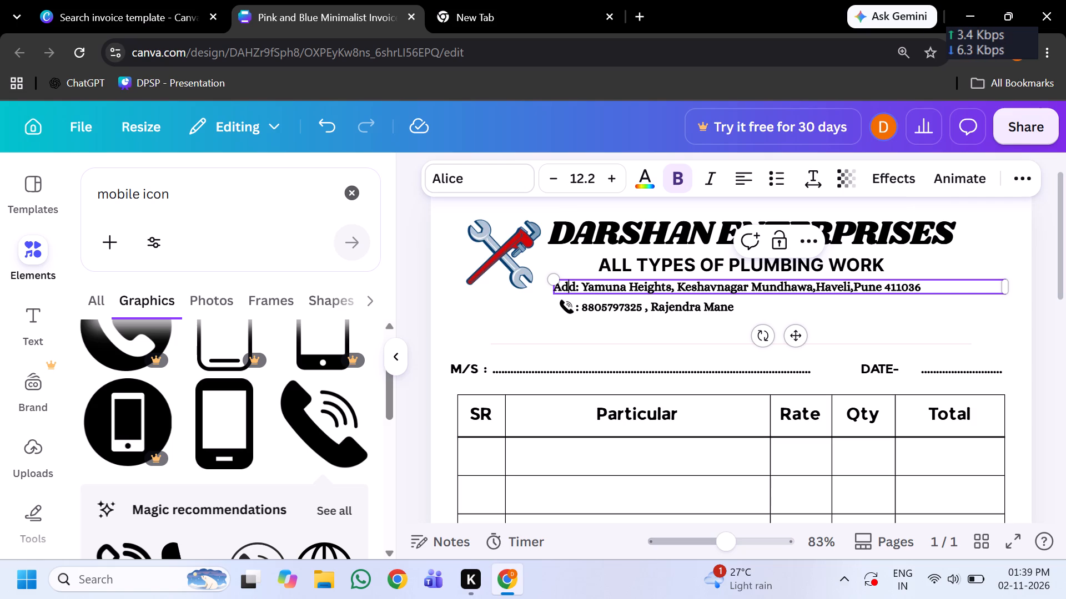
left_click(576, 287)
key("BackSpace")
key("BackSpace")
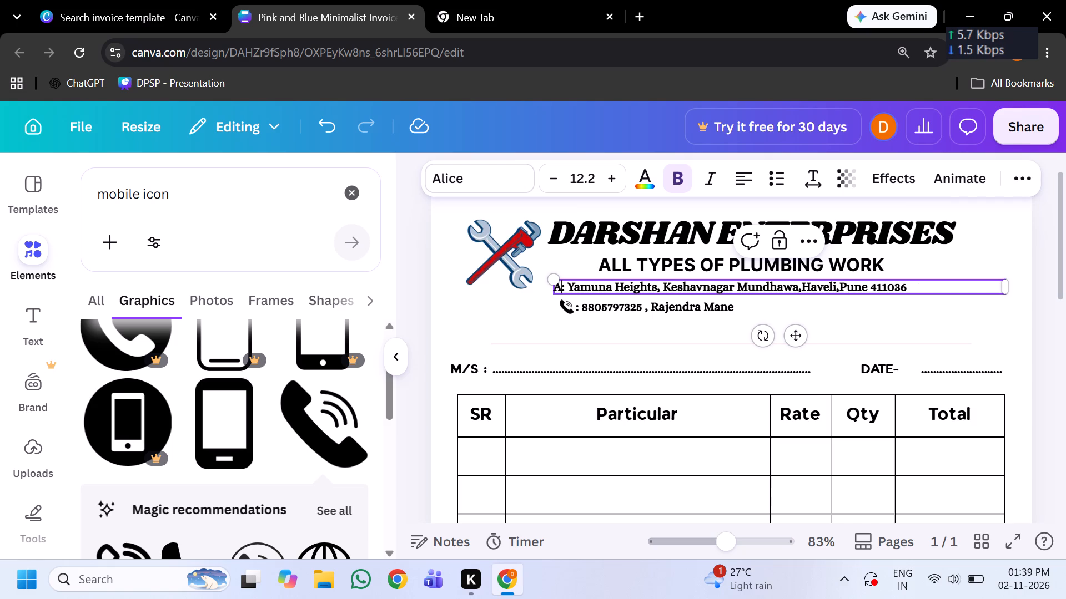
key("BackSpace")
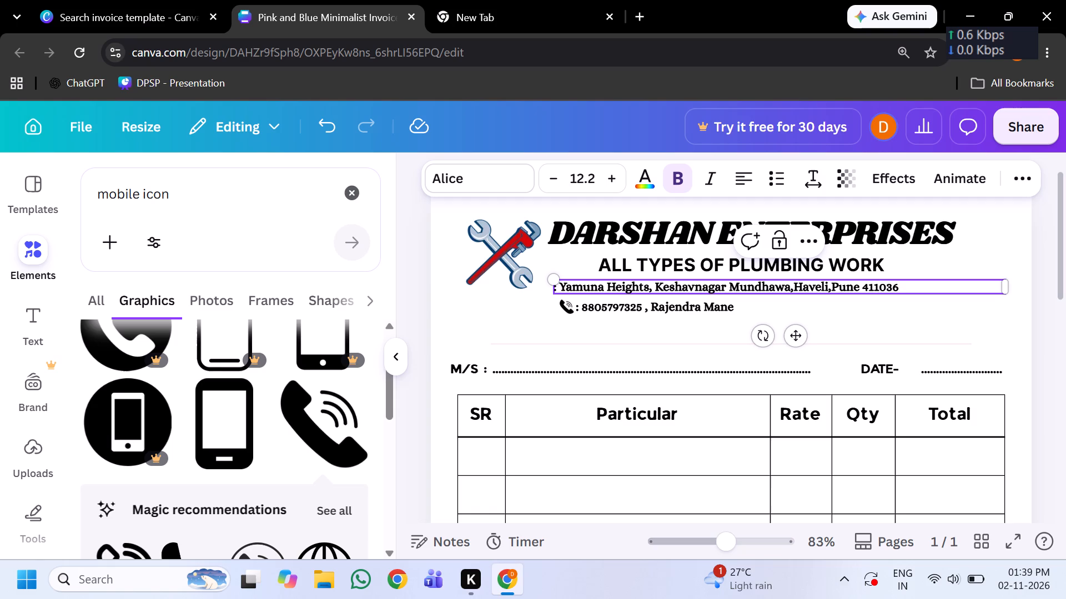
left_click_drag(884, 327, 889, 329)
Reposition the address line and the contact line so their leading colons align vertically, leaving room for an icon before the address.
left_click_drag(816, 282, 829, 287)
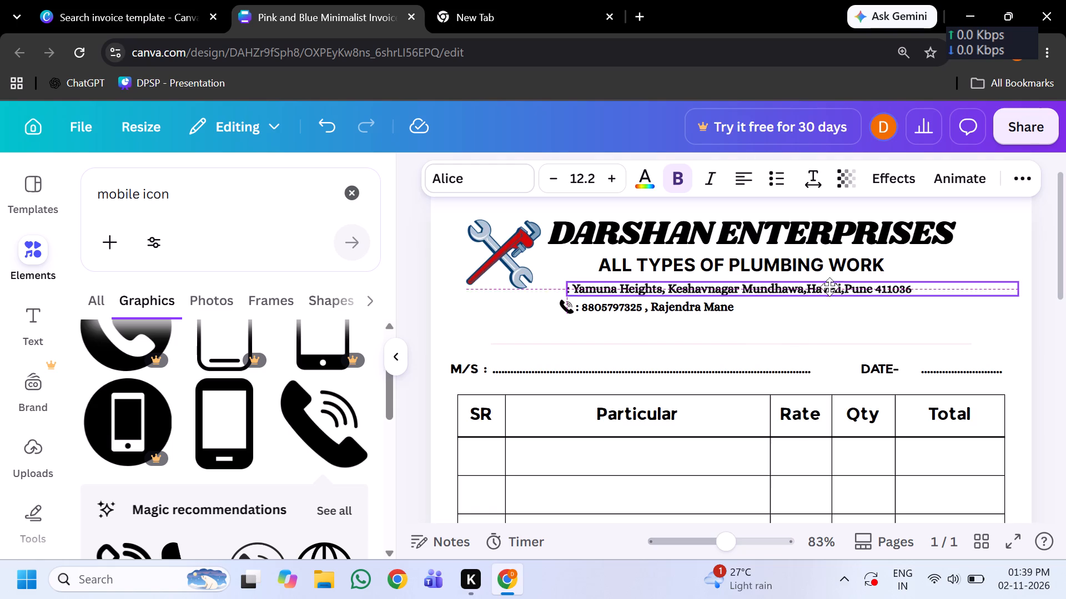
left_click_drag(829, 287, 843, 280)
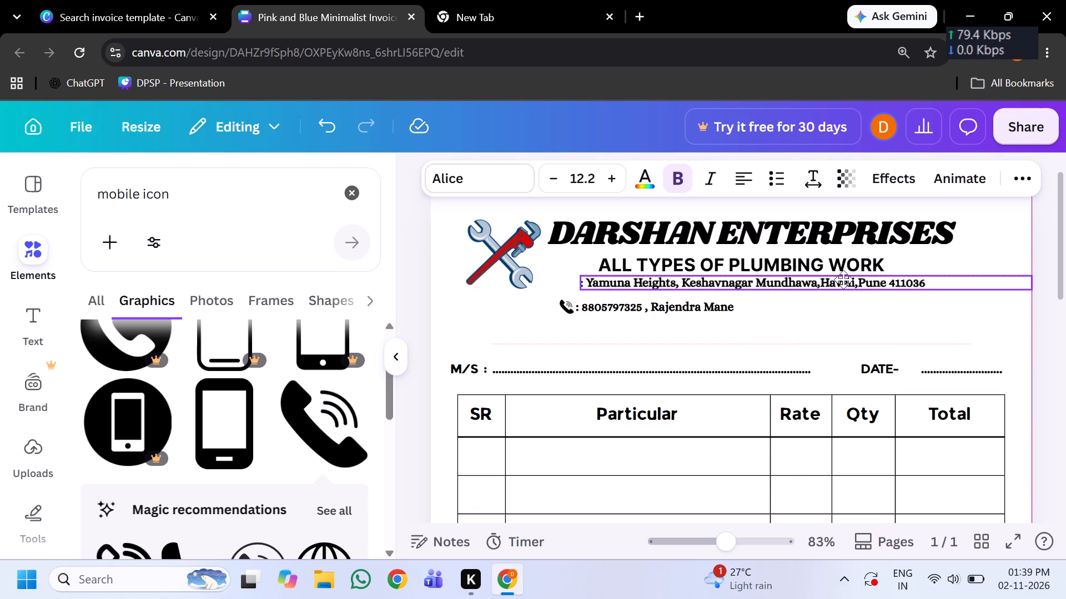
left_click_drag(843, 280, 842, 284)
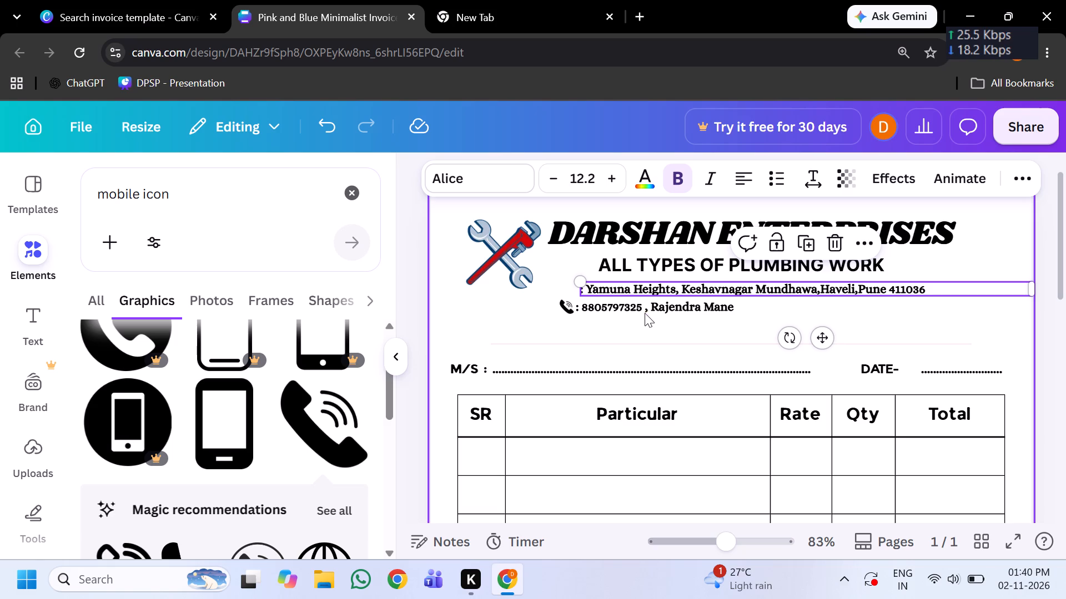
left_click_drag(644, 312, 650, 311)
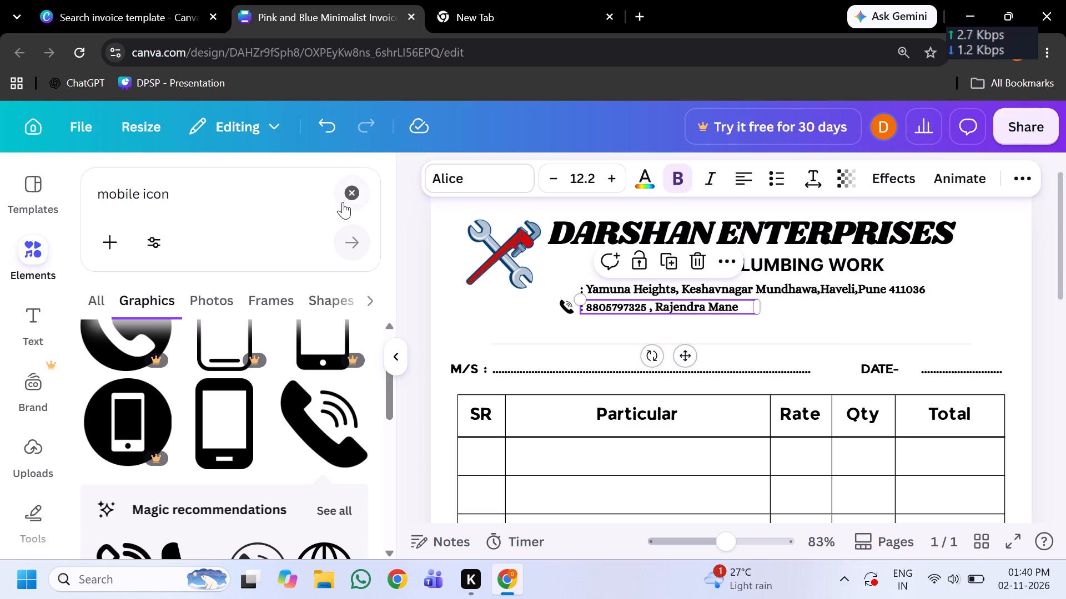
Search the element graphics for "location icon" and place the free solid black map pin on the invoice.
left_click(361, 187)
type("loc")
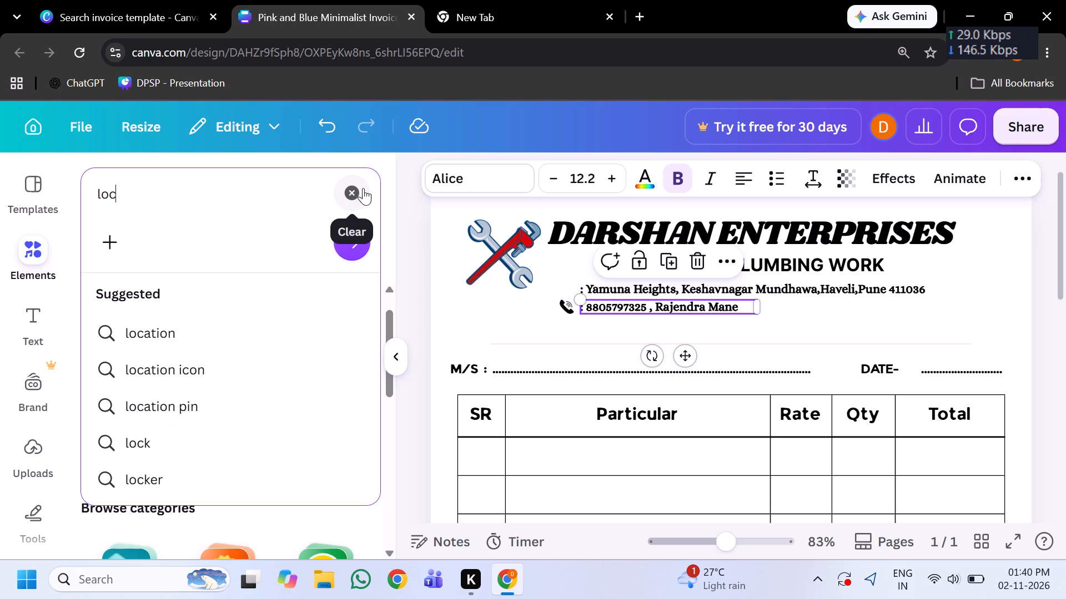
left_click(269, 361)
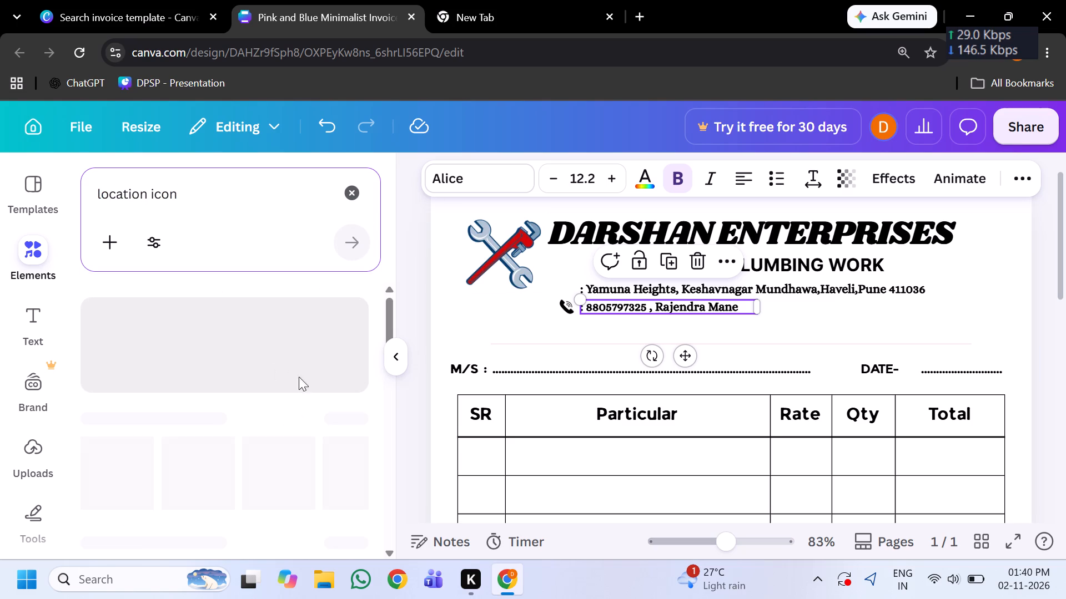
left_click(946, 338)
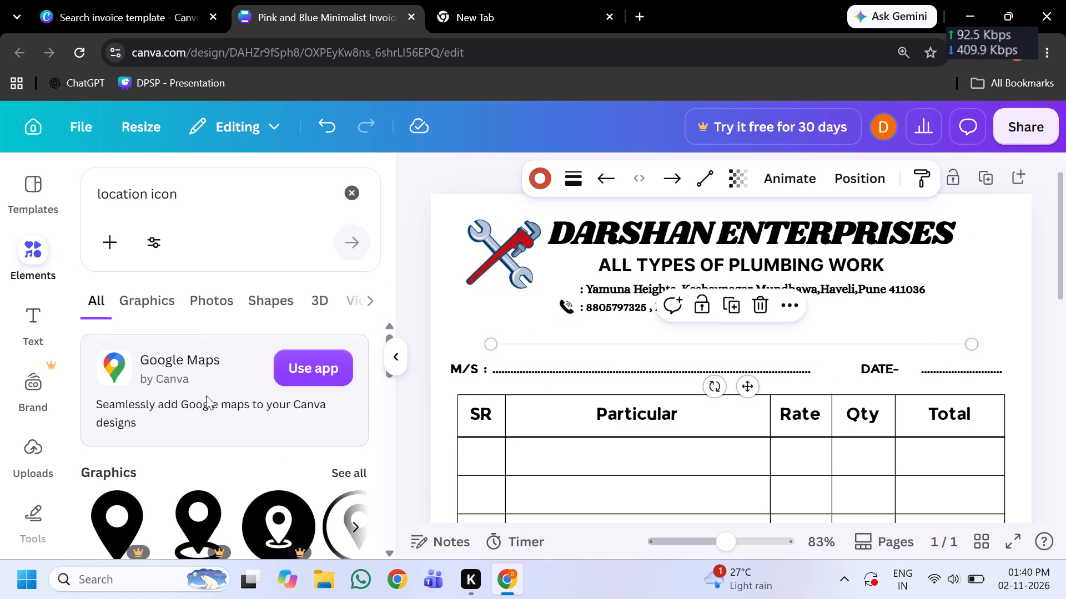
scroll(227, 378, "down", 3)
left_click(160, 308)
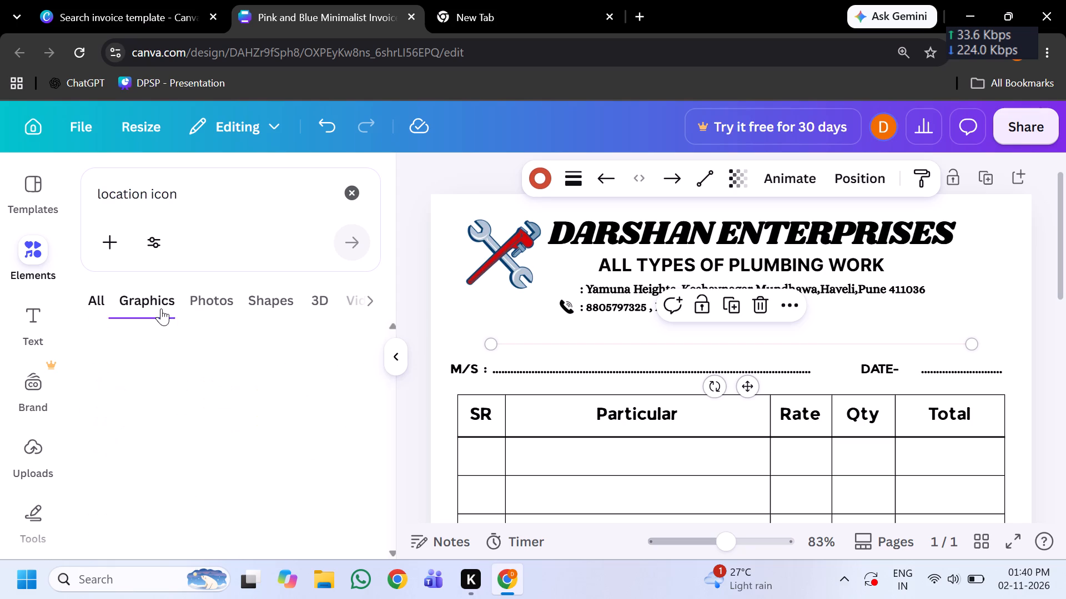
scroll(192, 393, "down", 2)
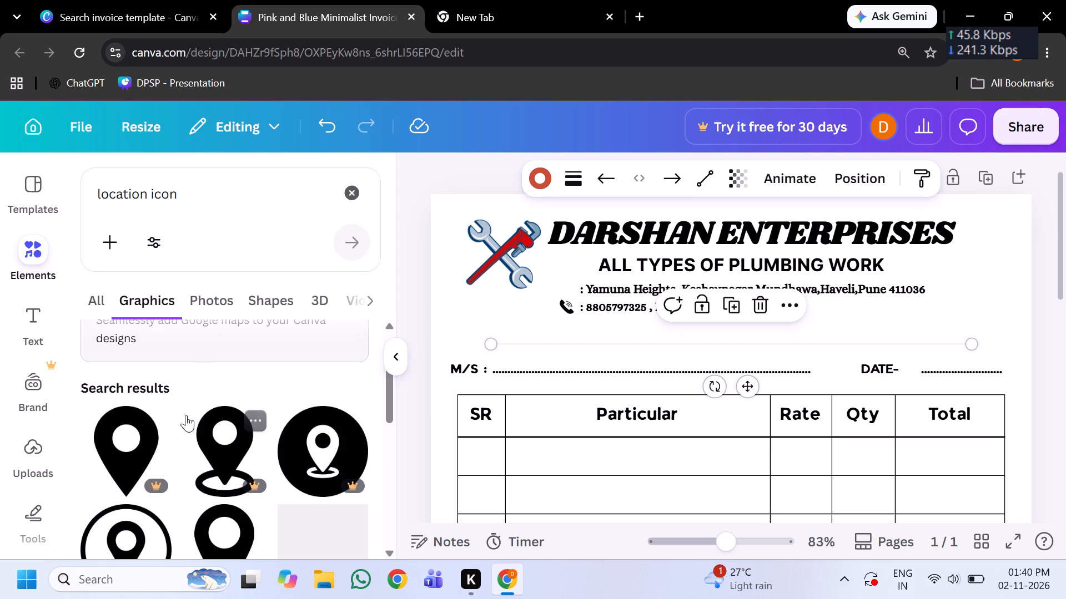
scroll(220, 435, "down", 1)
left_click(227, 393)
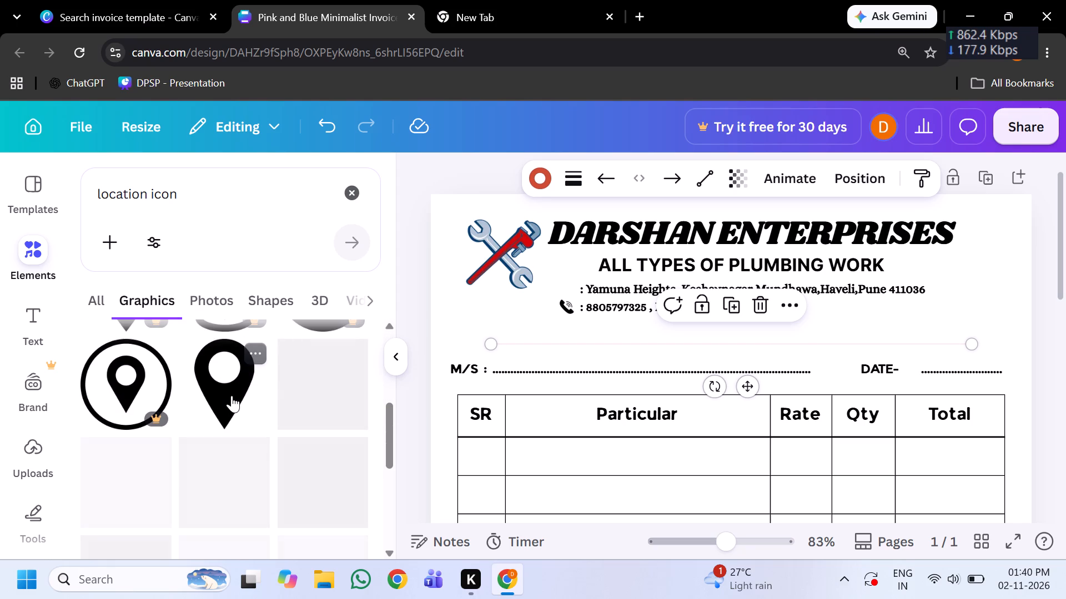
left_click_drag(229, 395, 308, 372)
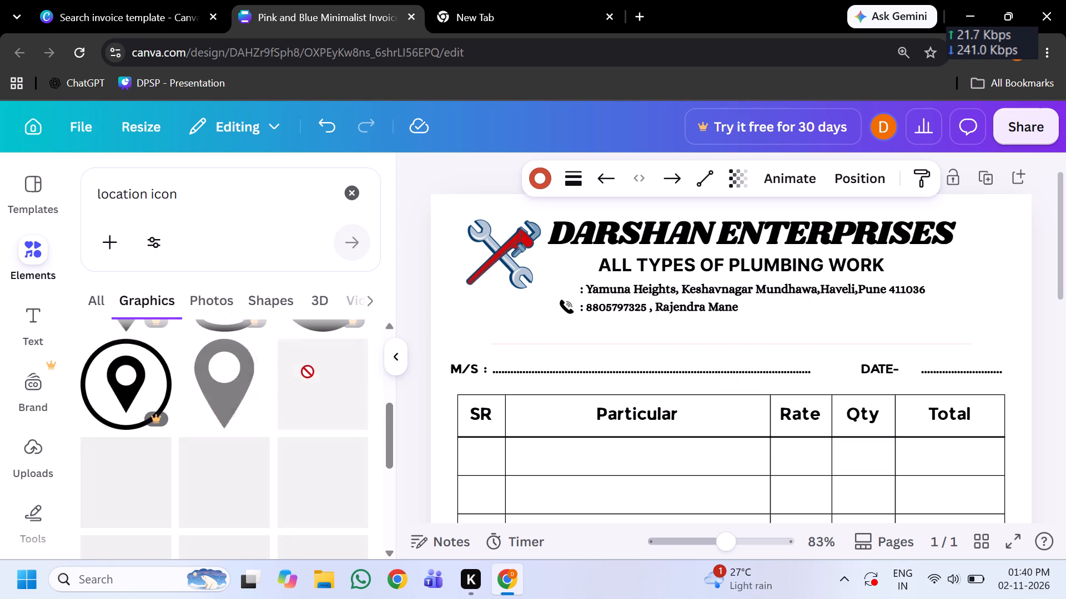
left_click_drag(308, 372, 592, 283)
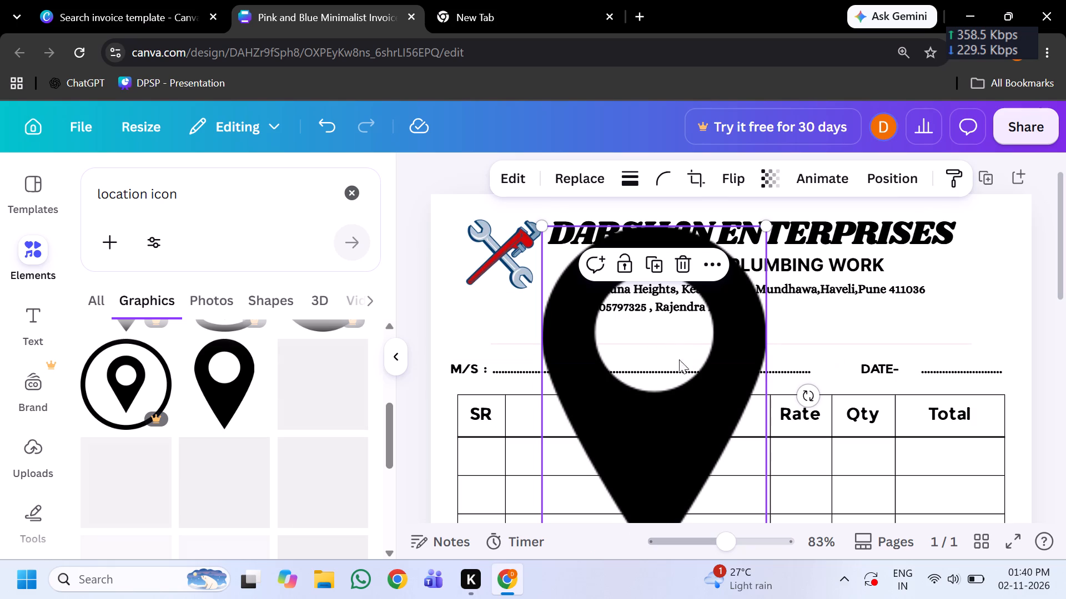
Shrink the black map pin to icon size and place it just before the address line's colon, directly above the phone icon.
left_click_drag(762, 226, 657, 311)
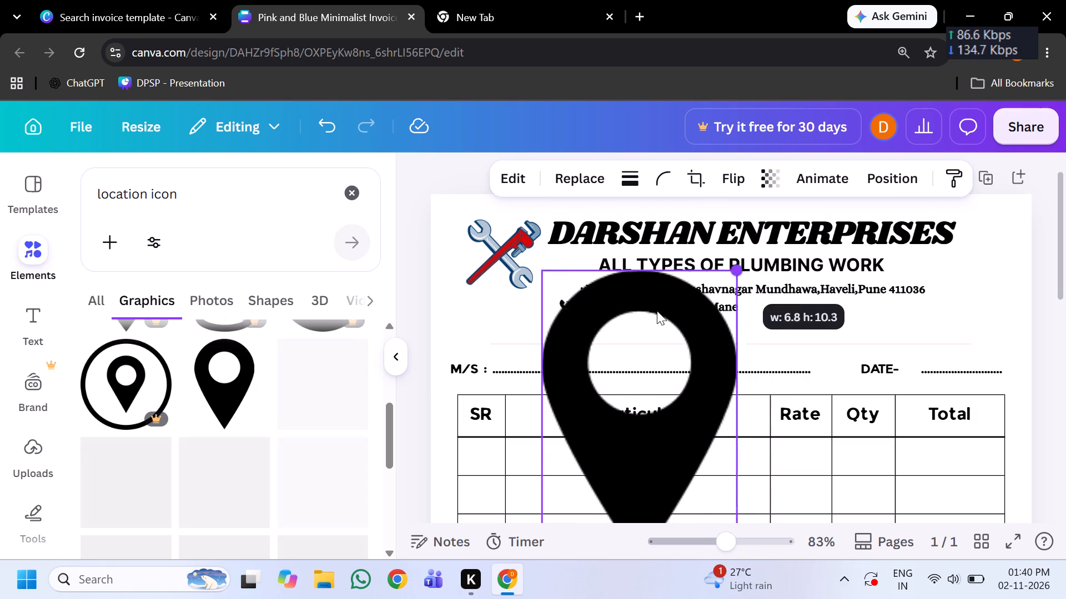
left_click_drag(657, 311, 615, 341)
scroll(657, 291, "down", 1)
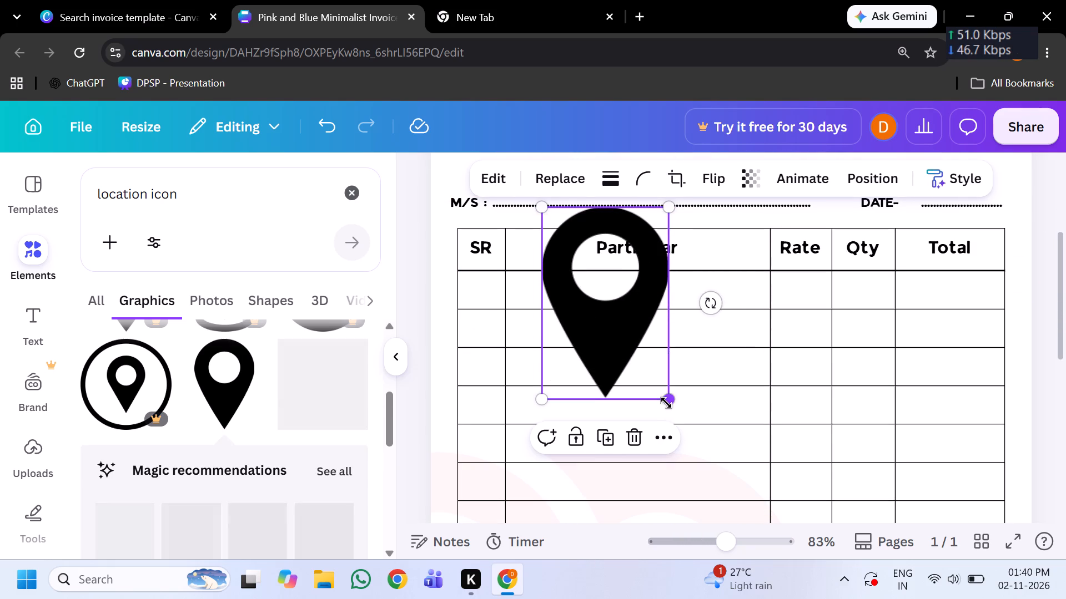
left_click_drag(666, 403, 625, 278)
scroll(691, 319, "up", 2)
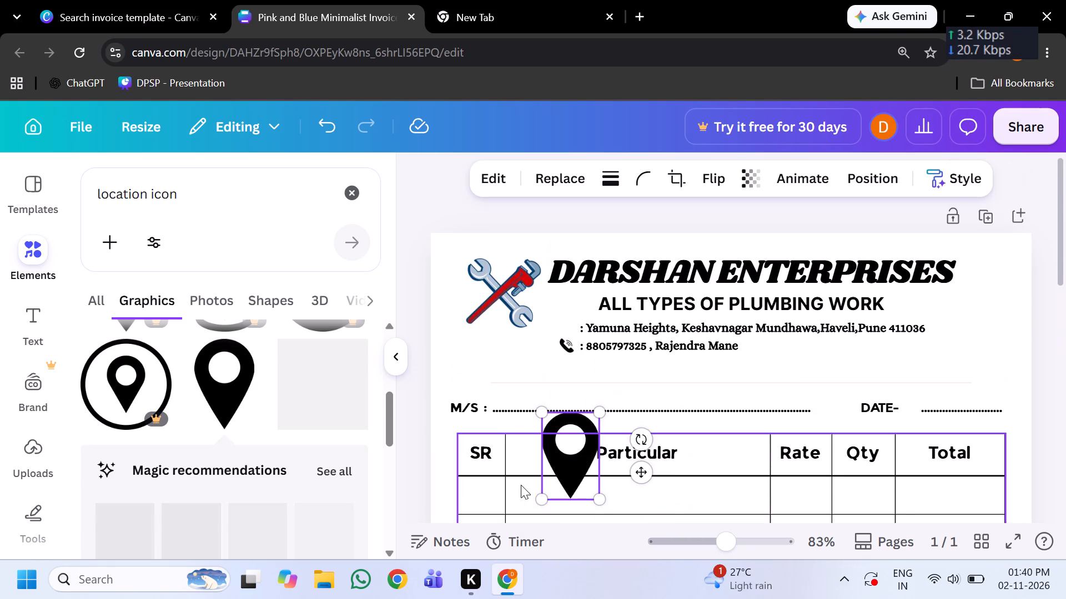
left_click_drag(560, 451, 561, 316)
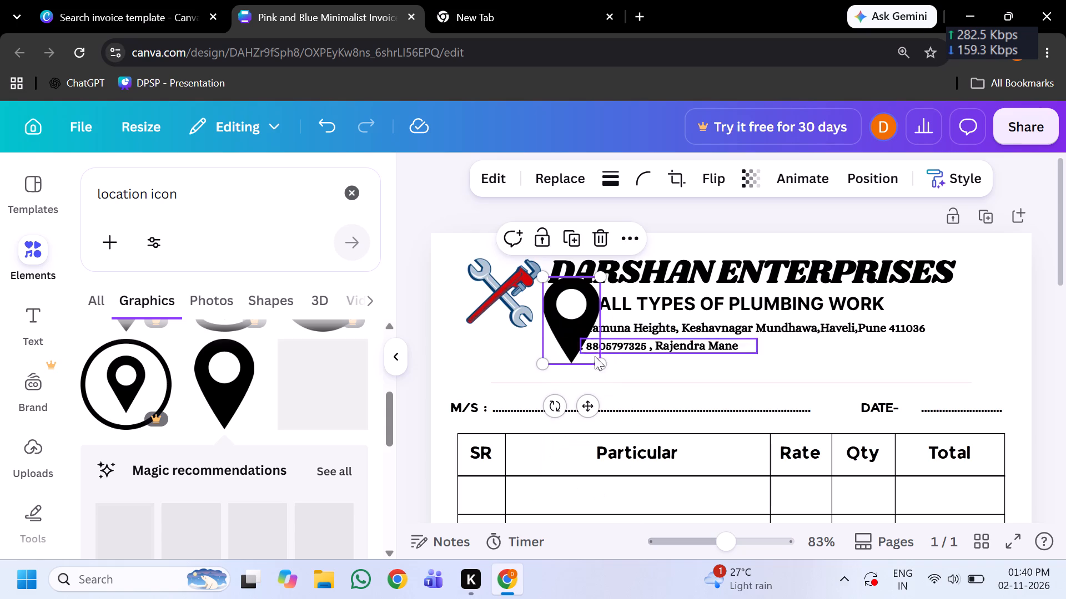
left_click_drag(596, 367, 569, 309)
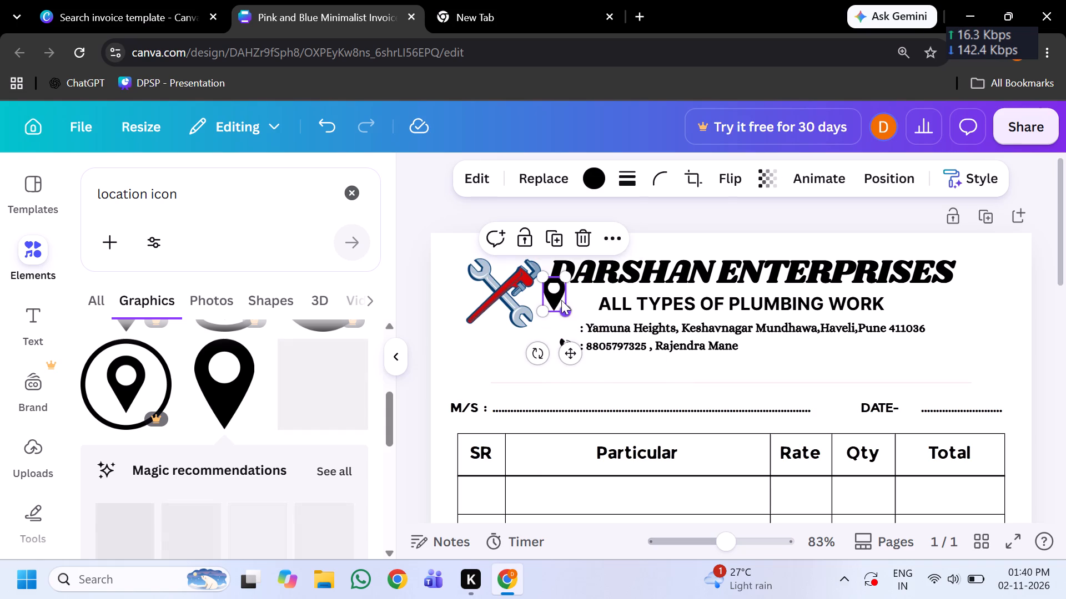
left_click_drag(567, 356, 585, 355)
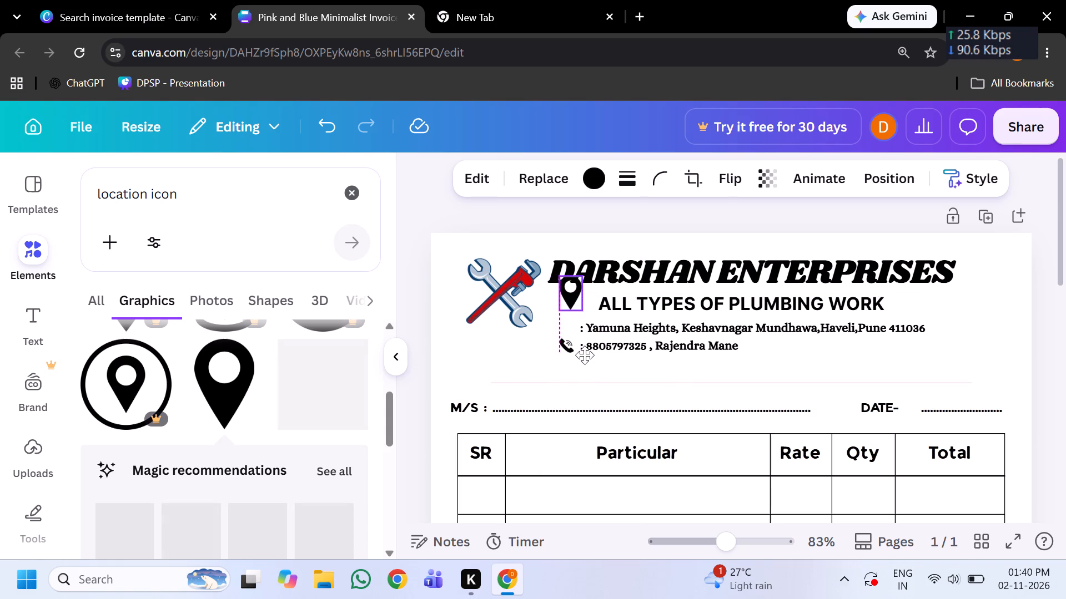
left_click_drag(585, 355, 578, 363)
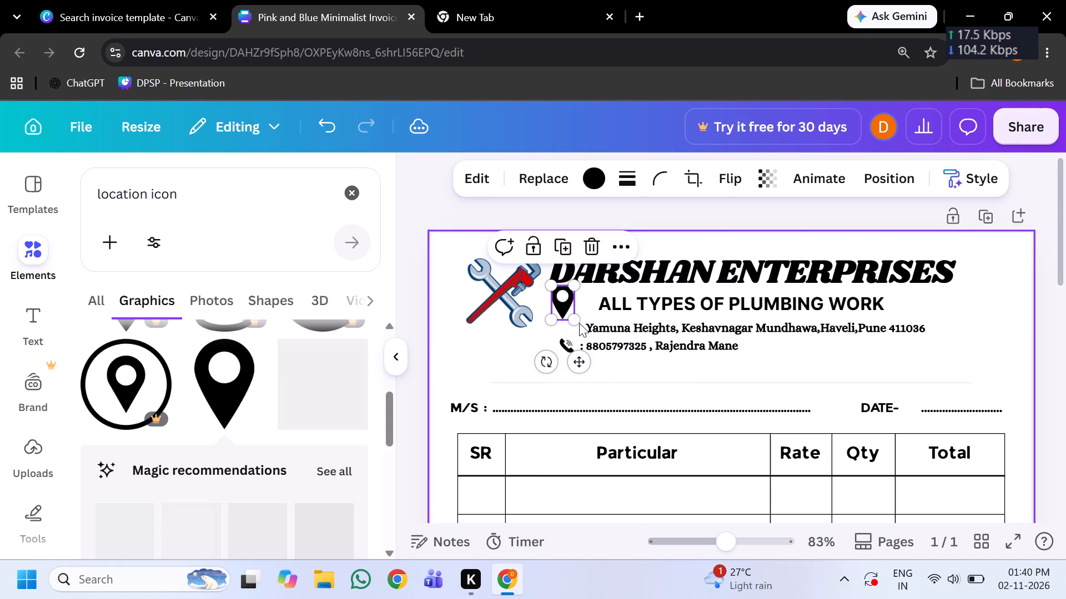
left_click_drag(572, 320, 569, 299)
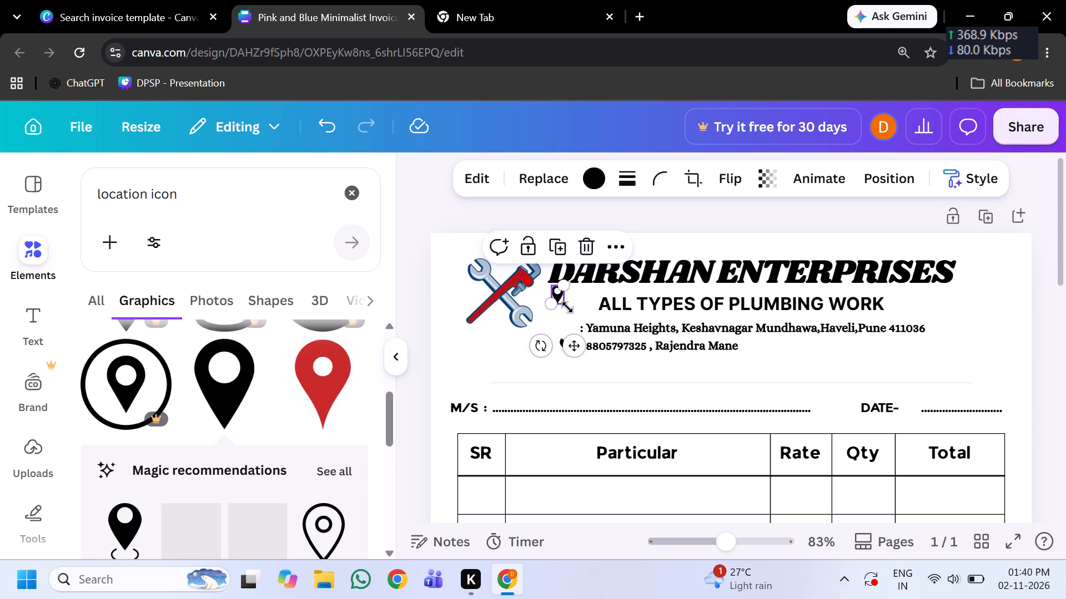
left_click_drag(572, 342, 590, 363)
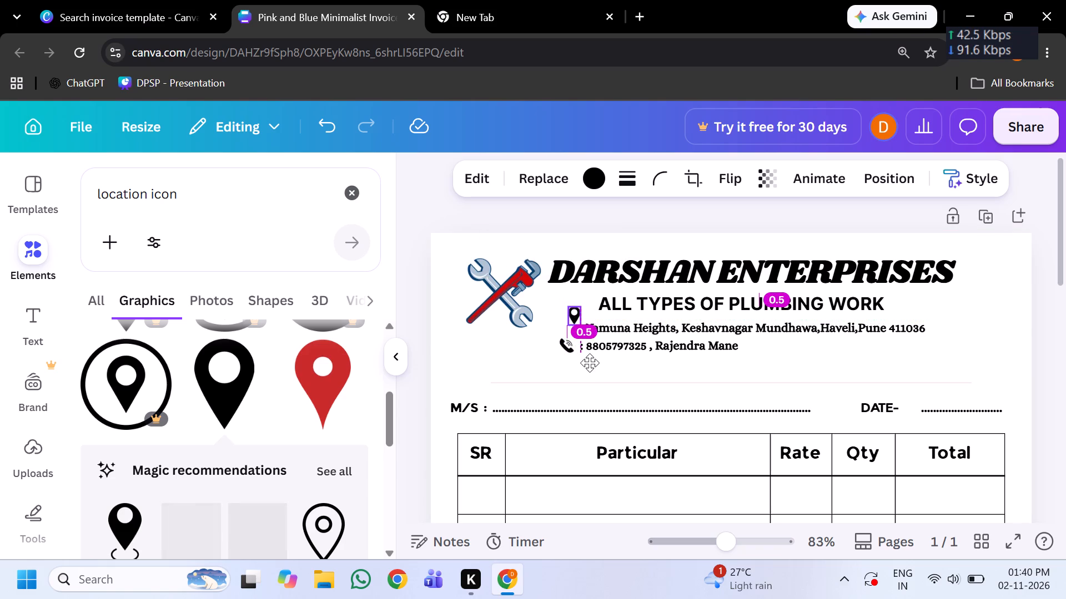
left_click_drag(590, 363, 582, 373)
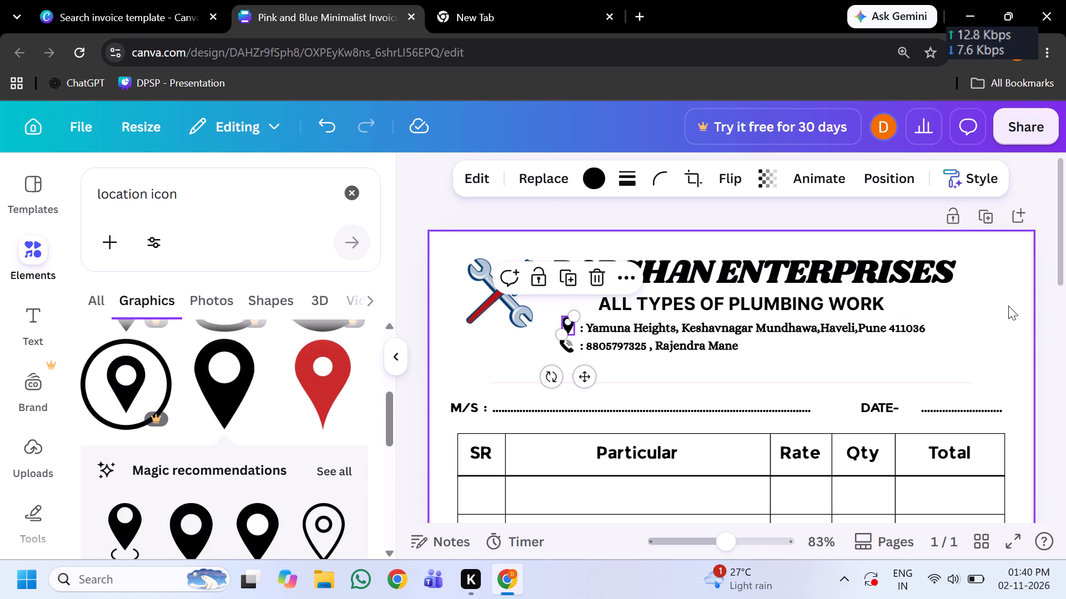
left_click(992, 297)
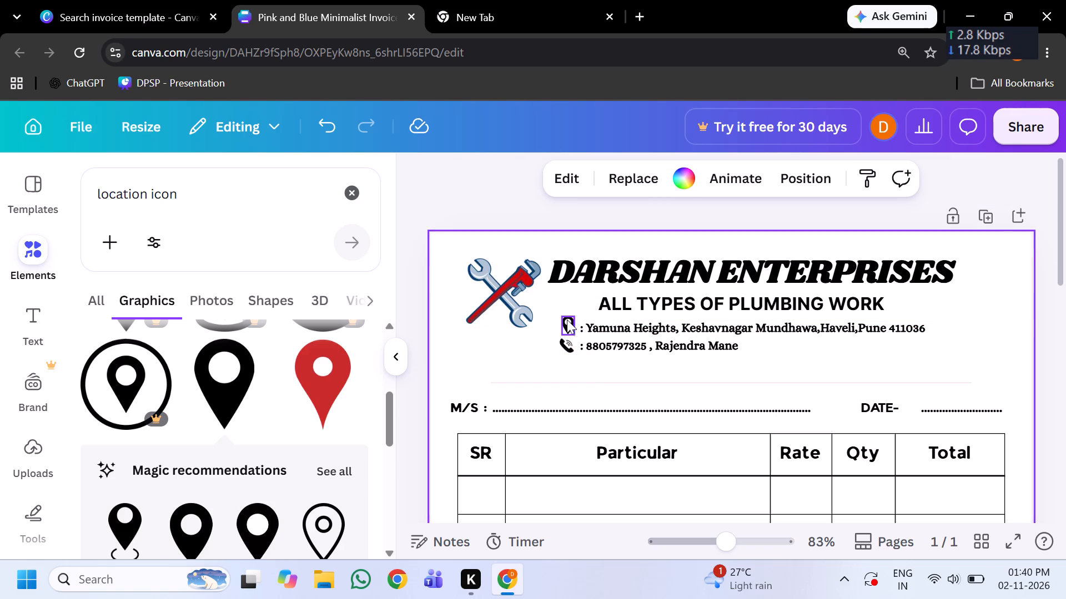
left_click(569, 320)
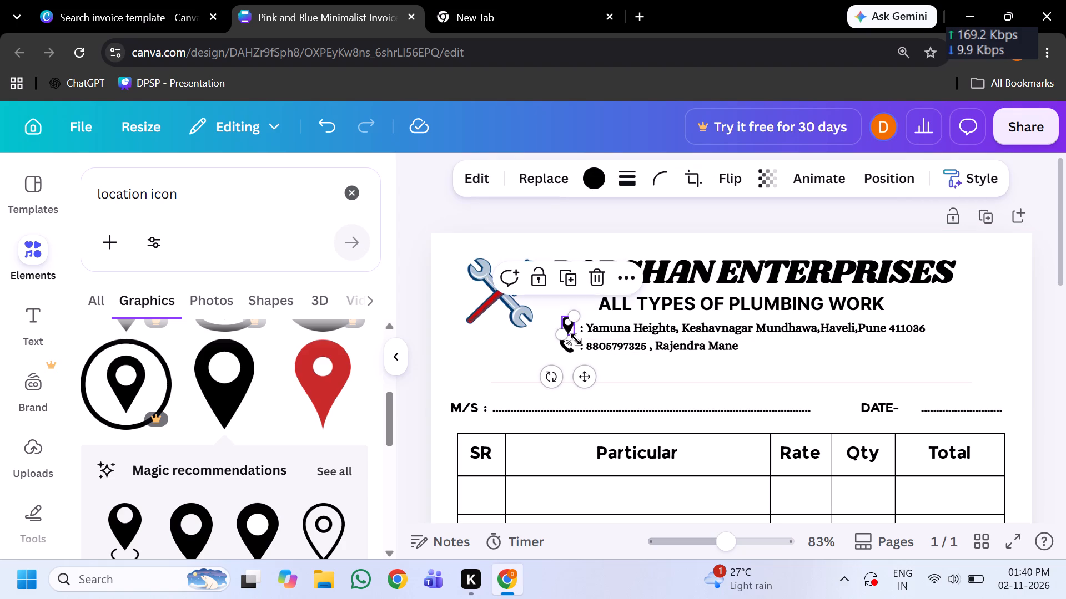
left_click(576, 339)
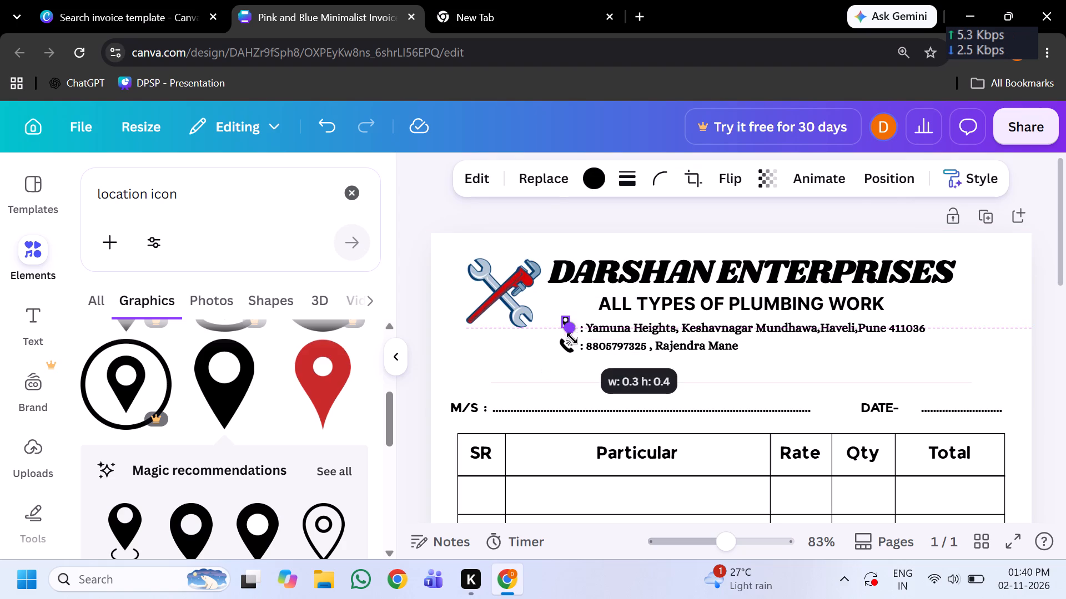
left_click(969, 354)
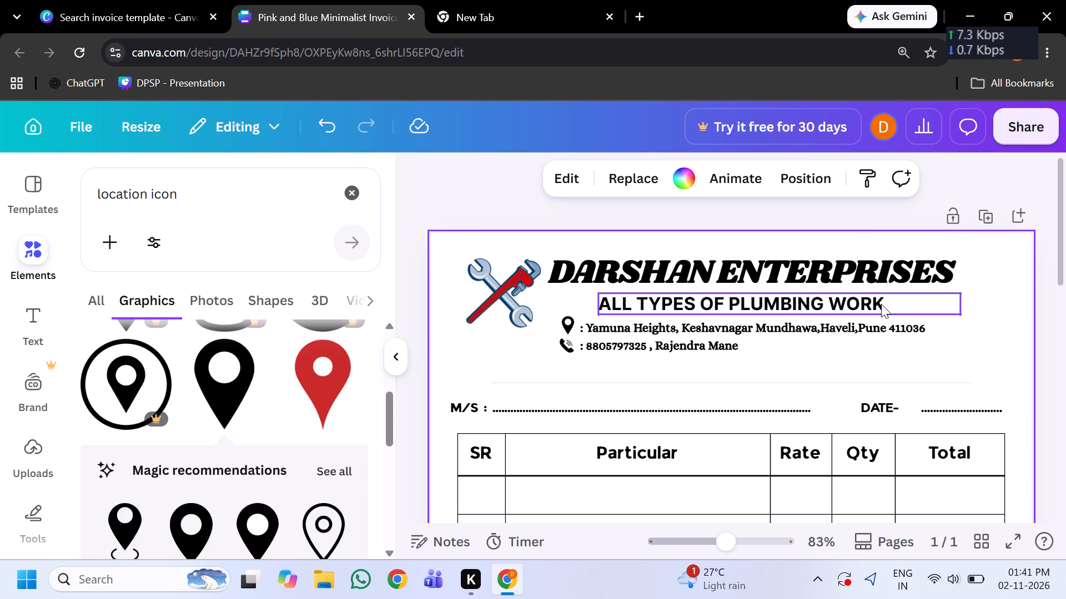
Move the M/S line and the DATE line up to just below the header divider, keeping both on the same row.
left_click_drag(731, 417, 736, 403)
left_click_drag(875, 405, 878, 394)
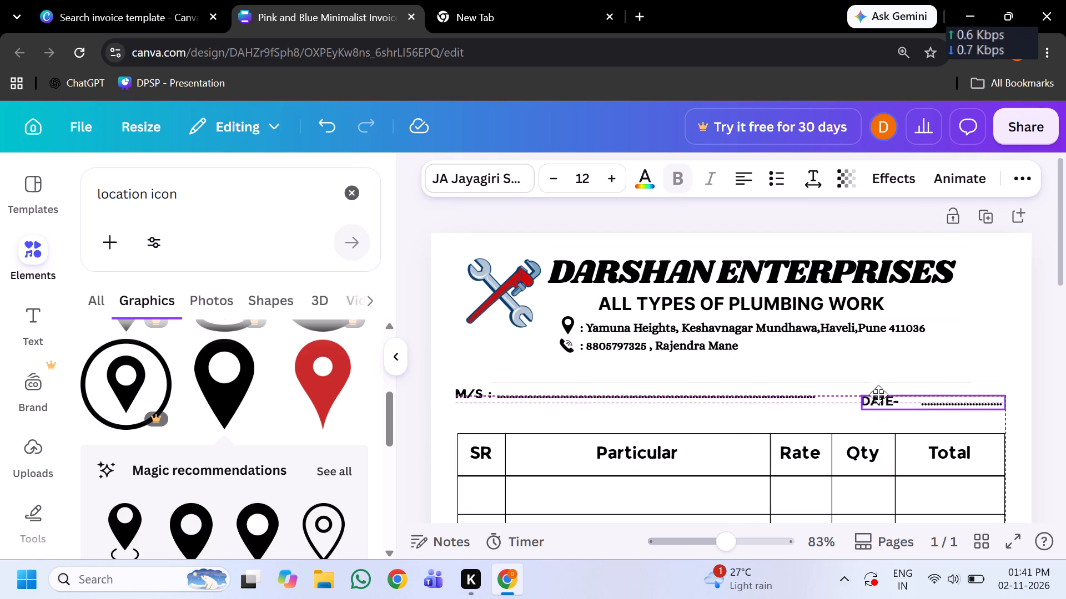
left_click_drag(878, 394, 879, 390)
left_click(989, 283)
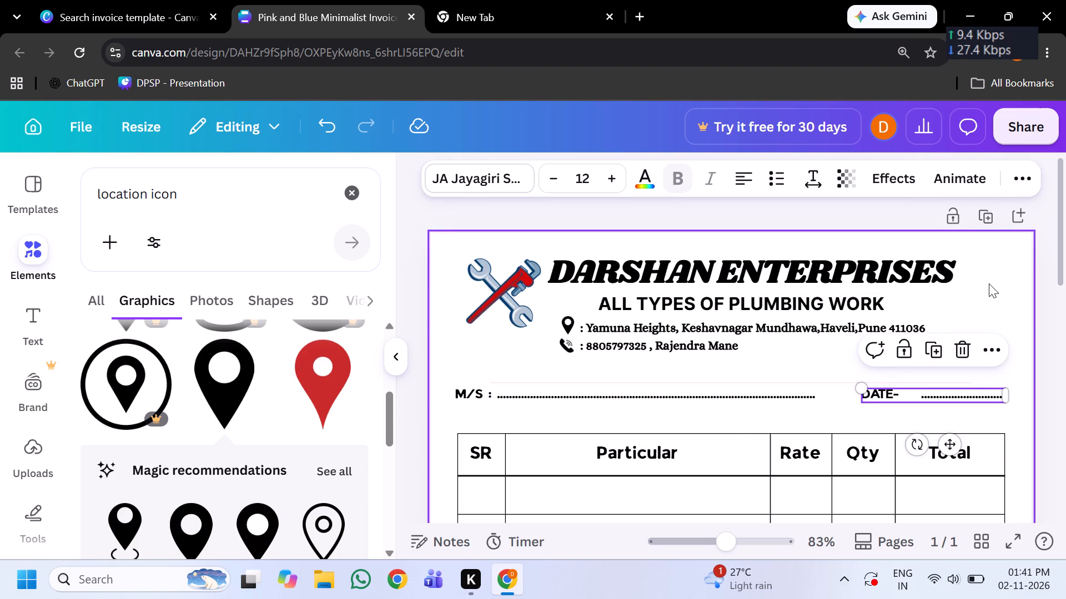
Clear the element search and review the invoice layout from the header through the table to the blank area below it.
scroll(815, 360, "down", 2)
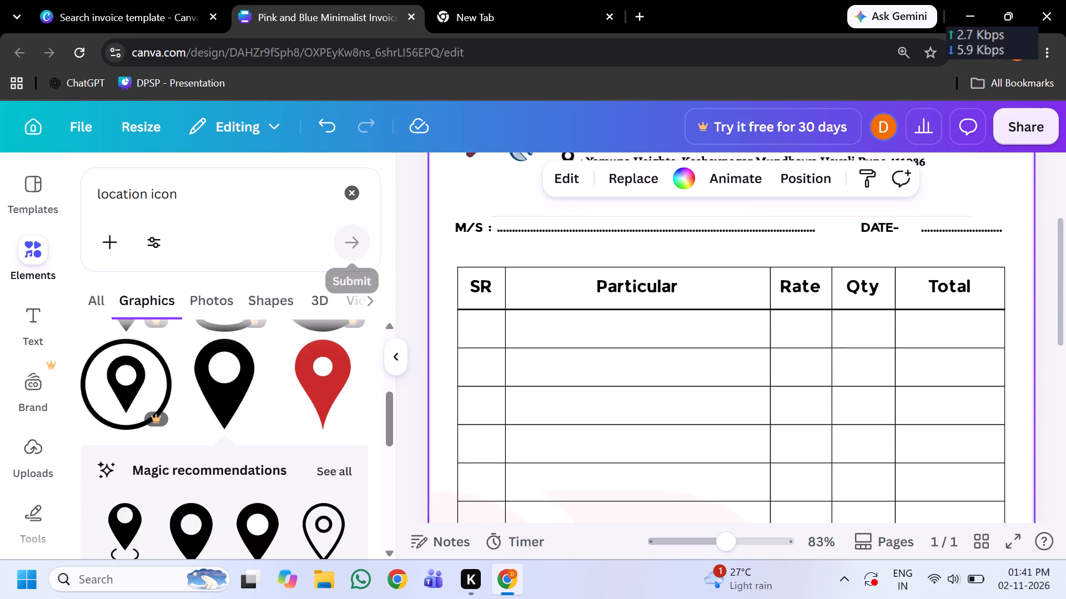
left_click(356, 200)
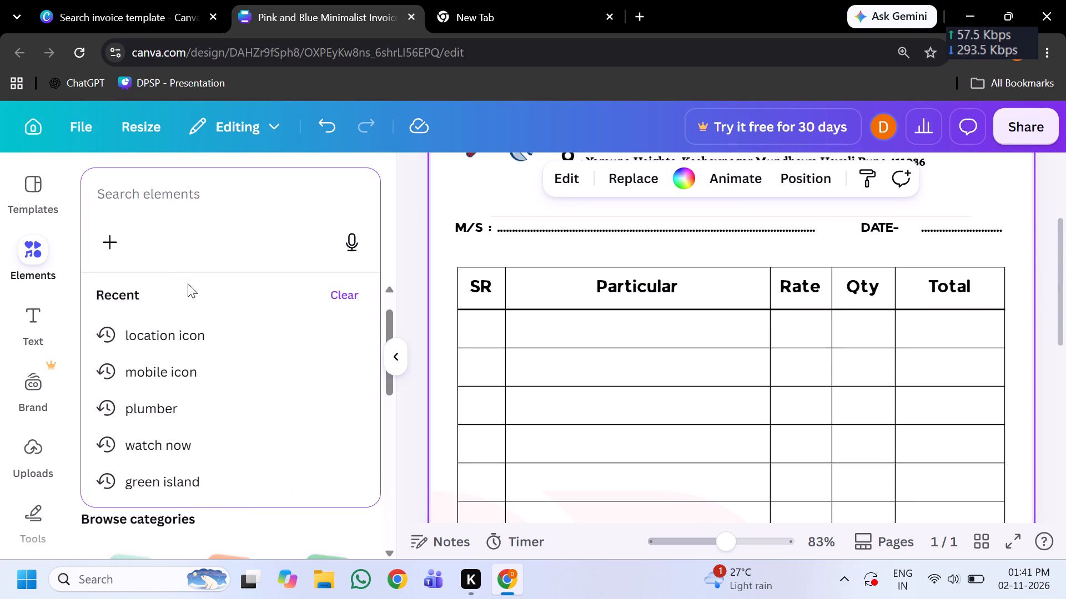
scroll(699, 287, "down", 2)
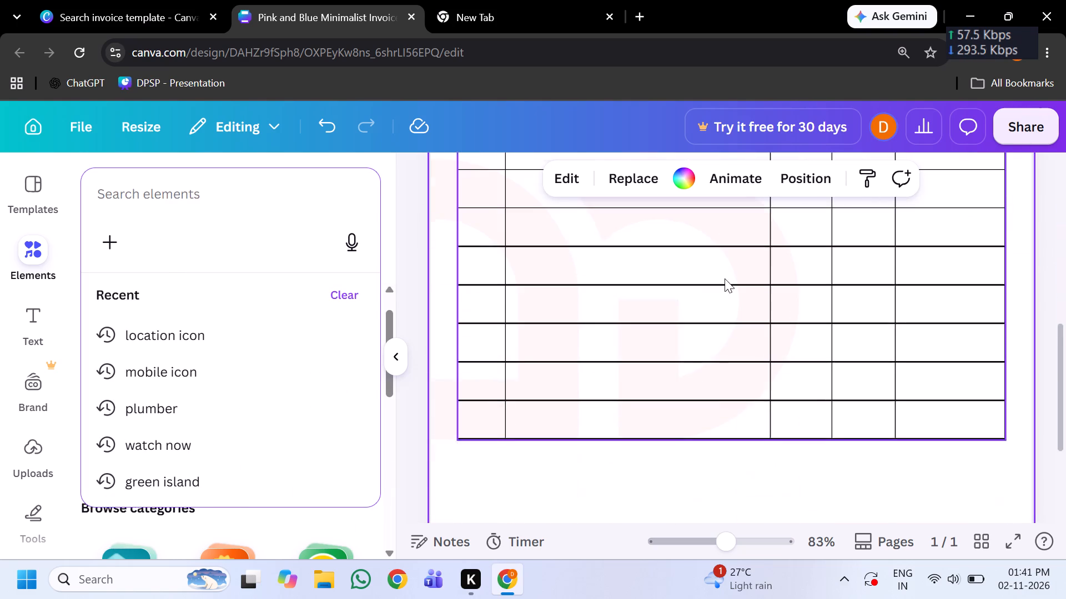
scroll(731, 271, "down", 1)
scroll(724, 278, "up", 2)
scroll(717, 281, "down", 1)
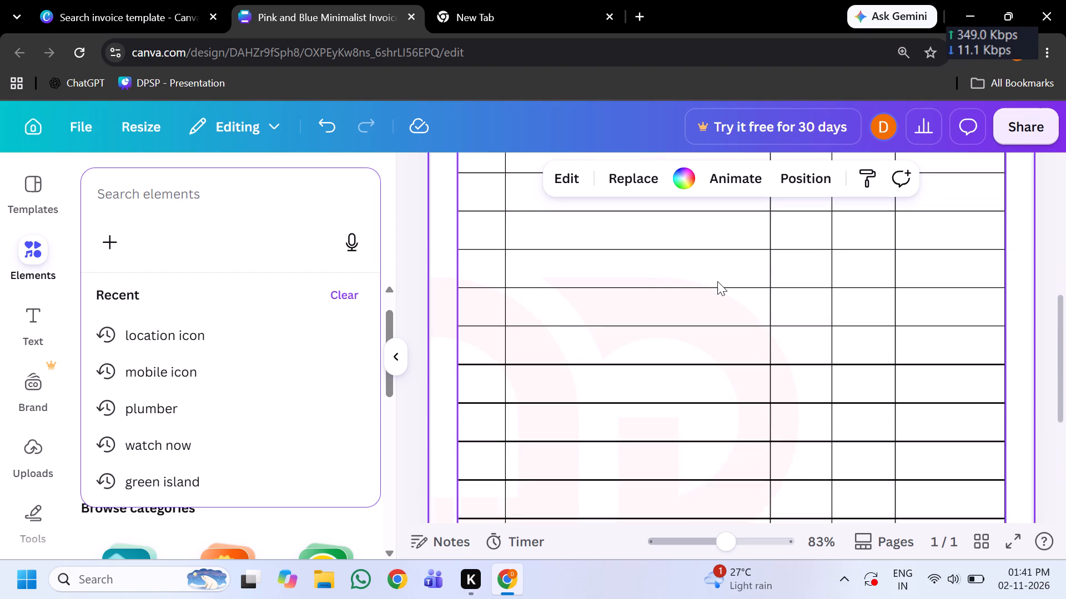
scroll(713, 278, "up", 4)
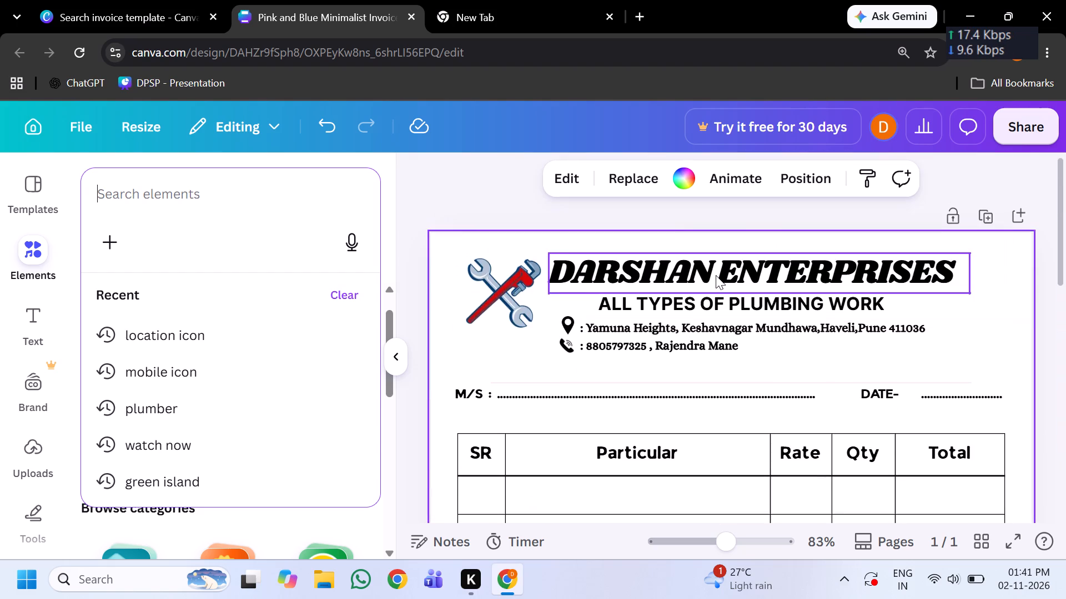
scroll(716, 275, "down", 3)
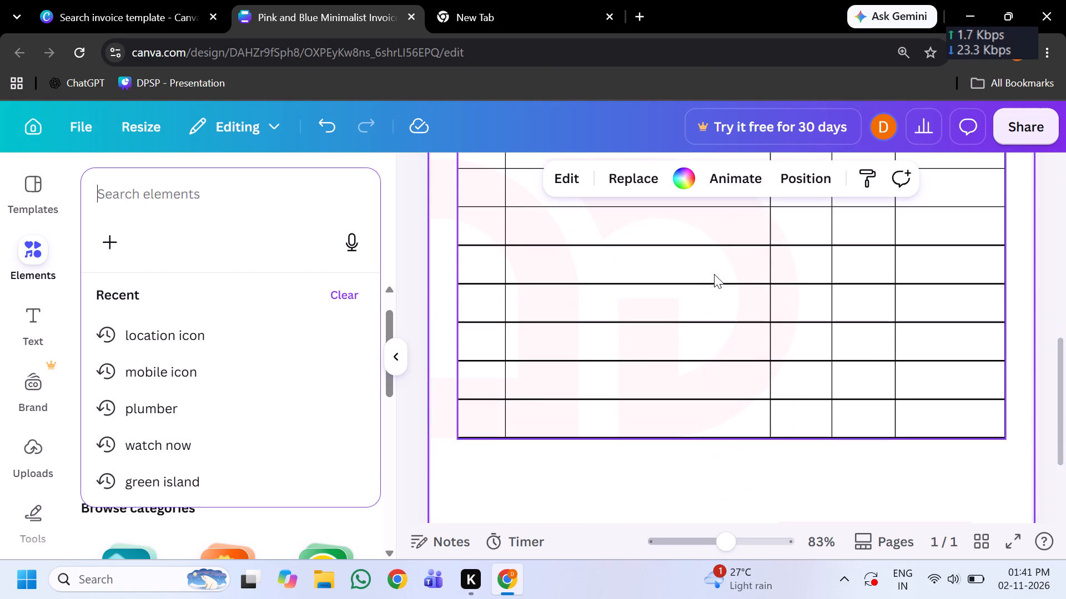
scroll(715, 274, "up", 3)
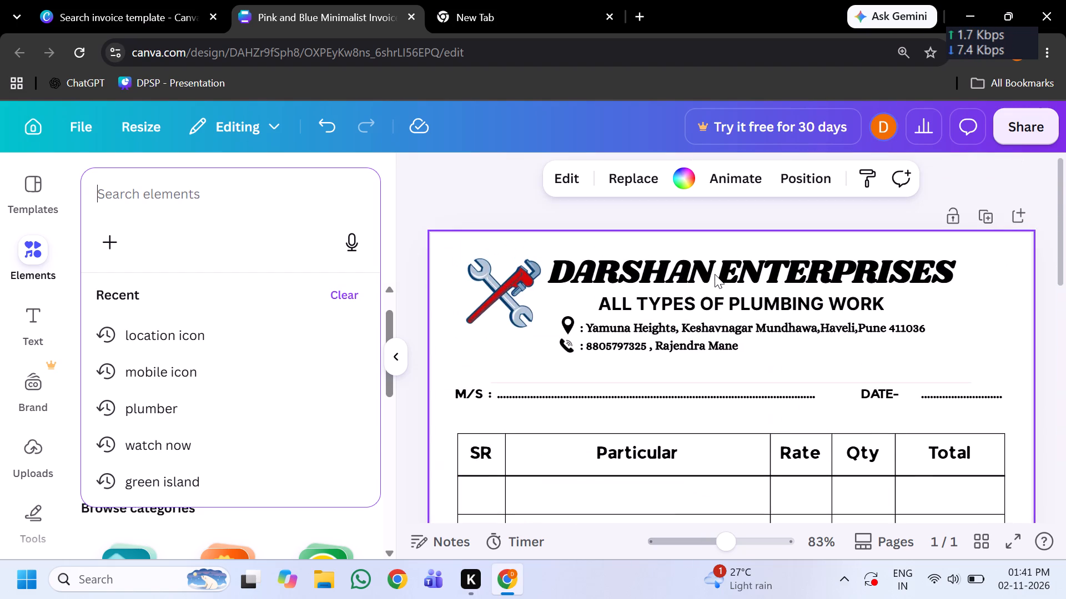
scroll(715, 274, "down", 4)
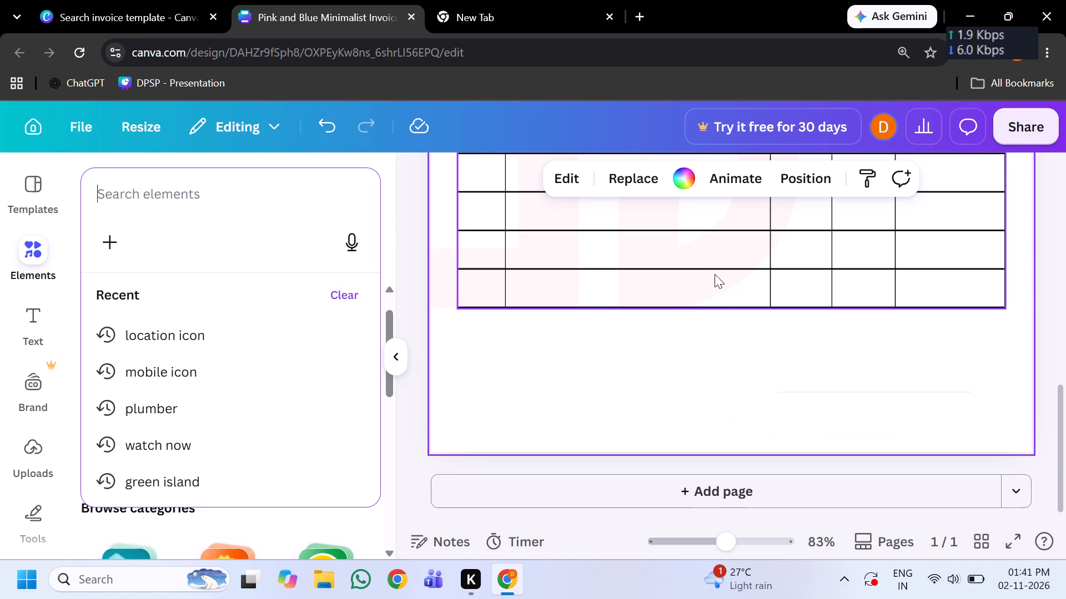
scroll(715, 274, "up", 4)
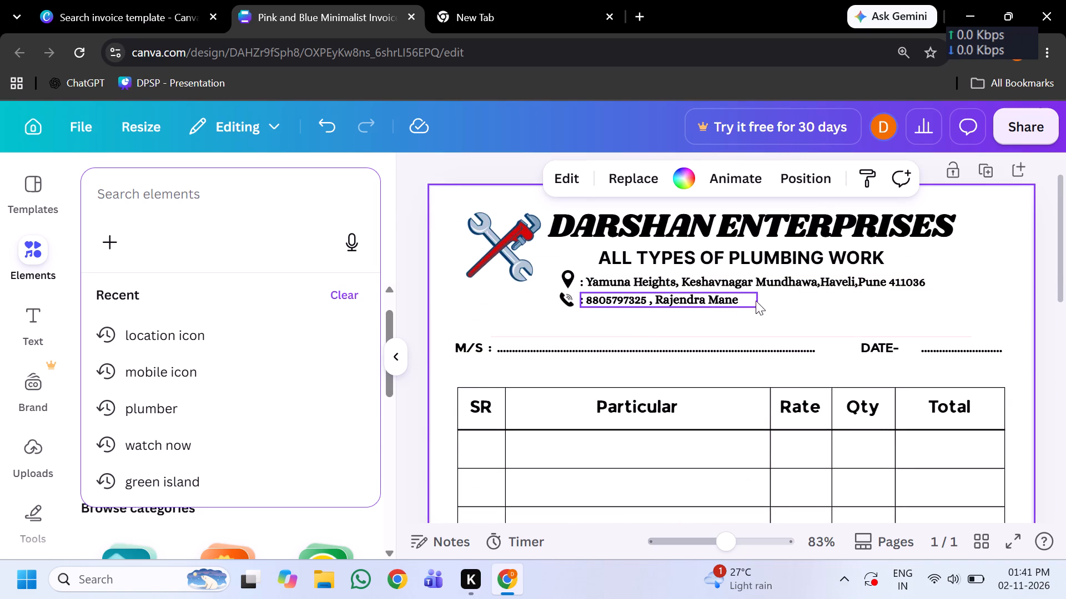
scroll(761, 299, "down", 1)
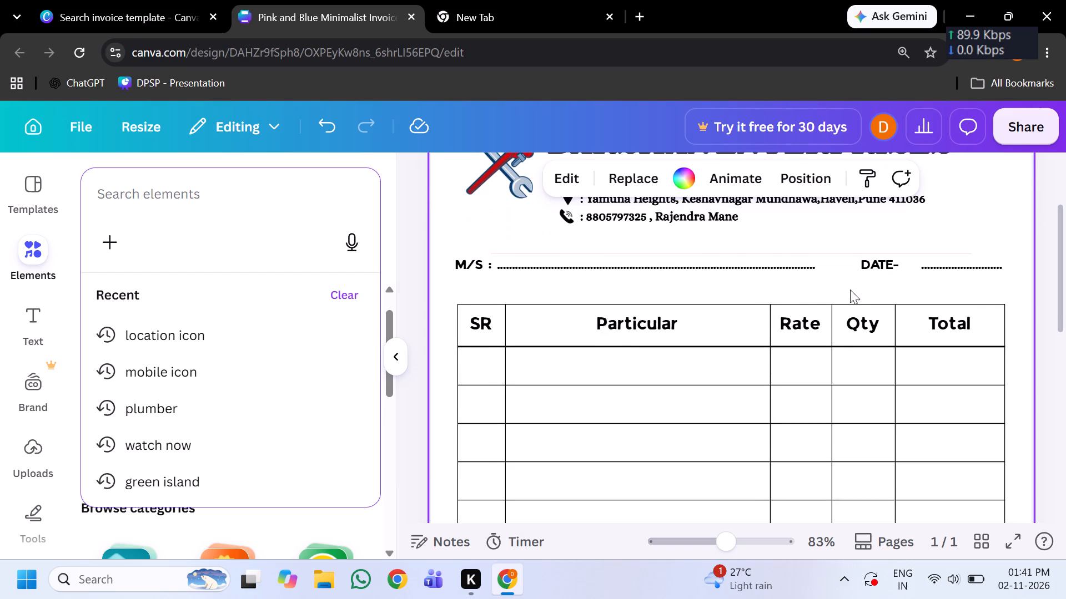
scroll(842, 294, "down", 1)
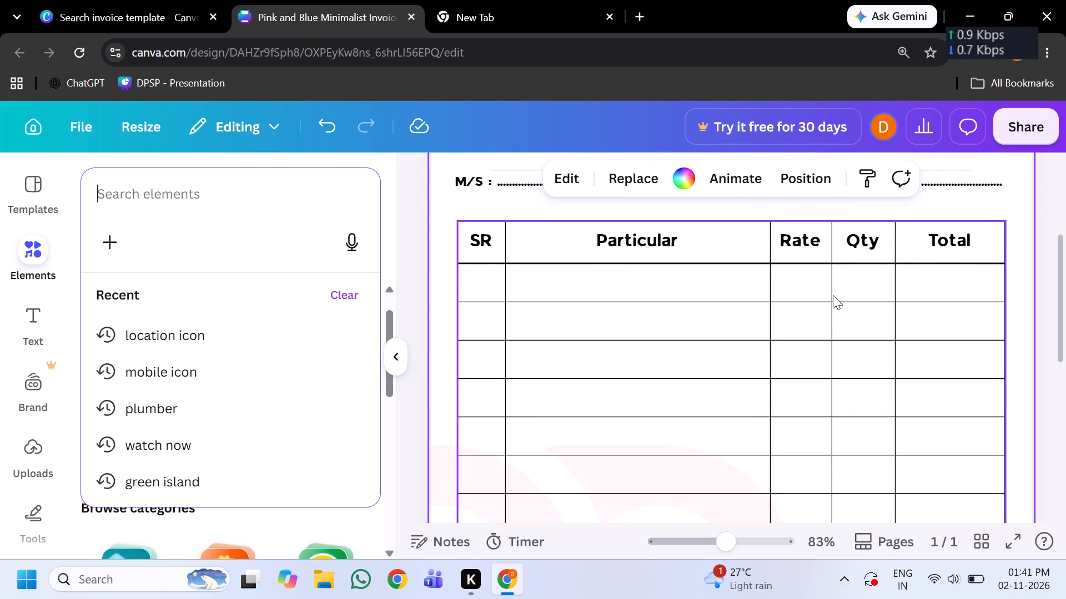
scroll(835, 295, "down", 1)
scroll(835, 293, "up", 1)
scroll(835, 290, "down", 1)
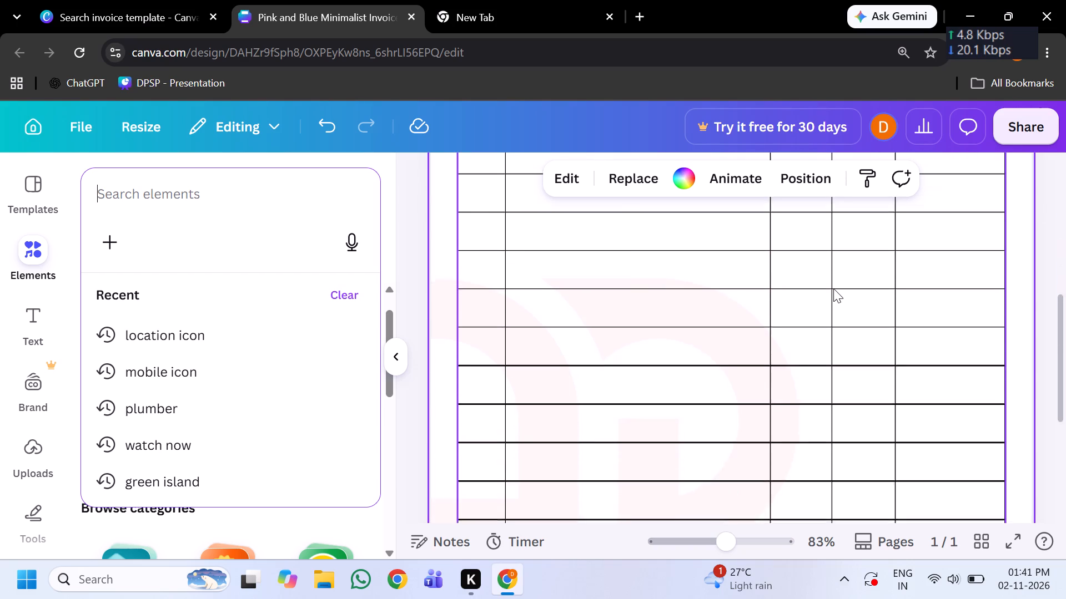
scroll(833, 288, "down", 2)
scroll(833, 287, "up", 7)
left_click(128, 195)
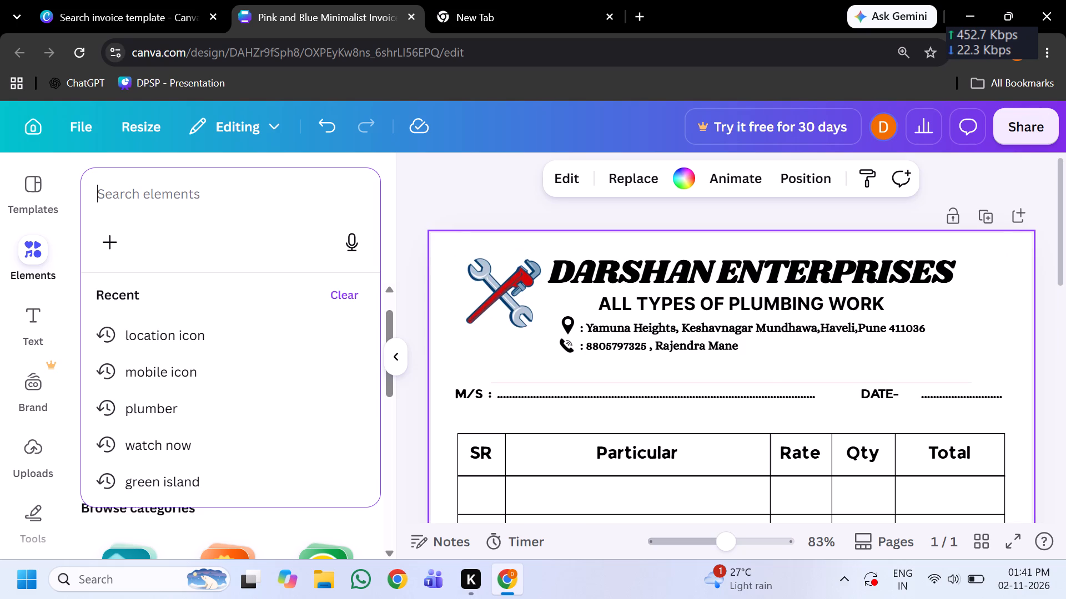
type("Si")
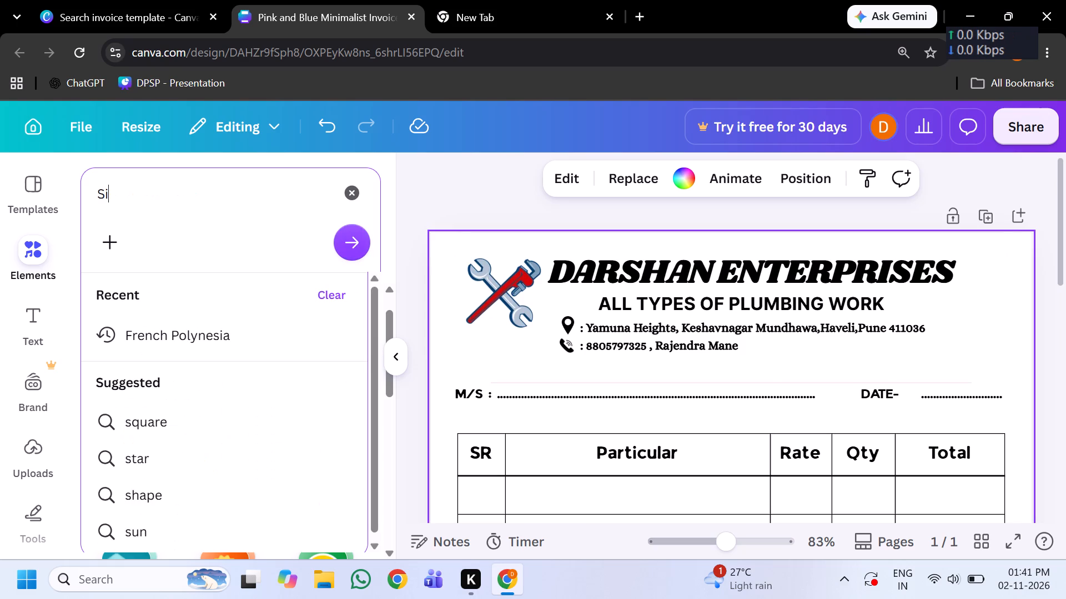
type("gn")
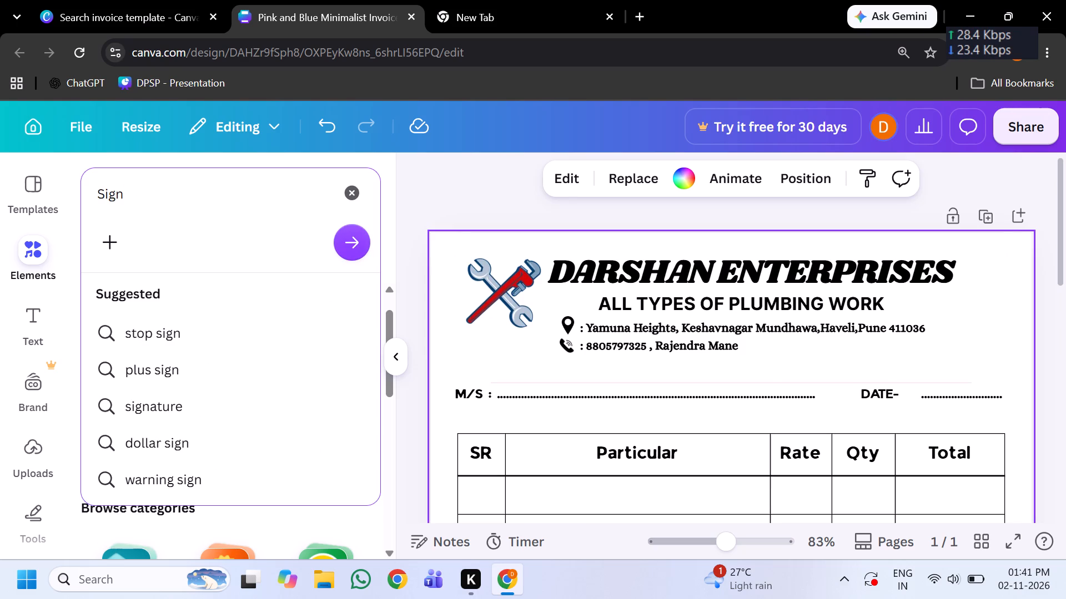
key("BackSpace")
key("BackSpace")
key("BackSpace")
key("BackSpace")
key("BackSpace")
key("BackSpace")
key("BackSpace")
key("BackSpace")
key("BackSpace")
key("BackSpace")
type("sign")
key("space")
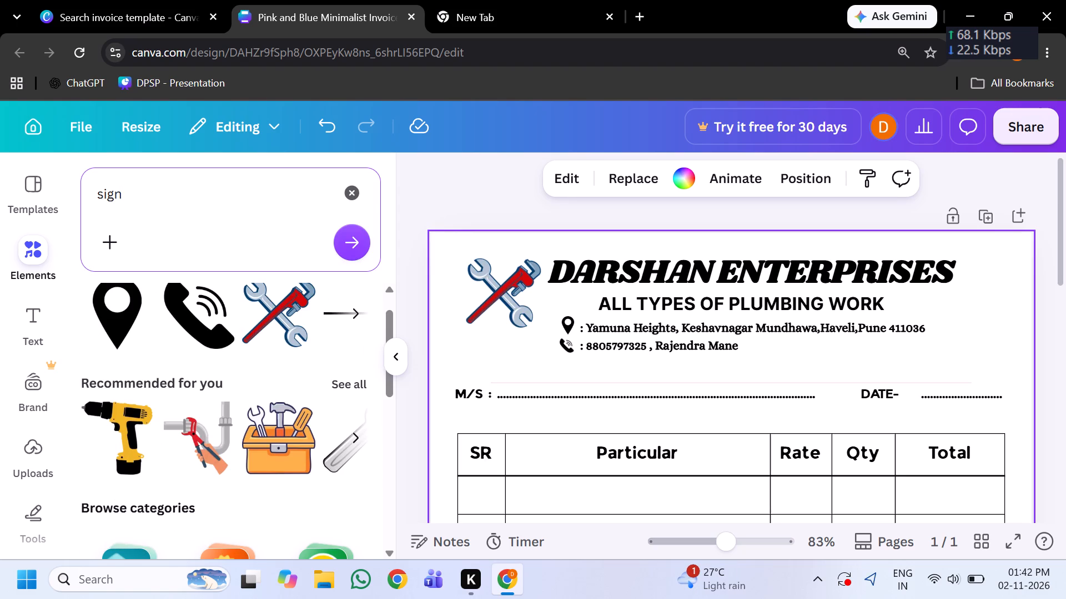
type("box")
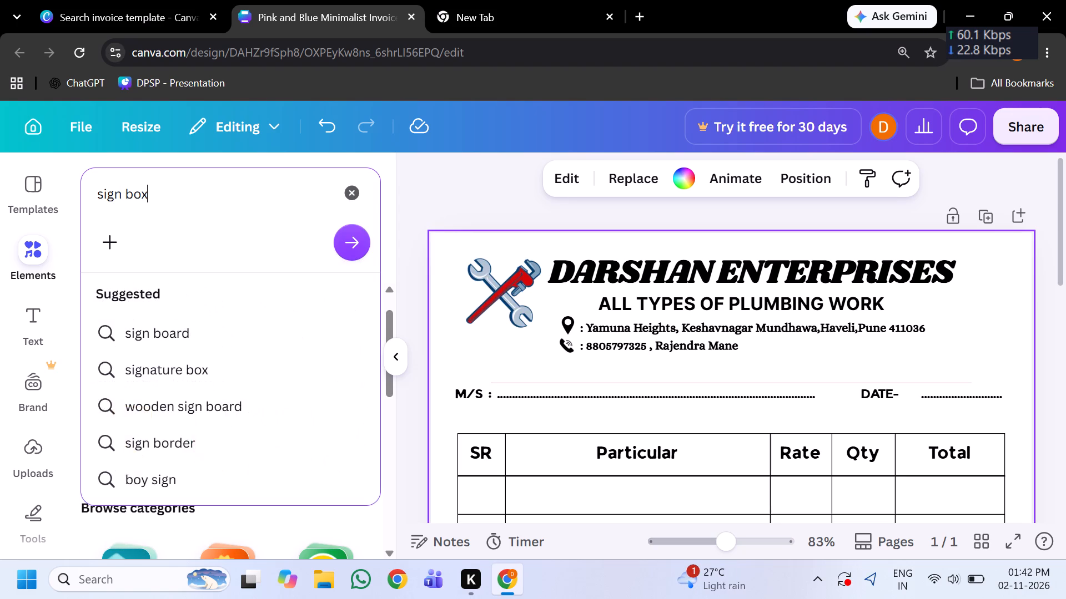
left_click(183, 334)
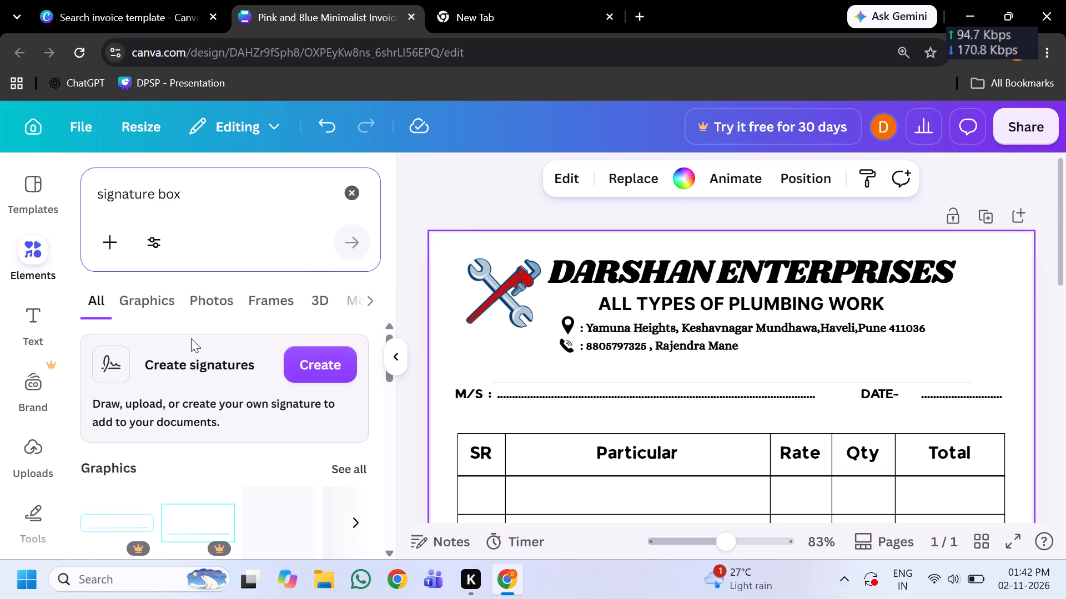
Browse the graphics results for "signature box" for a design that suits the invoice, comparing them with the invoice layout.
scroll(260, 302, "down", 2)
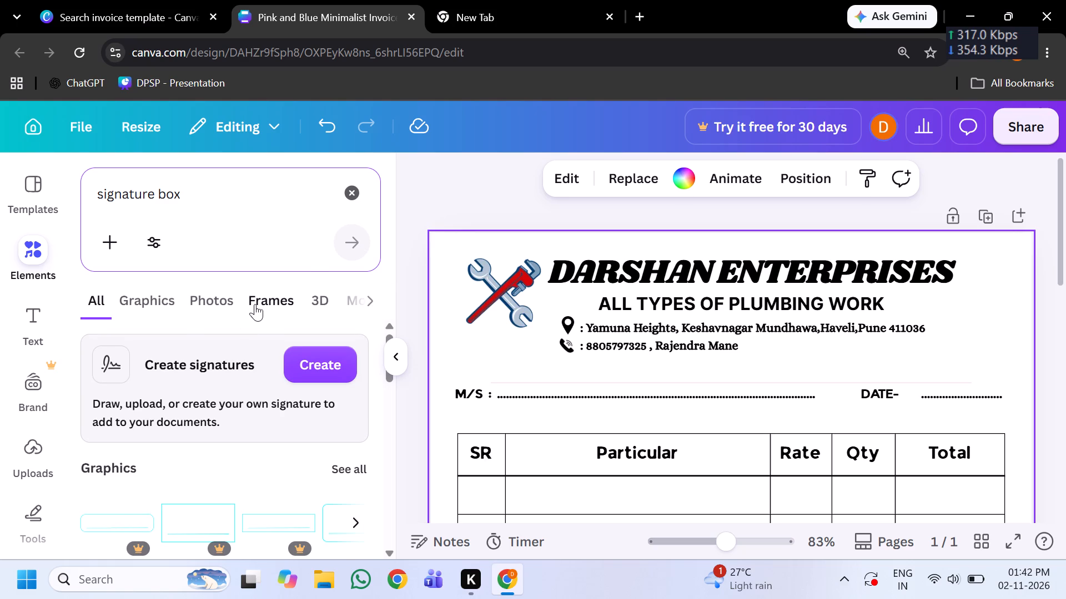
left_click(158, 294)
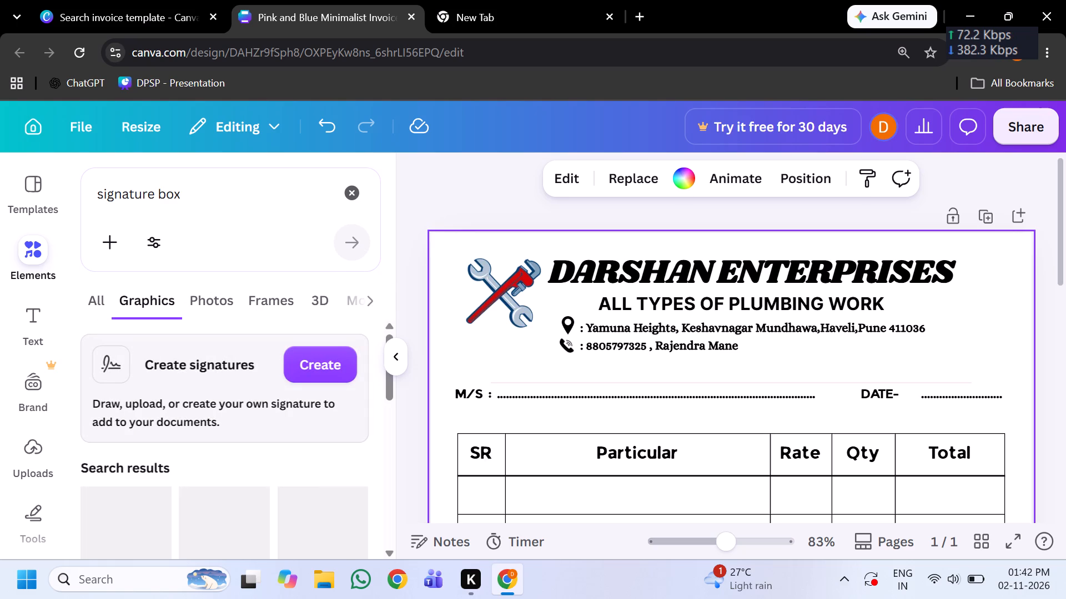
scroll(306, 251, "down", 2)
scroll(251, 321, "down", 2)
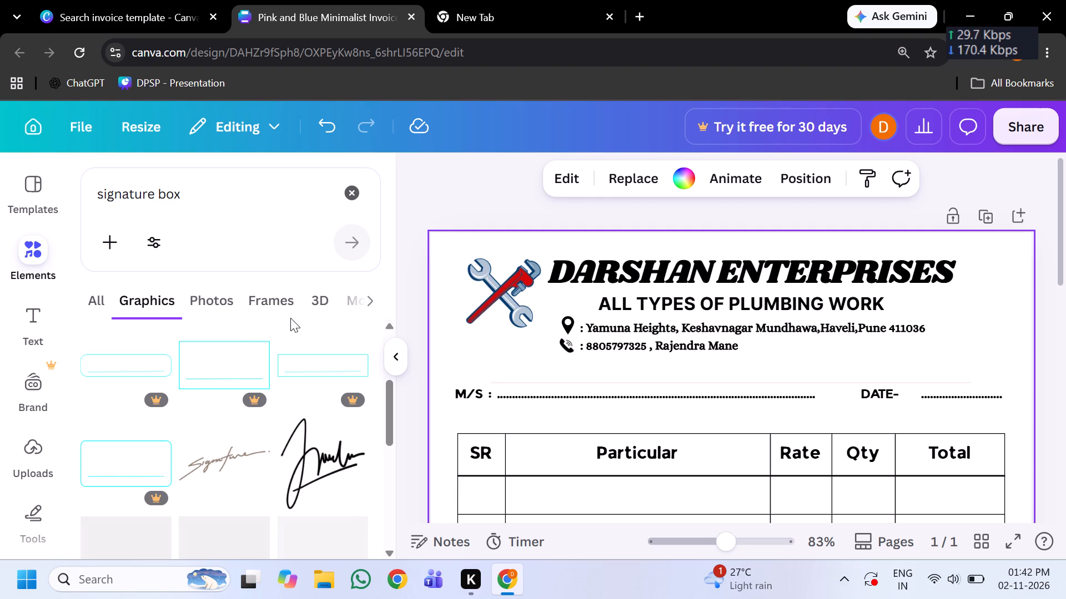
scroll(290, 318, "down", 2)
scroll(271, 406, "down", 3)
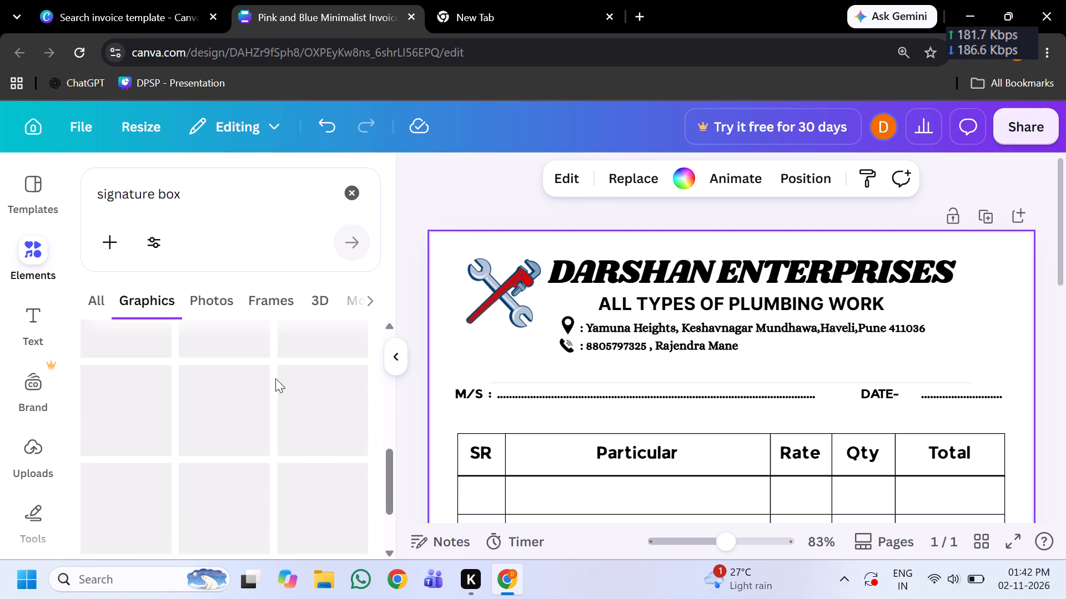
scroll(279, 366, "up", 2)
scroll(699, 337, "down", 4)
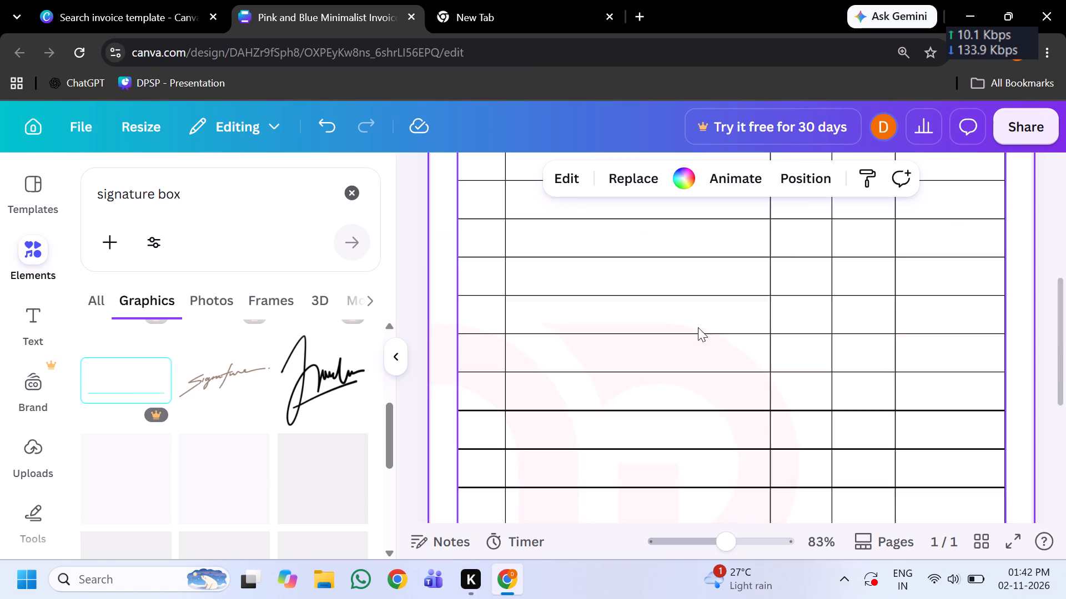
scroll(688, 352, "up", 4)
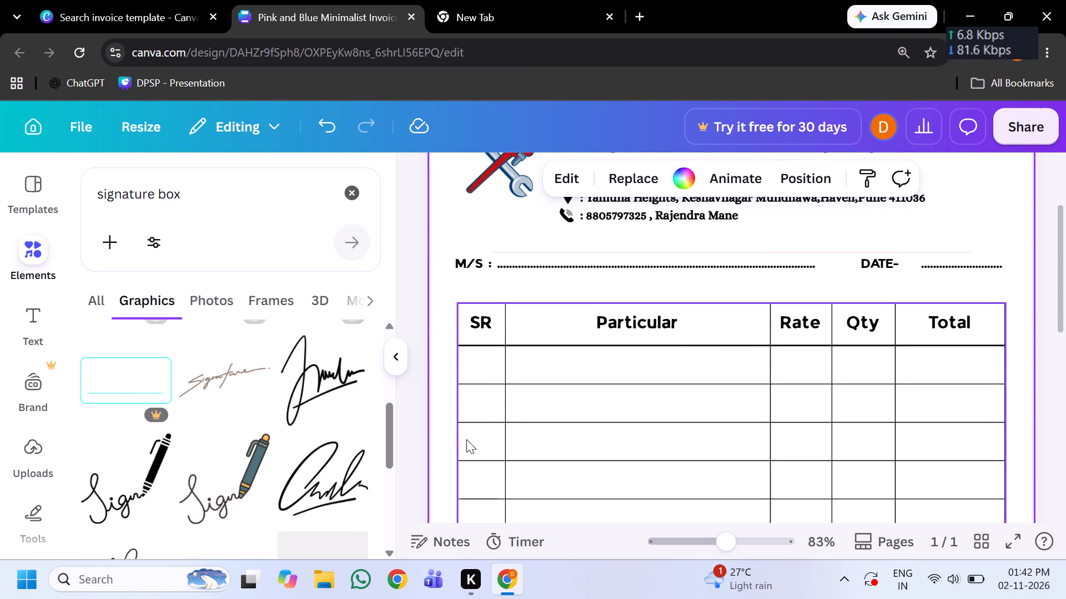
scroll(284, 411, "down", 2)
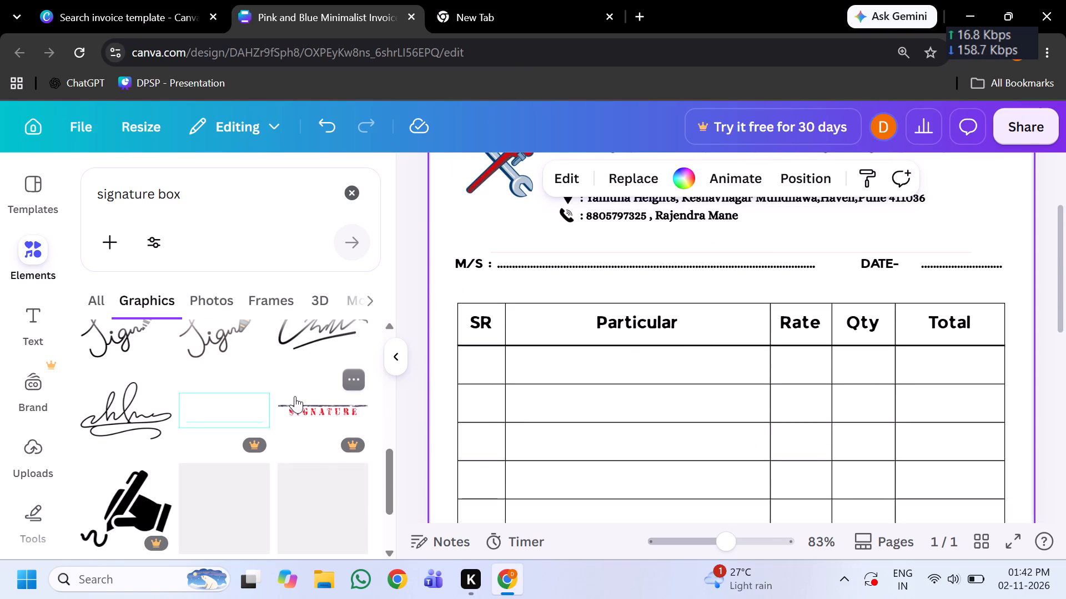
scroll(302, 399, "down", 1)
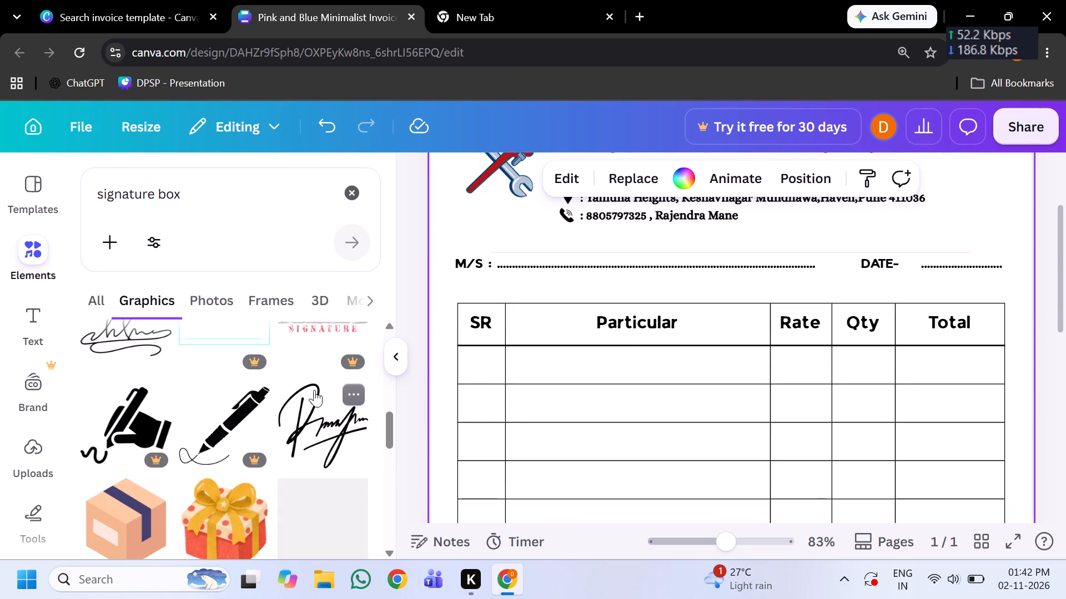
scroll(279, 407, "down", 2)
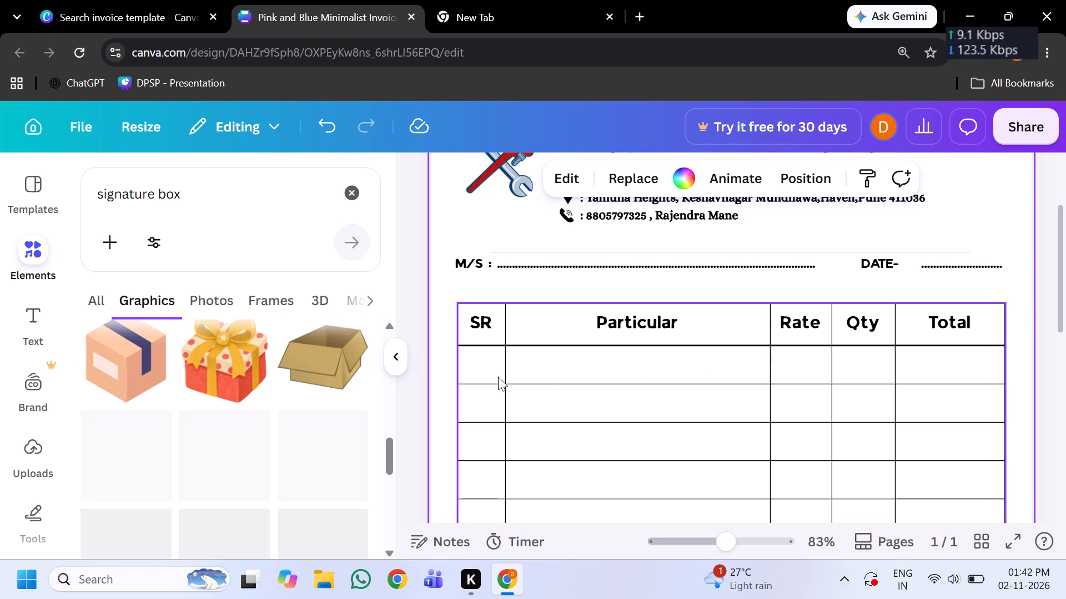
scroll(308, 418, "up", 7)
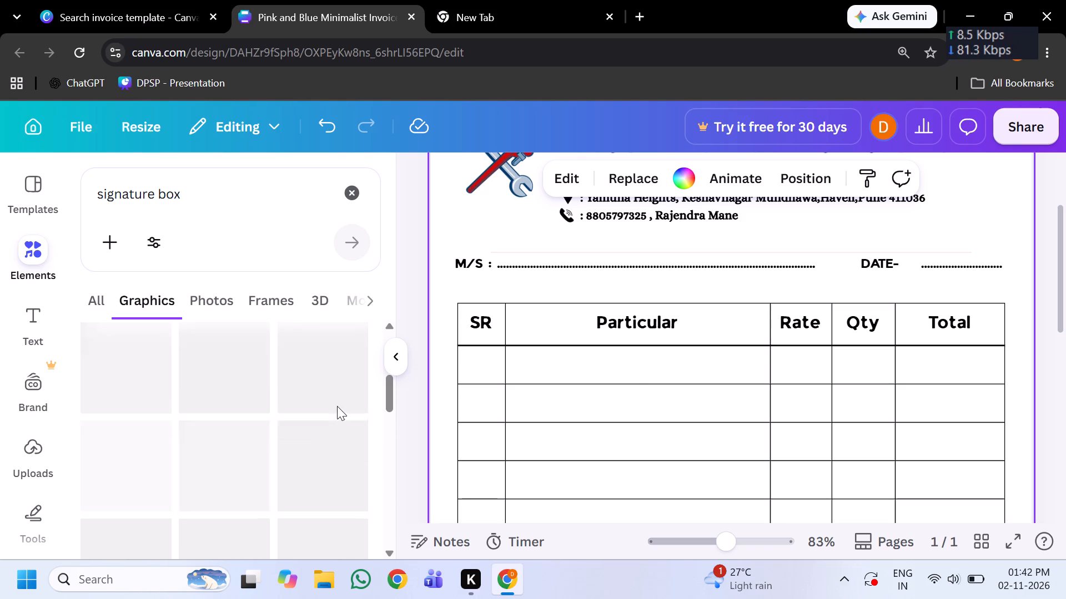
scroll(340, 405, "up", 5)
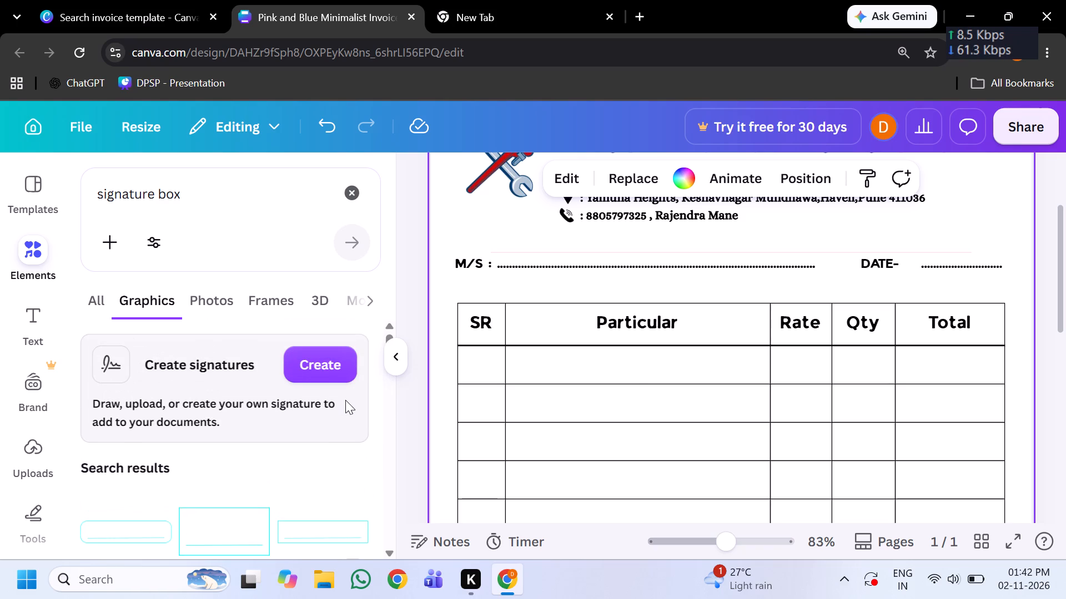
scroll(330, 396, "down", 4)
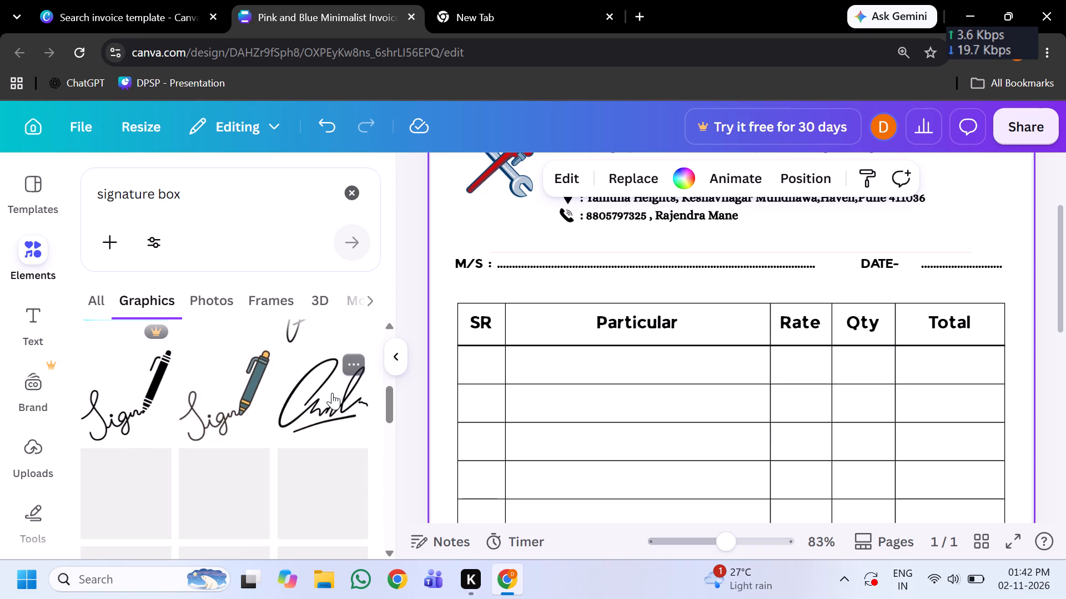
scroll(326, 398, "down", 3)
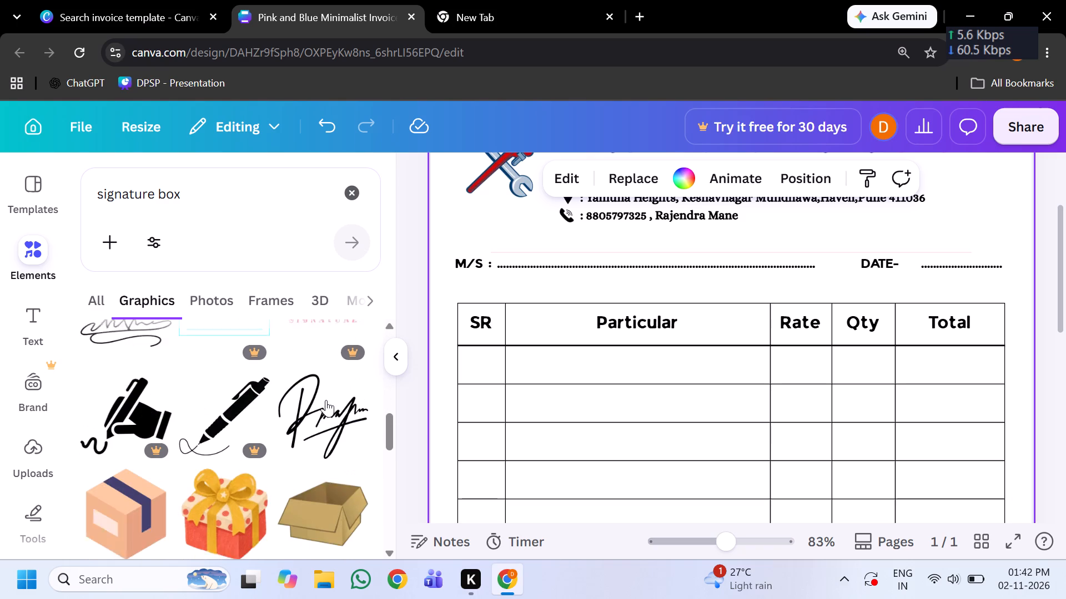
scroll(326, 401, "down", 2)
scroll(328, 399, "up", 2)
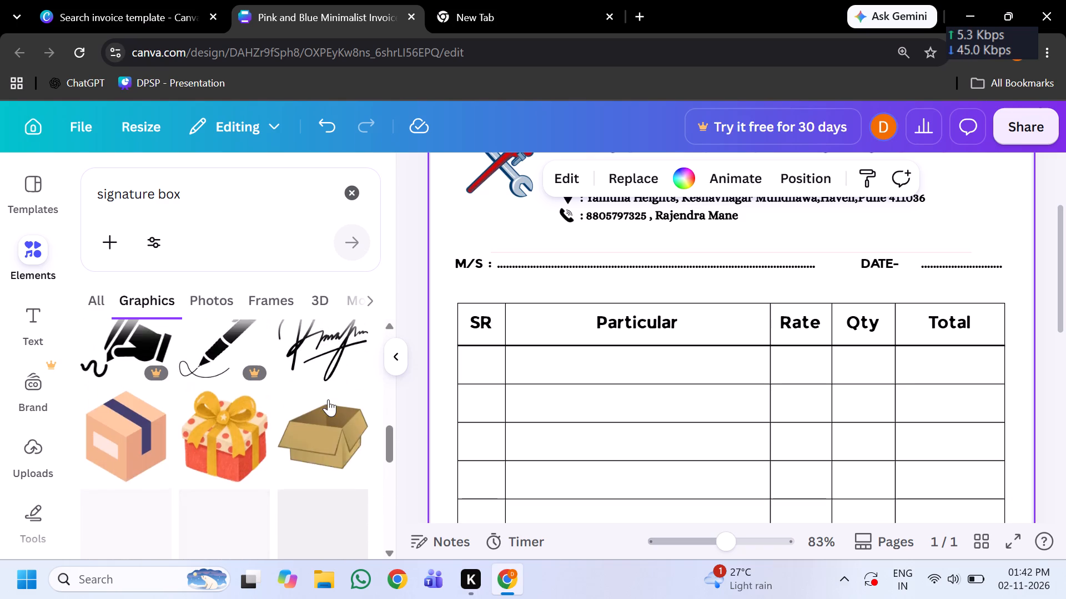
scroll(329, 399, "up", 7)
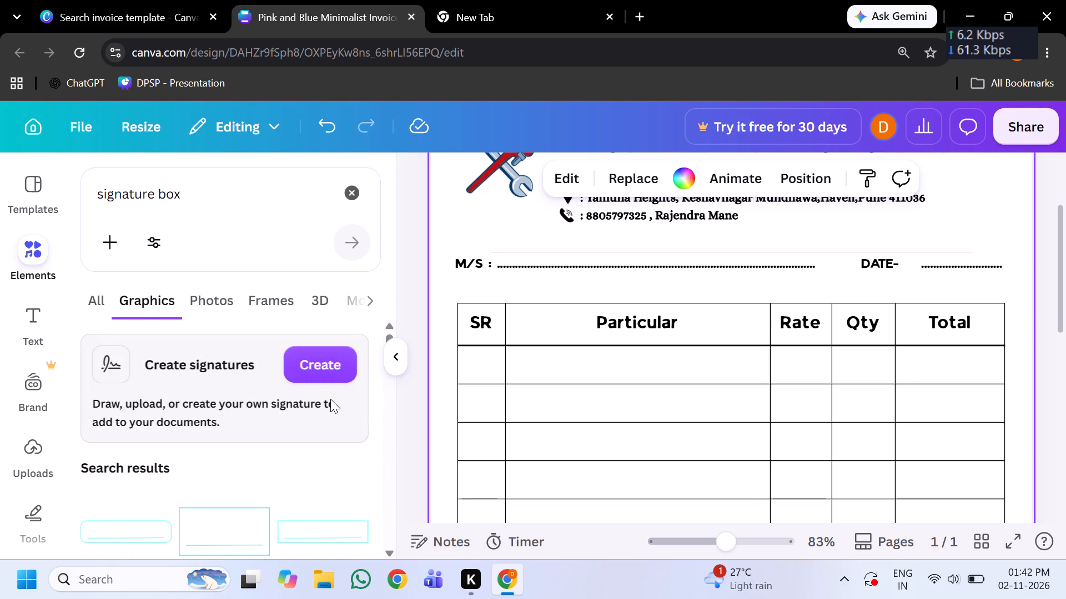
scroll(330, 398, "down", 5)
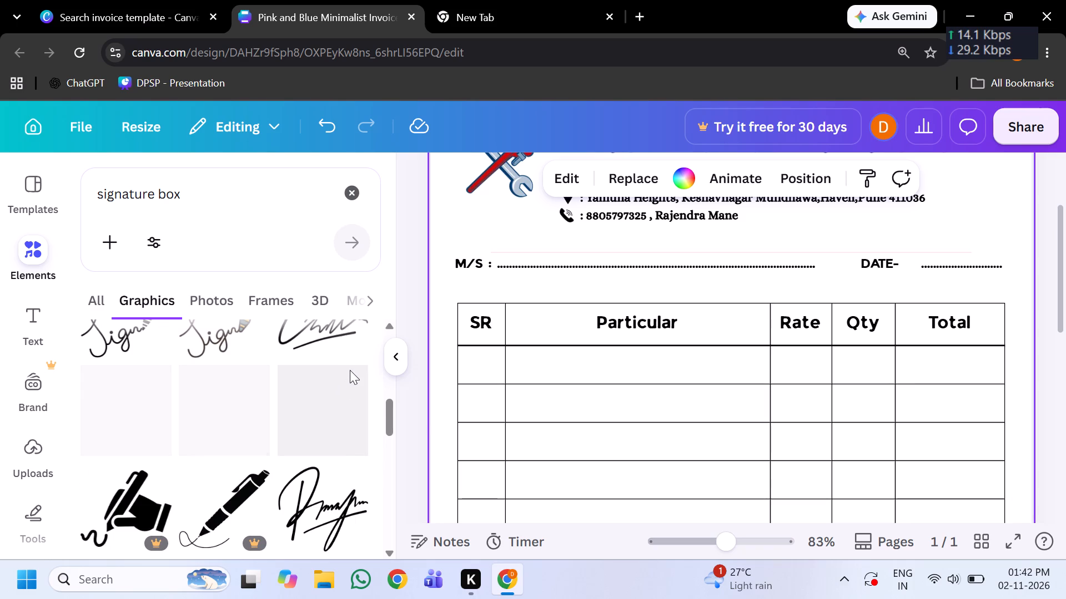
scroll(784, 322, "down", 2)
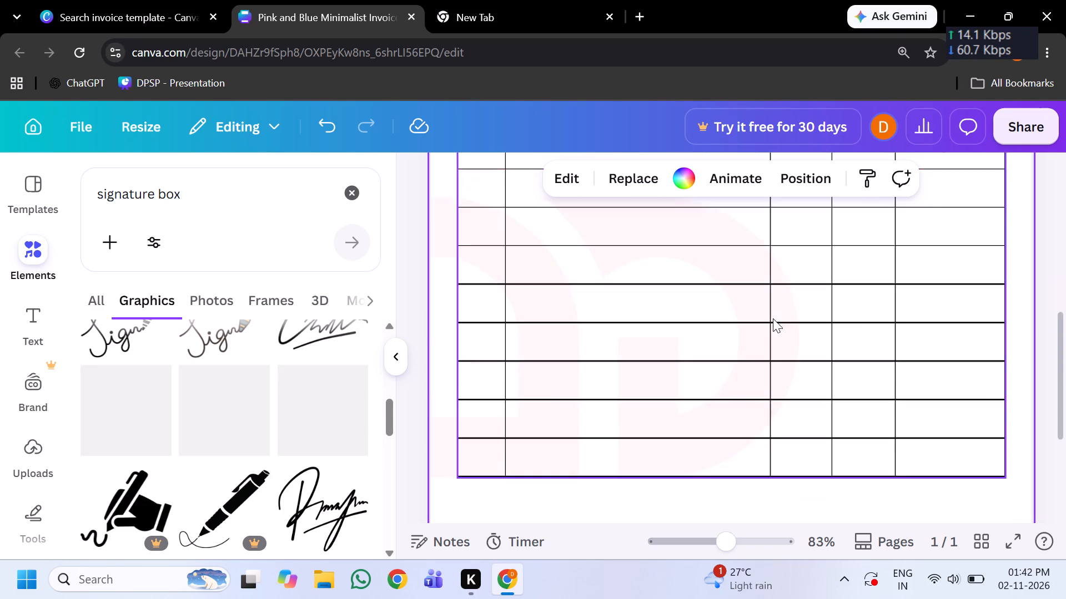
scroll(775, 312, "down", 1)
scroll(784, 323, "up", 7)
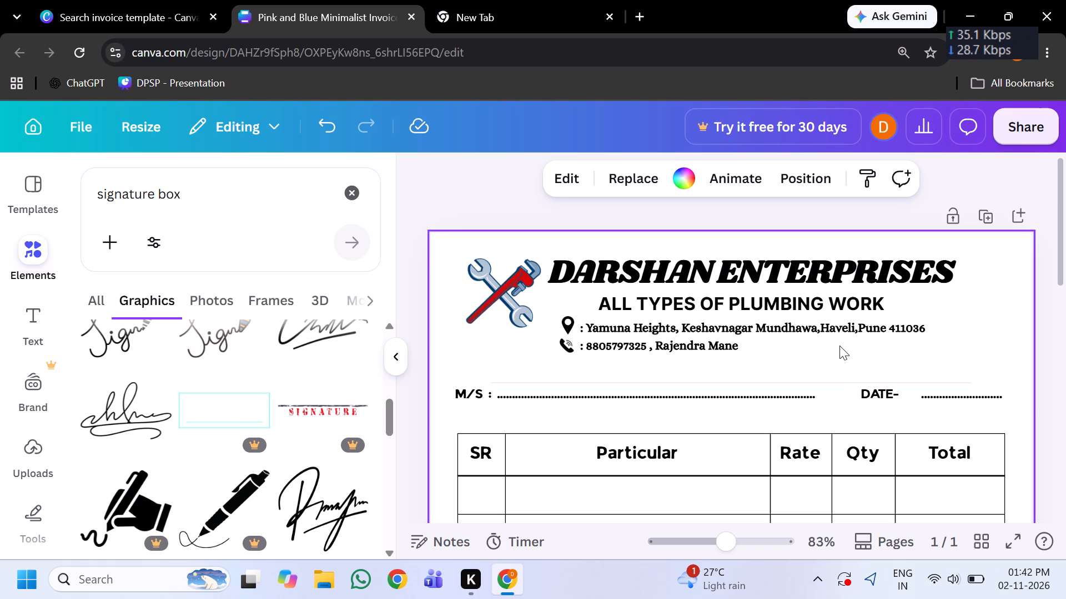
scroll(808, 339, "down", 1)
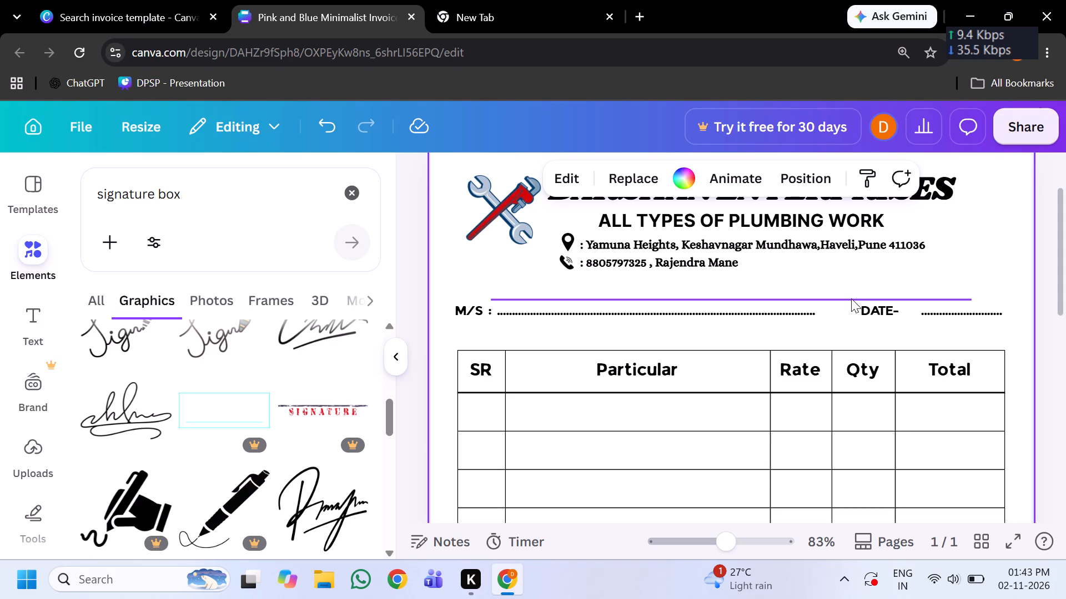
scroll(291, 421, "down", 2)
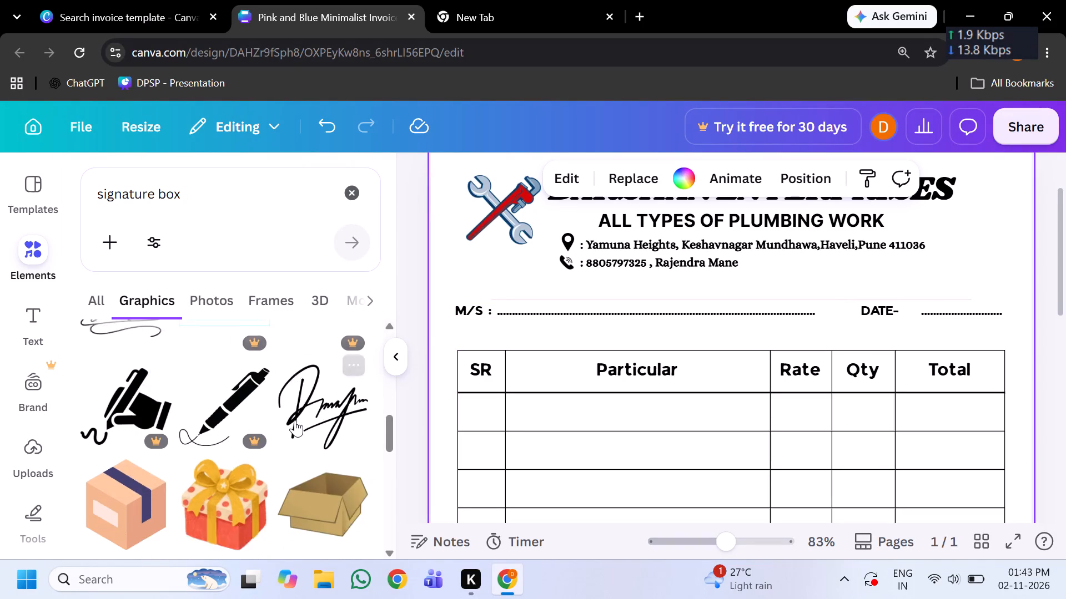
scroll(295, 421, "down", 3)
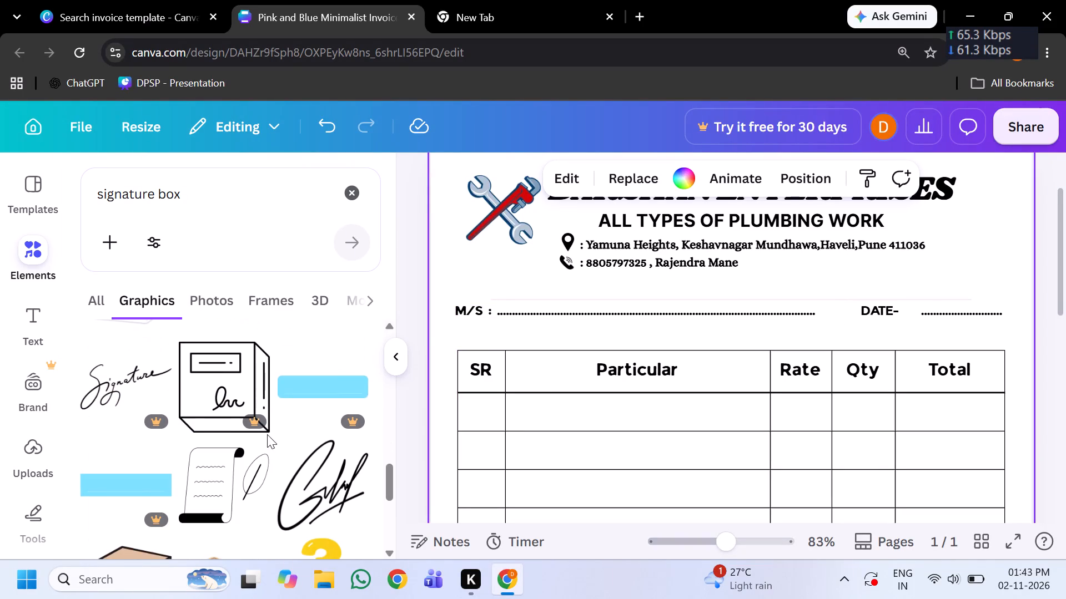
scroll(270, 433, "down", 3)
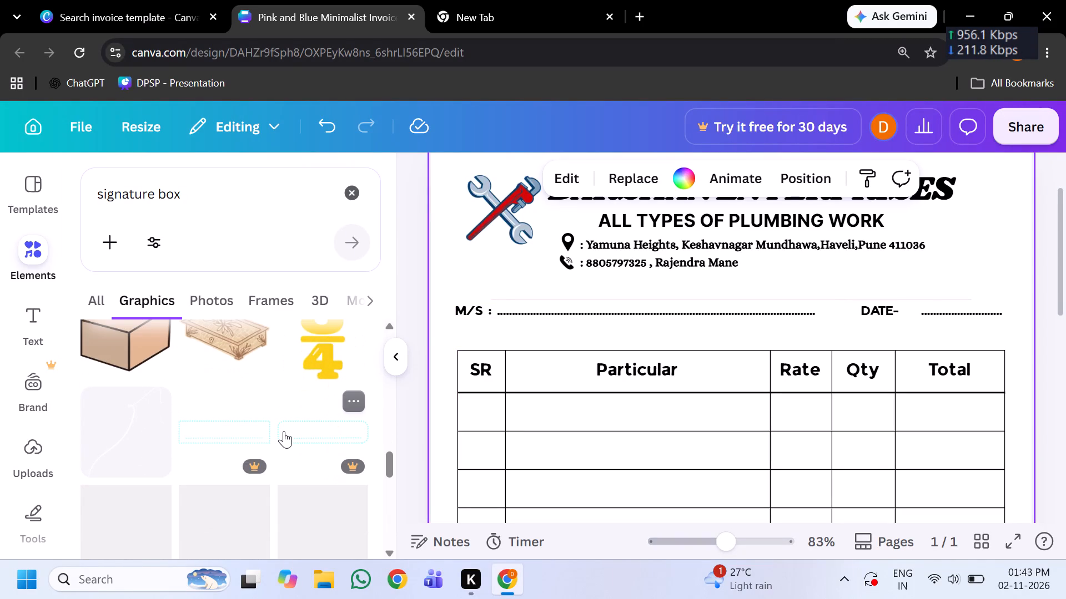
scroll(284, 432, "down", 3)
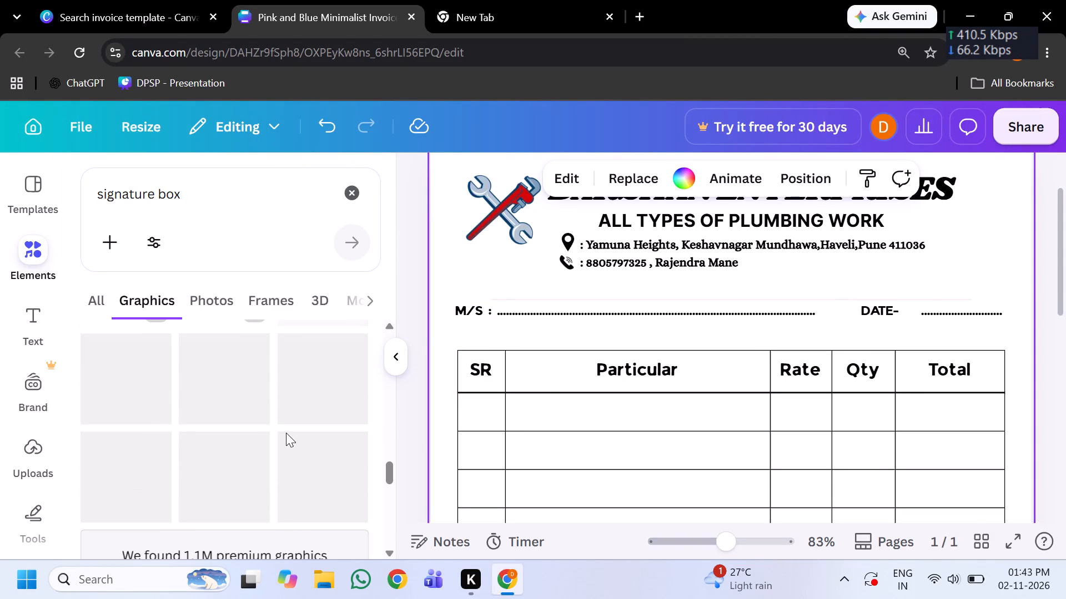
scroll(286, 433, "up", 12)
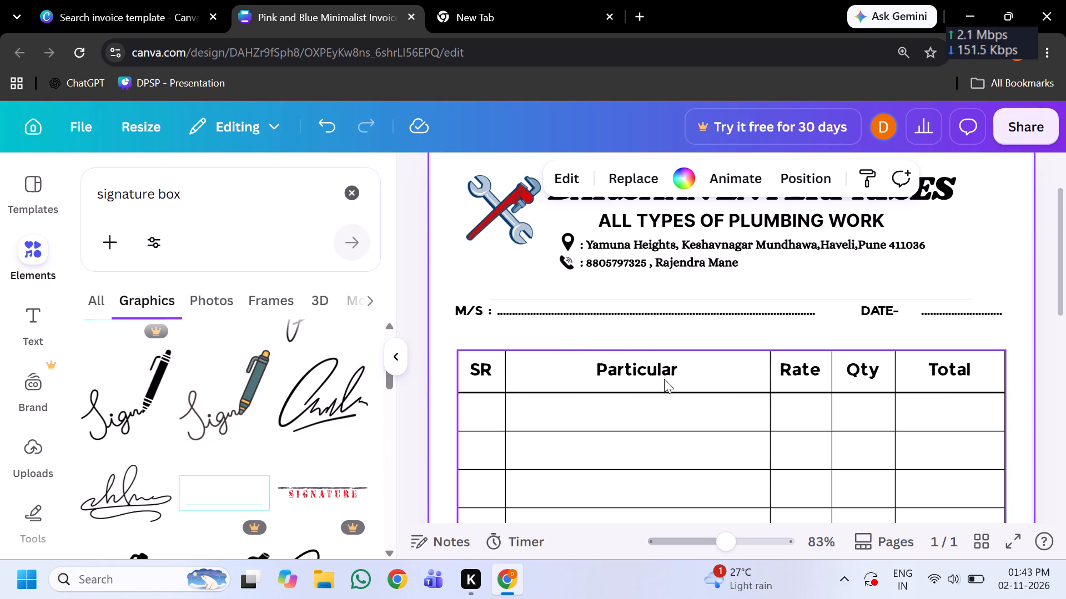
Add a heading text box, shrink it to about size 27.2, and place it in the lower-right corner of the invoice below the table.
scroll(658, 380, "up", 1)
scroll(651, 383, "down", 5)
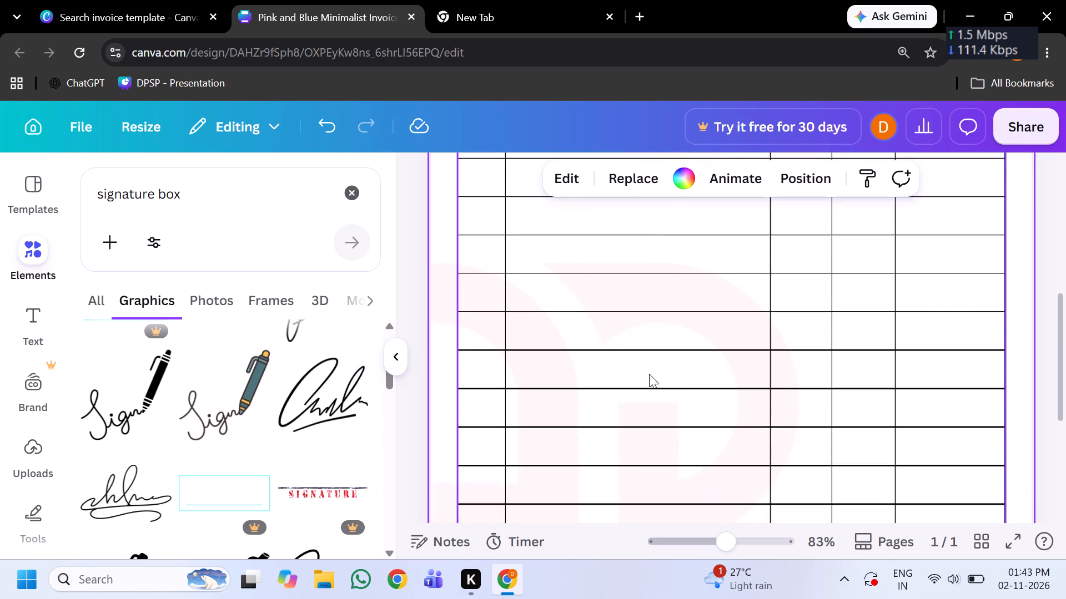
scroll(649, 374, "down", 2)
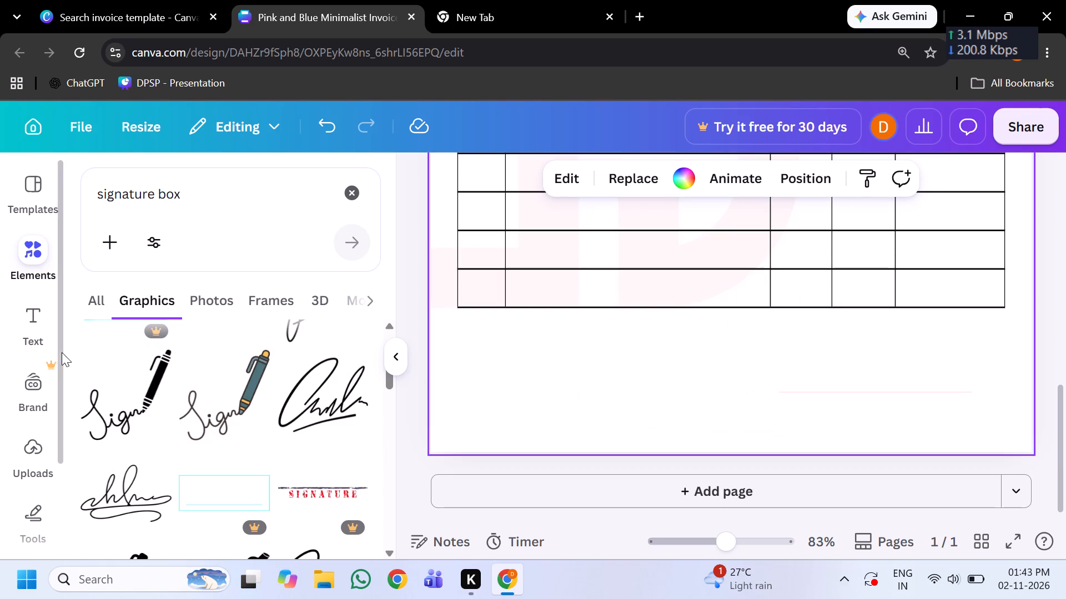
left_click(24, 343)
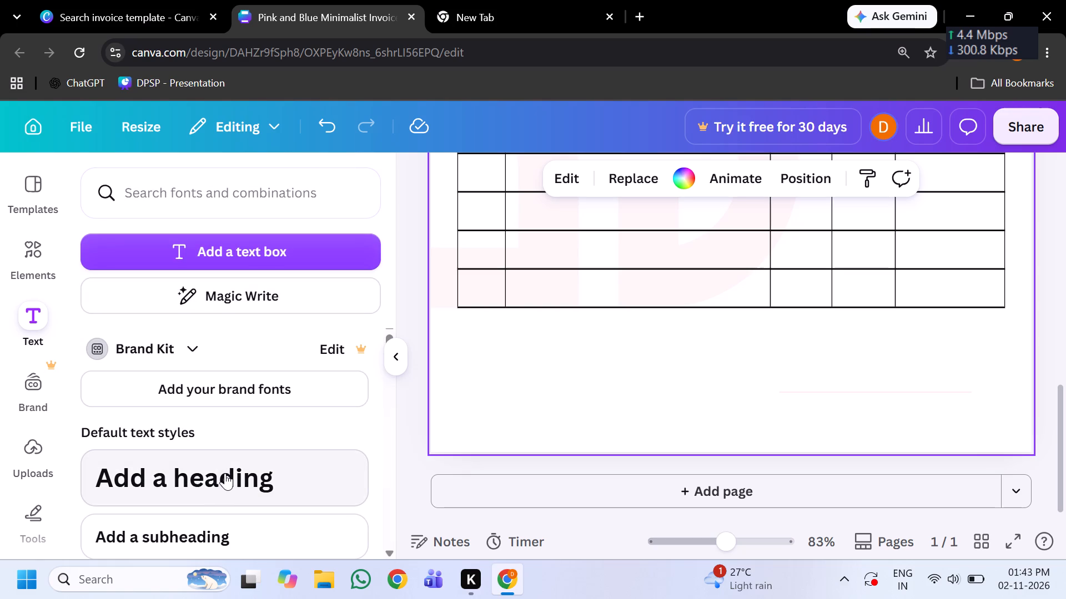
left_click(220, 488)
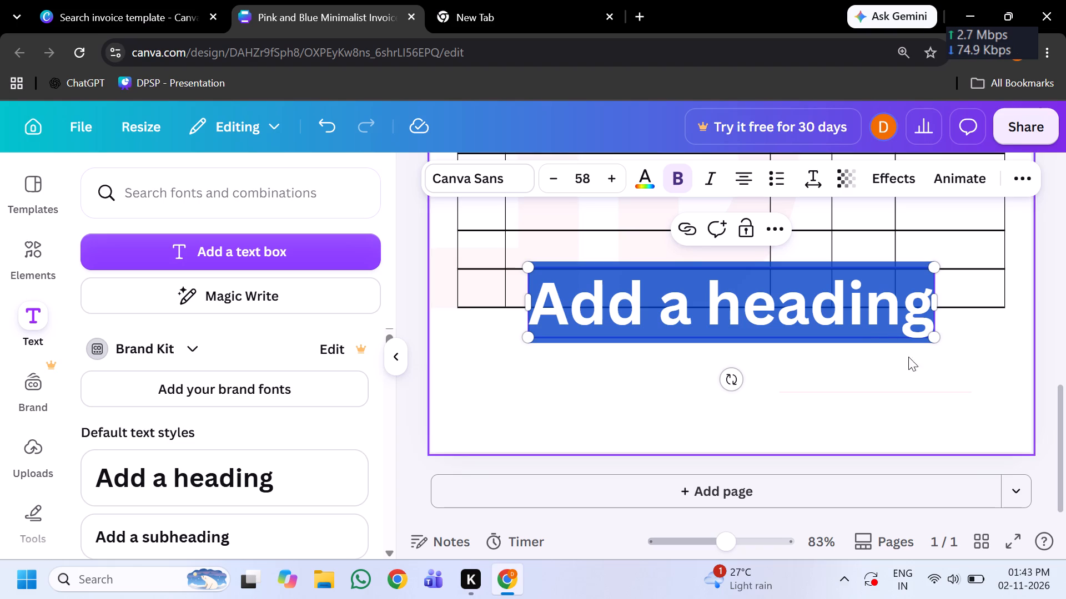
left_click_drag(930, 339, 714, 306)
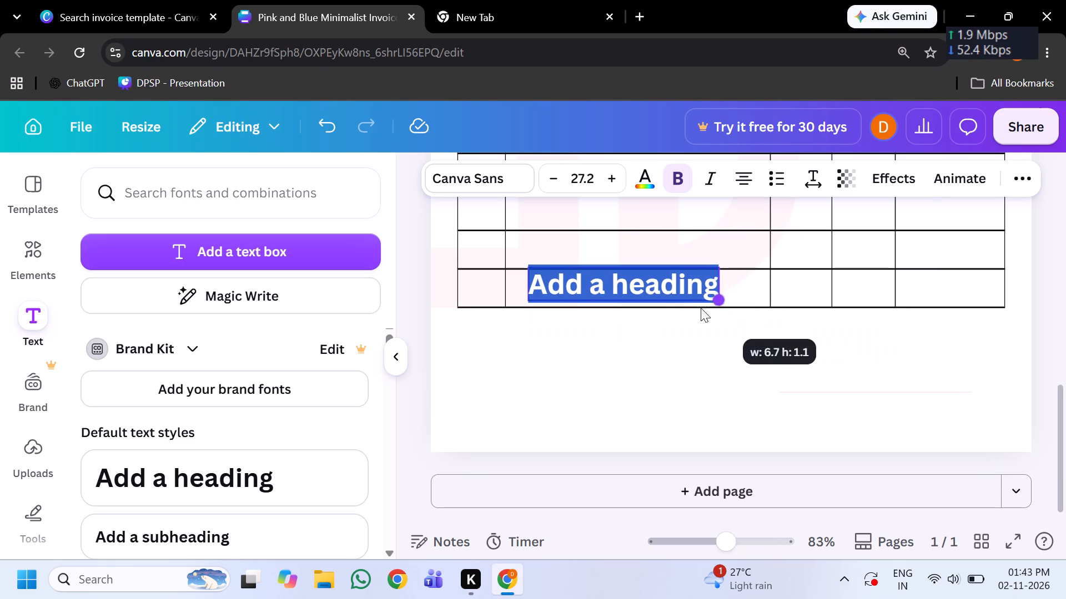
left_click_drag(641, 341, 932, 491)
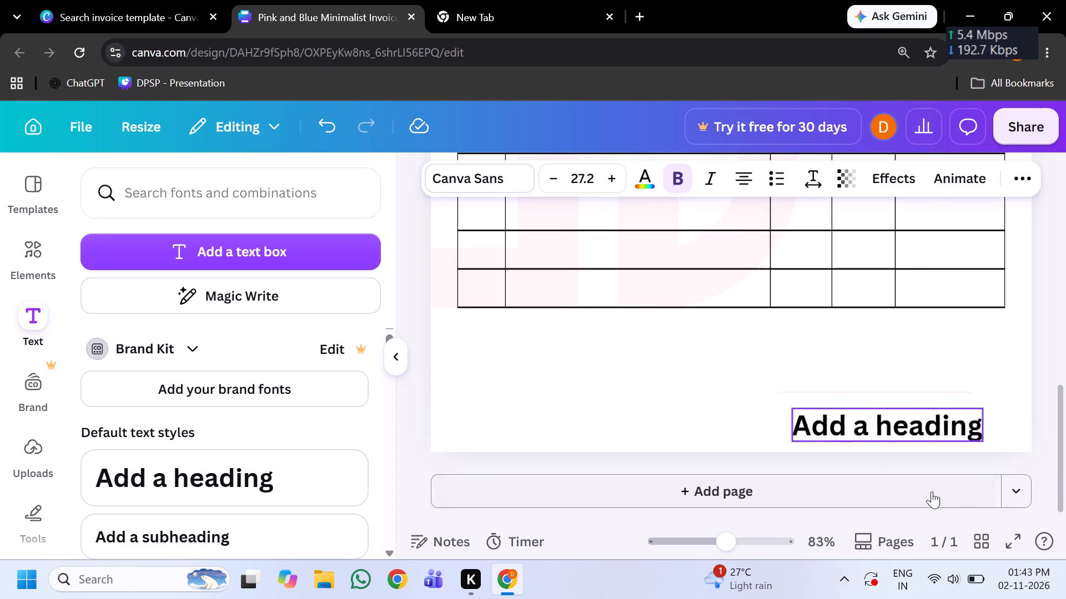
left_click_drag(932, 491, 934, 466)
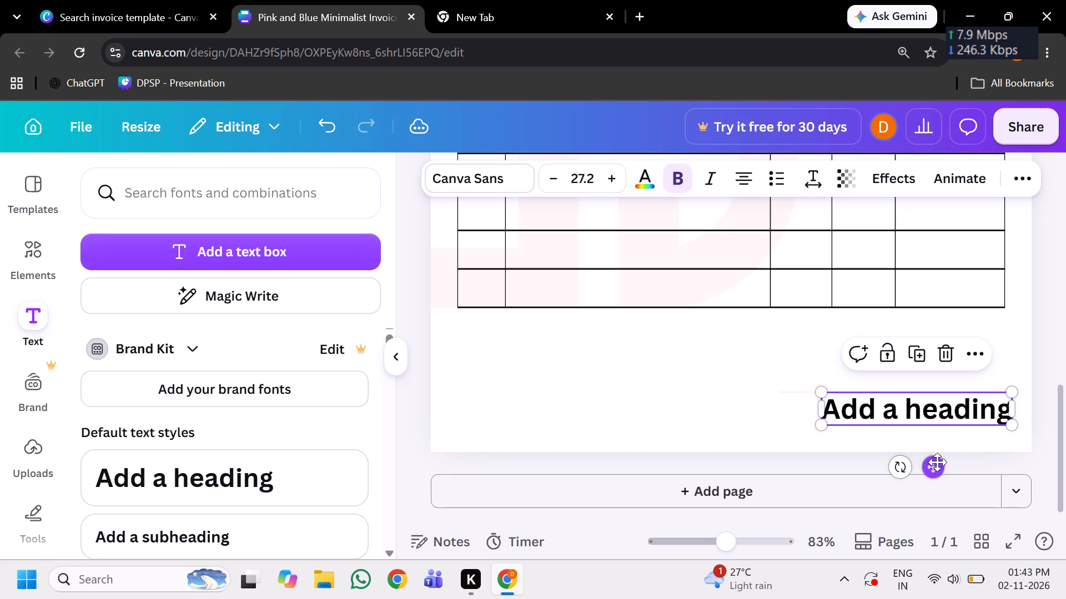
Replace the placeholder heading in the invoice's lower-right corner with "For DARSHAN ENTERPRISES".
double_click(984, 396)
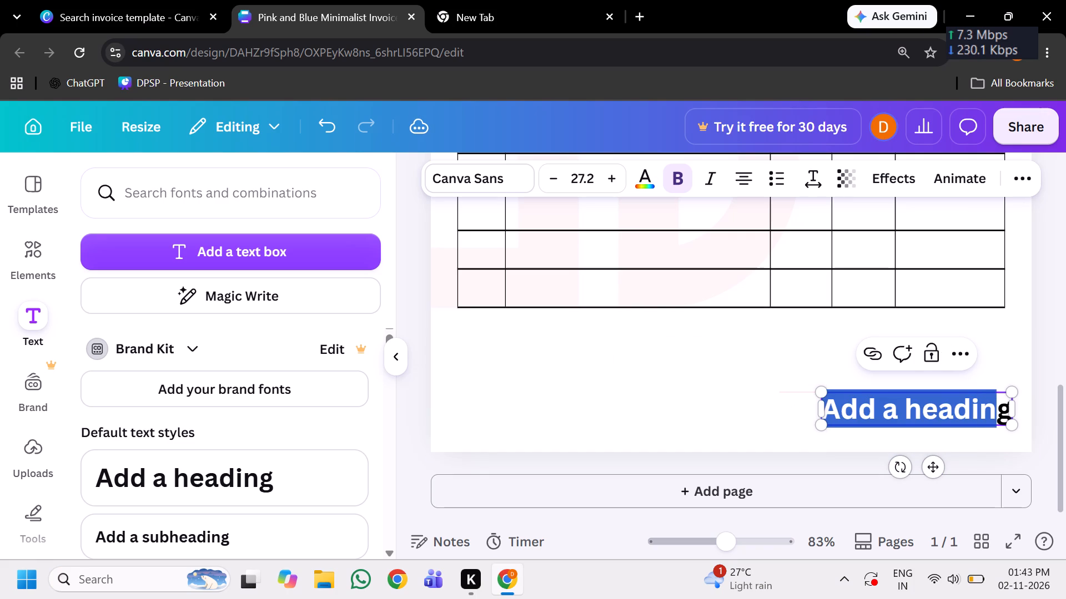
left_click(1007, 413)
left_click_drag(1009, 410, 838, 408)
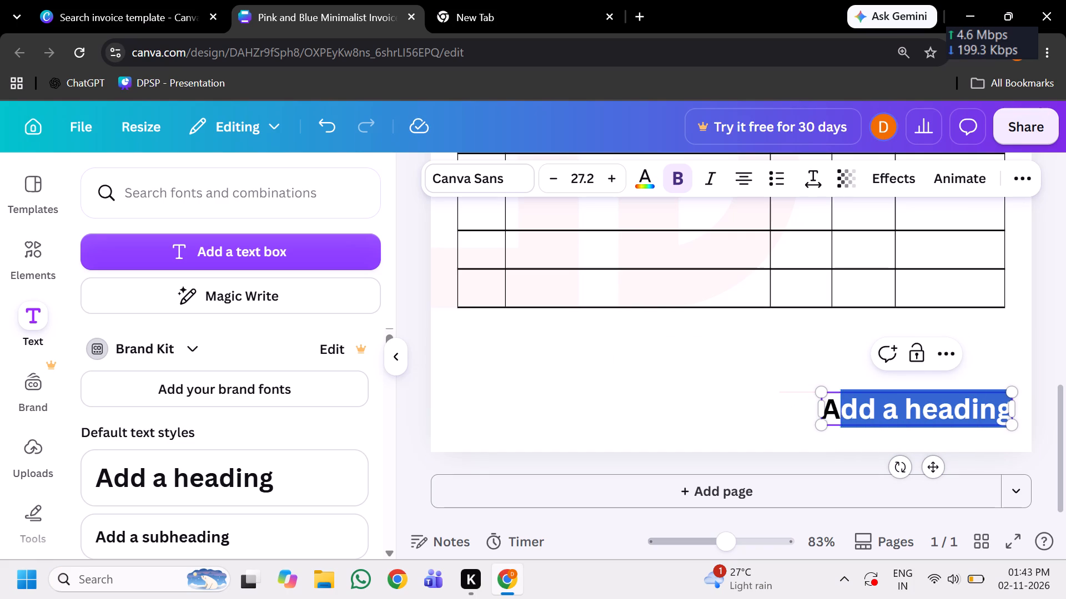
left_click_drag(838, 408, 819, 403)
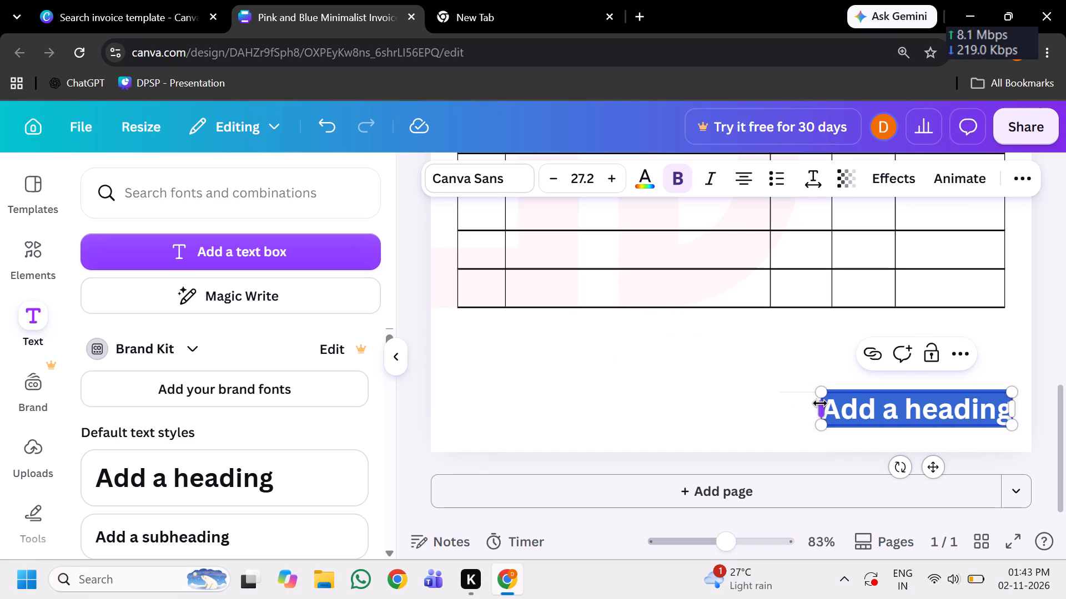
key("shift+f")
type("or")
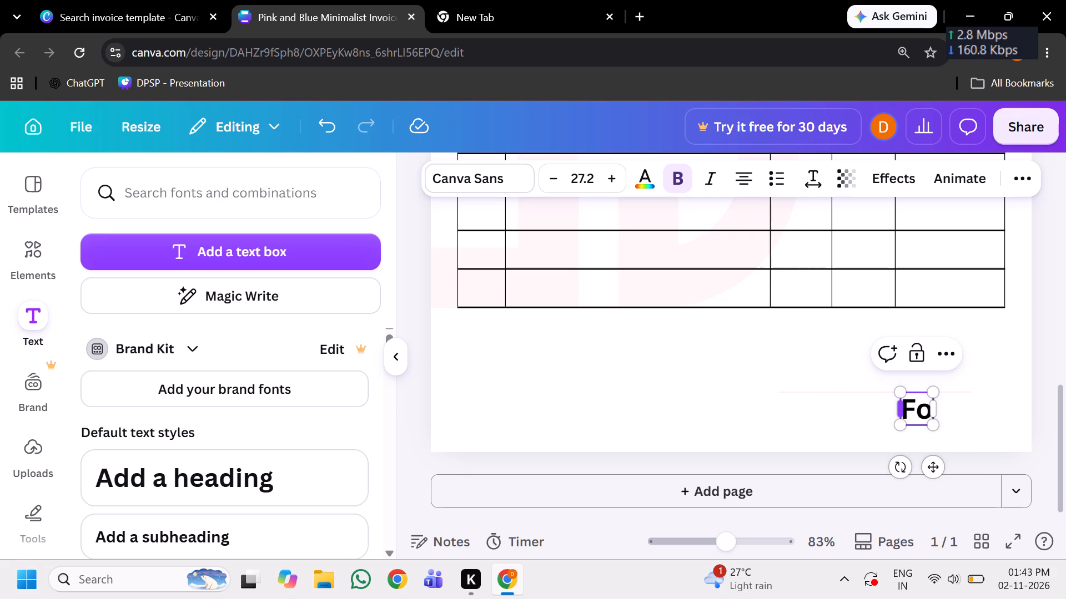
key("space")
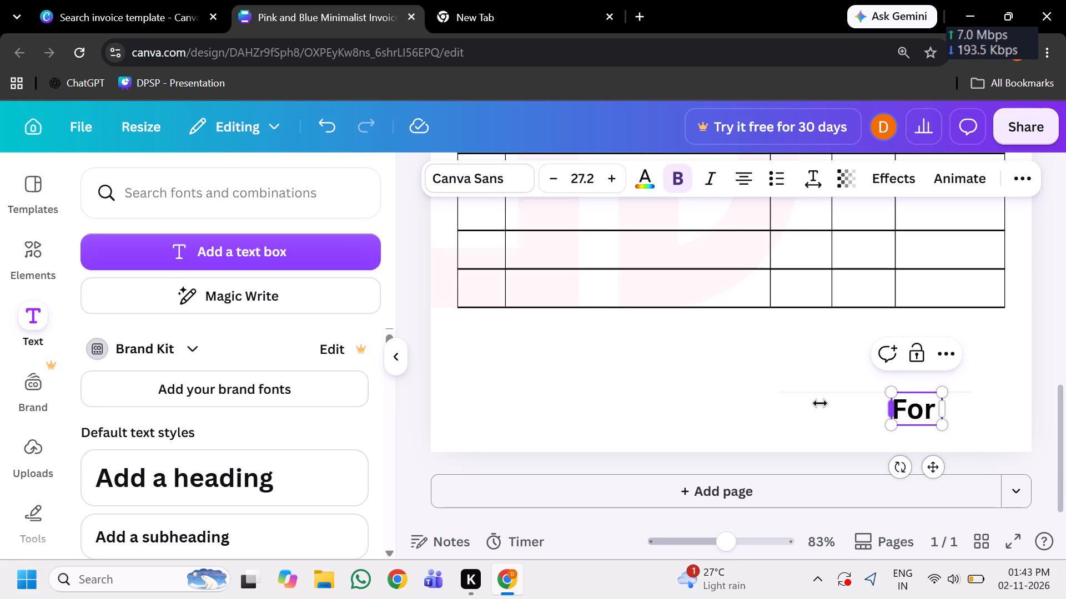
type("dA")
key("BackSpace")
key("BackSpace")
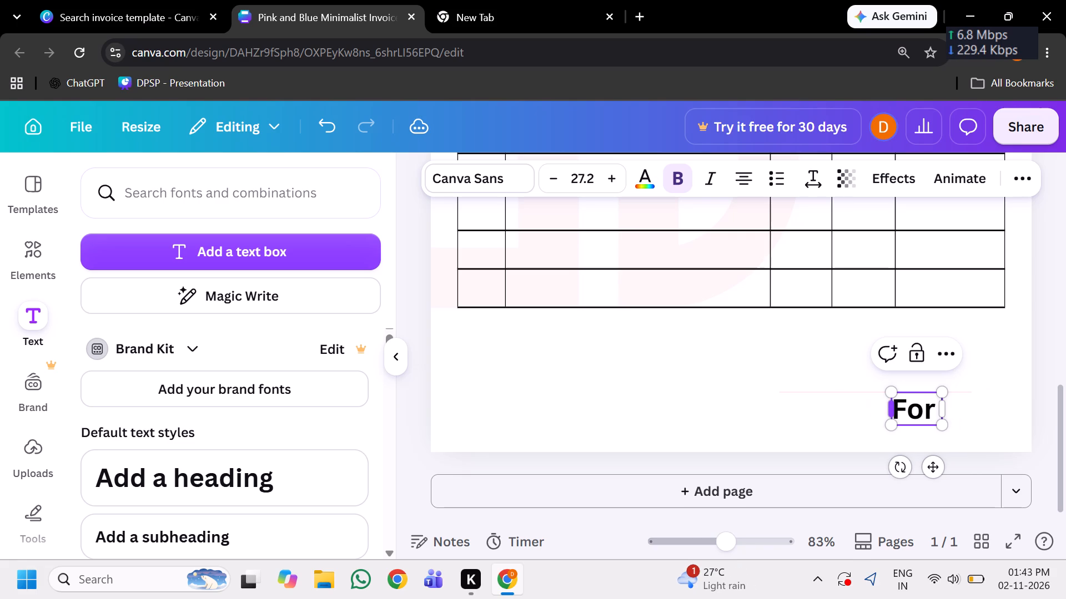
type("DARS")
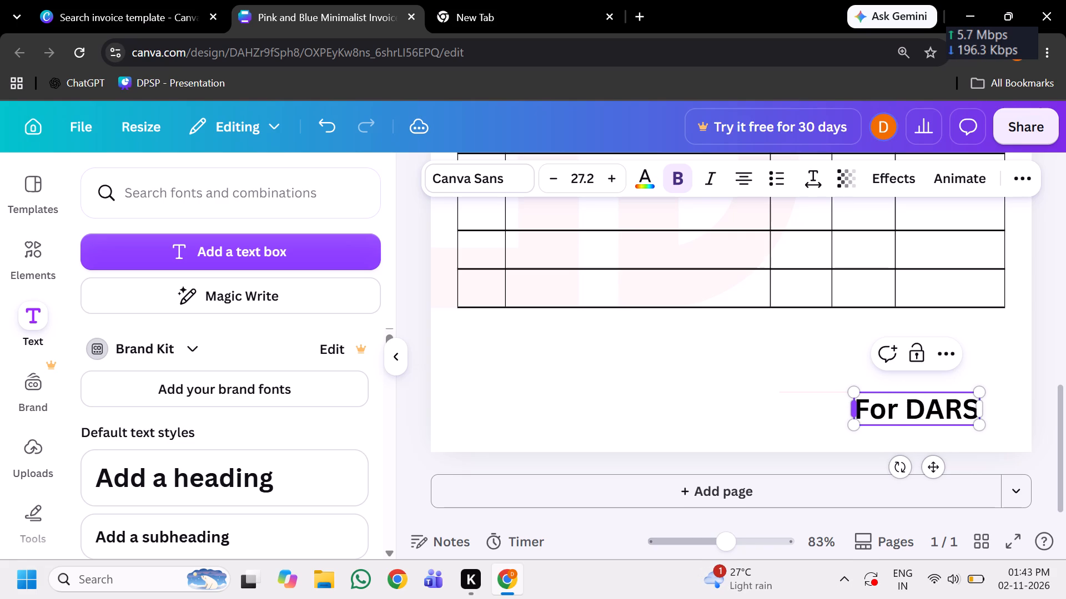
type("HAN")
key("space")
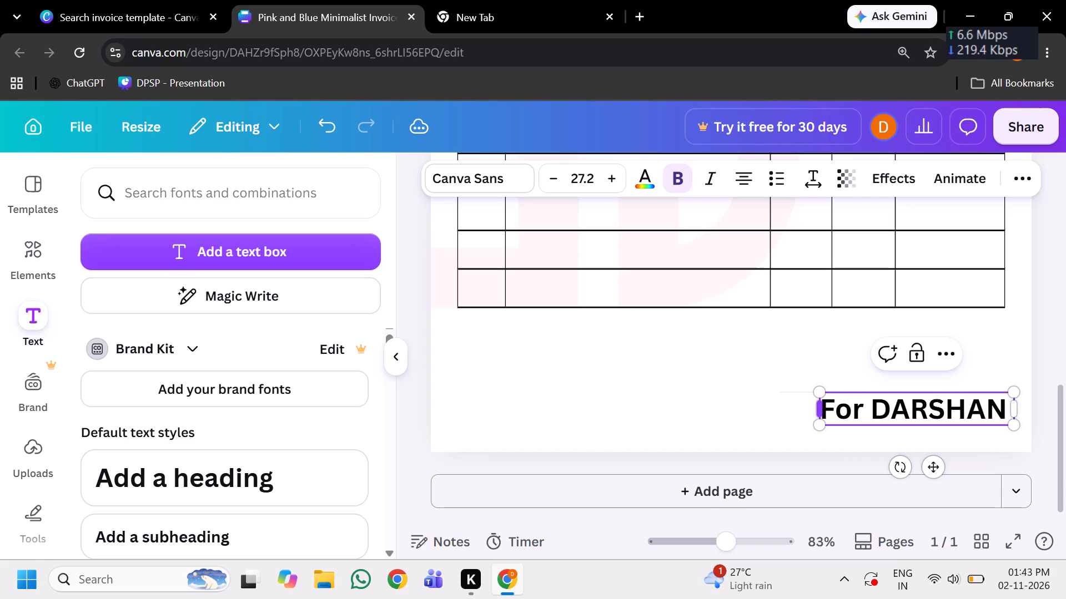
key("shift+e")
key("BackSpace")
type("ENTERPRISES")
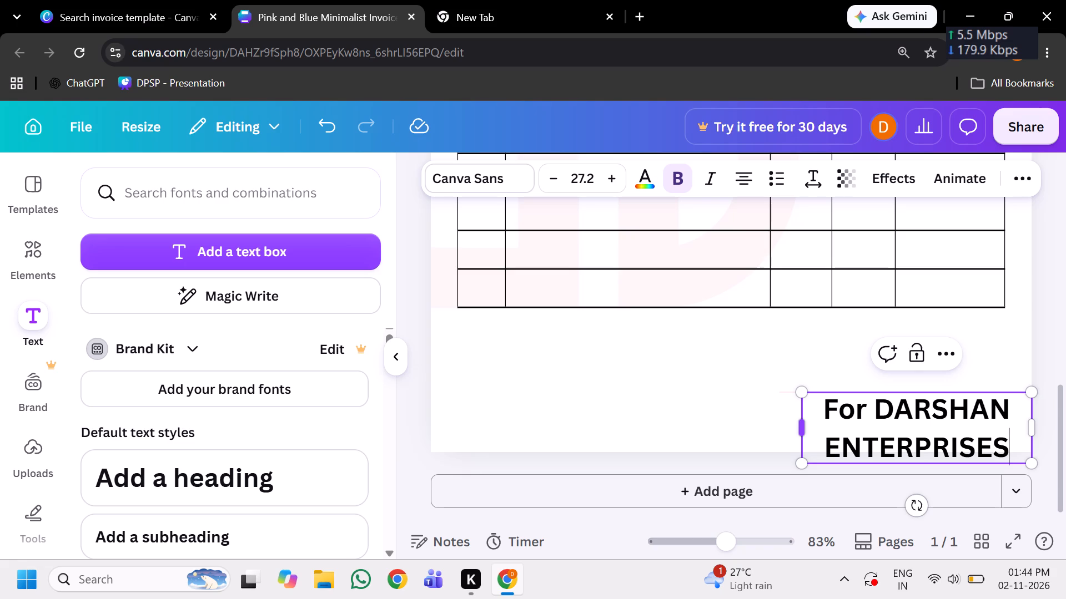
Insert a line break after "For" so that the company name starts on its own line.
left_click(885, 400)
left_click(869, 411)
key("Return")
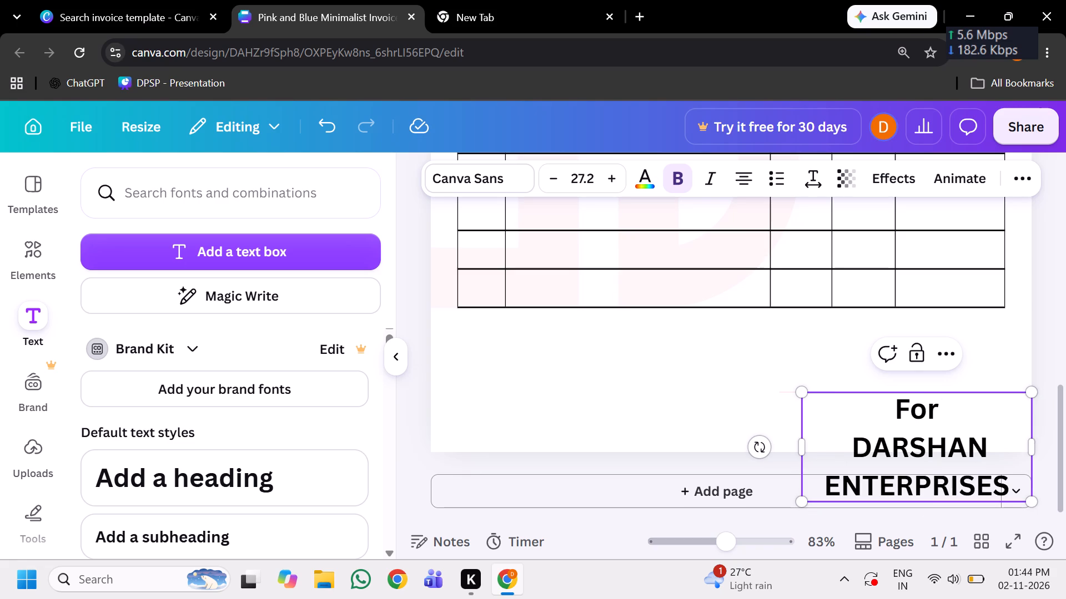
Enlarge the "For DARSHAN ENTERPRISES" text to about size 32.9 and move it up onto the page just below the table.
left_click_drag(976, 429, 931, 406)
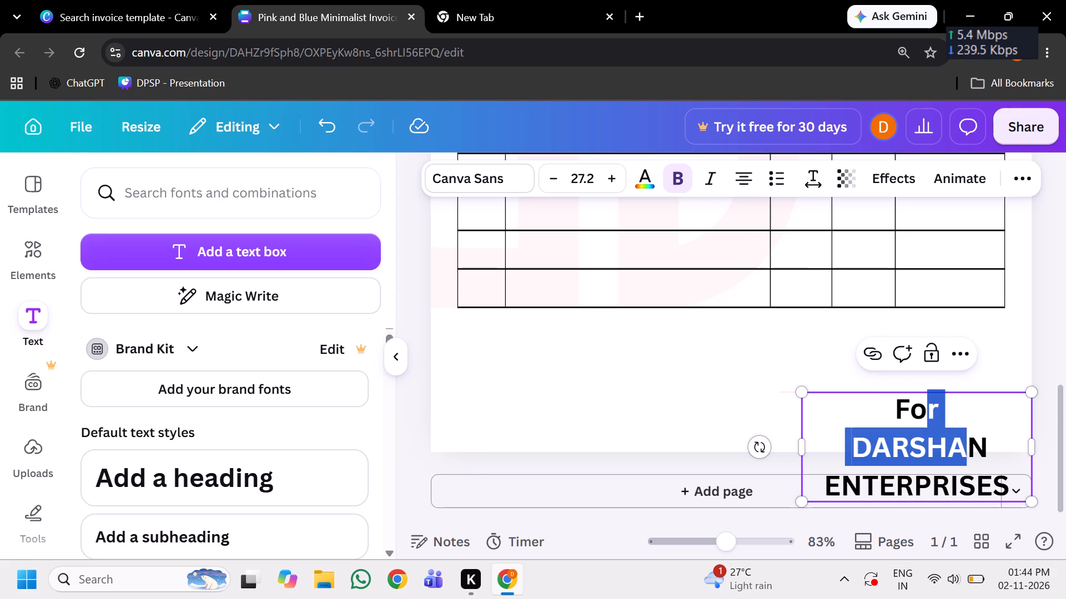
scroll(888, 321, "down", 2)
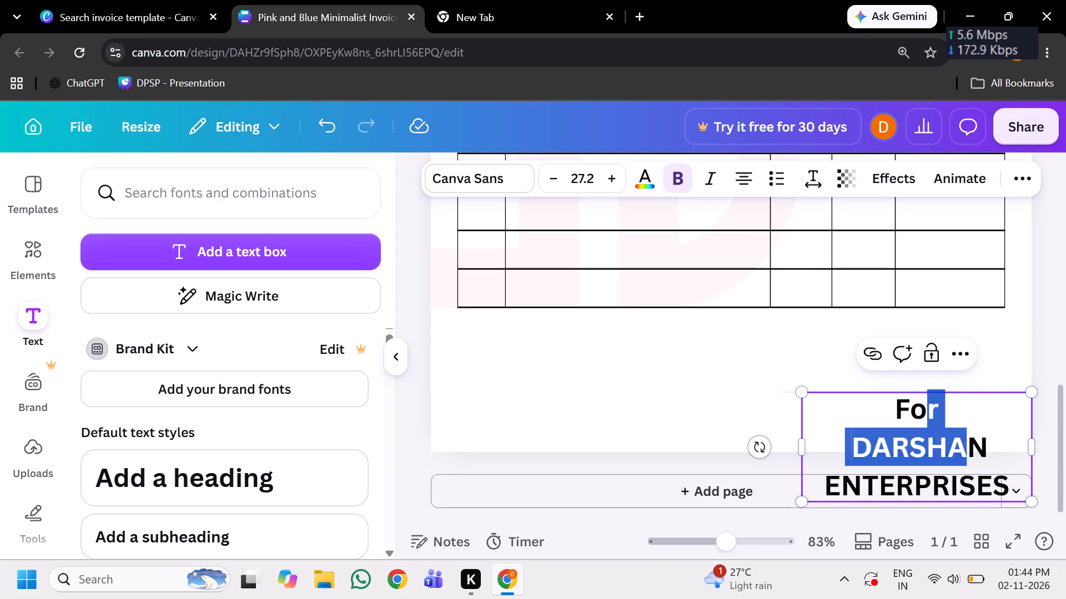
left_click(1007, 435)
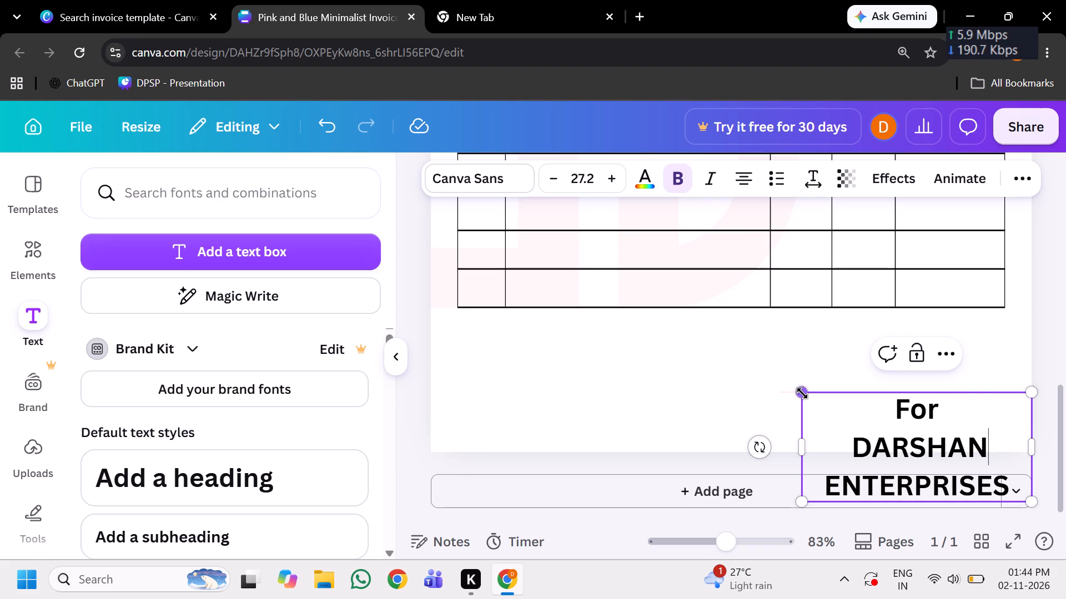
left_click_drag(805, 394, 767, 350)
left_click_drag(987, 447, 946, 379)
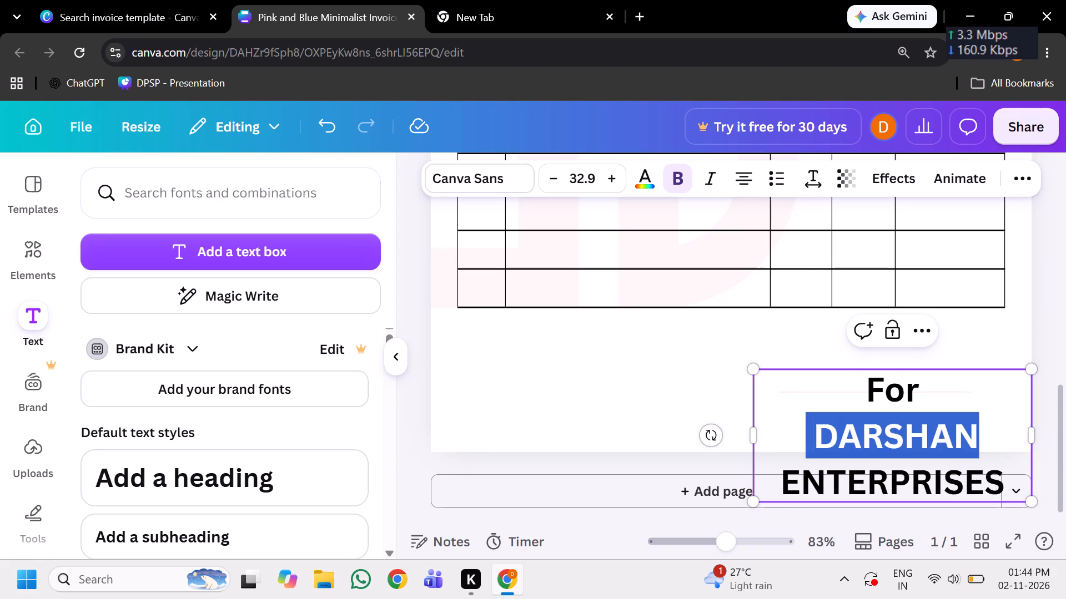
left_click_drag(946, 379, 978, 407)
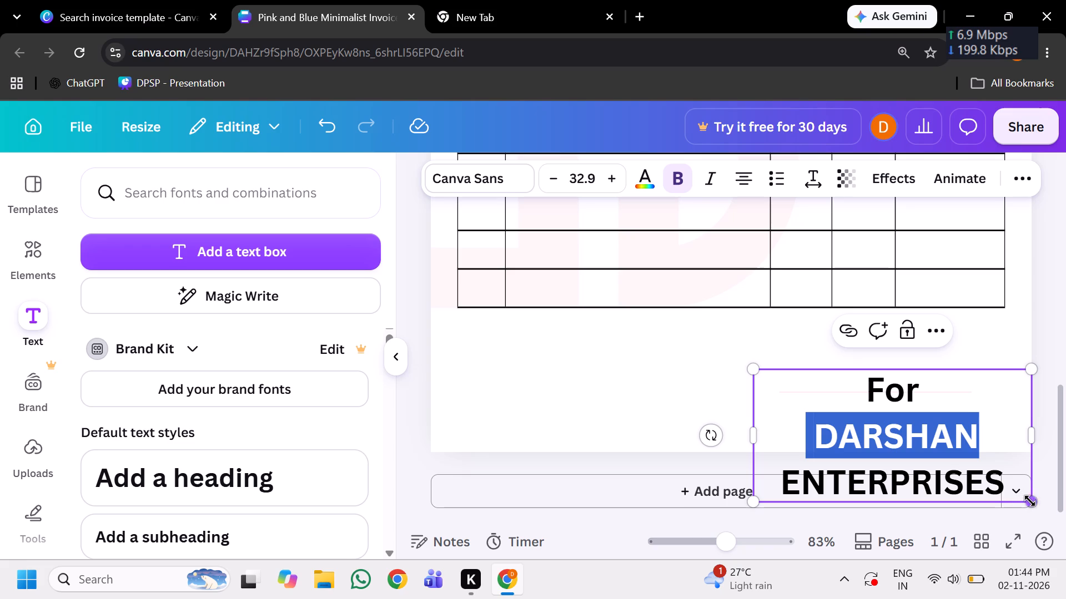
left_click_drag(1002, 504, 978, 447)
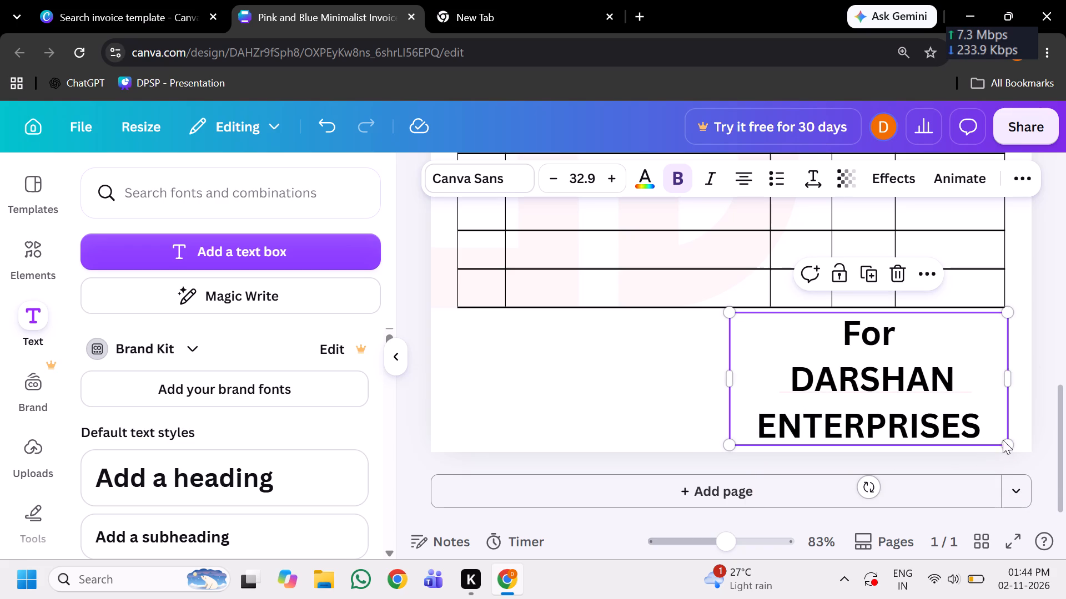
Shrink the signature text to about size 11.5 and widen its box so "DARSHAN ENTERPRISES" fits on one line.
left_click_drag(1007, 442, 909, 357)
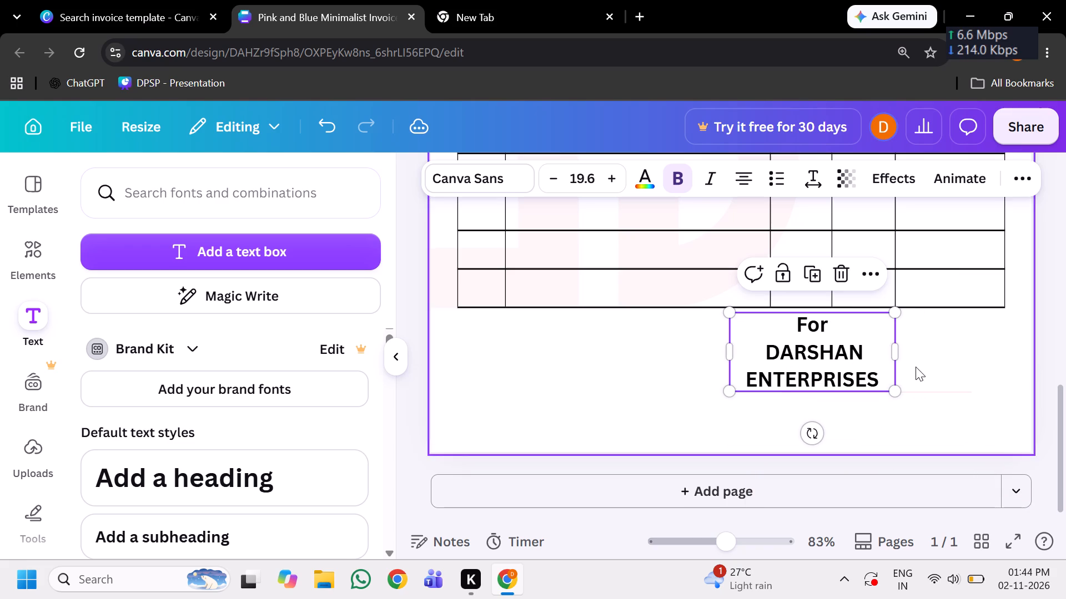
left_click_drag(900, 352, 980, 356)
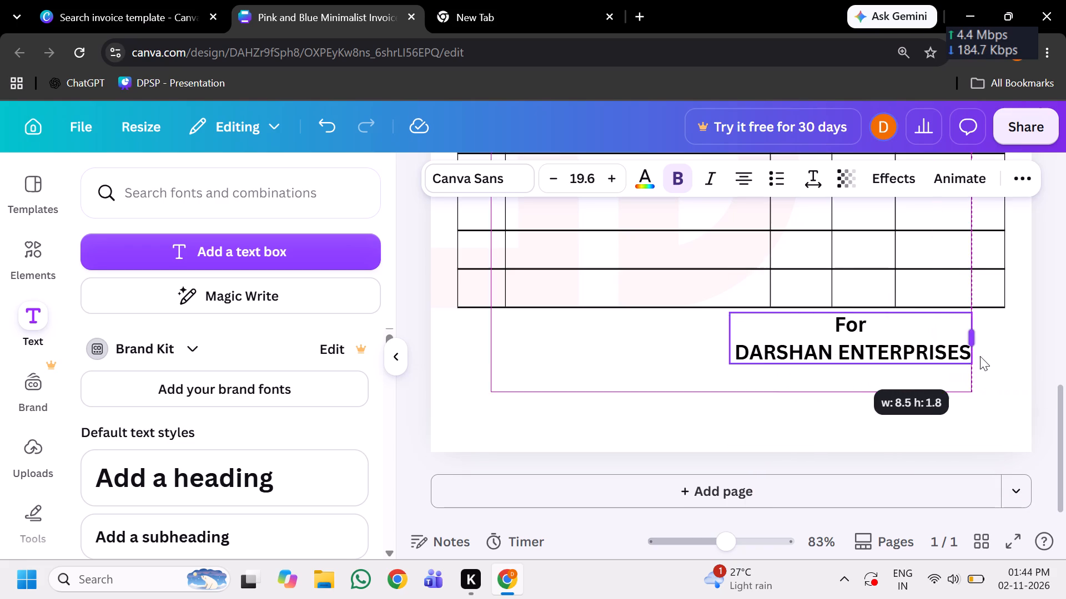
left_click_drag(980, 356, 995, 356)
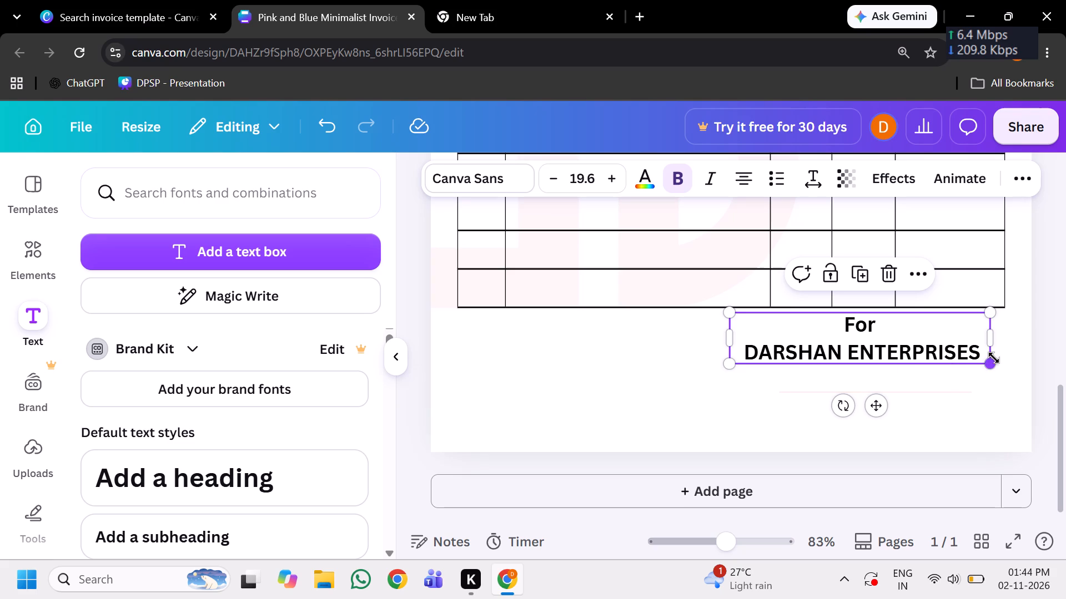
left_click_drag(991, 361, 881, 338)
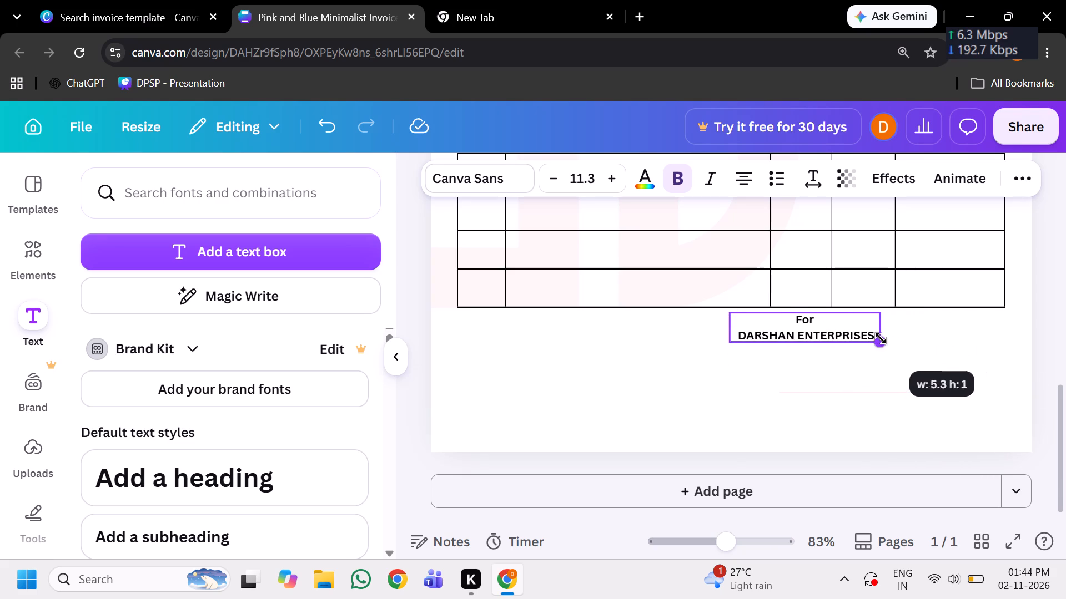
left_click_drag(881, 338, 883, 338)
Move the "For DARSHAN ENTERPRISES" text into the invoice's lower-right corner below the table.
left_click_drag(824, 381, 902, 422)
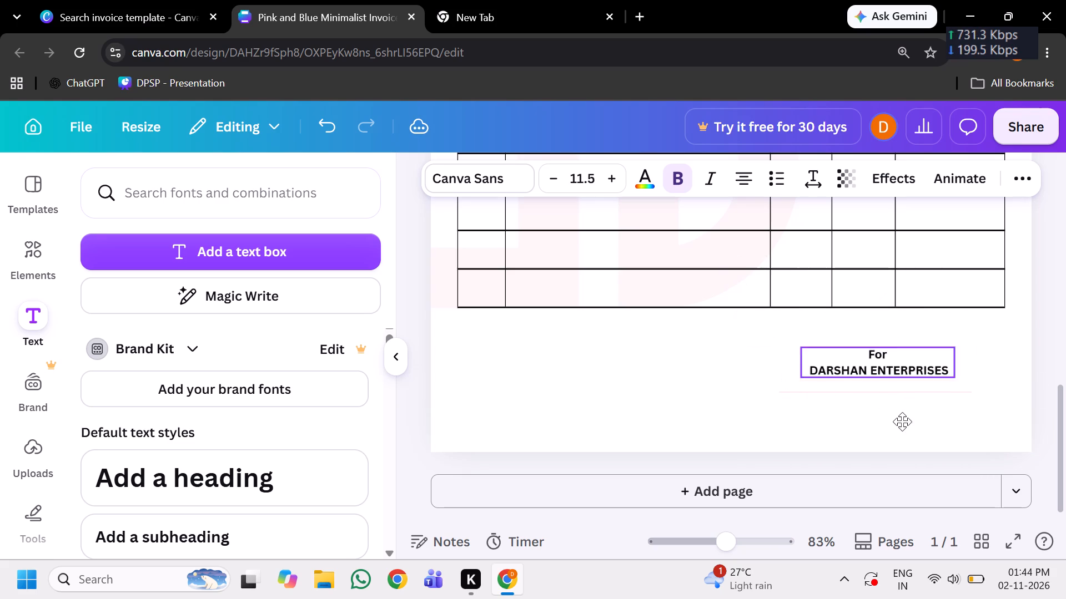
left_click_drag(902, 422, 951, 463)
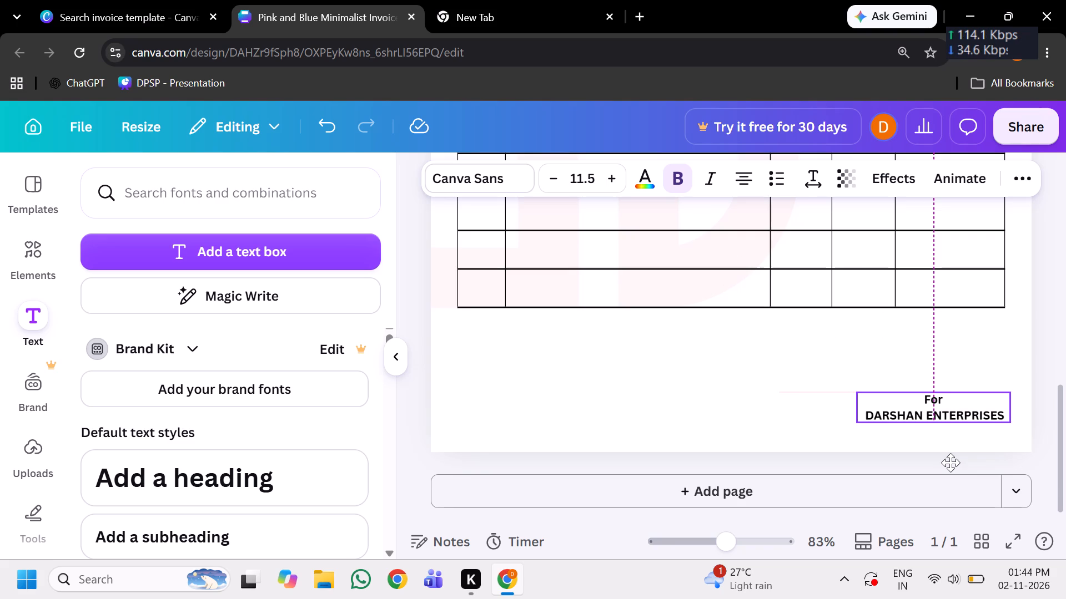
left_click_drag(951, 463, 949, 458)
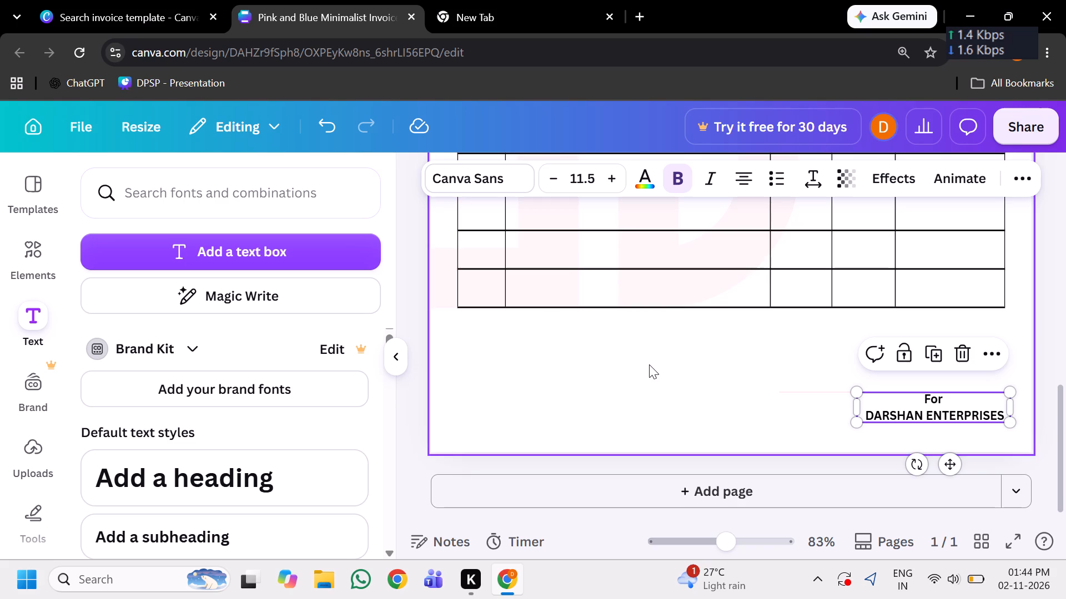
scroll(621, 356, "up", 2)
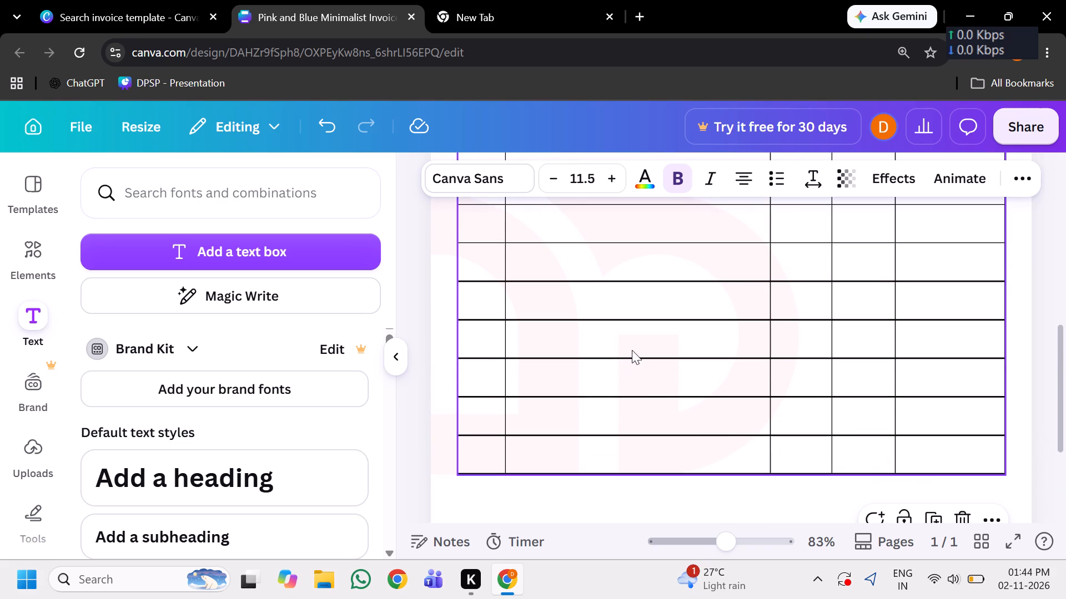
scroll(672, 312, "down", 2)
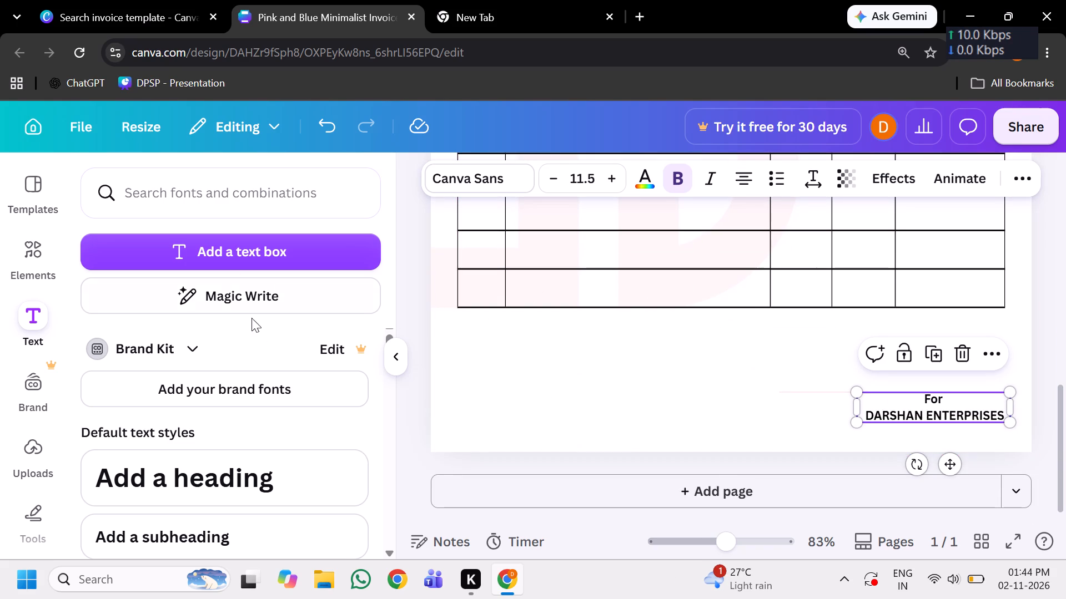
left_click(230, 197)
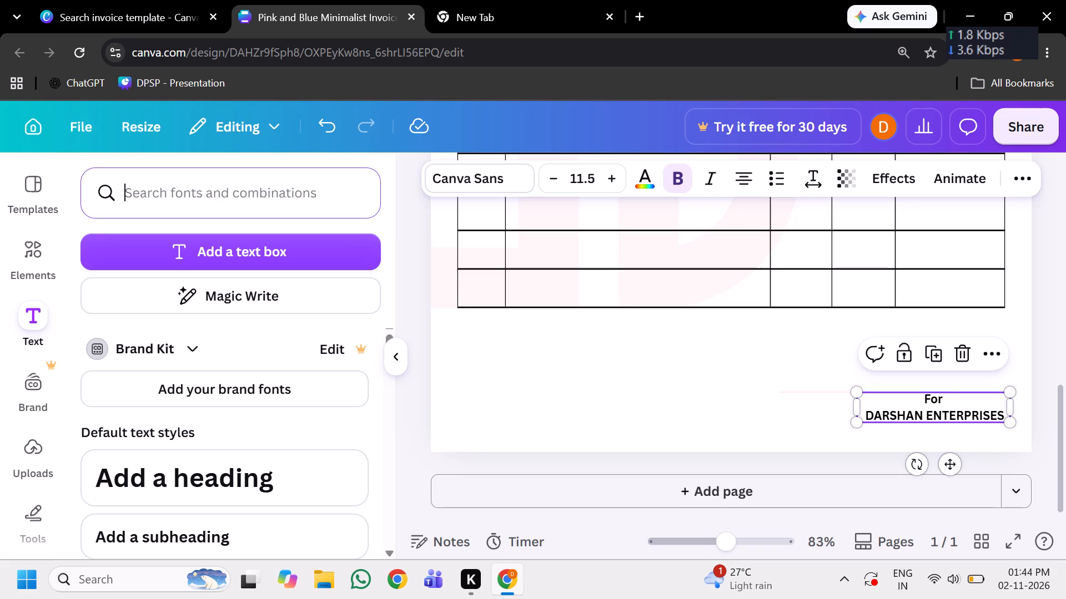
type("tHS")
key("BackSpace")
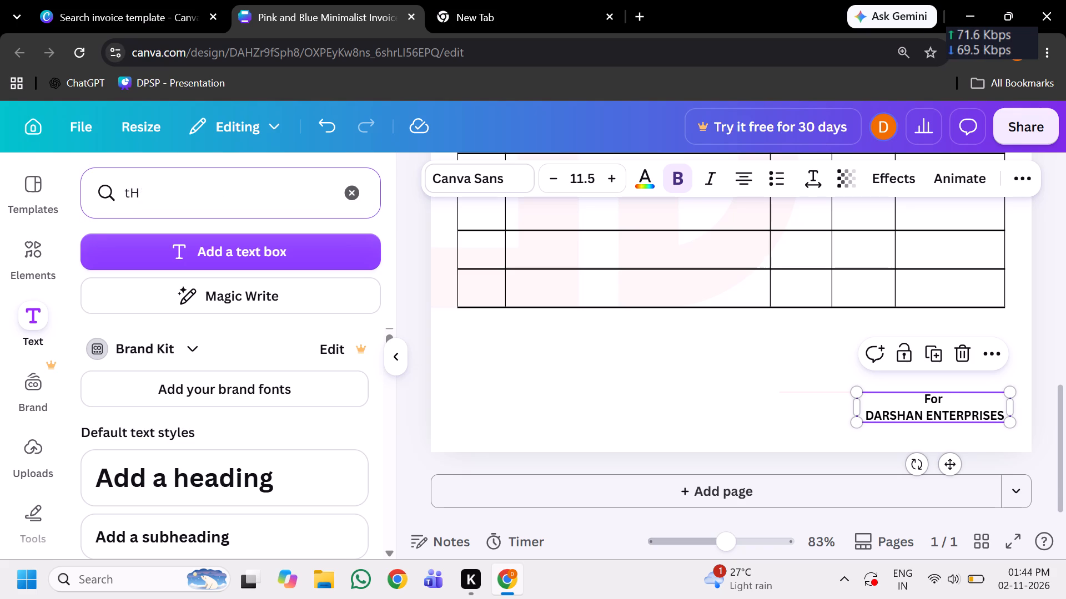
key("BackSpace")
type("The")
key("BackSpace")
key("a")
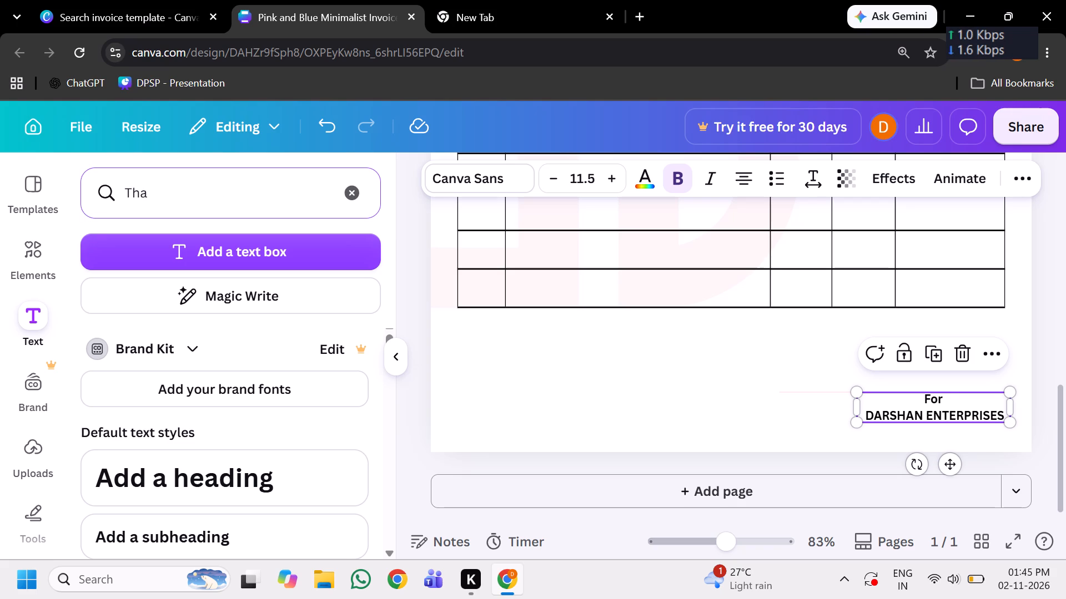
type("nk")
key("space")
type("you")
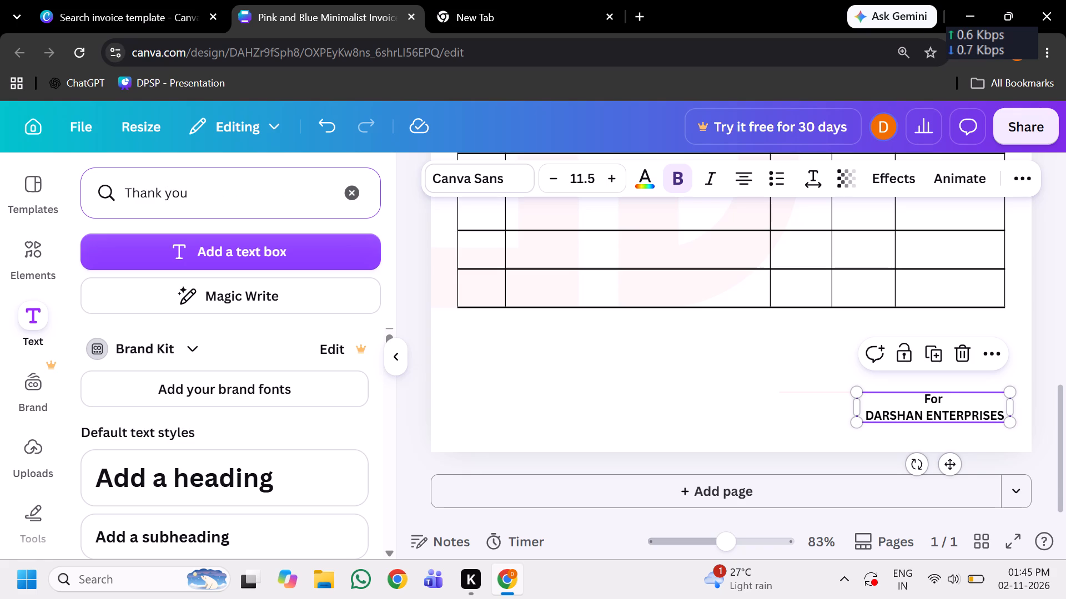
Replace the "signature box" element search with a search for "thank you".
left_click(25, 275)
left_click(356, 202)
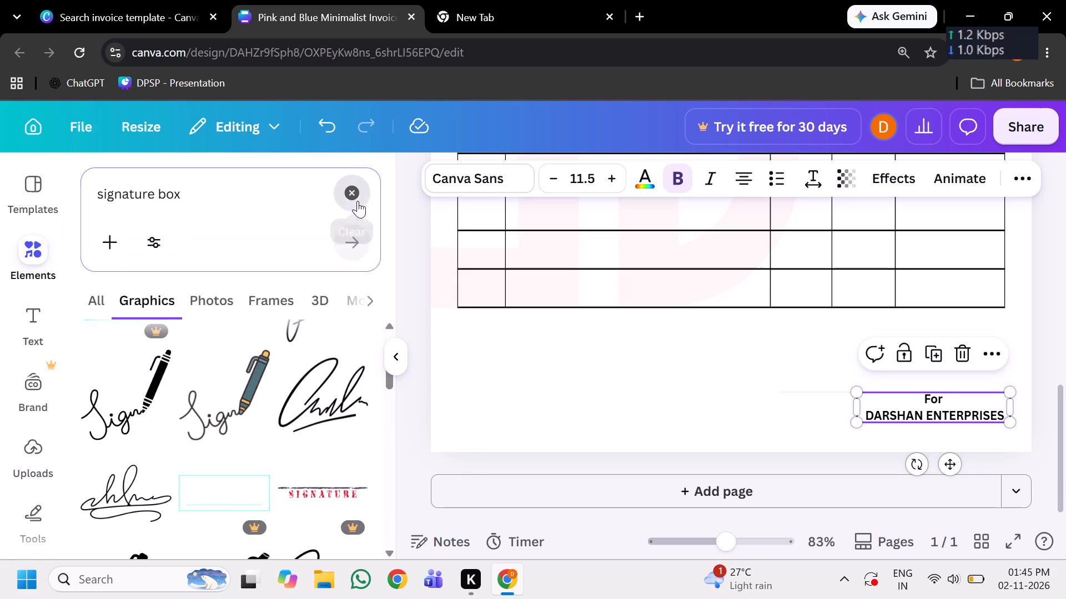
type("Thsa")
key("BackSpace")
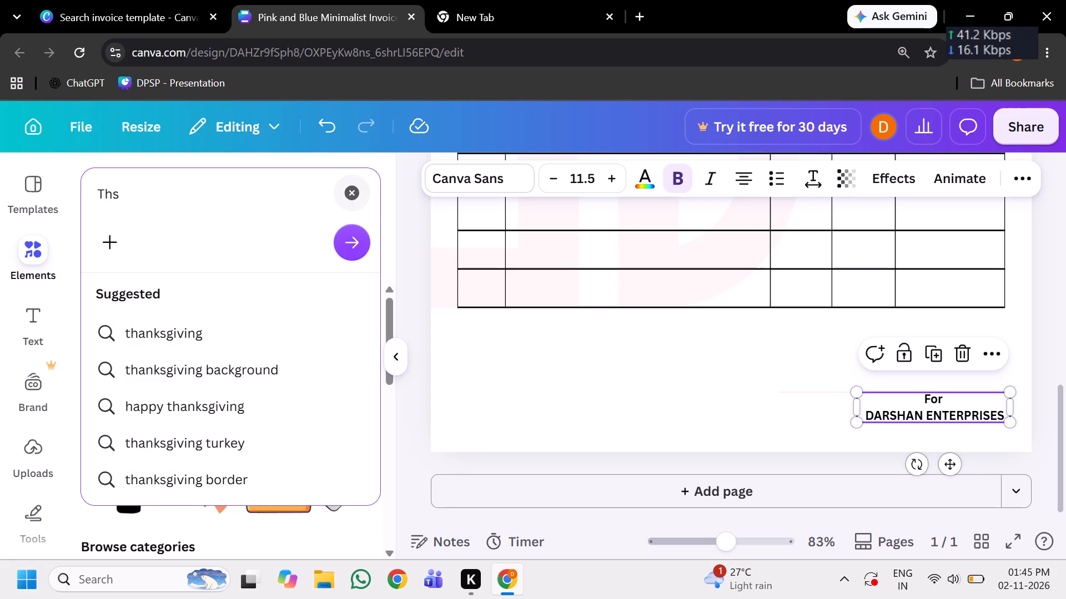
key("BackSpace")
key("a")
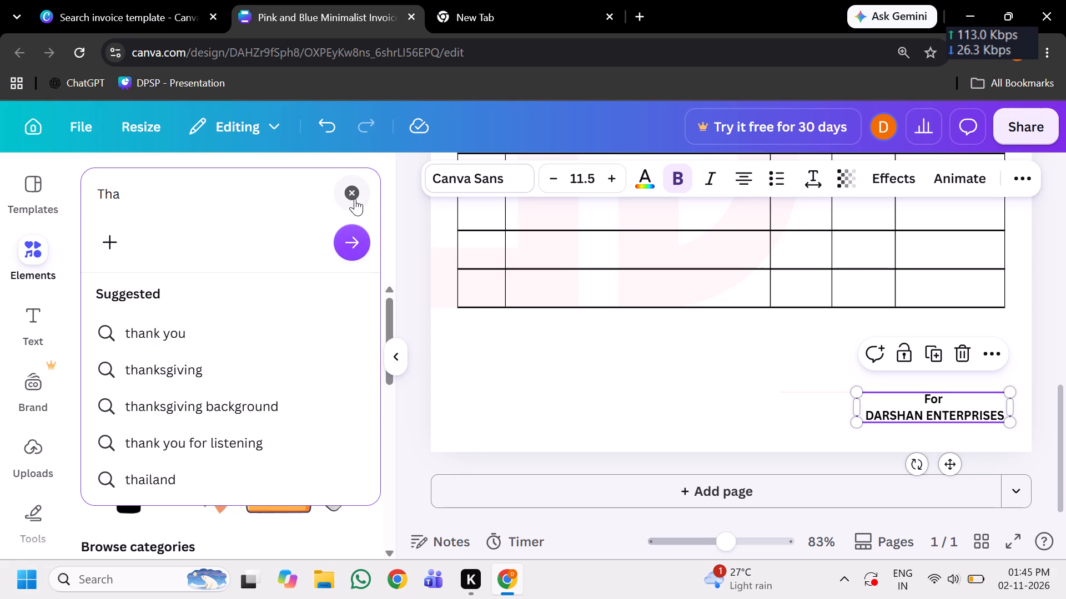
left_click(235, 334)
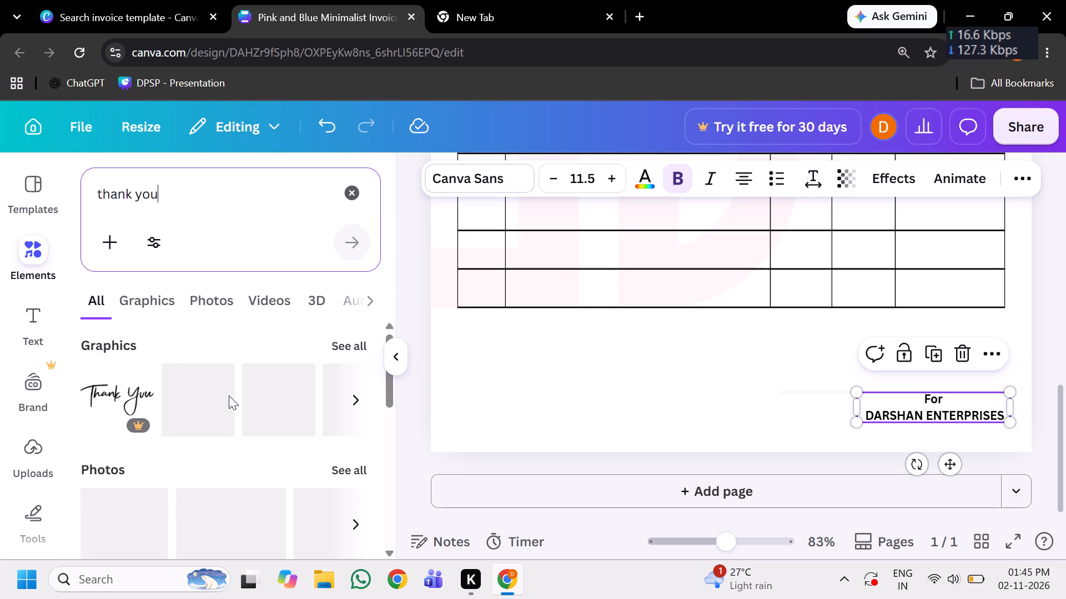
Limit the "thank you" element search results to graphics.
left_click(158, 308)
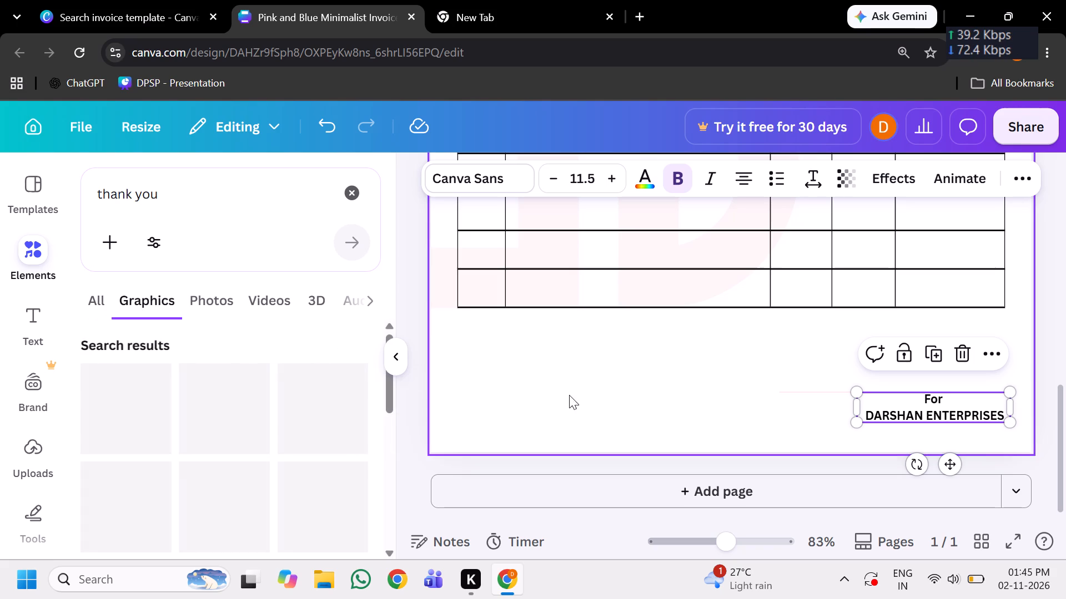
Duplicate the "M/S :" dotted line and place the copy directly beneath the original, aligned at its start, above the table.
left_click(645, 398)
scroll(677, 399, "up", 1)
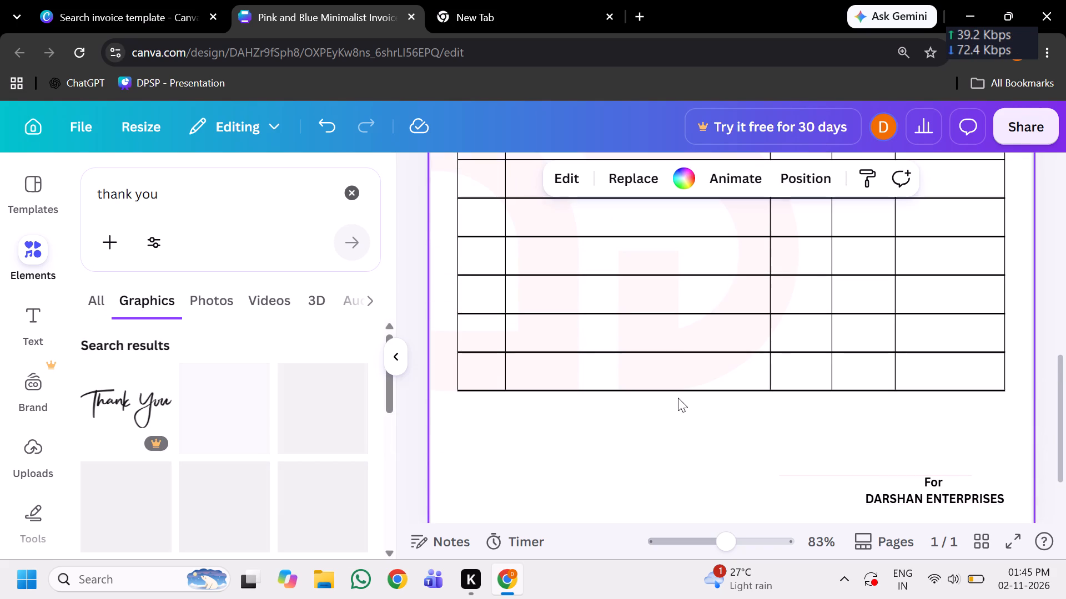
scroll(678, 402, "up", 7)
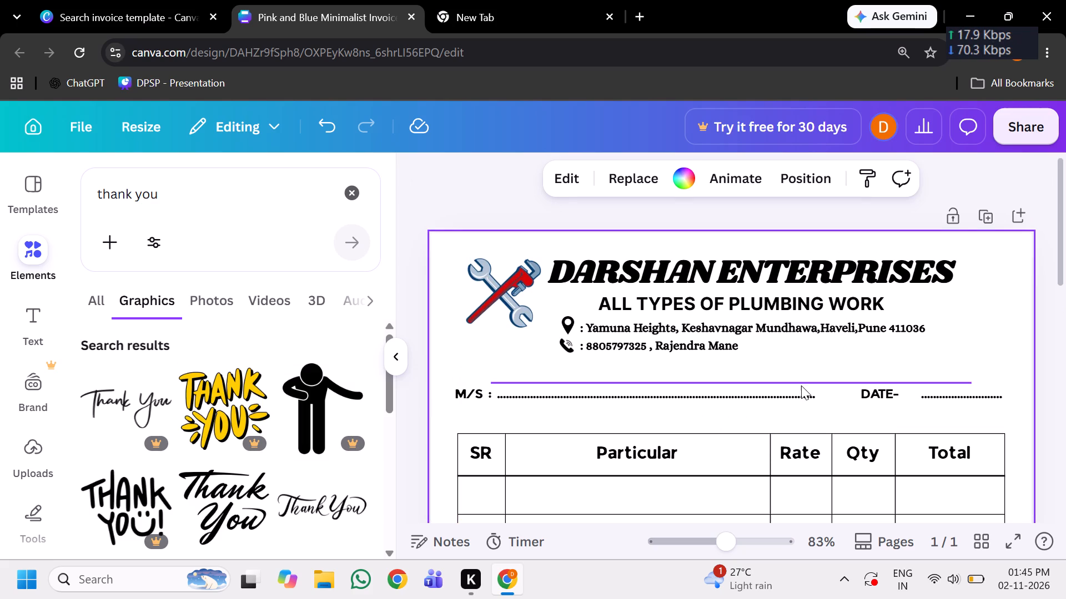
left_click(787, 399)
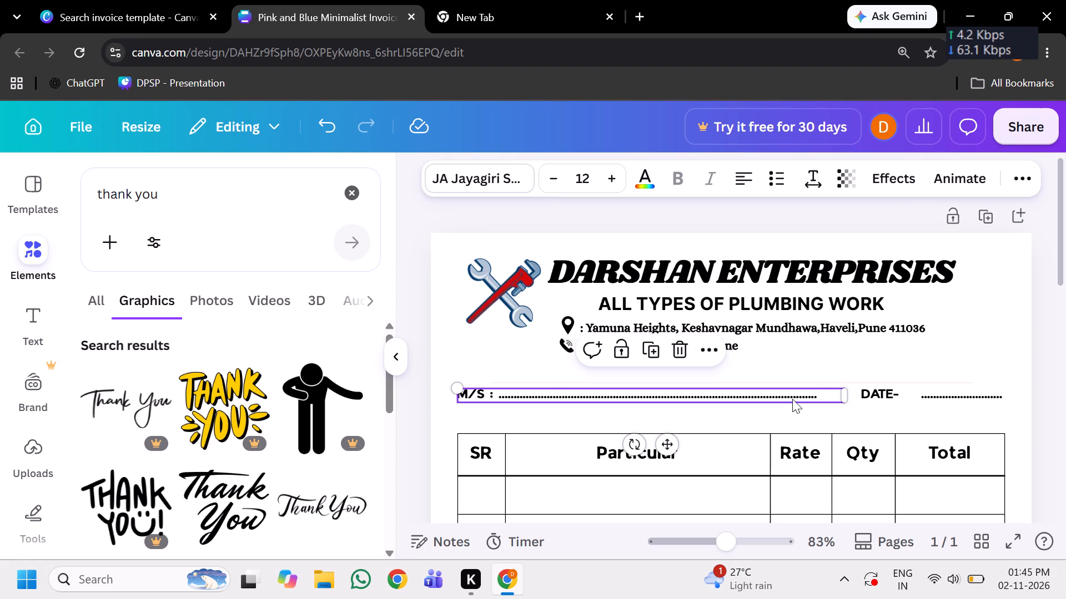
left_click(713, 351)
left_click(785, 225)
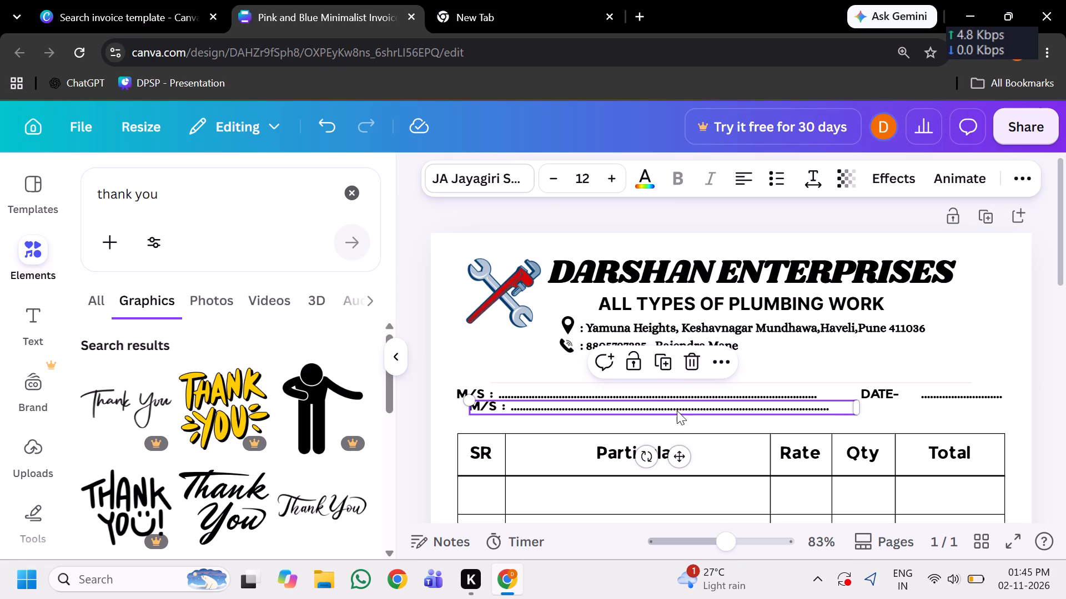
left_click_drag(675, 457, 674, 469)
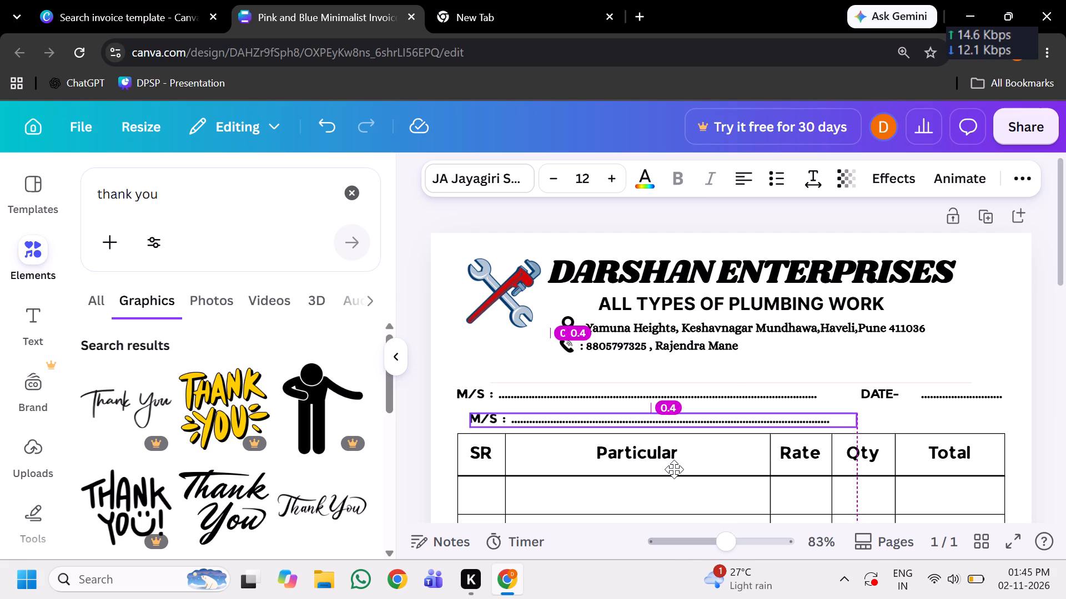
left_click_drag(674, 469, 662, 467)
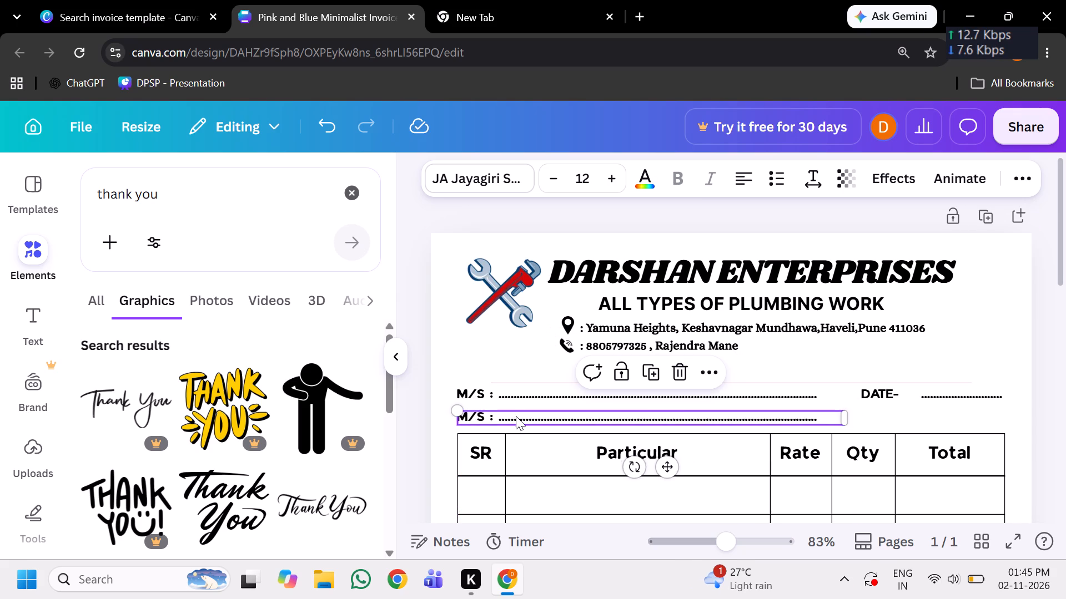
Remove the "M/S :" label from the duplicated line, keeping only its dots.
left_click(497, 418)
left_click(499, 418)
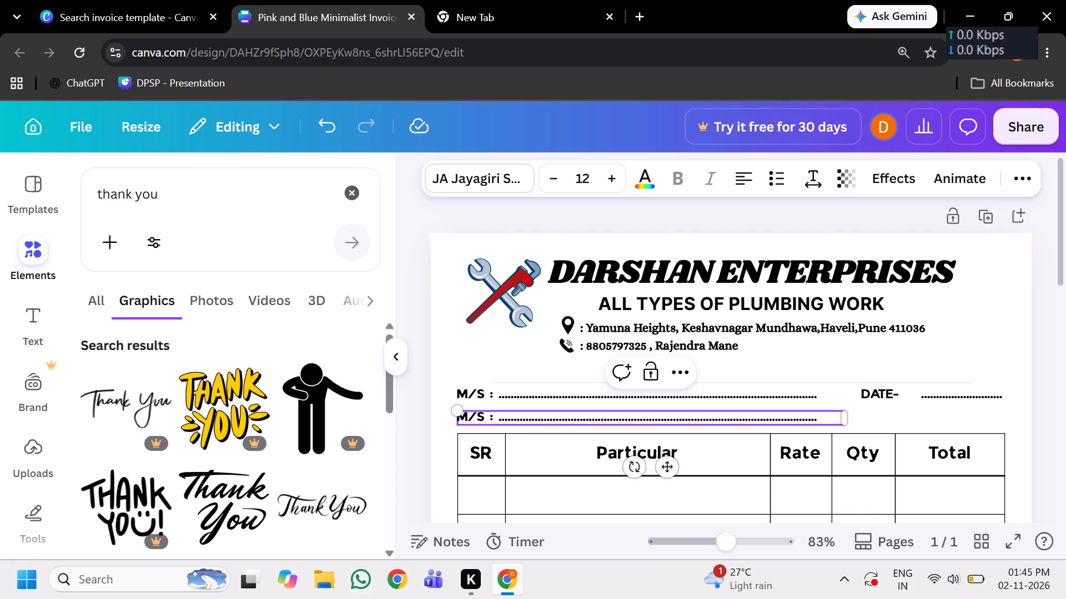
left_click_drag(497, 417, 460, 414)
left_click_drag(460, 414, 460, 414)
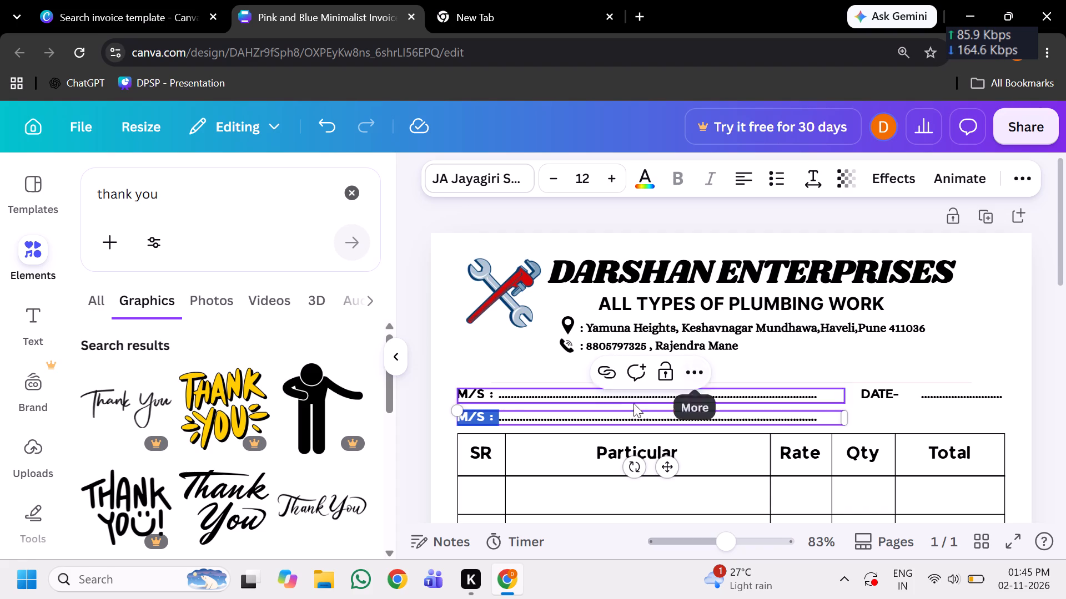
right_click(486, 422)
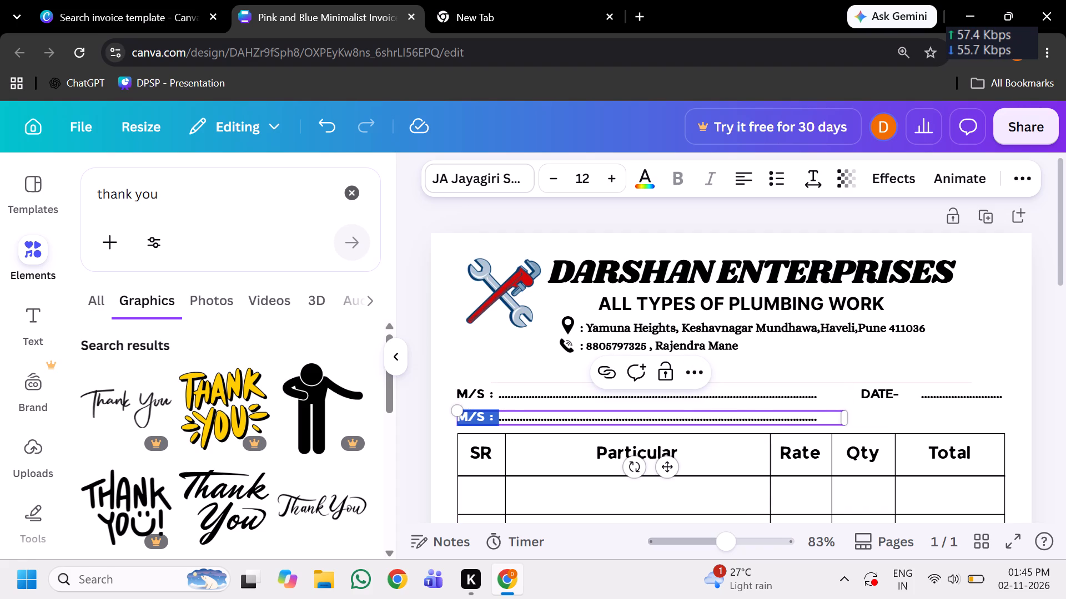
left_click(588, 200)
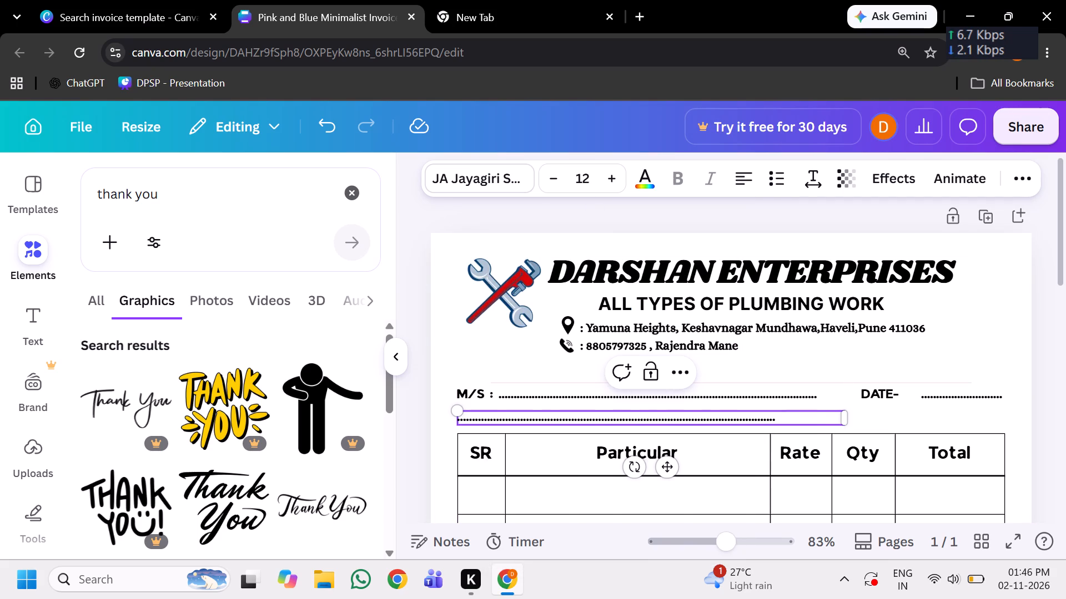
Shift the second dotted line sideways so its dots line up under the dots of the "M/S :" line.
left_click_drag(667, 471, 685, 470)
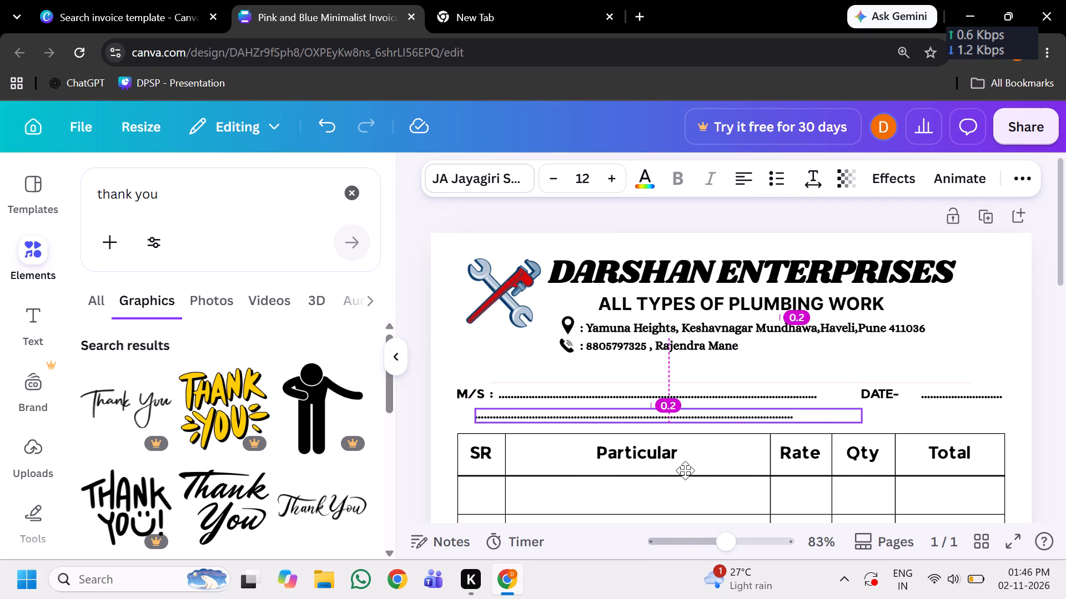
left_click_drag(685, 470, 707, 469)
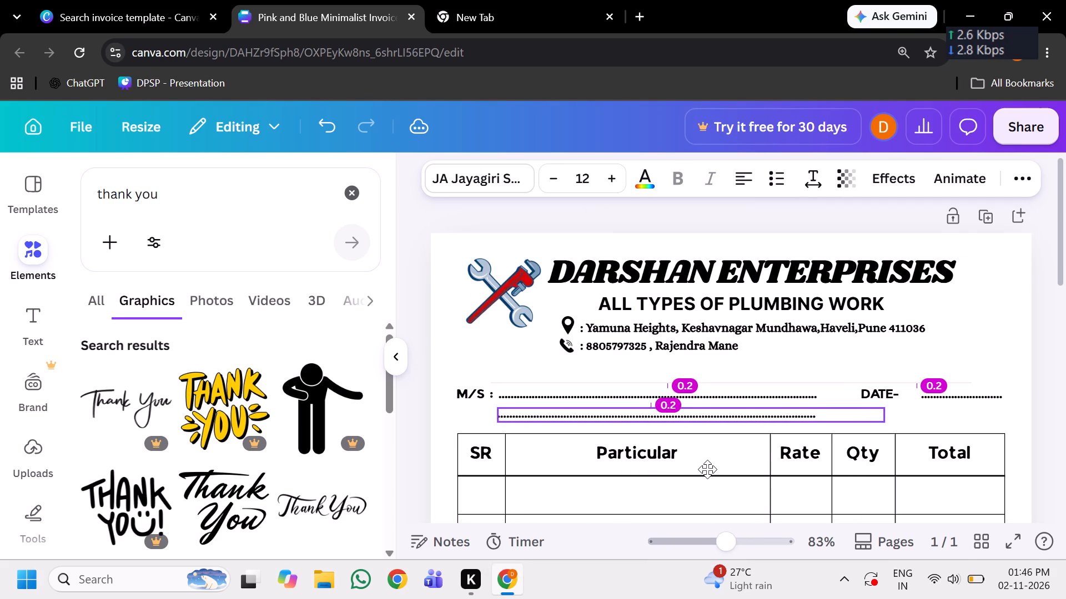
left_click_drag(707, 469, 704, 470)
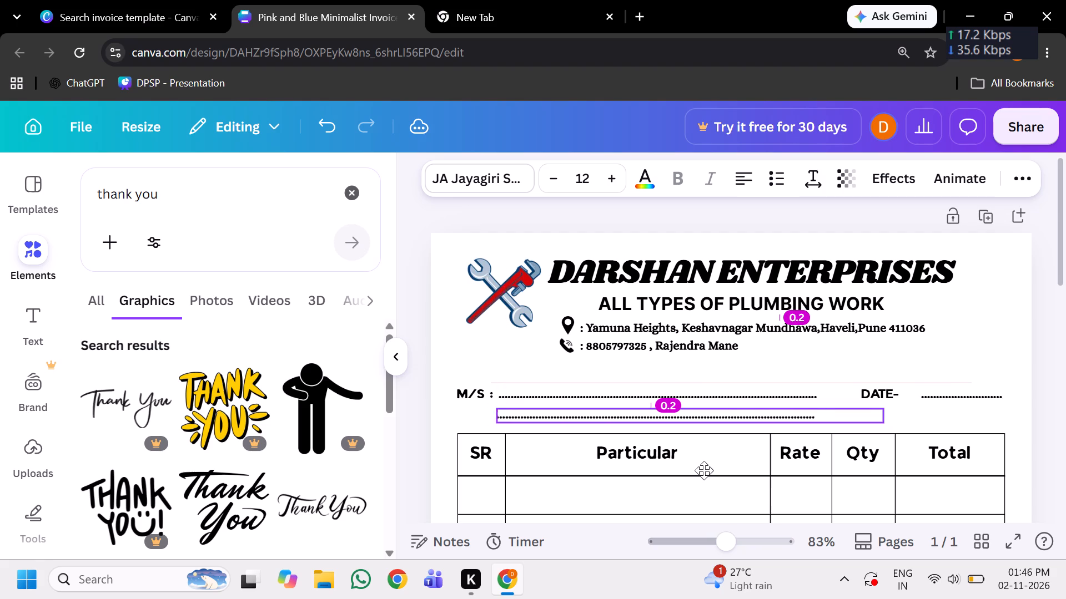
left_click_drag(704, 470, 708, 470)
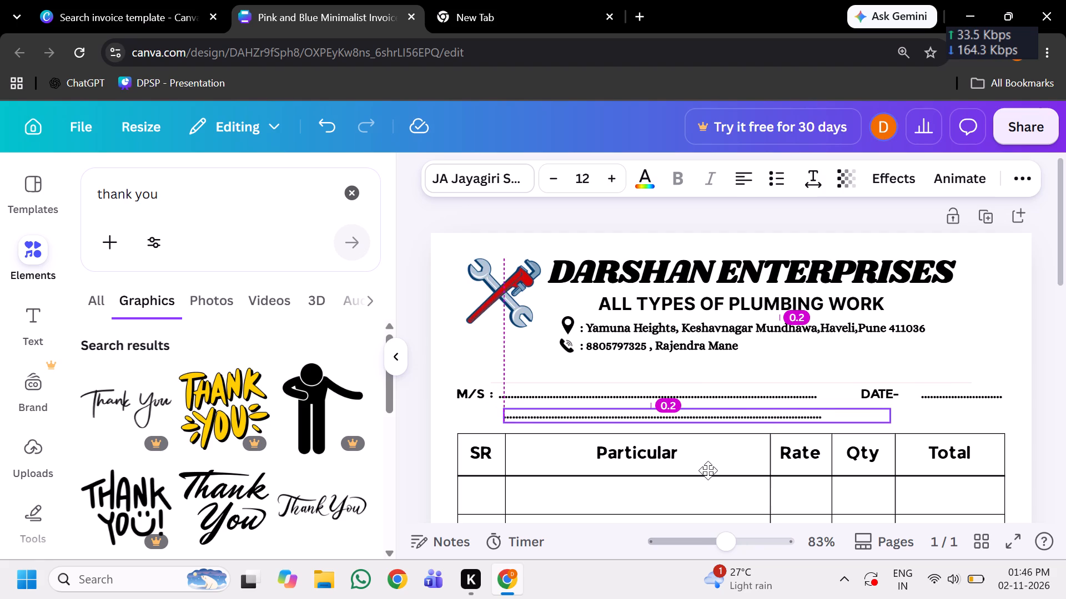
left_click_drag(708, 470, 707, 470)
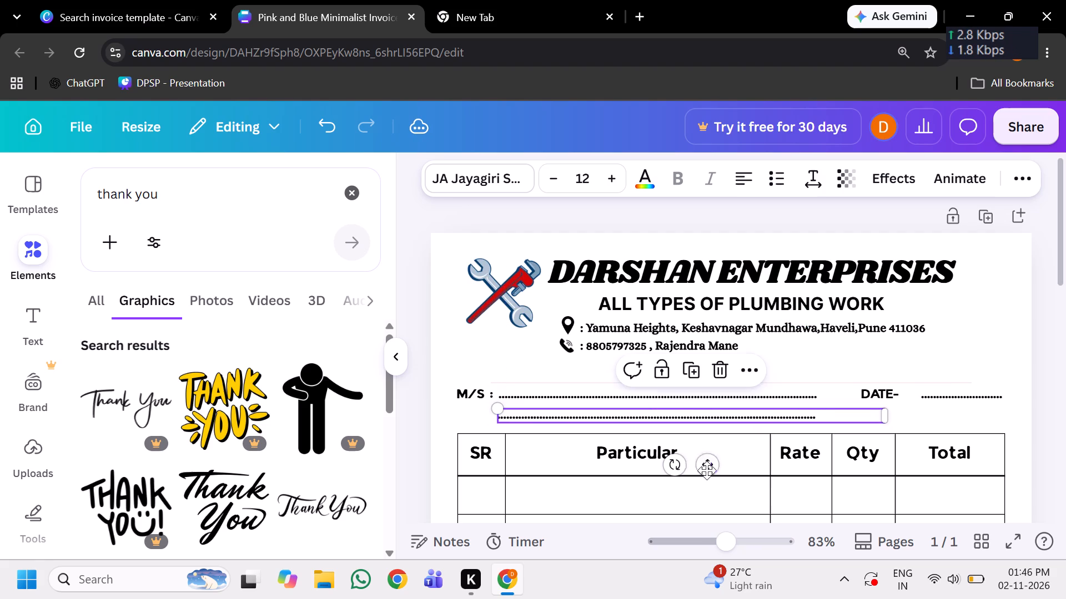
Move the "M/S :" line and the dotted line beneath it slightly up, away from the table.
left_click(530, 364)
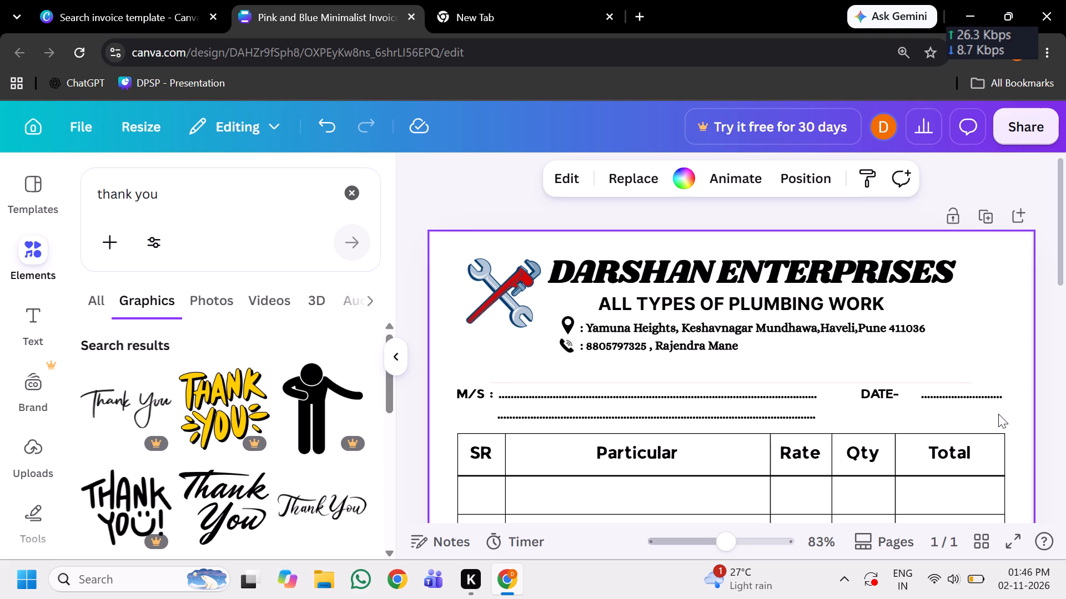
left_click(709, 390)
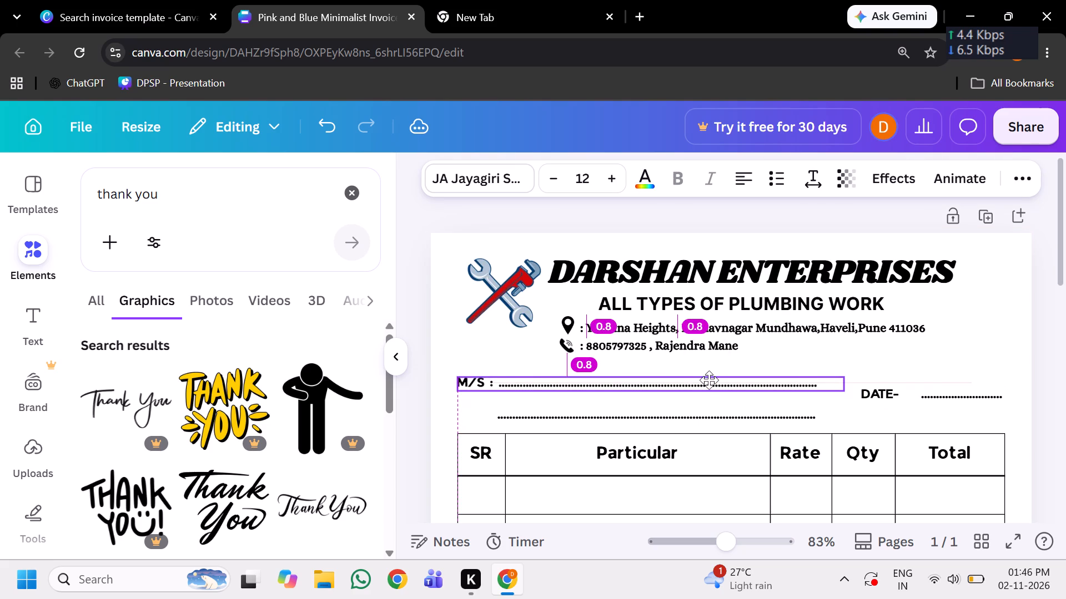
left_click(672, 421)
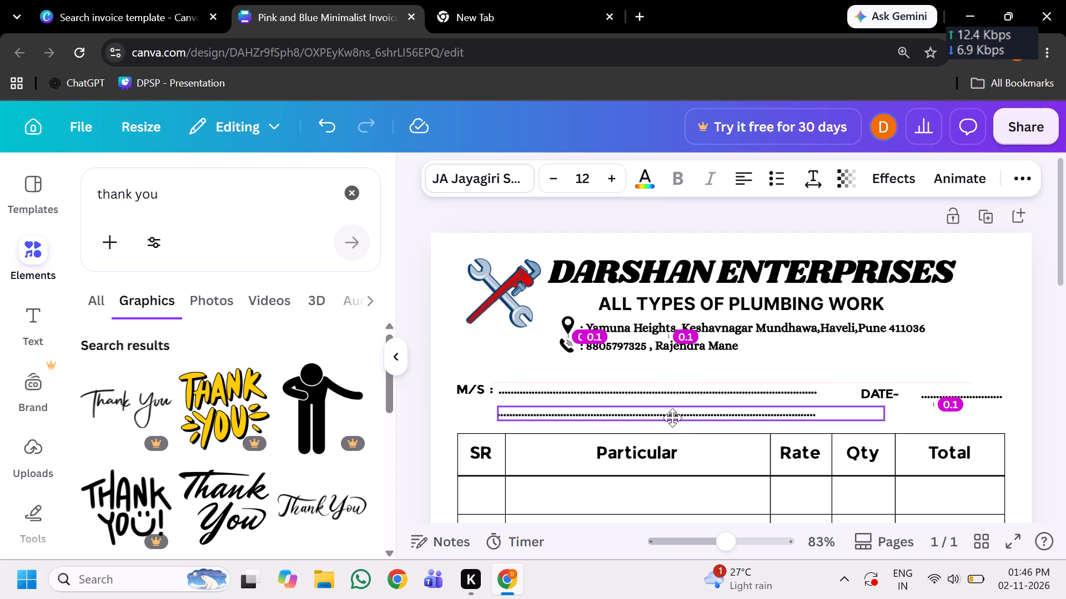
left_click(922, 361)
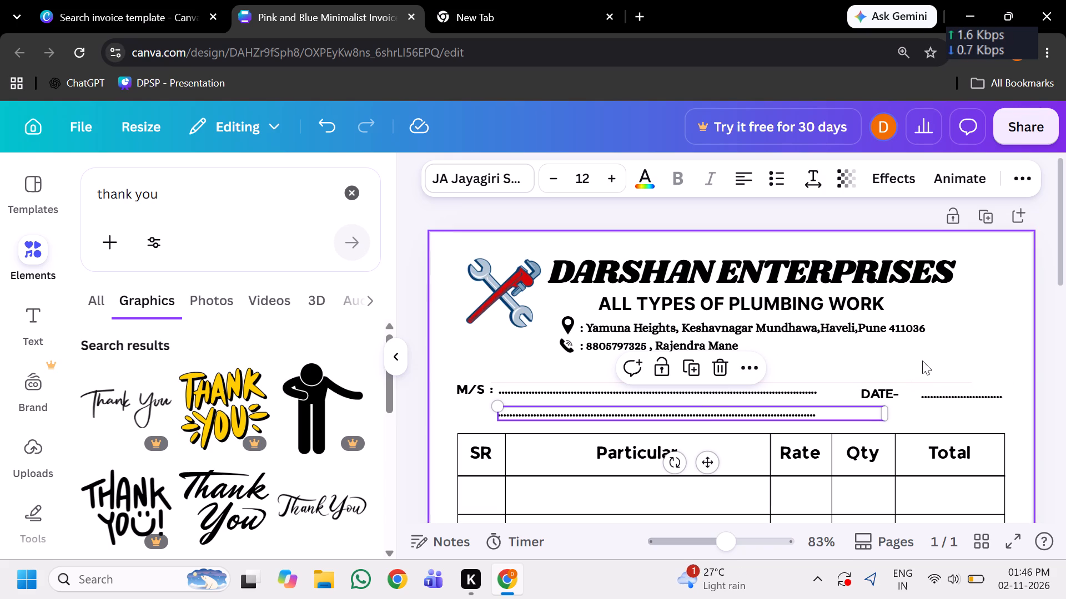
Move the "DATE-" text slightly up so it aligns with the "M/S :" line.
left_click_drag(938, 397, 938, 389)
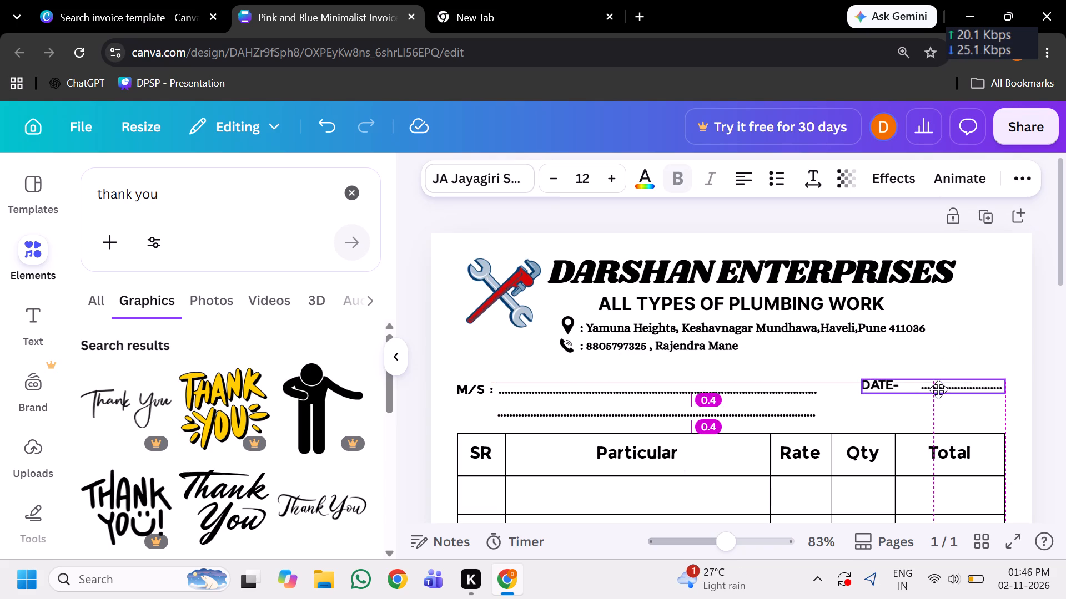
left_click_drag(938, 389, 938, 390)
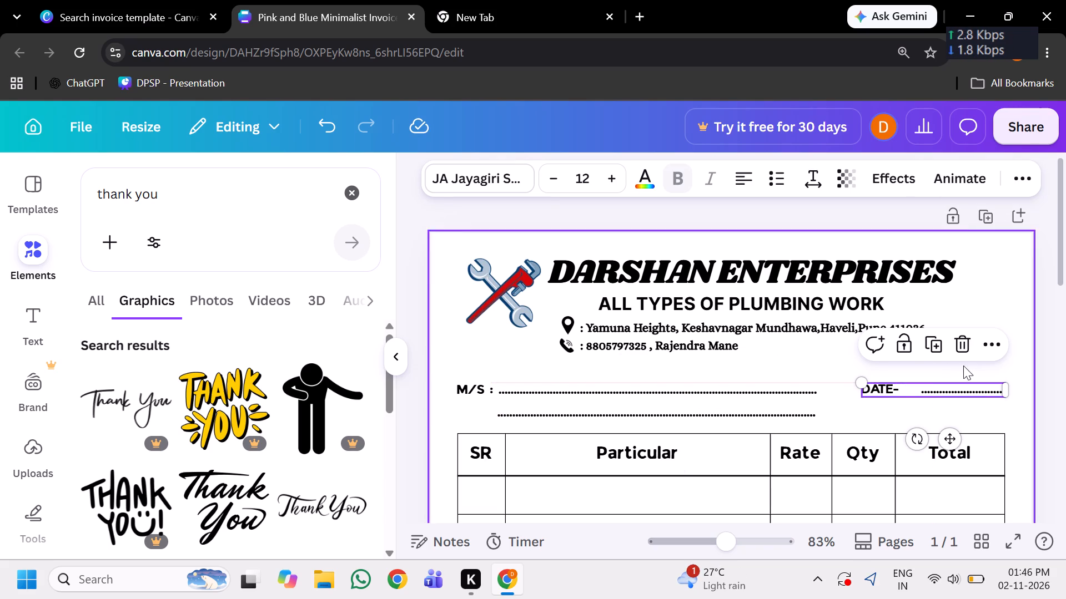
left_click(816, 366)
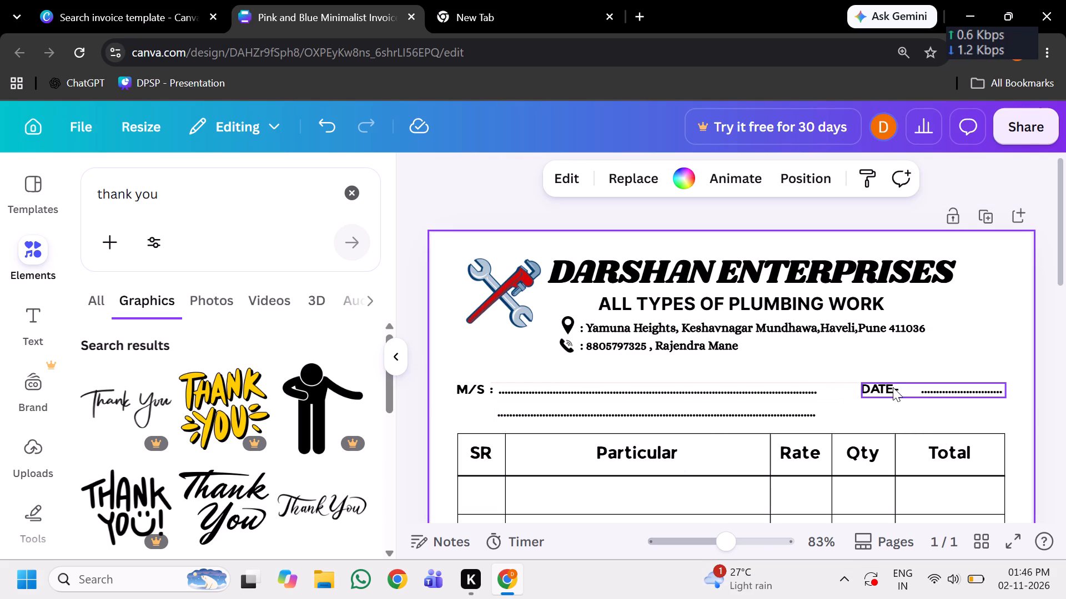
Change the "DATE-" label to "DATE :" and close the gap so a single space precedes its dots.
left_click(893, 387)
left_click(912, 388)
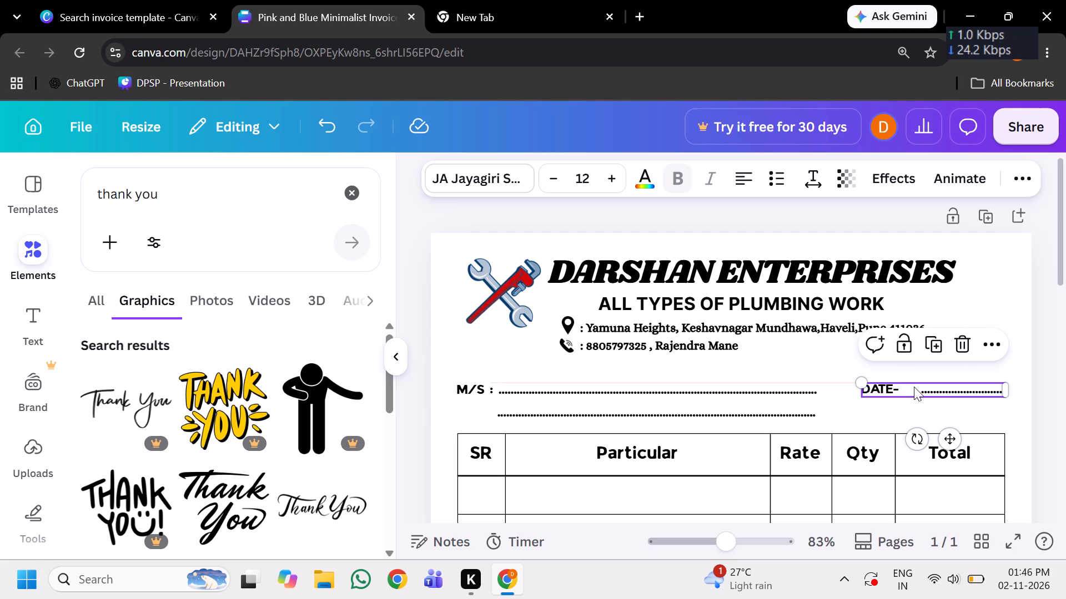
key("BackSpace")
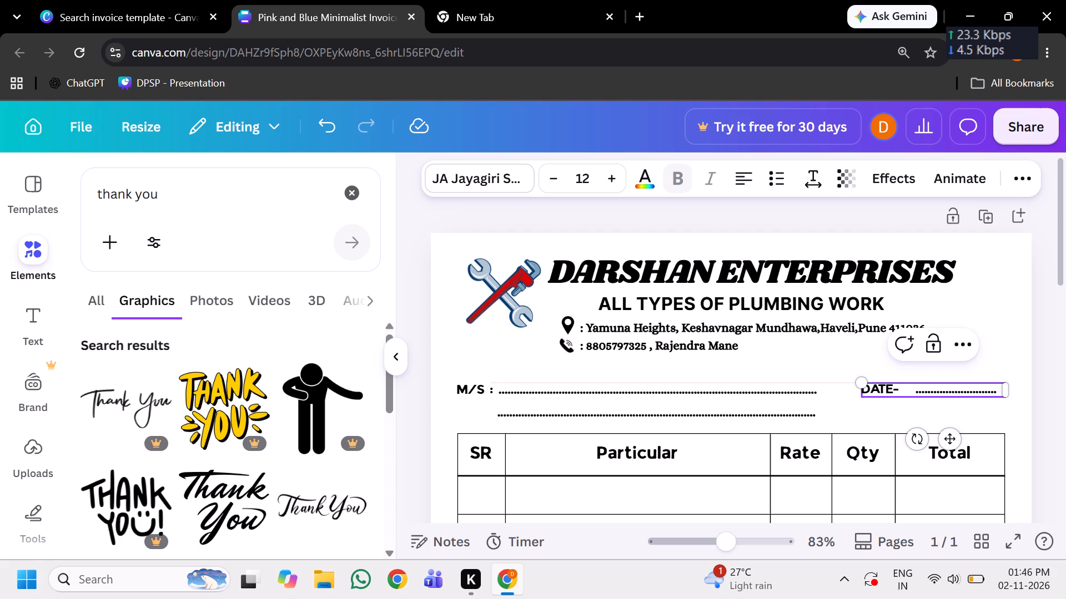
key("BackSpace")
key("BackSpace")
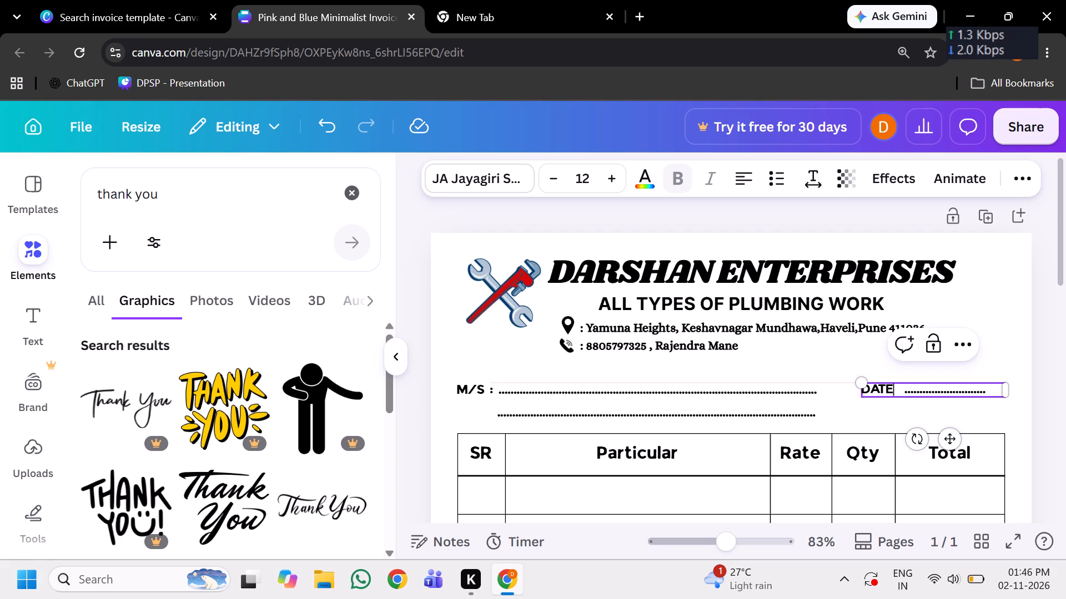
left_click(905, 390)
key("BackSpace")
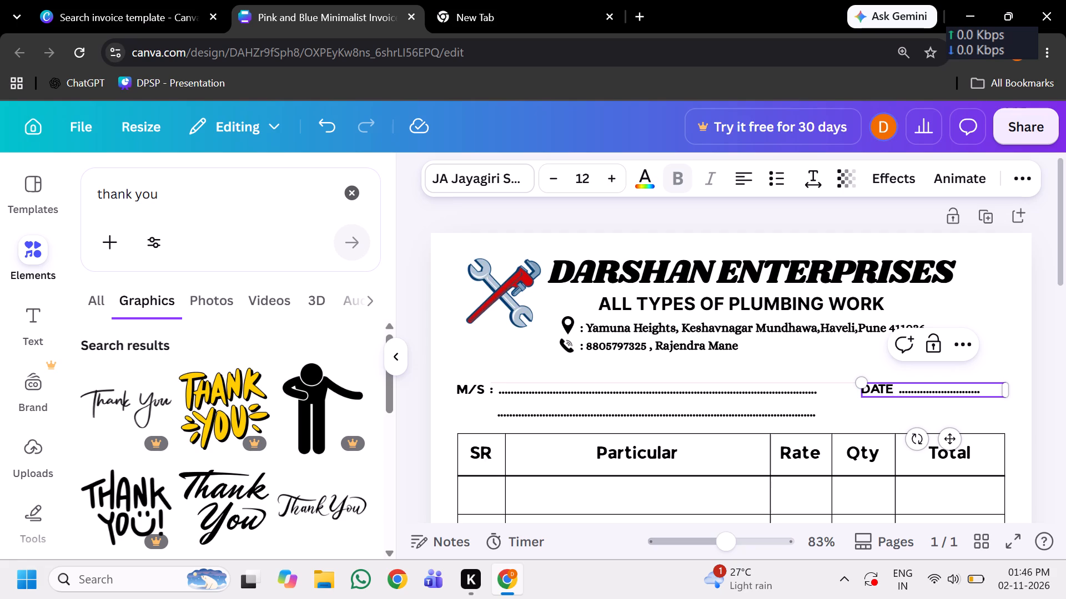
key("BackSpace")
key("space")
key("shift+colon")
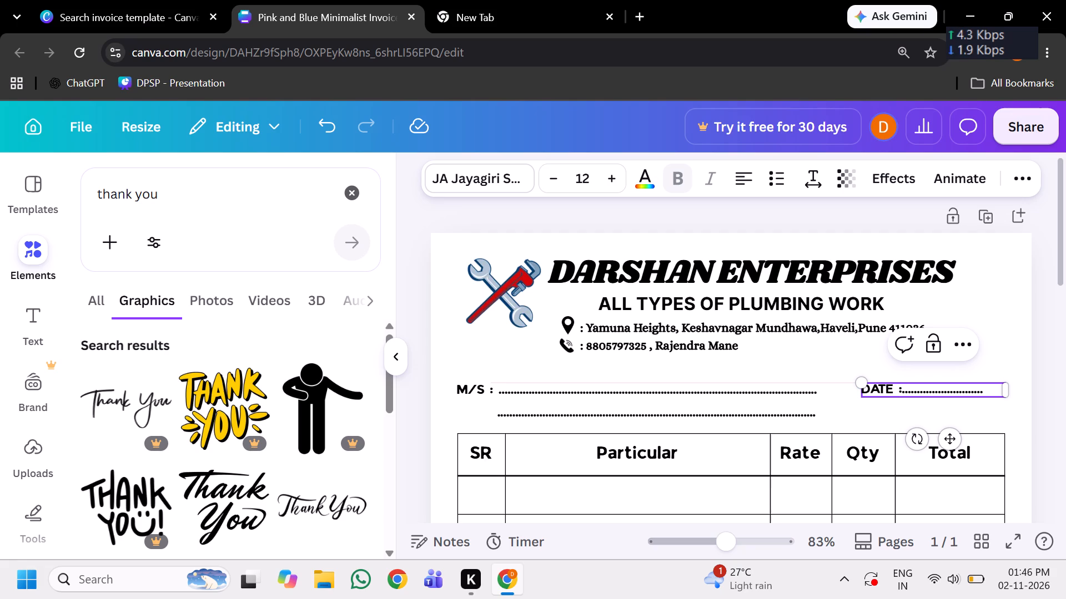
key("space")
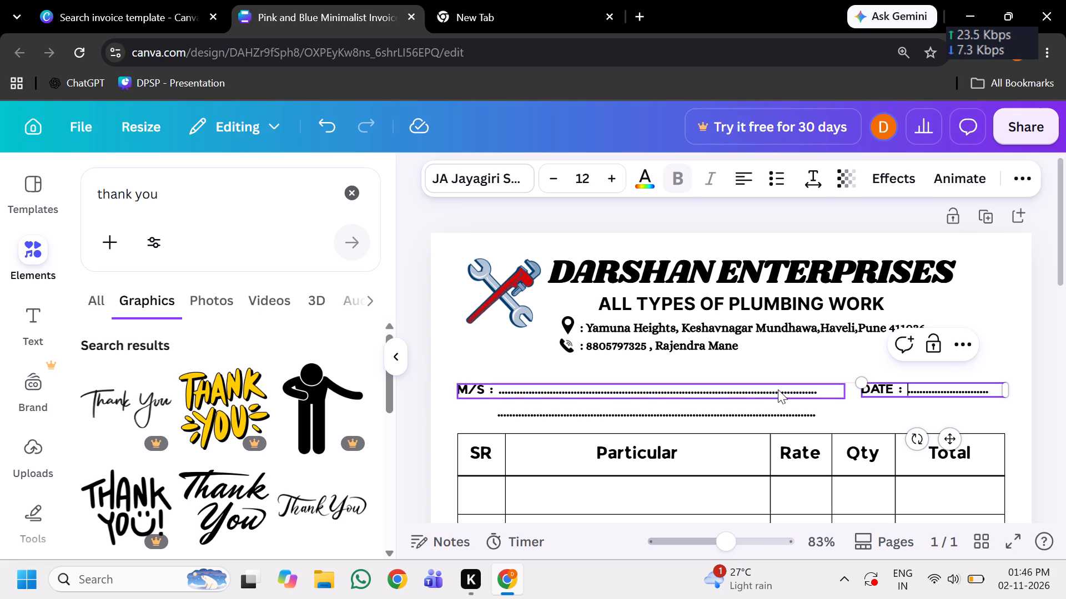
left_click(773, 349)
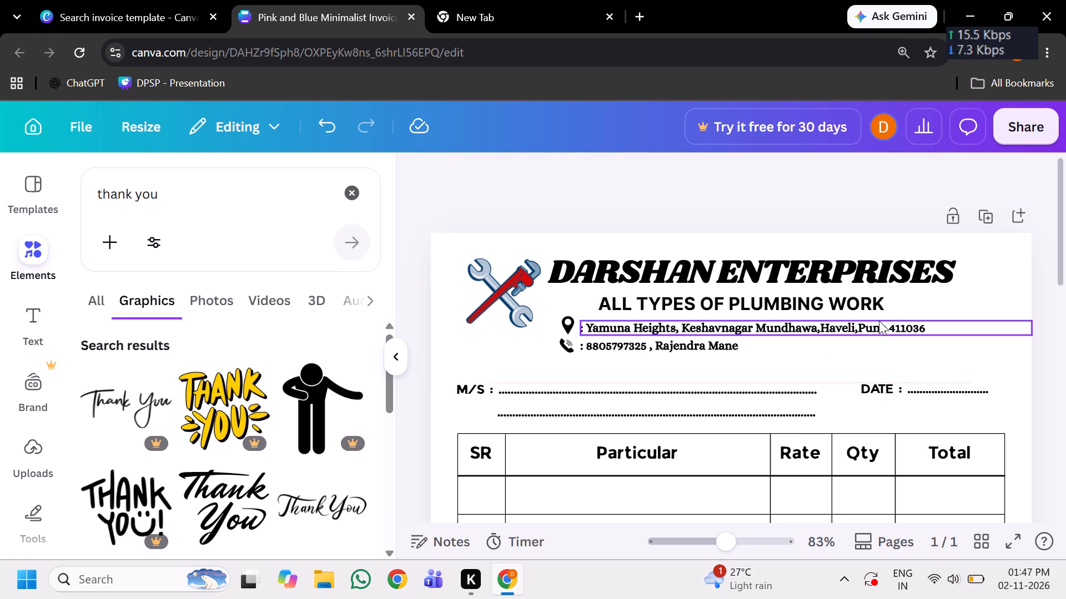
Add the thin black single-line script "Thank You" graphic from the thank-you search results to the invoice page.
scroll(811, 367, "down", 4)
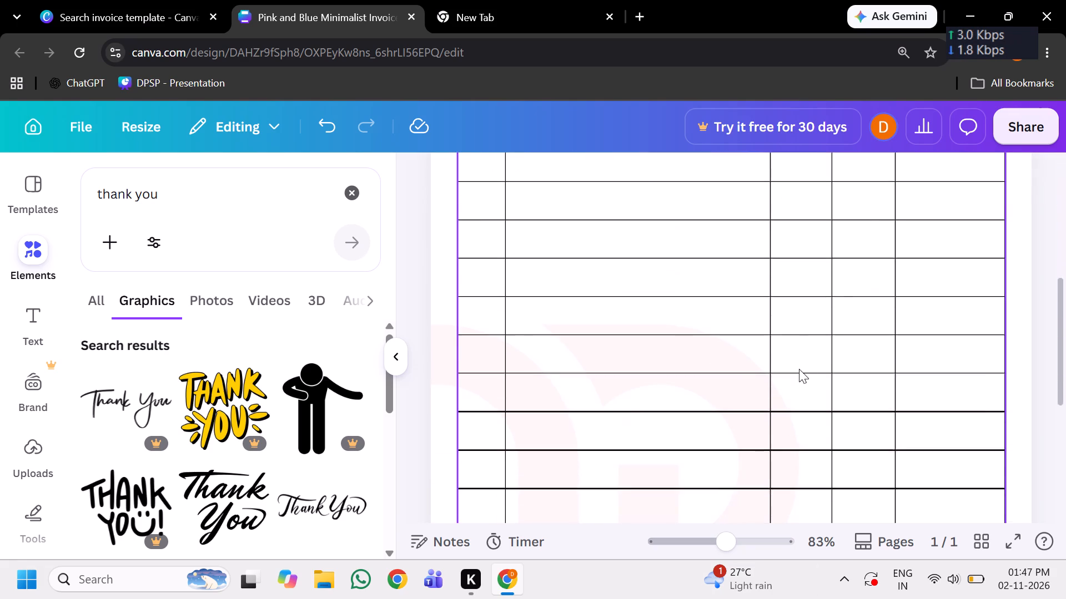
scroll(799, 369, "down", 2)
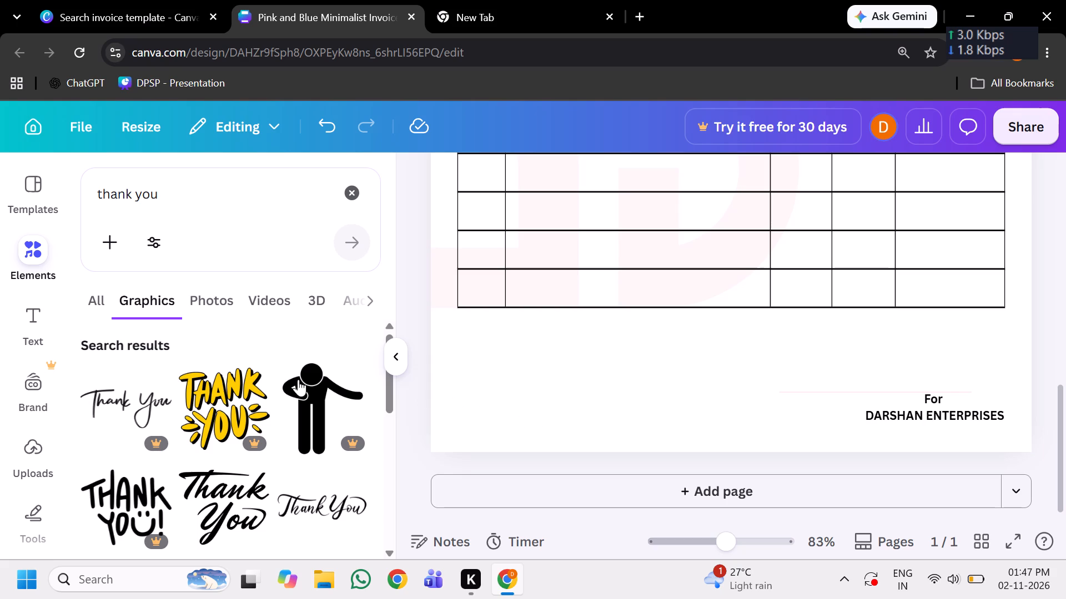
scroll(269, 455, "down", 1)
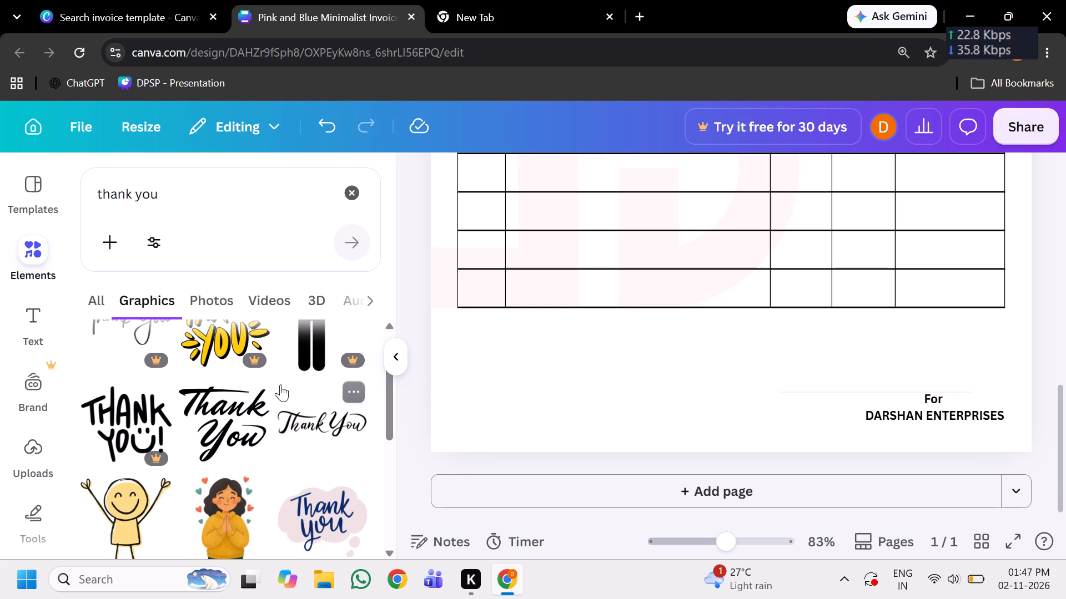
scroll(323, 409, "down", 2)
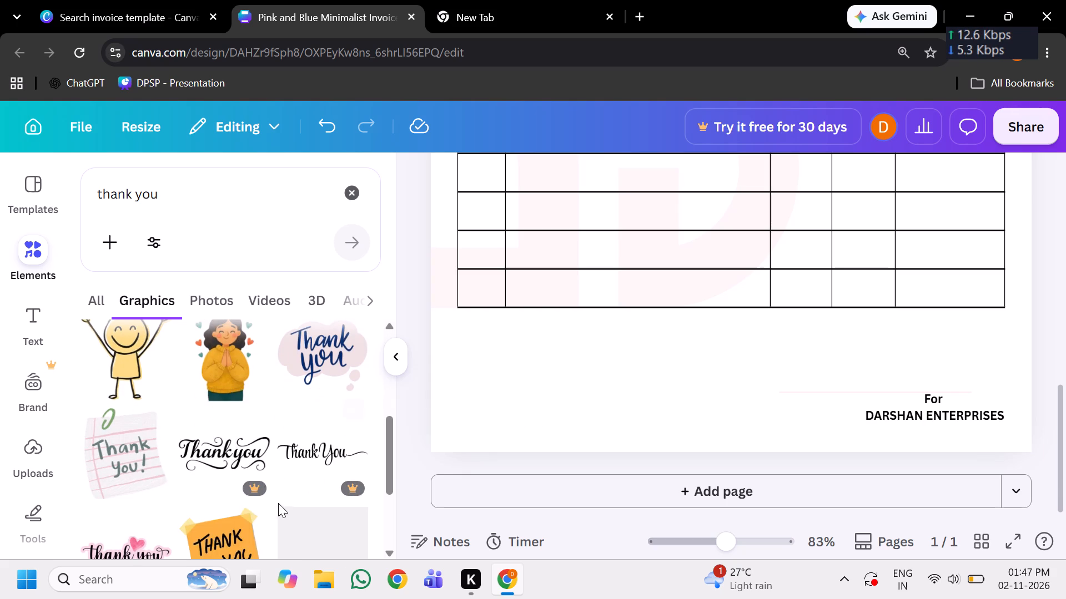
scroll(279, 479, "down", 1)
scroll(296, 471, "up", 5)
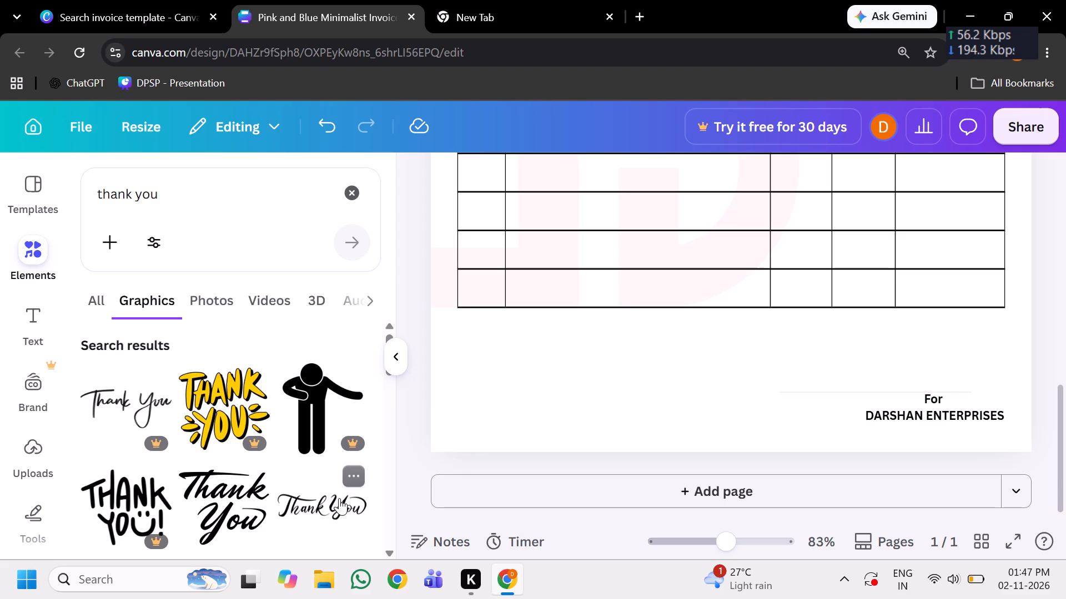
left_click(326, 502)
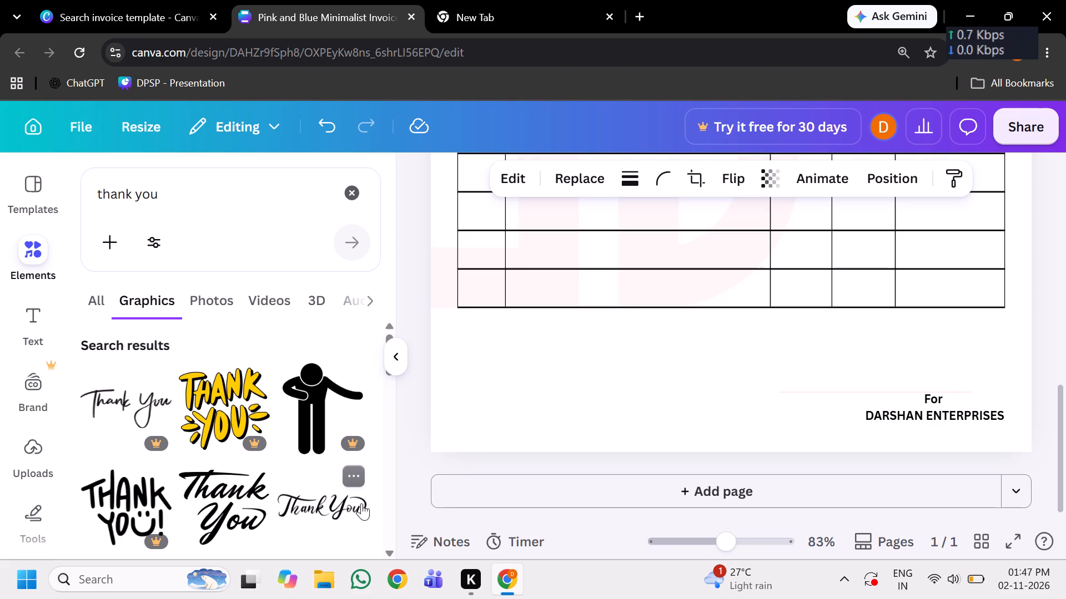
Move the "Thank You" graphic off the table into the blank area below it, opposite the "For DARSHAN ENTERPRISES" text.
scroll(690, 383, "up", 3)
left_click_drag(740, 278, 736, 283)
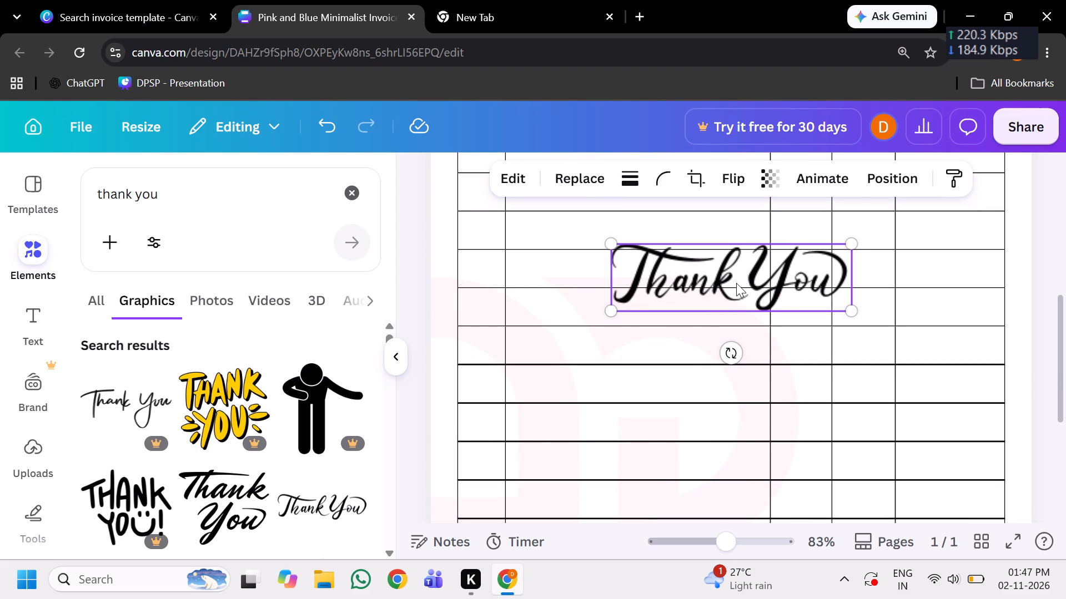
left_click_drag(736, 283, 633, 440)
scroll(647, 400, "down", 2)
left_click_drag(630, 196, 622, 235)
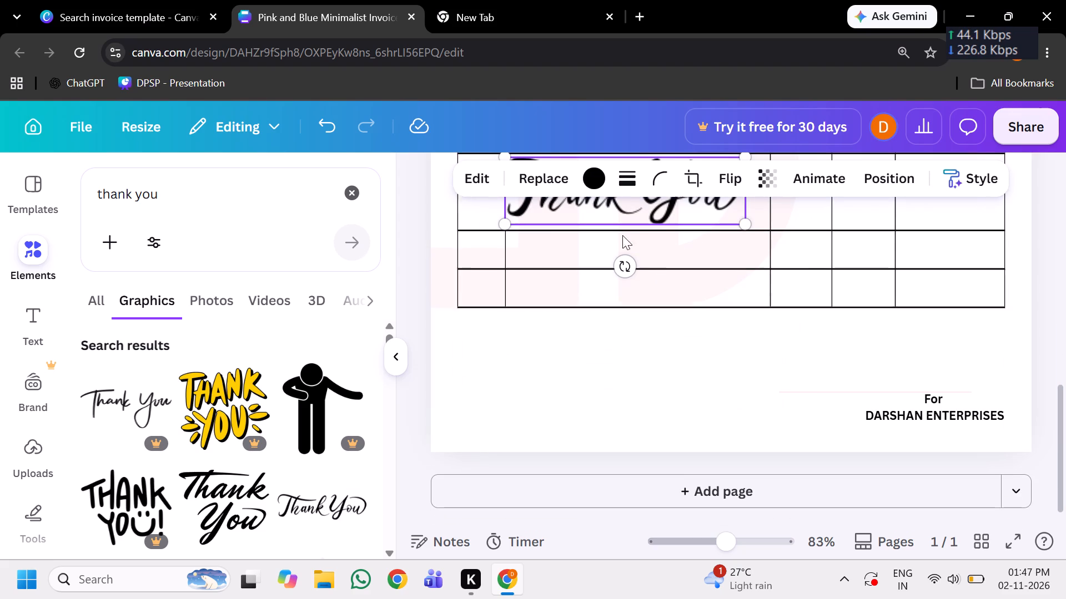
left_click_drag(622, 235, 574, 351)
left_click_drag(615, 199, 627, 283)
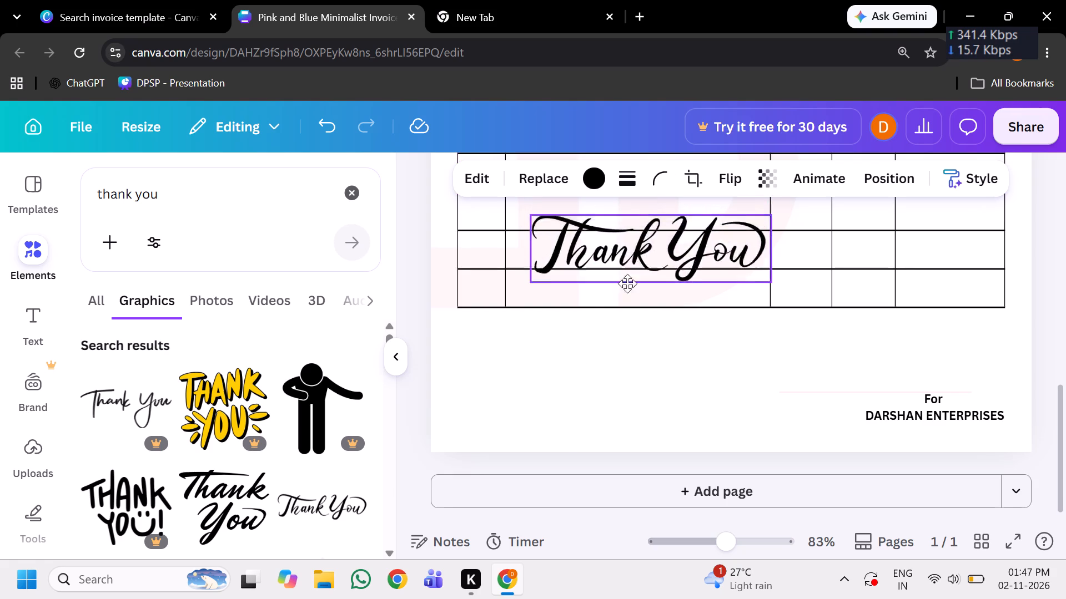
left_click_drag(627, 283, 549, 402)
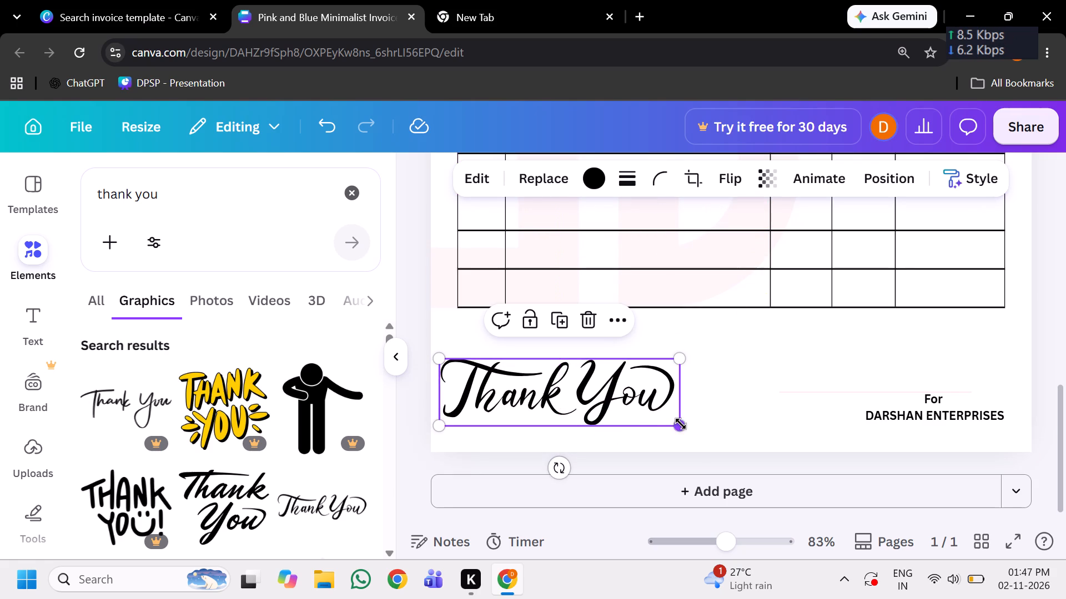
Shrink the "Thank You" graphic to about a third of its width and place it just inside the table's left edge.
left_click_drag(681, 429, 553, 426)
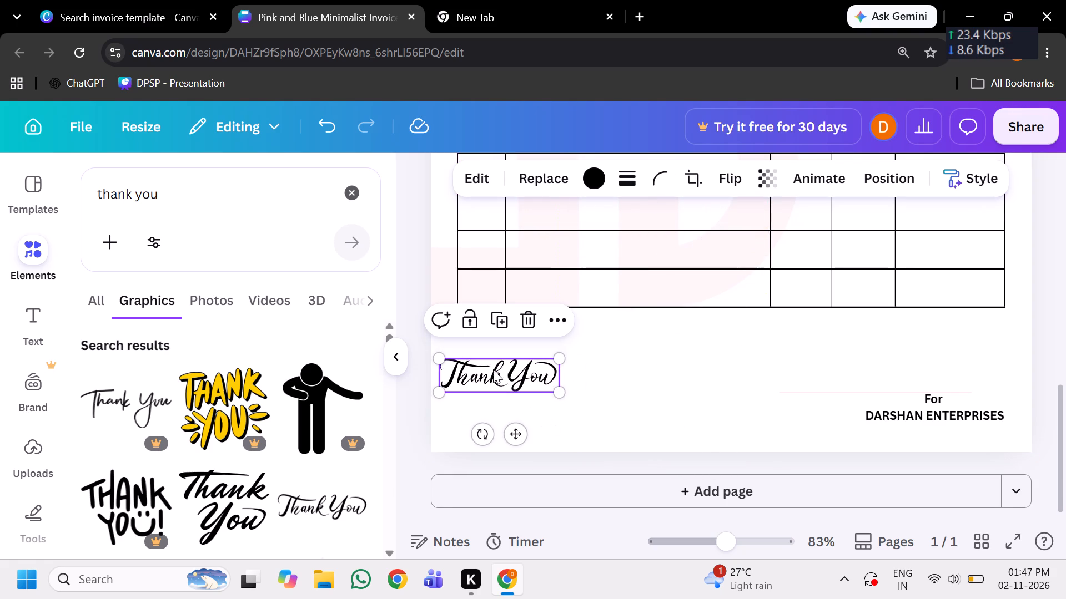
left_click_drag(501, 375, 510, 402)
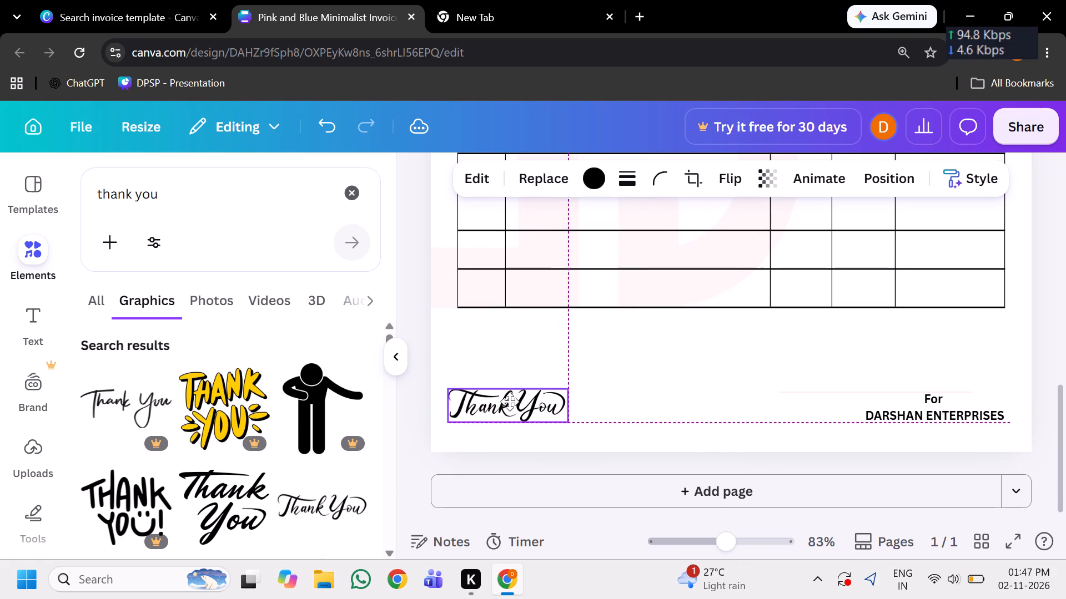
left_click_drag(510, 402, 510, 400)
left_click_drag(570, 422, 541, 414)
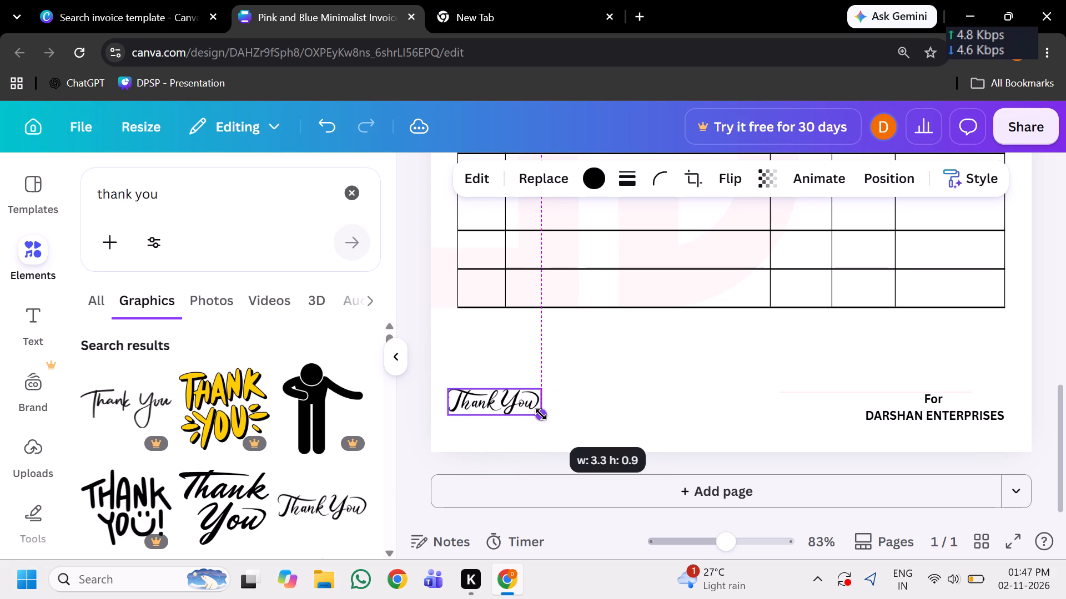
left_click_drag(541, 414, 529, 412)
left_click_drag(490, 399, 500, 390)
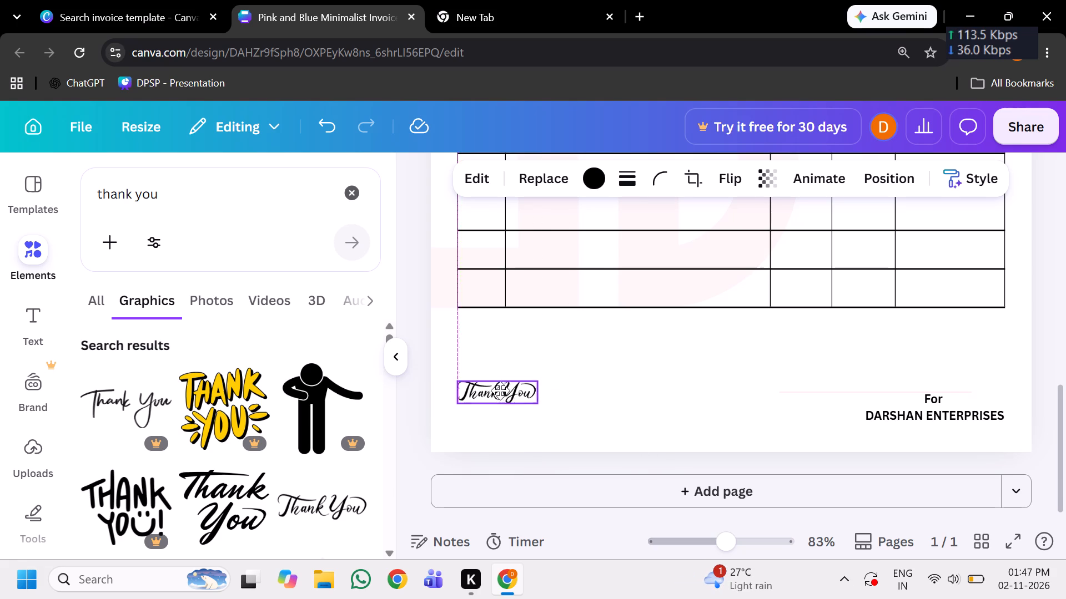
left_click_drag(500, 390, 507, 390)
double_click(525, 387)
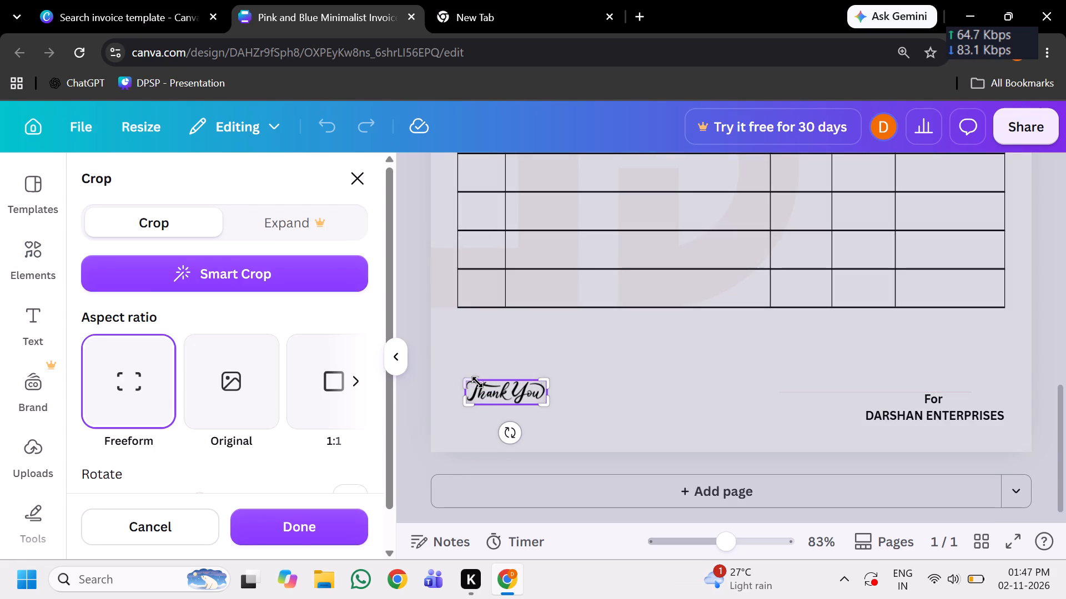
left_click(617, 359)
left_click(671, 362)
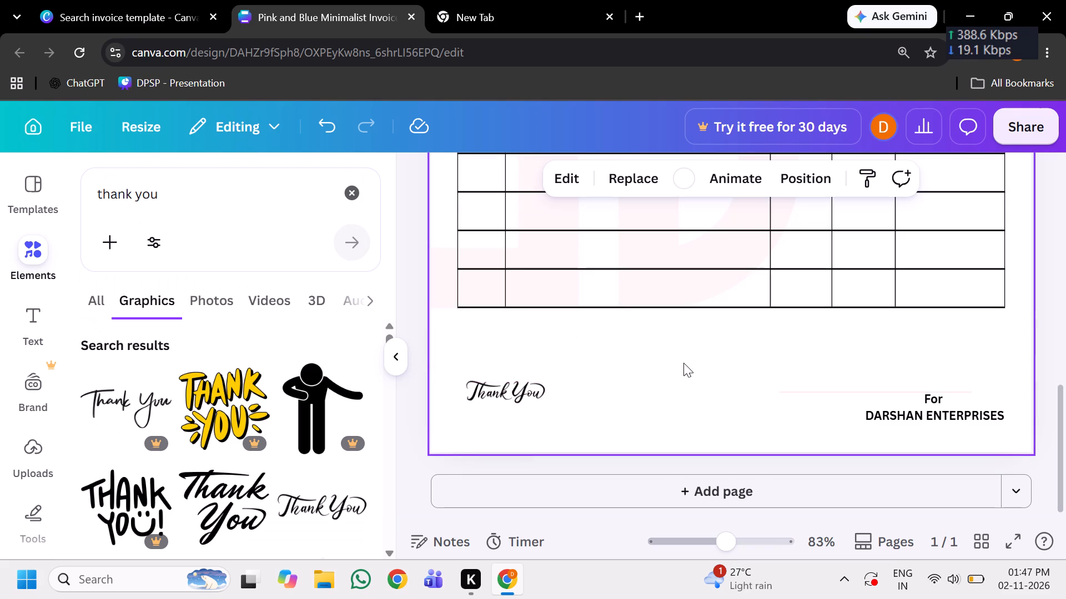
Change the "Particular" heading in the table's header row to uppercase.
scroll(703, 366, "up", 1)
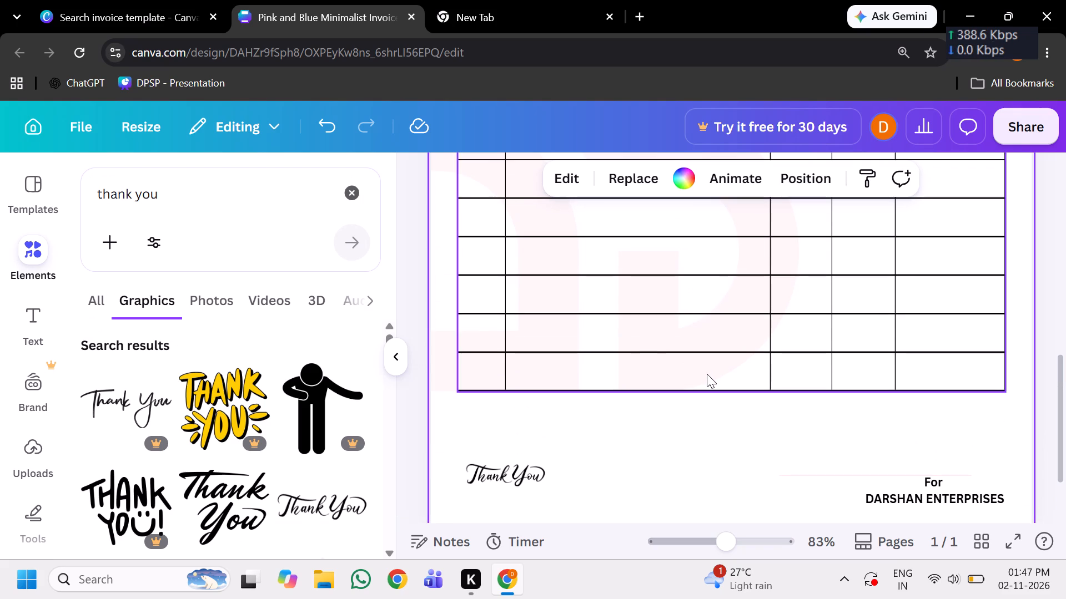
scroll(707, 374, "up", 4)
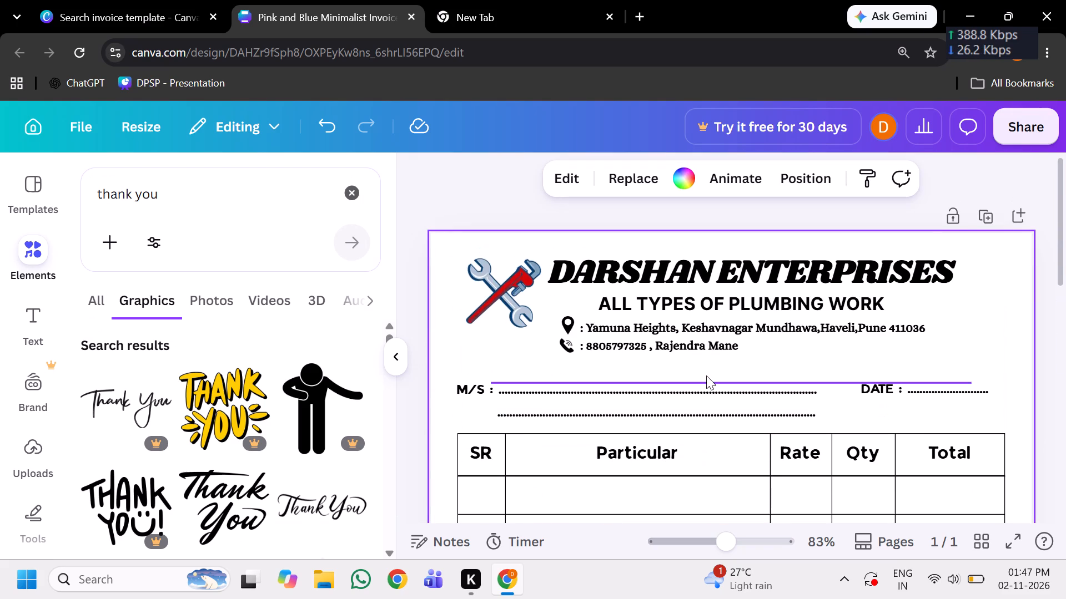
scroll(826, 334, "down", 1)
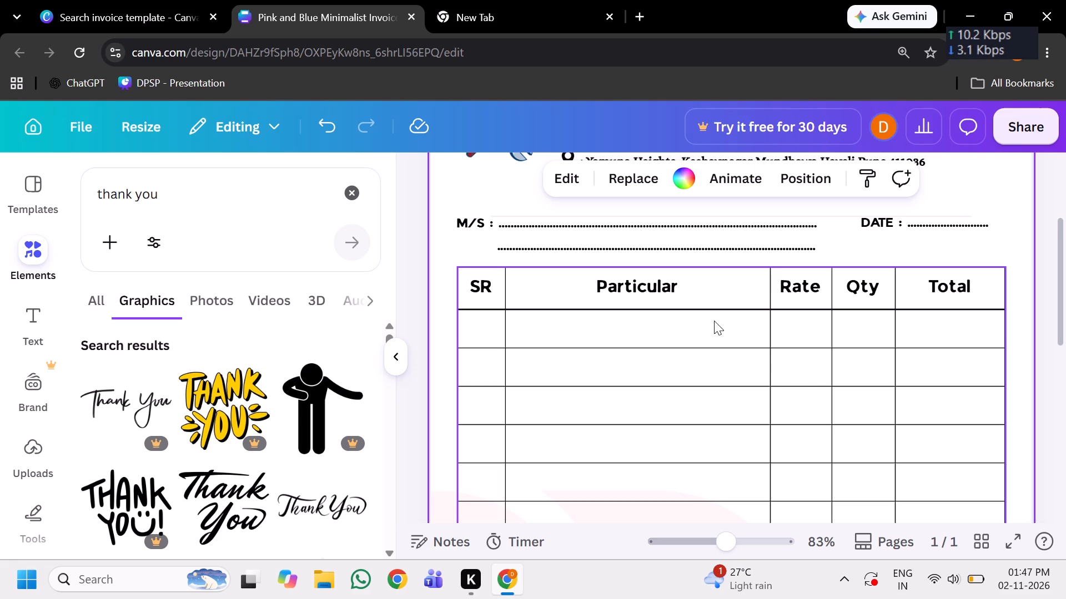
left_click(646, 285)
left_click(654, 287)
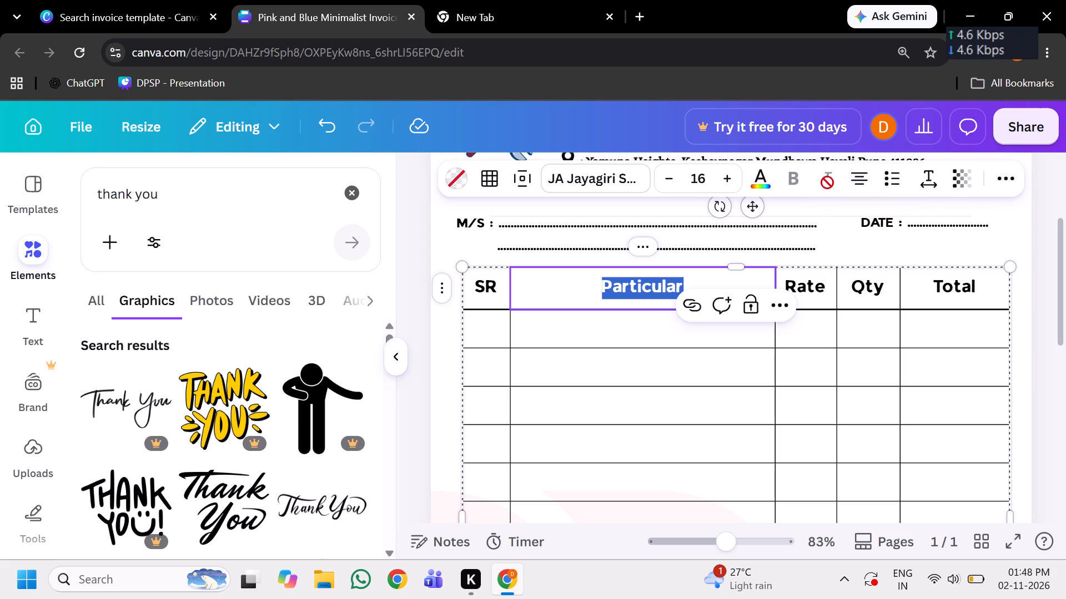
left_click(1013, 175)
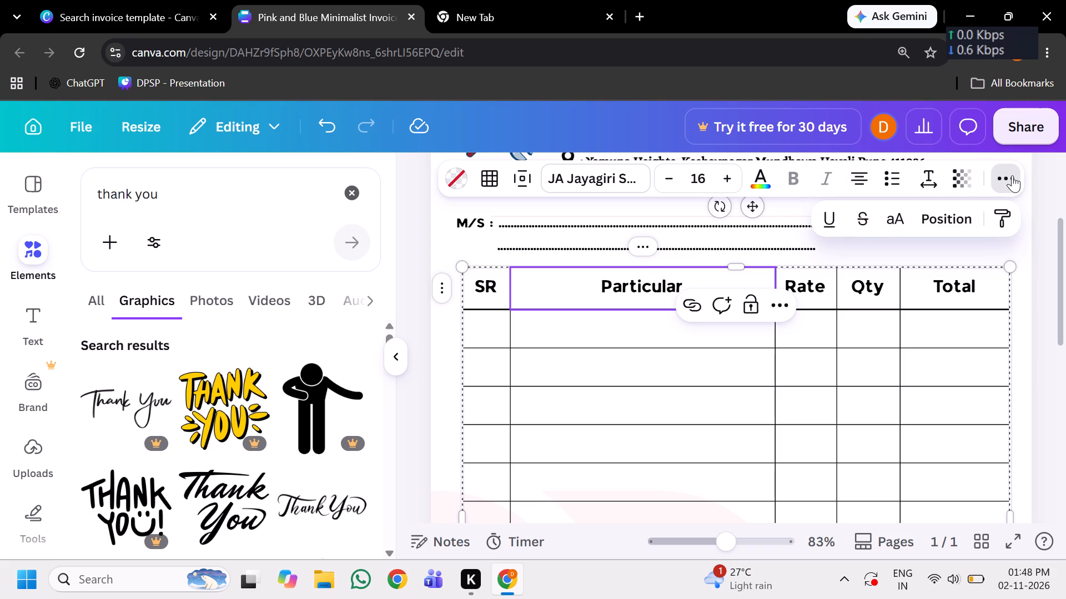
left_click(895, 217)
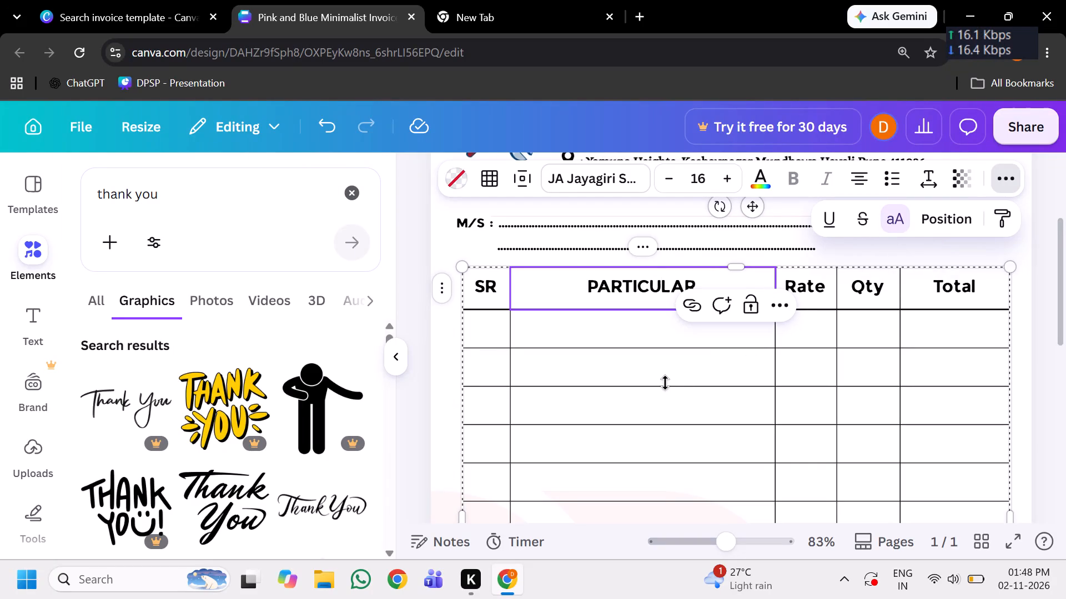
Change the "Rate" heading to uppercase and widen its column to about 91 so the word fits on one line.
left_click(823, 290)
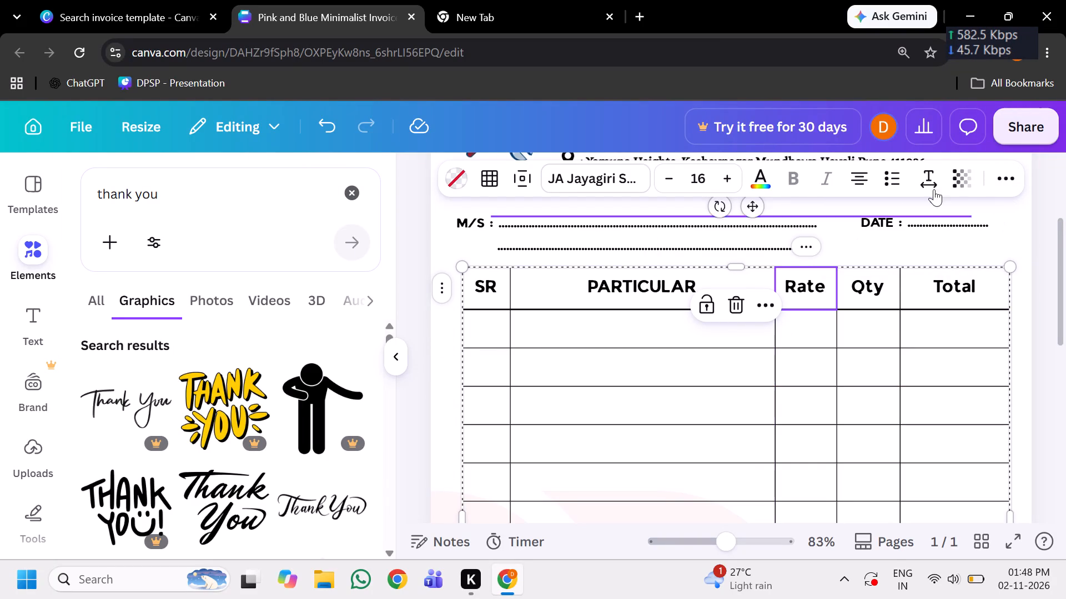
left_click(1008, 175)
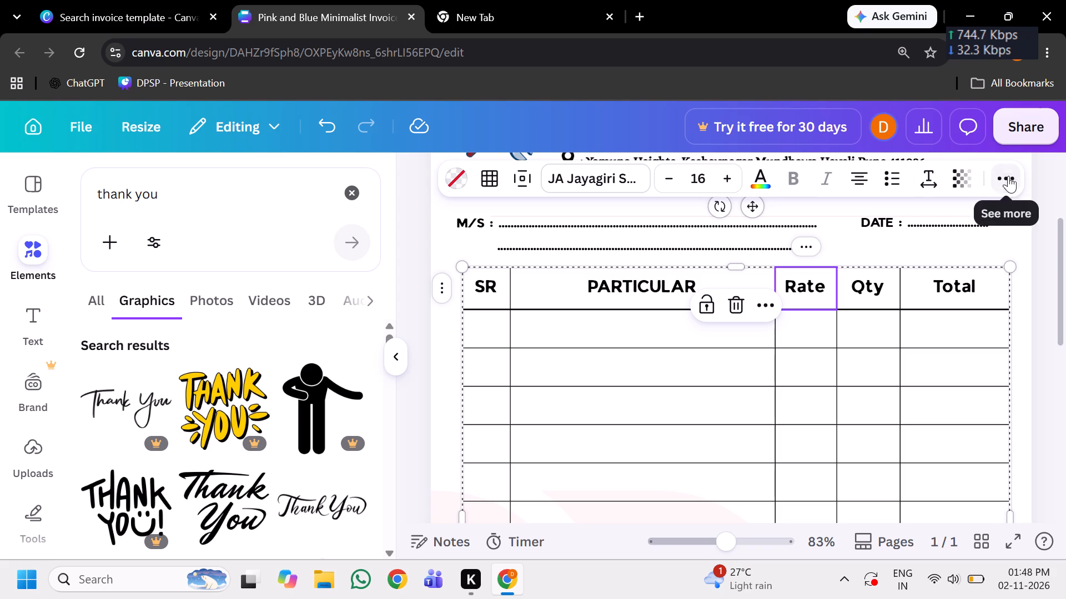
left_click(898, 220)
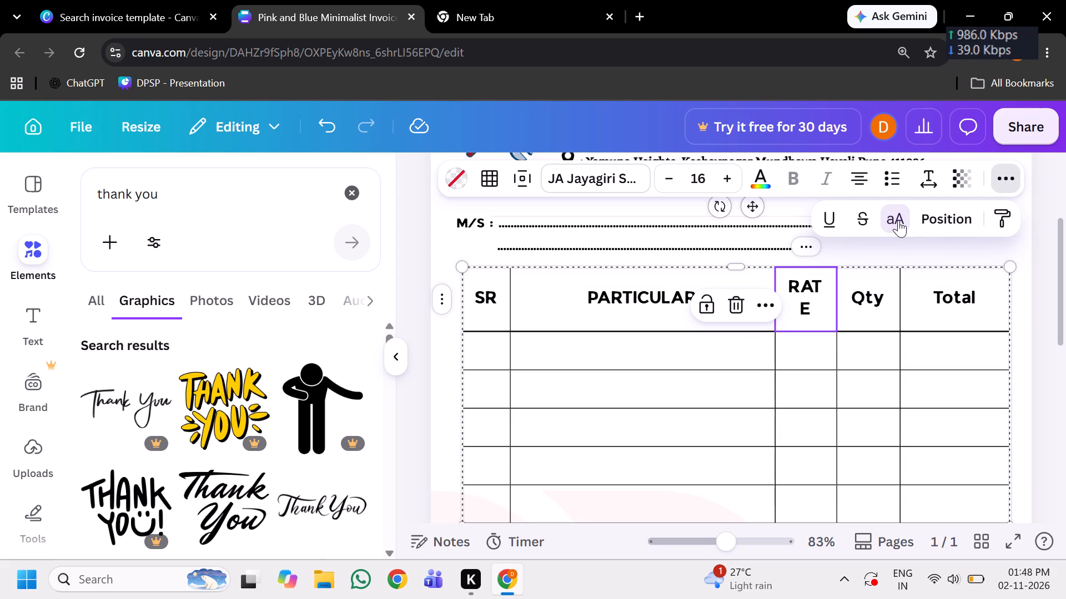
left_click_drag(839, 304, 849, 301)
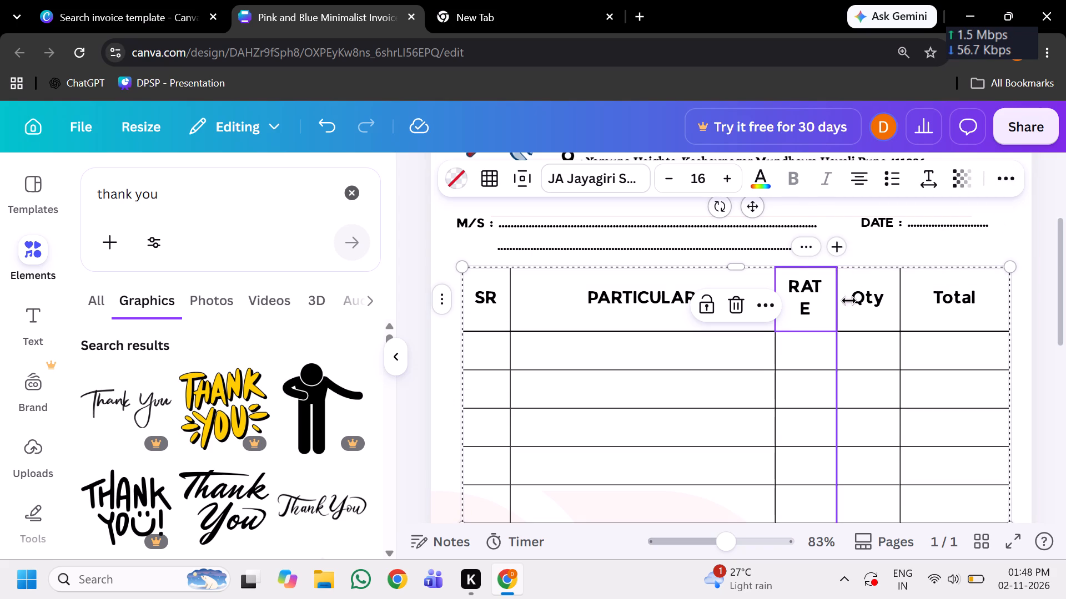
left_click_drag(849, 301, 856, 299)
left_click_drag(856, 297, 842, 299)
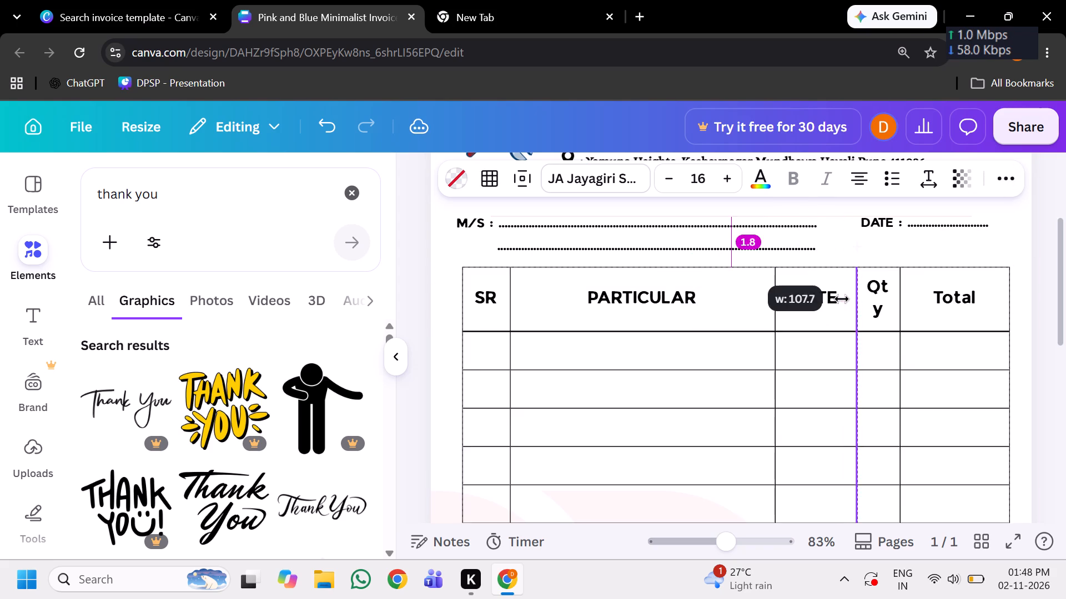
left_click_drag(842, 299, 839, 299)
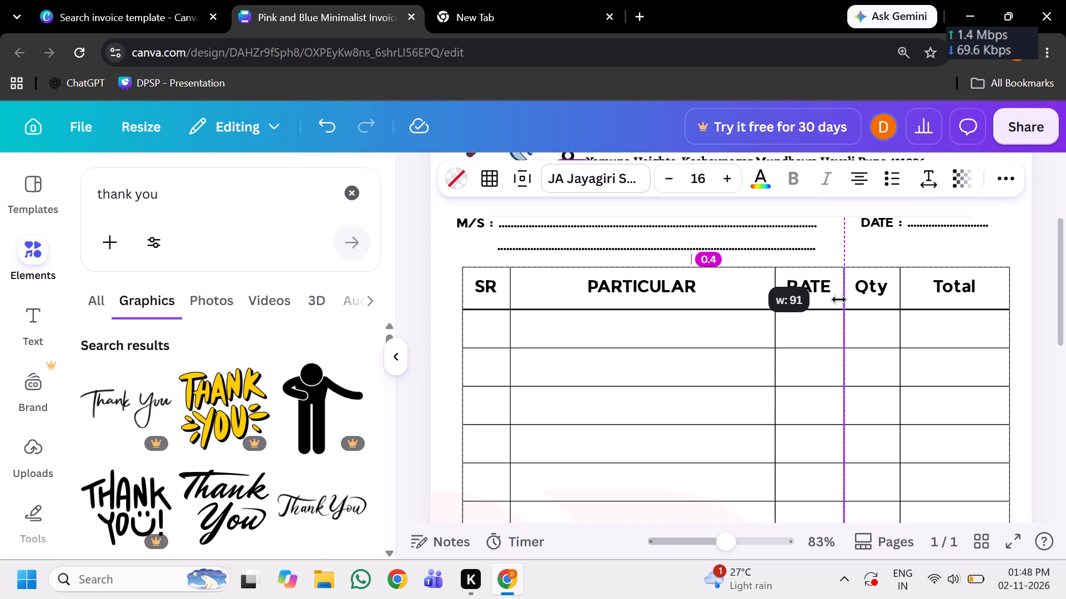
left_click_drag(839, 299, 839, 299)
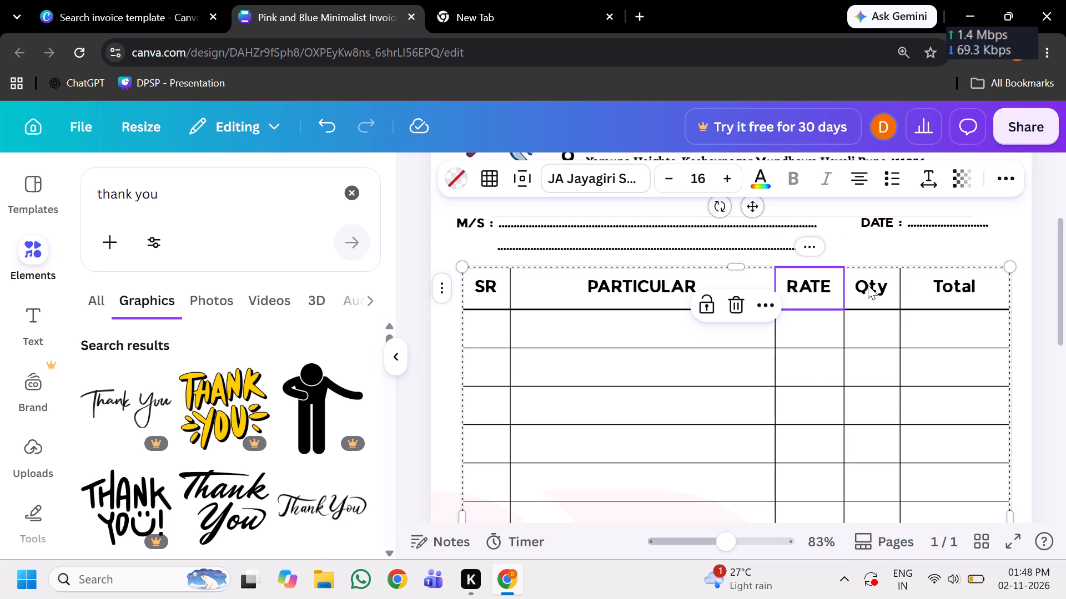
Change the "Qty" and "Total" headings in the table's header row to uppercase.
left_click(871, 287)
left_click(871, 288)
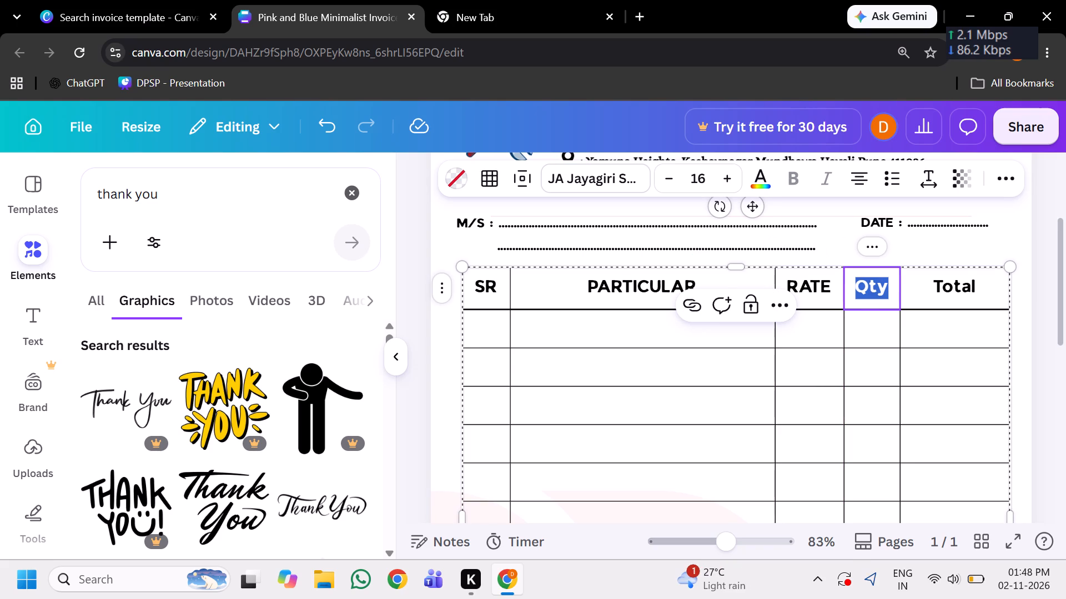
left_click(1003, 177)
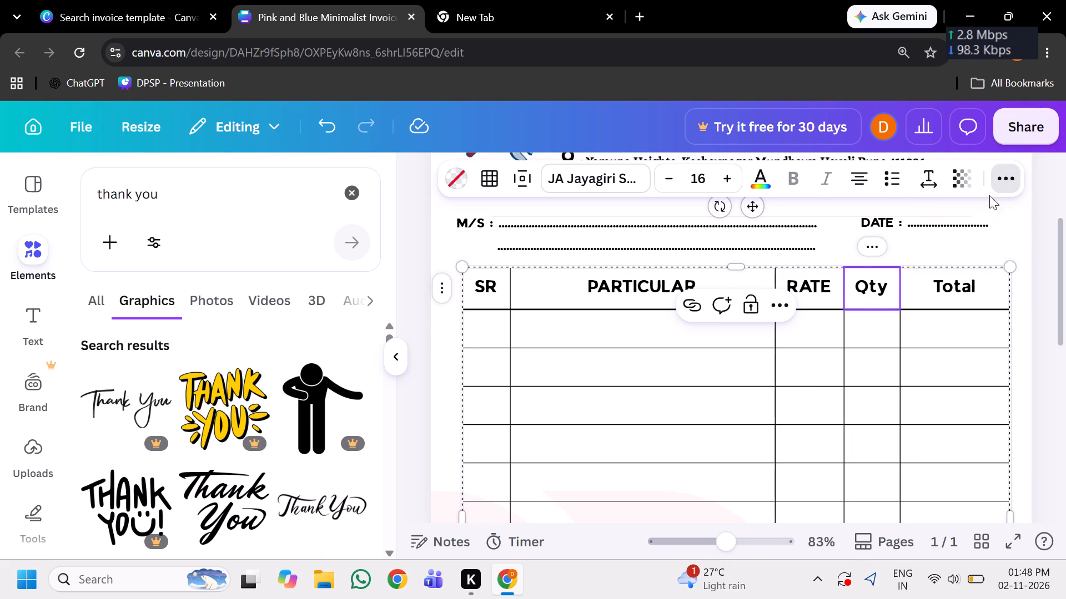
left_click(897, 226)
left_click(952, 287)
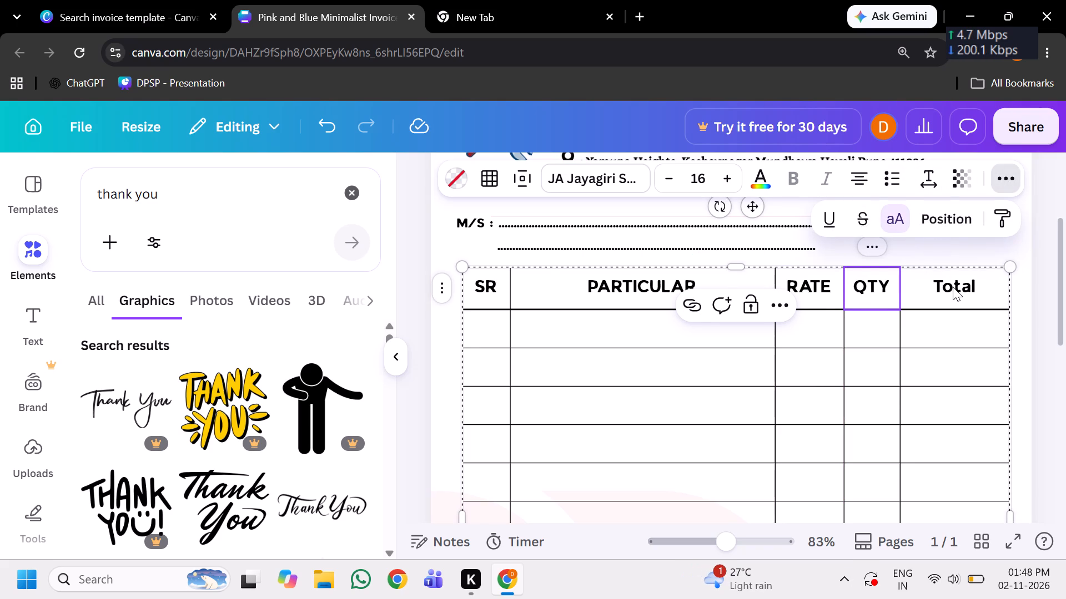
left_click(953, 286)
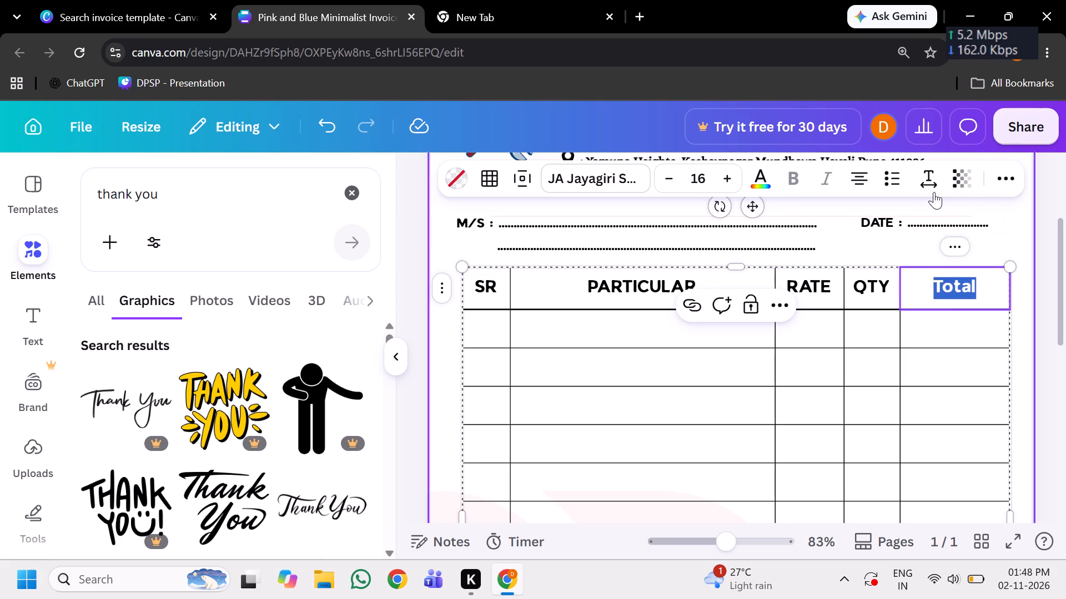
left_click(1004, 176)
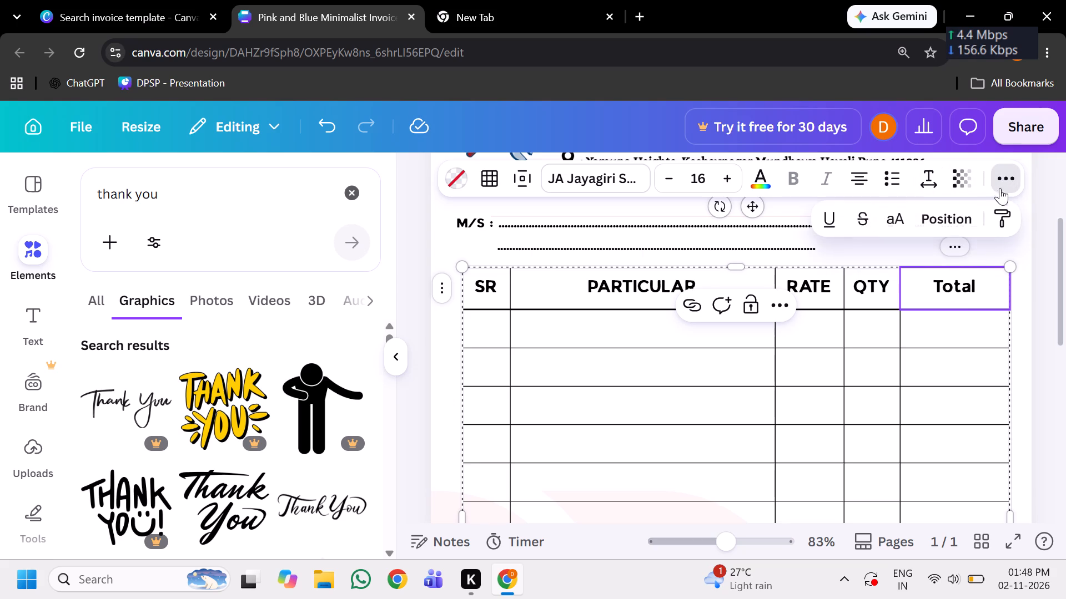
left_click(899, 219)
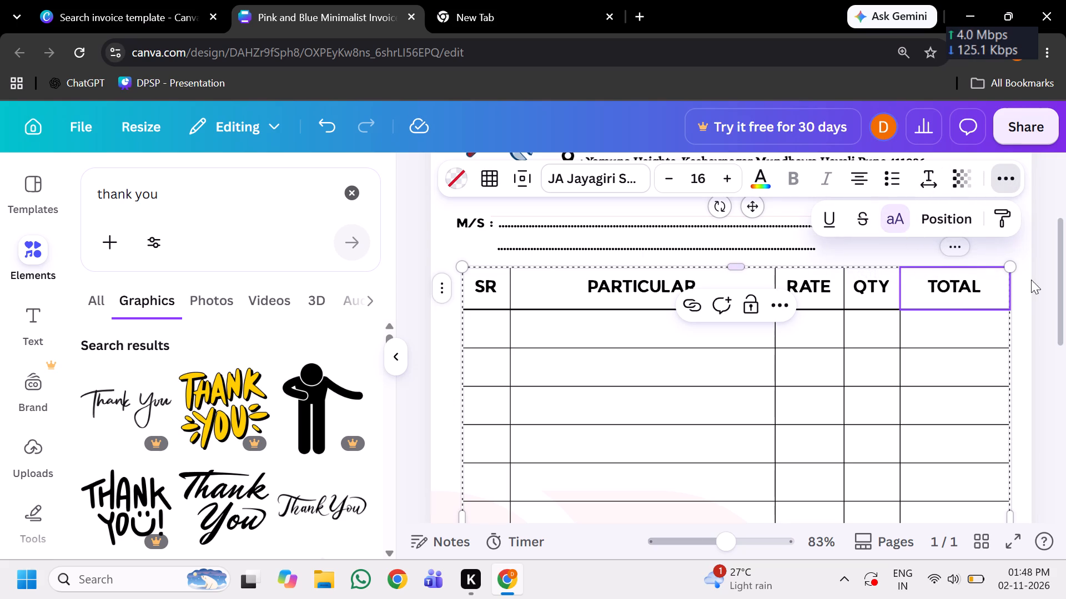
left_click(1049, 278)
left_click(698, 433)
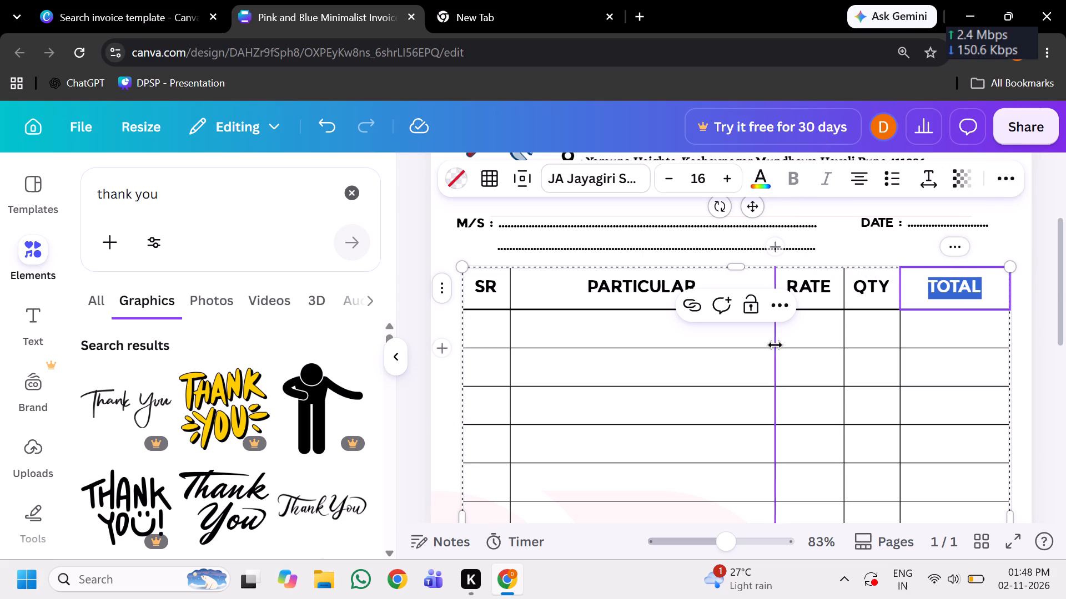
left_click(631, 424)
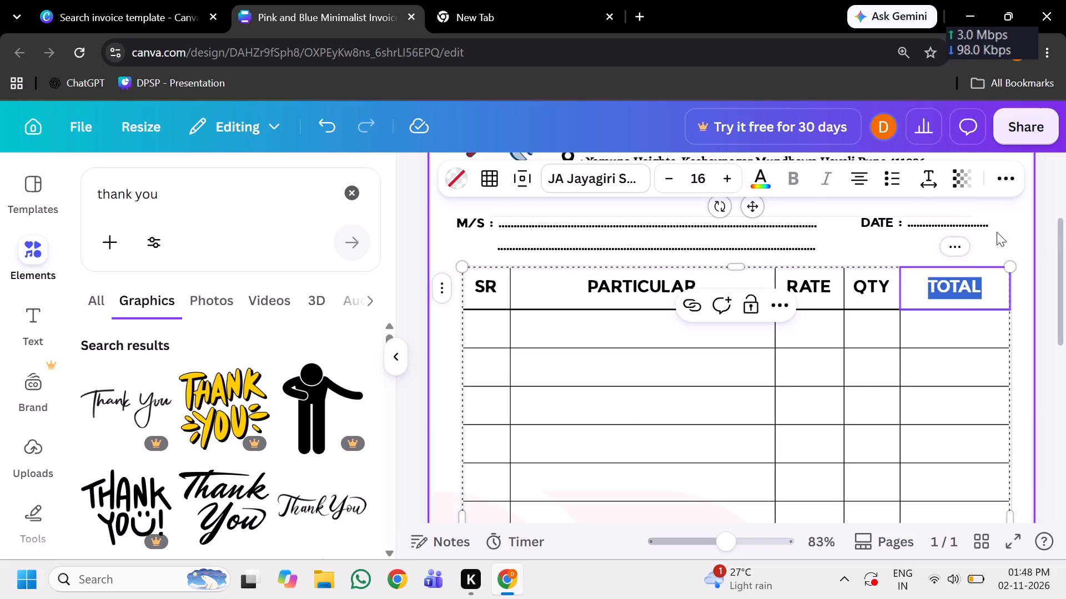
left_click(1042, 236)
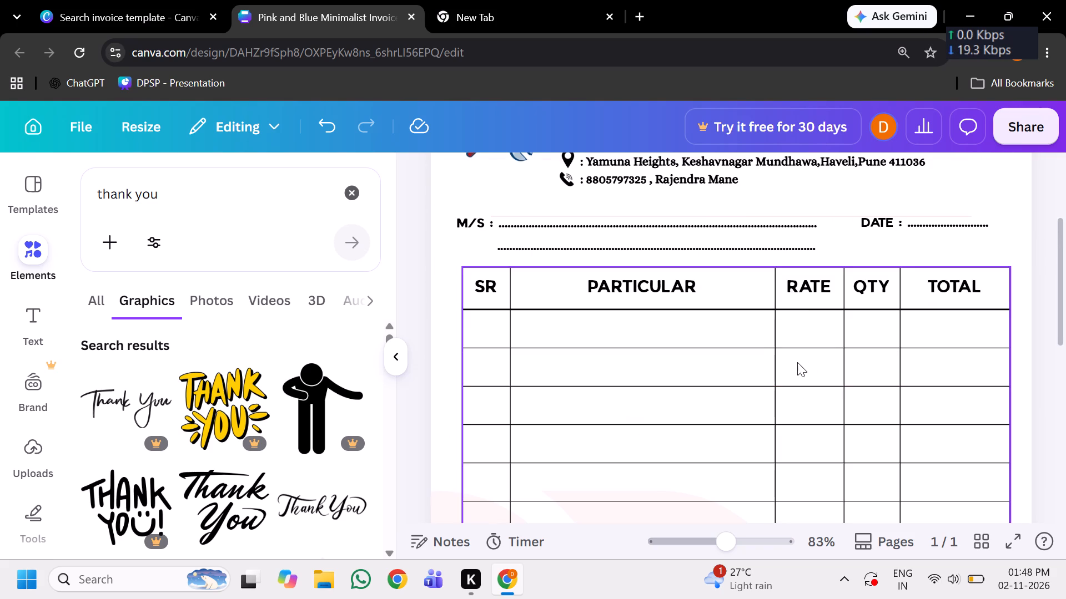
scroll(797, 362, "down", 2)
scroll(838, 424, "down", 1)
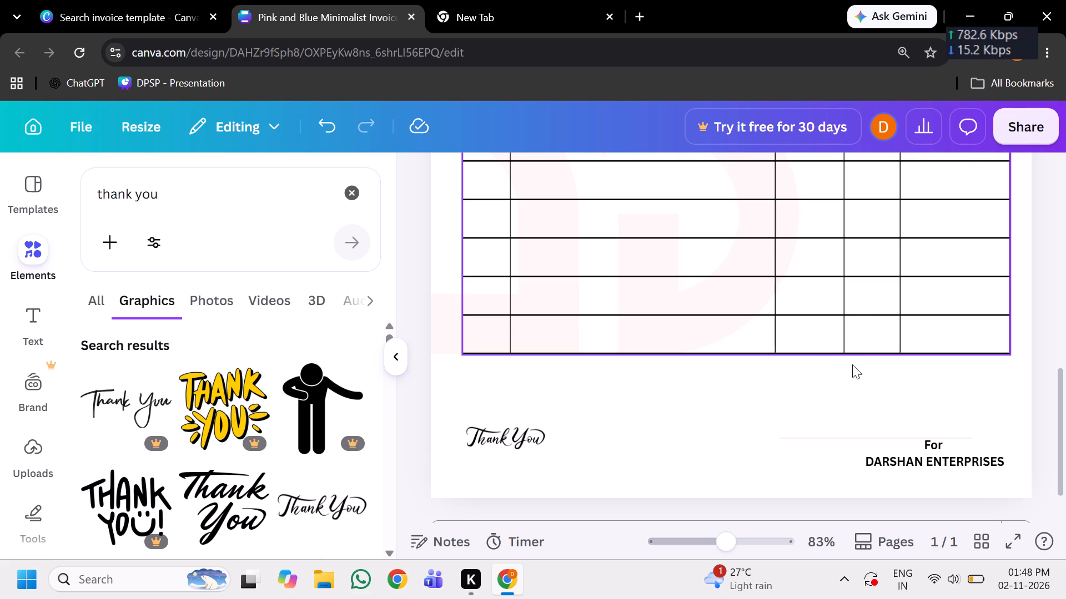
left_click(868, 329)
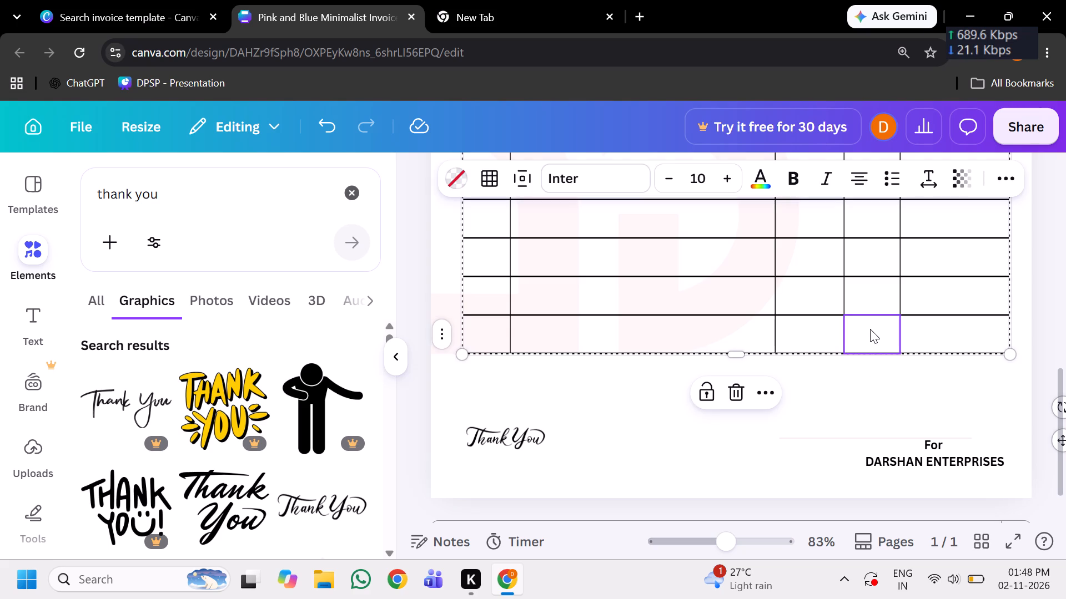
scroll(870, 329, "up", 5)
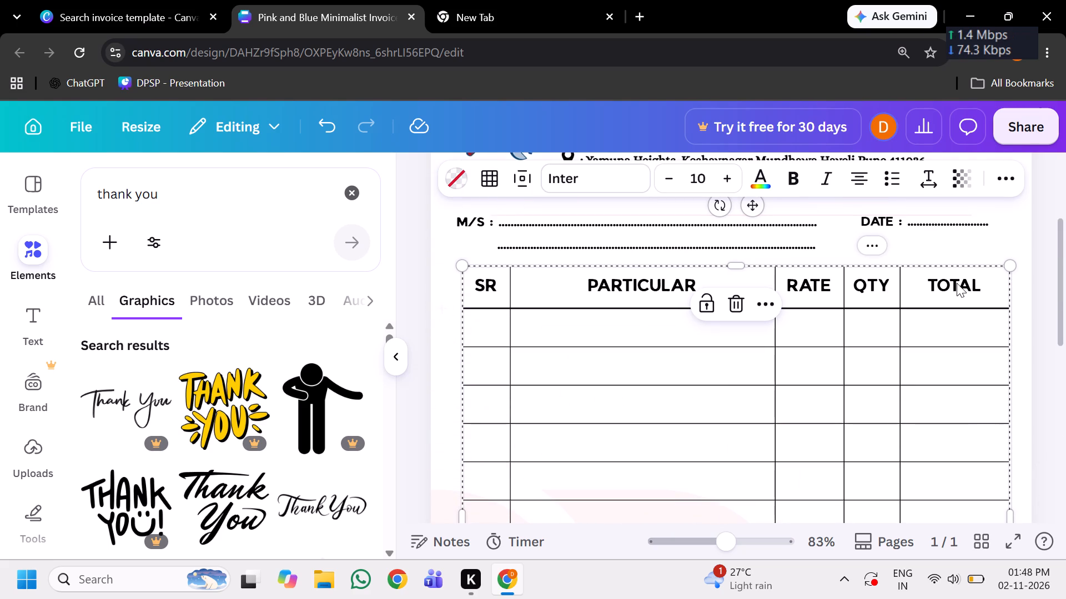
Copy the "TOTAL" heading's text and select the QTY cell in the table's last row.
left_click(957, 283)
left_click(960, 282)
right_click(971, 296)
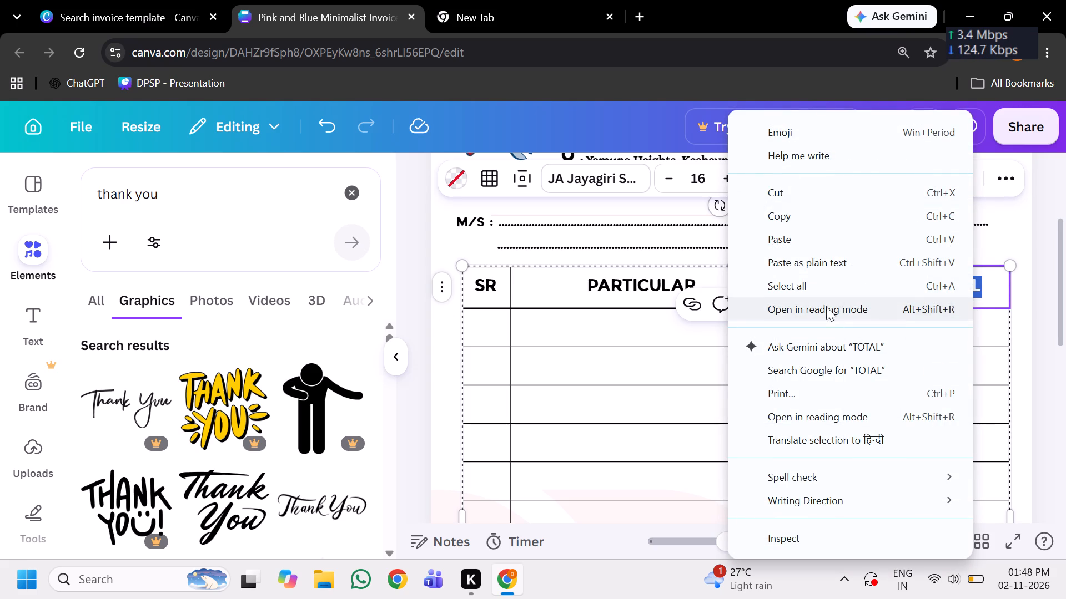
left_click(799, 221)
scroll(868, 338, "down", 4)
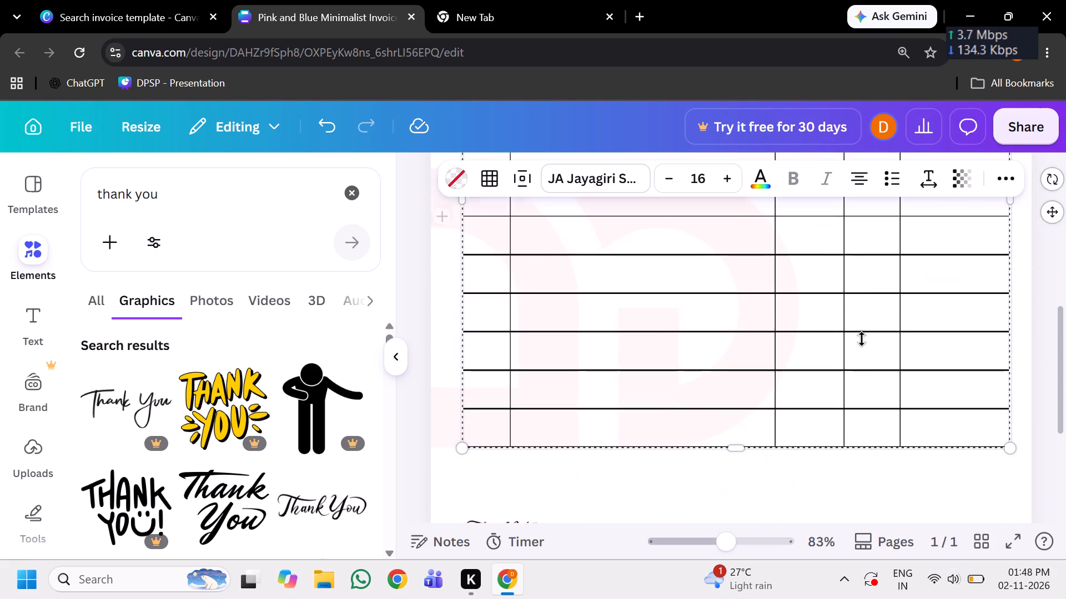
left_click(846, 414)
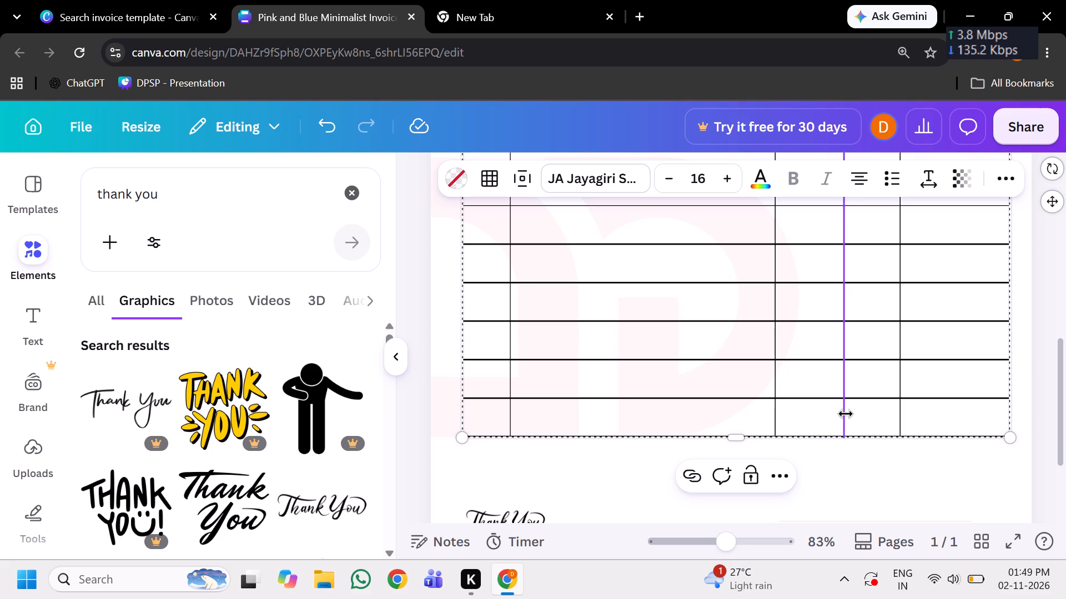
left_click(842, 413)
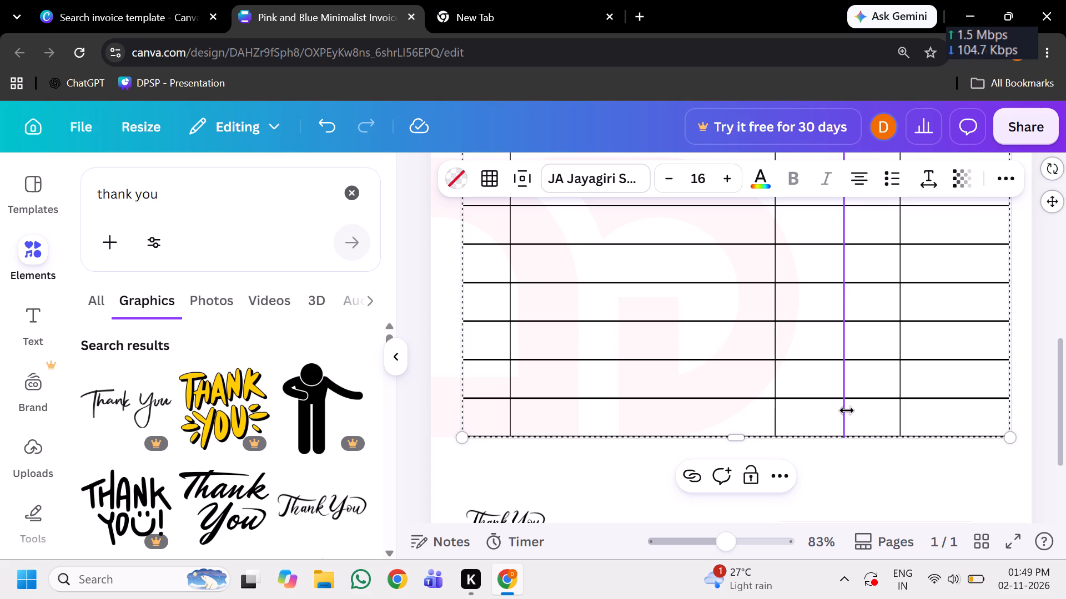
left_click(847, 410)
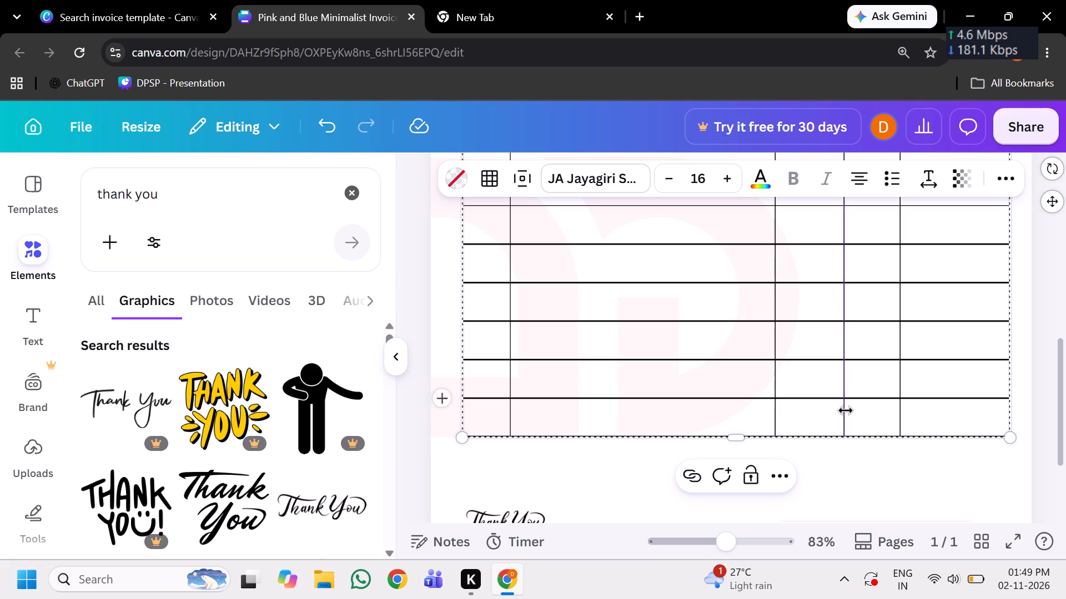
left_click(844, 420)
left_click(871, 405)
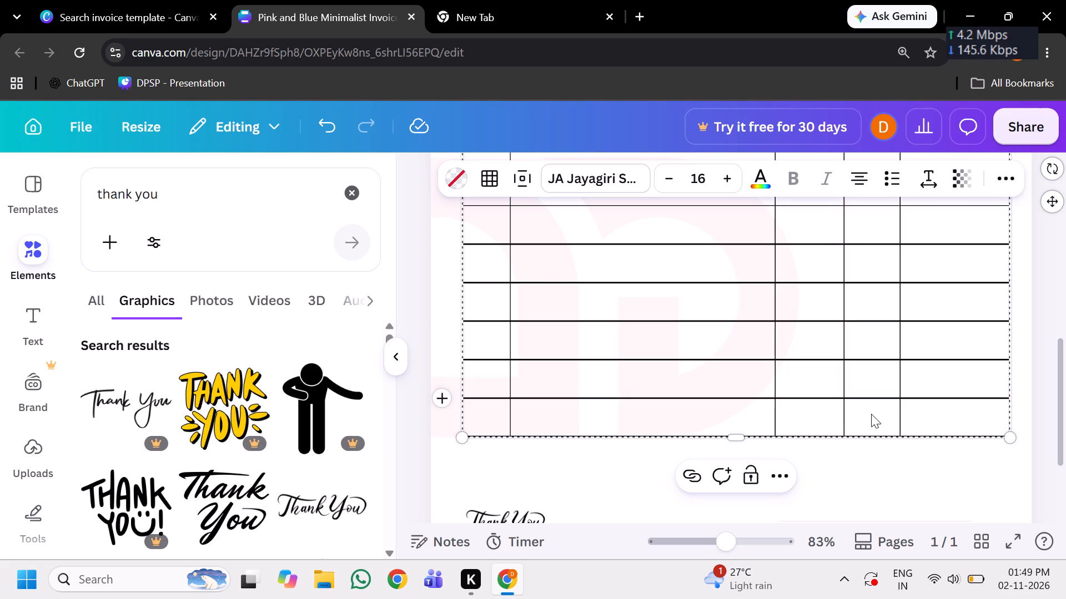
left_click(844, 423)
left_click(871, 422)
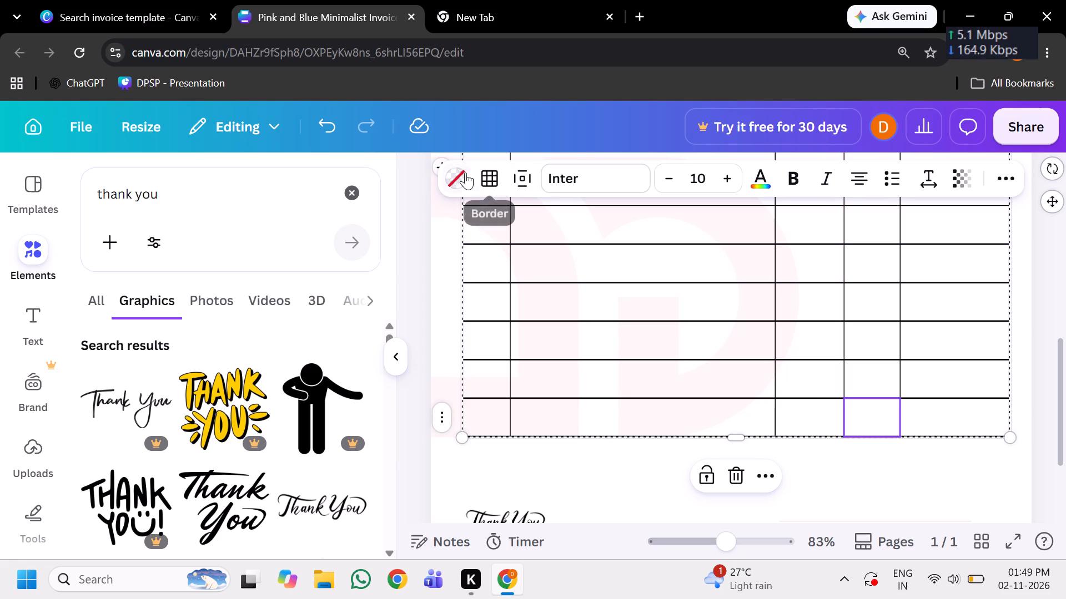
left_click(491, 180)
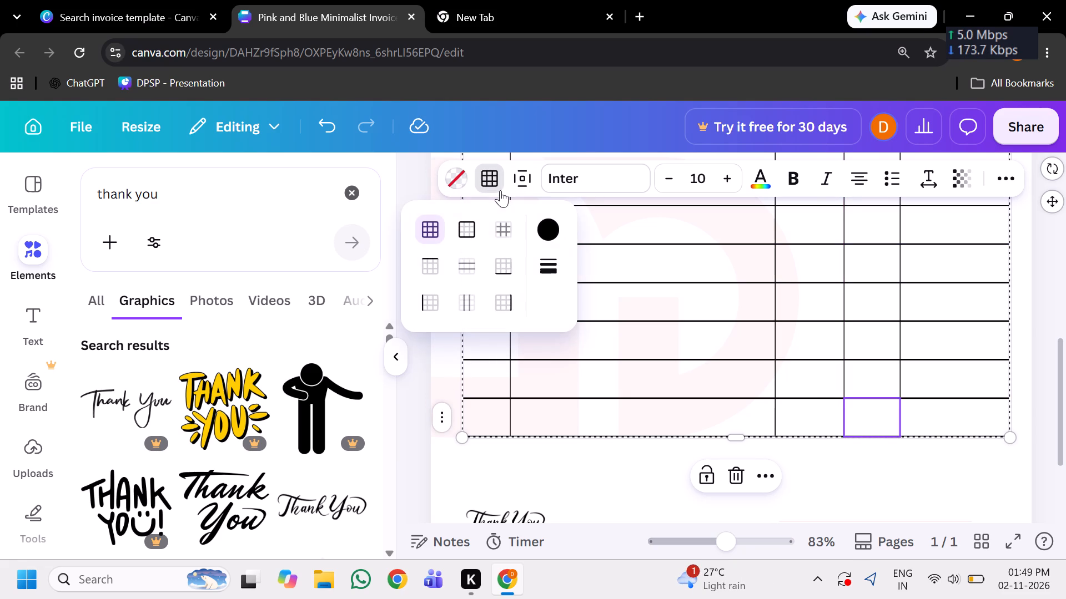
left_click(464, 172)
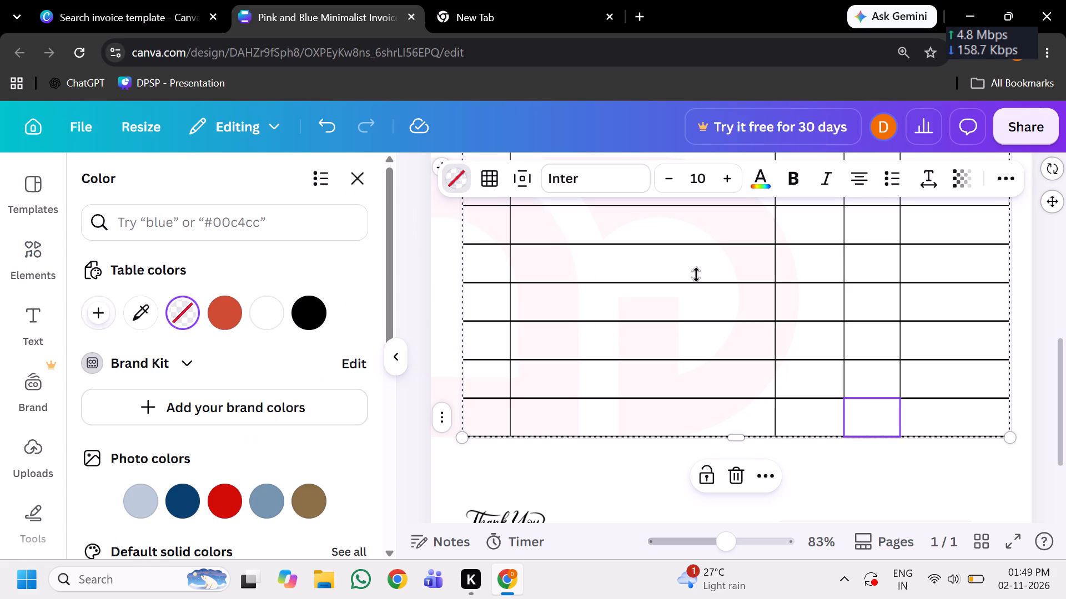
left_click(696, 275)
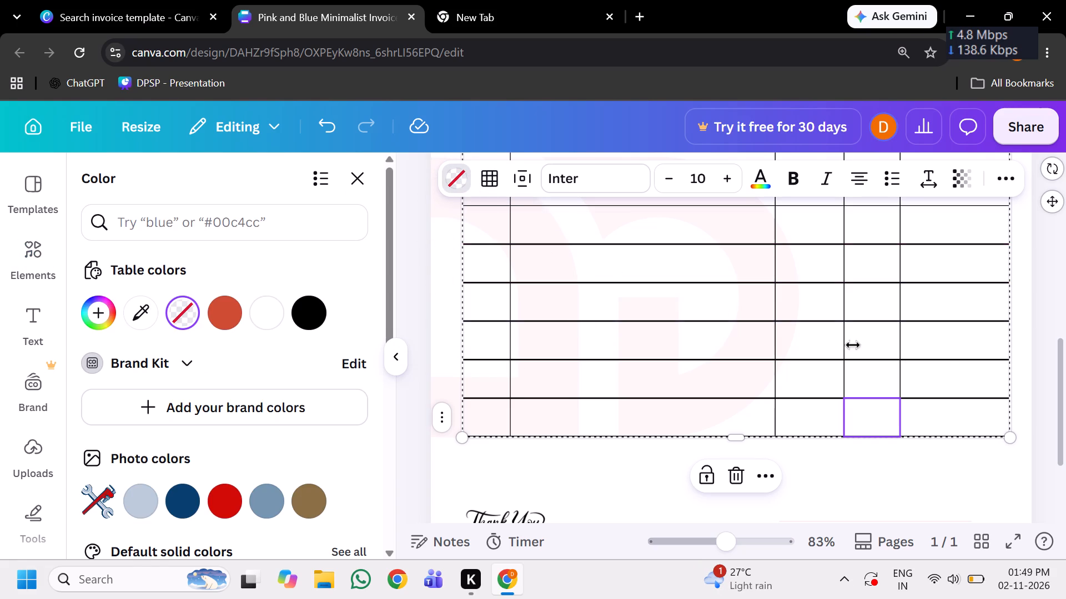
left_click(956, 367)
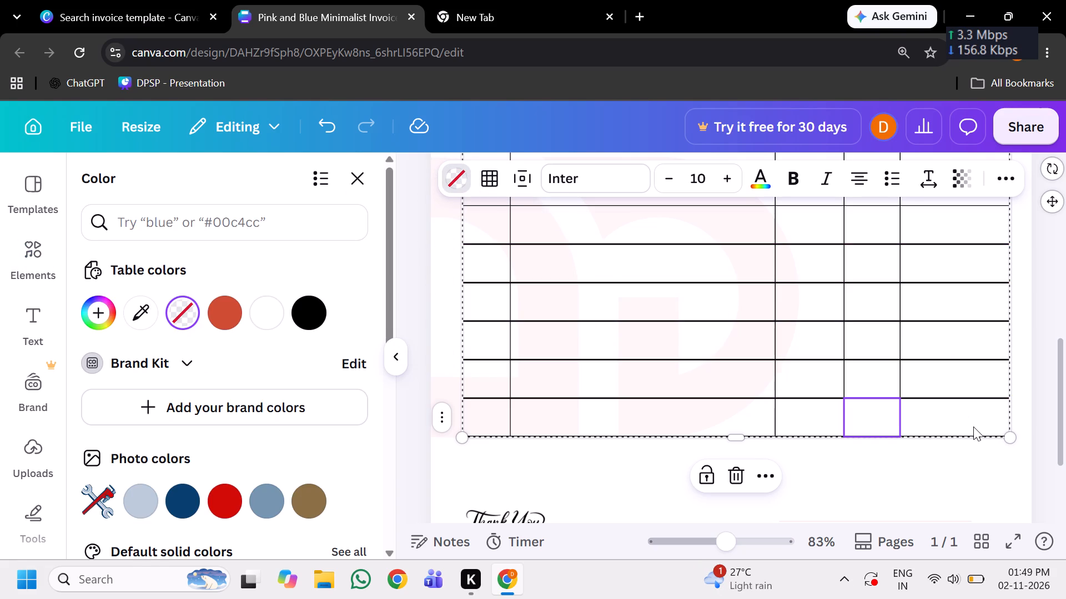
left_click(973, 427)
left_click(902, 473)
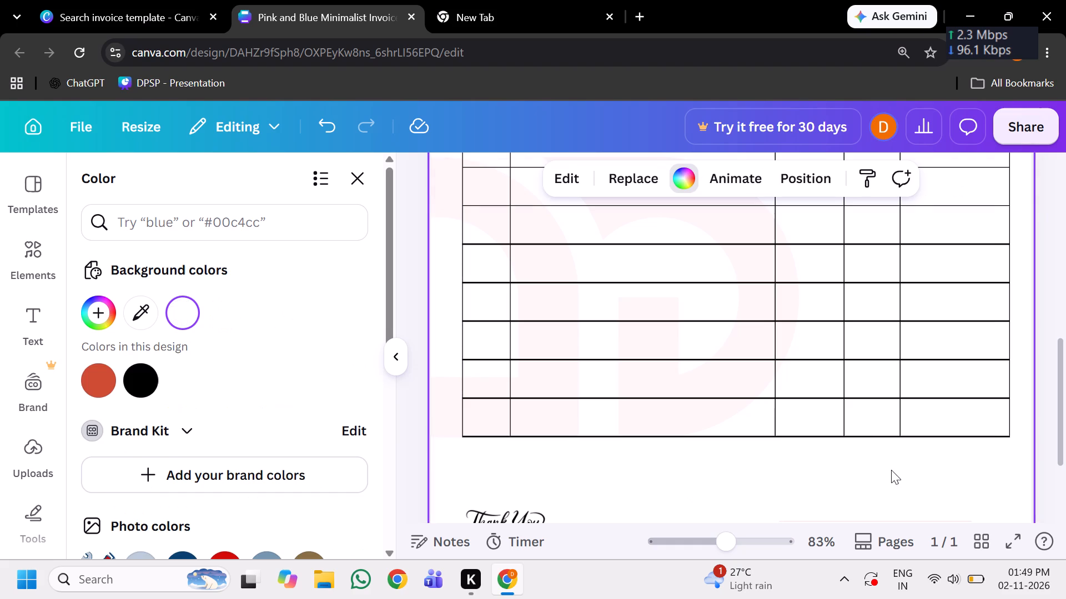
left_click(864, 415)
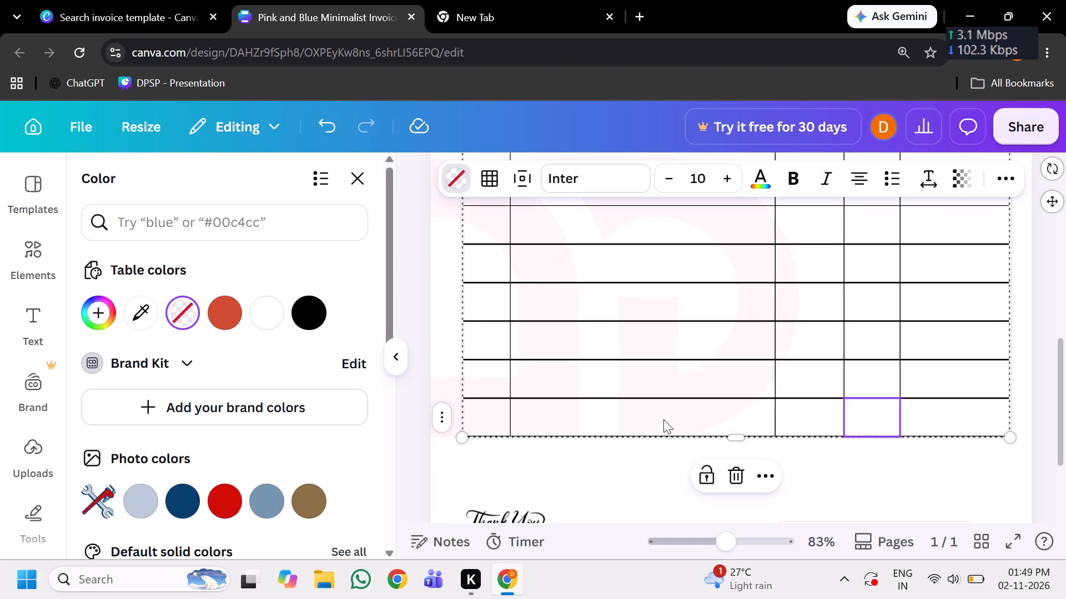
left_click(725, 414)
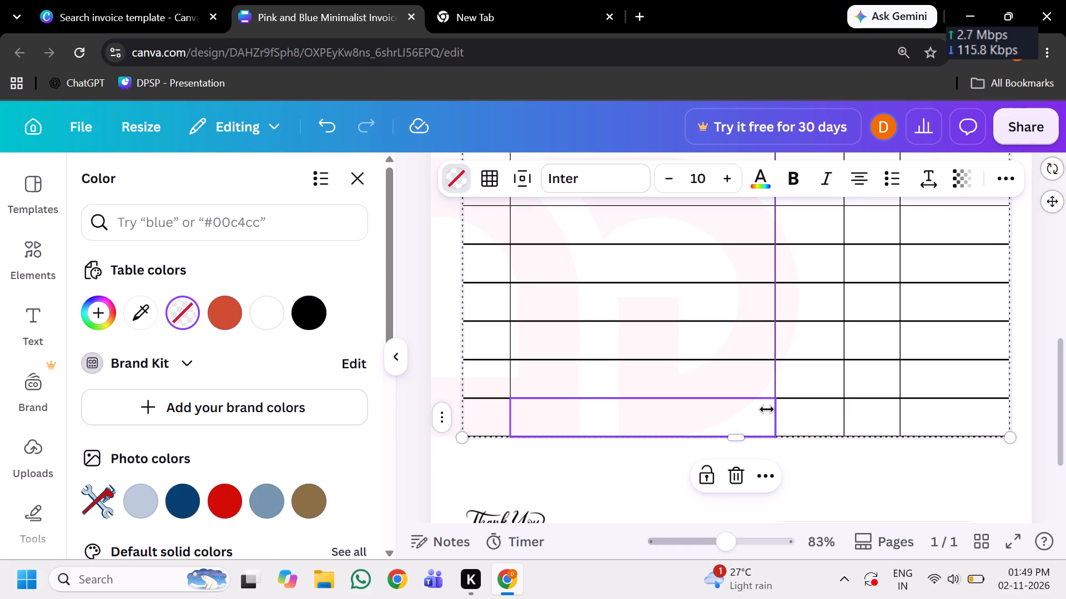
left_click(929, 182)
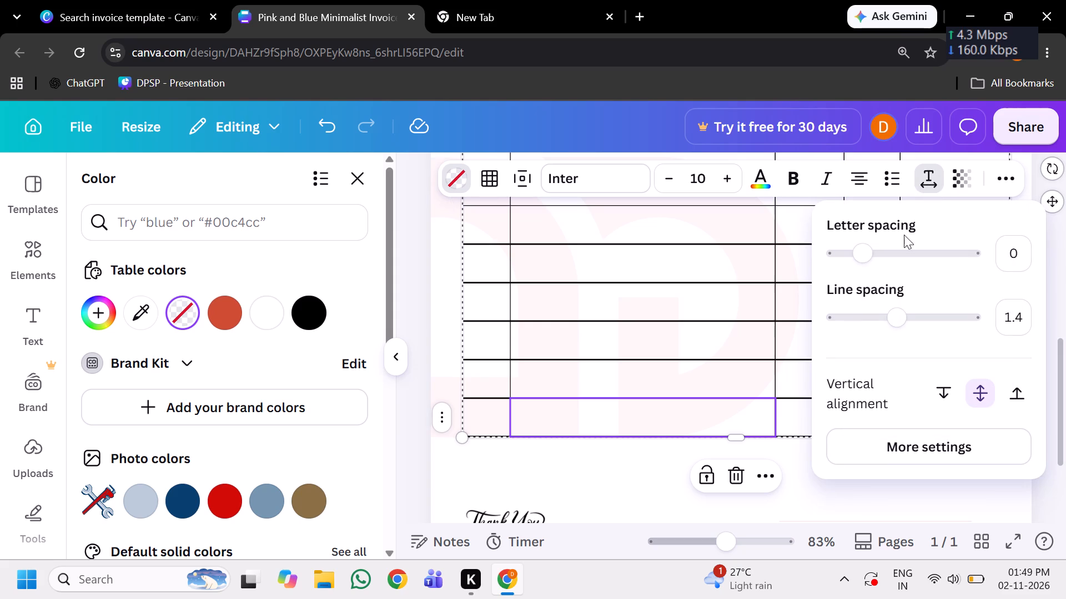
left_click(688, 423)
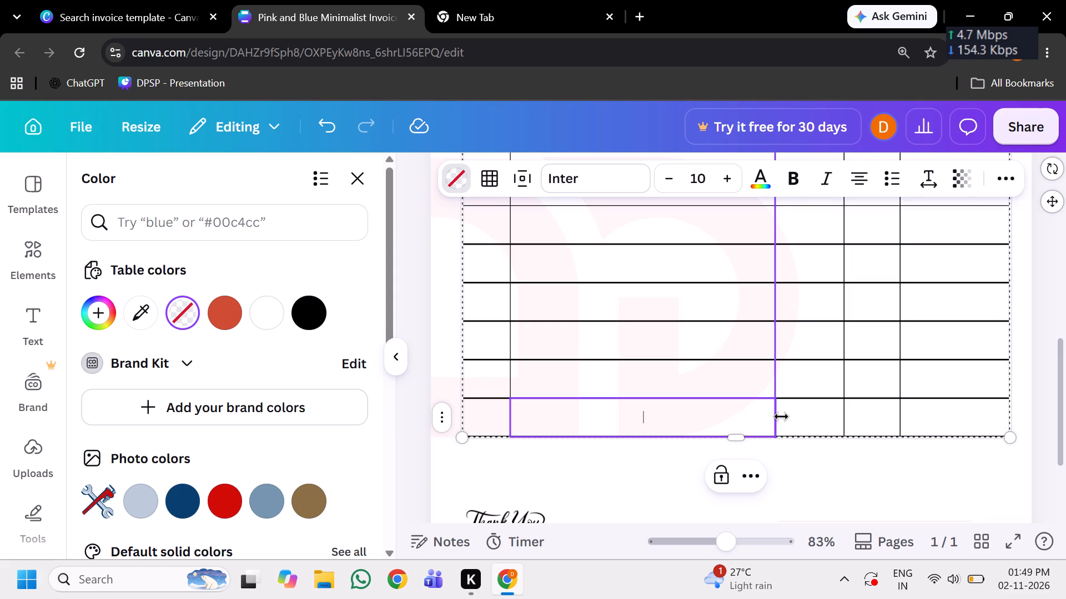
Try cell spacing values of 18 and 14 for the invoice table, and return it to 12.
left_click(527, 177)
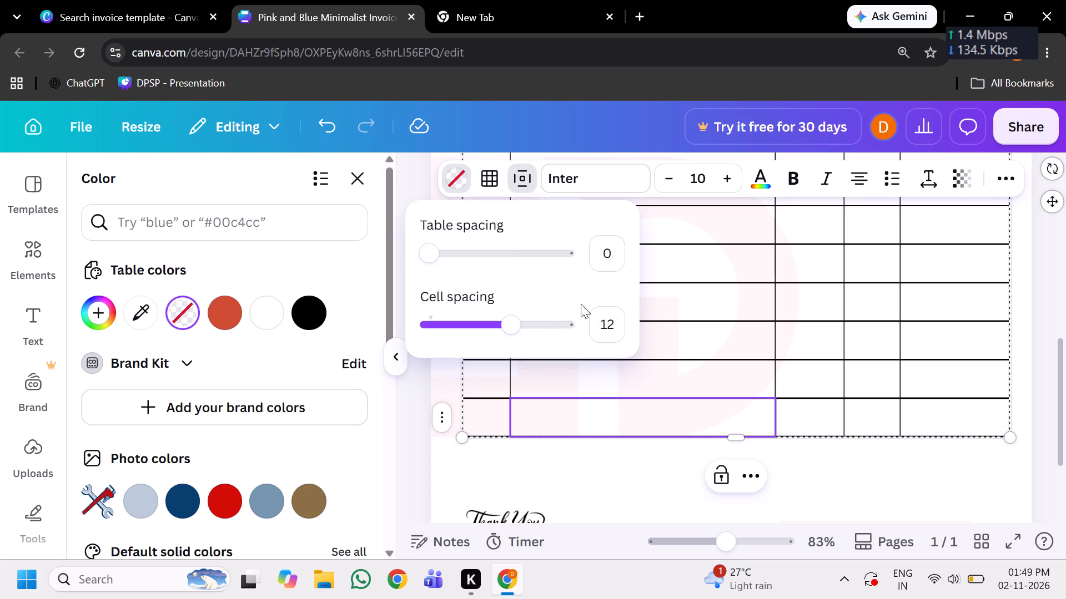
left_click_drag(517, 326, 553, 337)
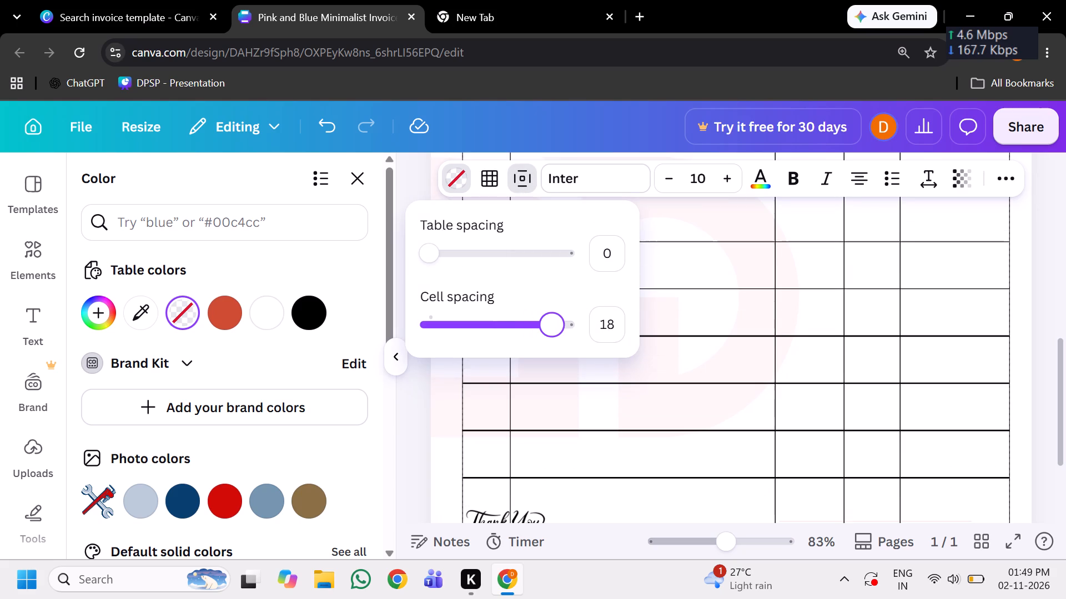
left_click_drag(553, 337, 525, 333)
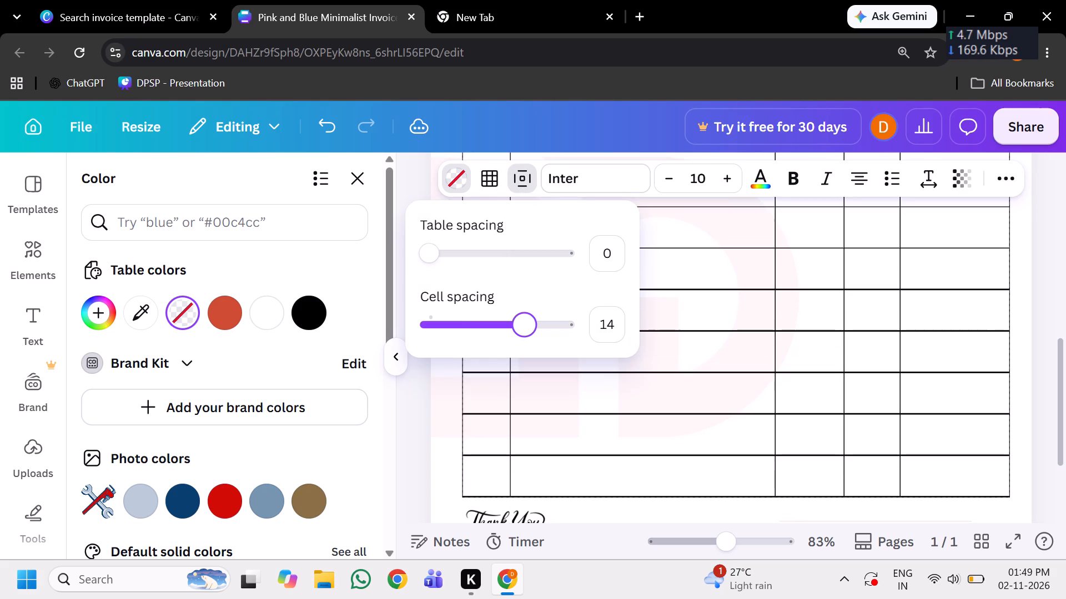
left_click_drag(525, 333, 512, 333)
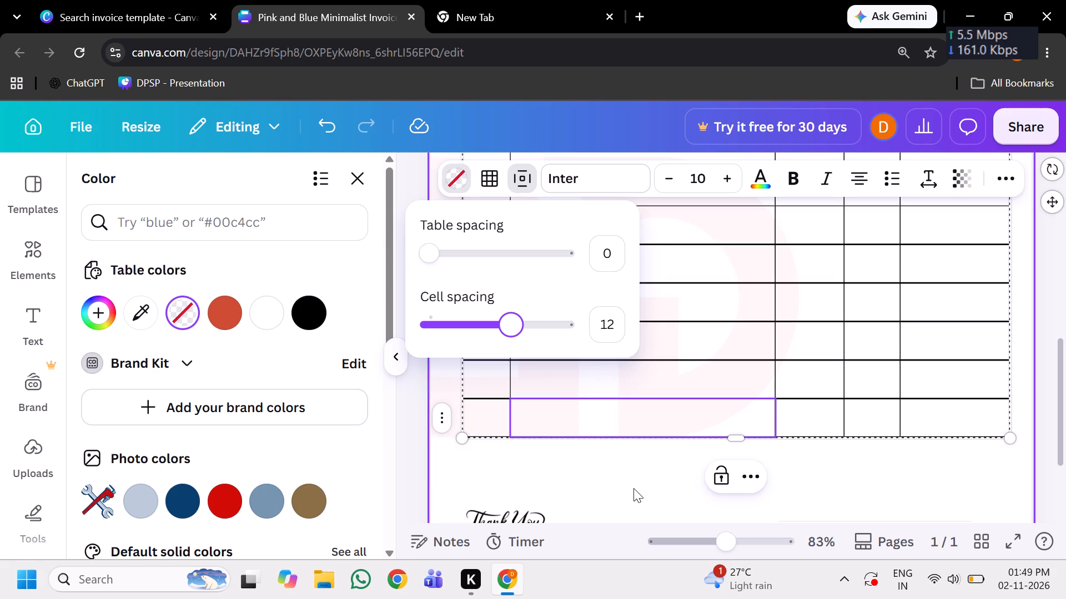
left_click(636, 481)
Reduce the invoice table's cell spacing to 10 so its rows become shorter.
scroll(667, 393, "up", 2)
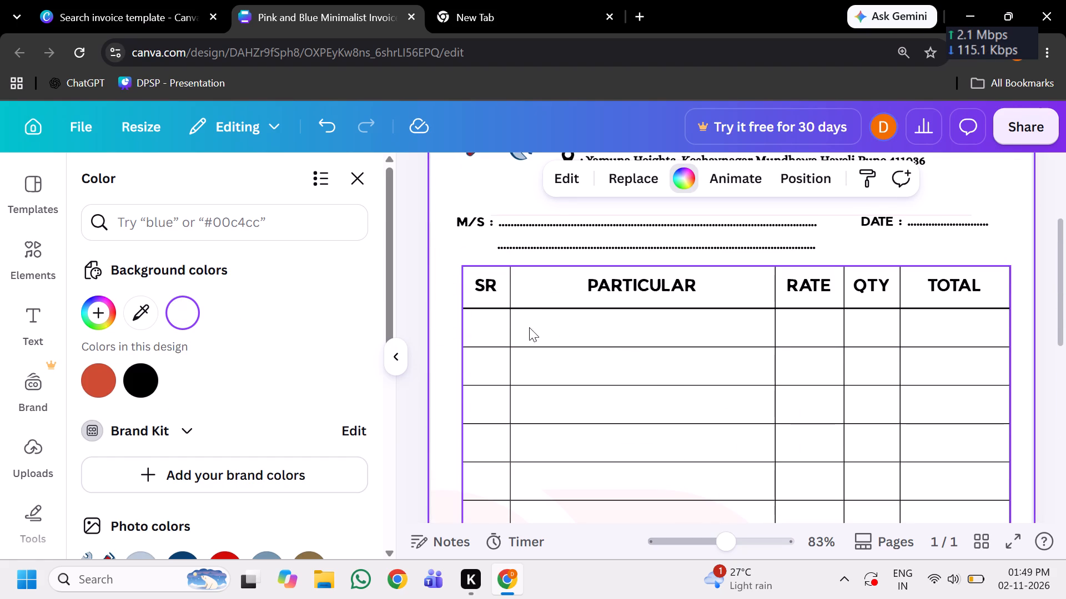
left_click(712, 392)
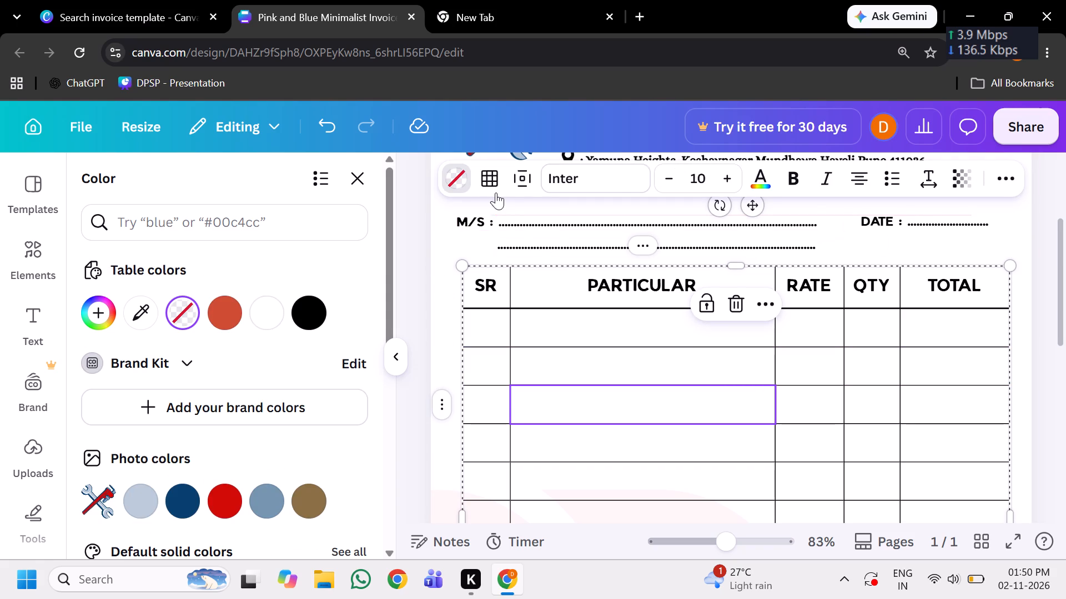
left_click(527, 181)
left_click_drag(510, 332, 500, 334)
scroll(745, 361, "down", 2)
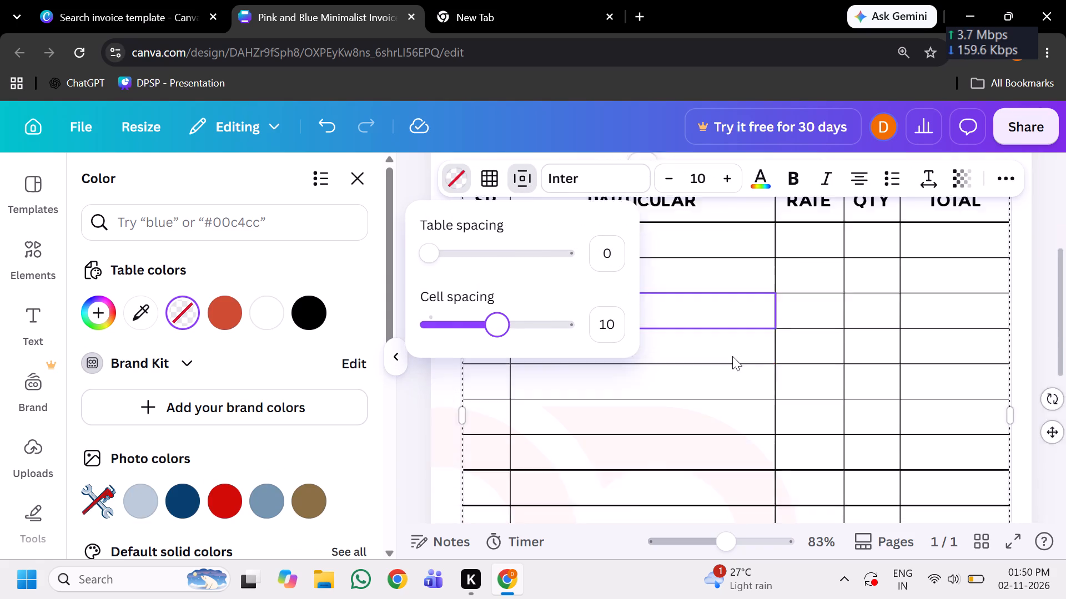
scroll(732, 356, "down", 1)
left_click(757, 388)
Examine the whole invoice layout, from the company header through the table to the thank-you graphic and signature area.
scroll(722, 362, "up", 2)
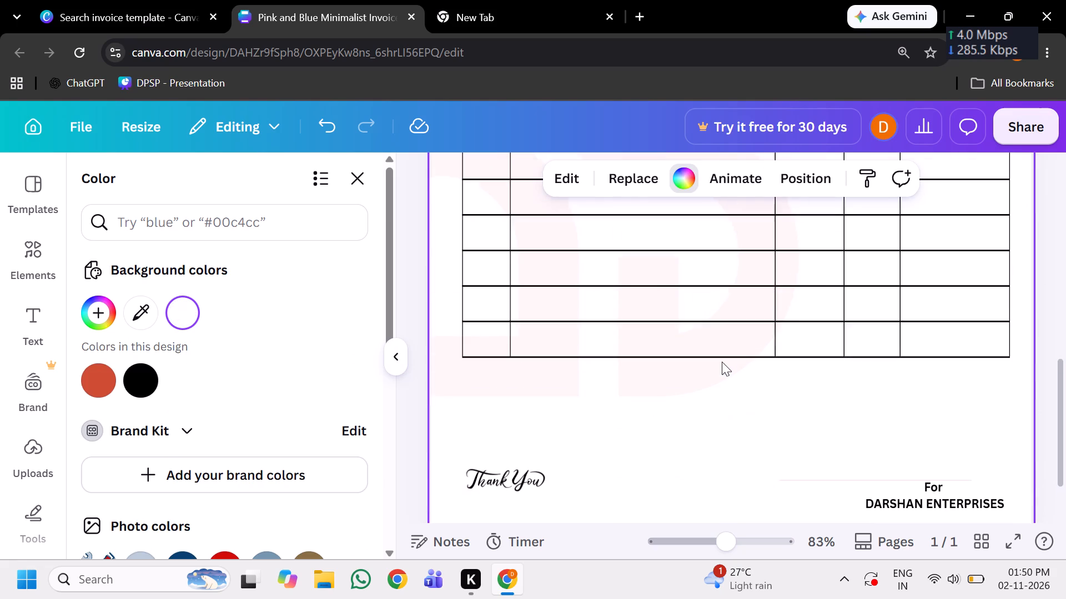
scroll(722, 362, "up", 2)
scroll(722, 361, "down", 1)
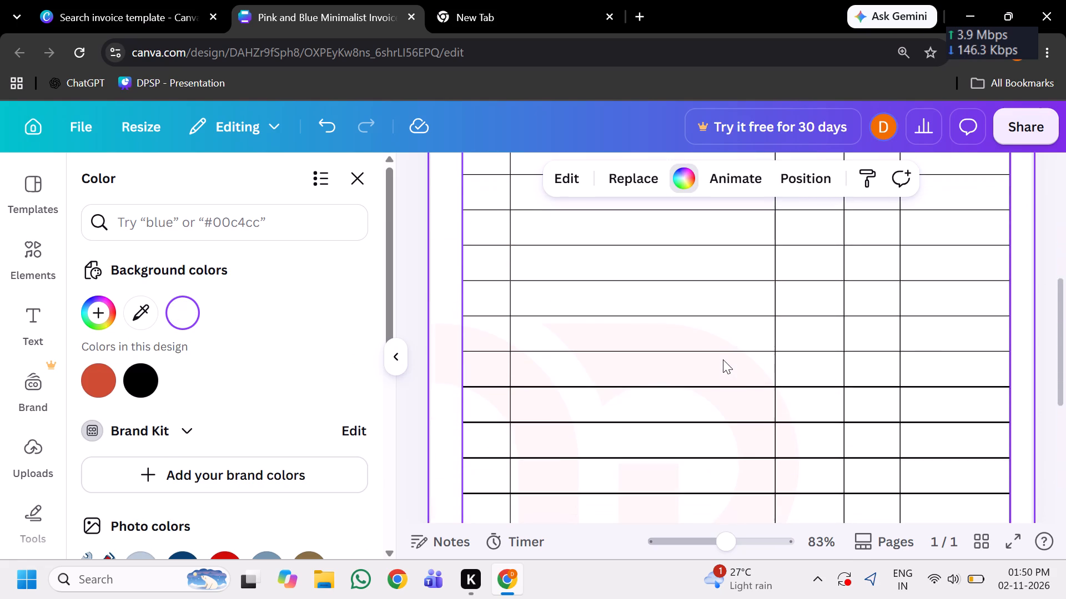
scroll(723, 359, "down", 1)
scroll(802, 404, "up", 4)
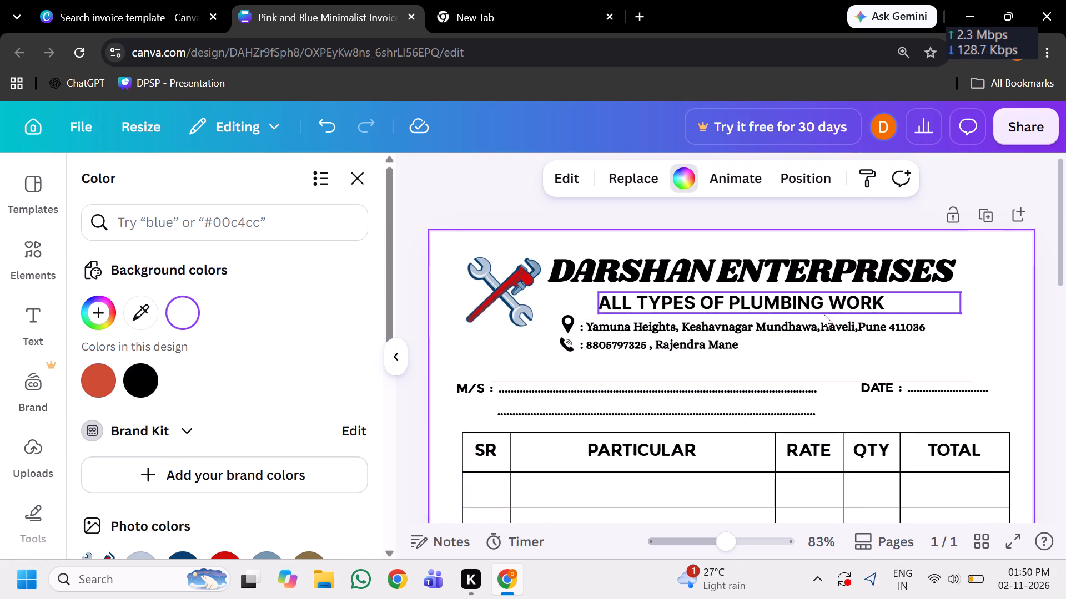
scroll(822, 267, "down", 3)
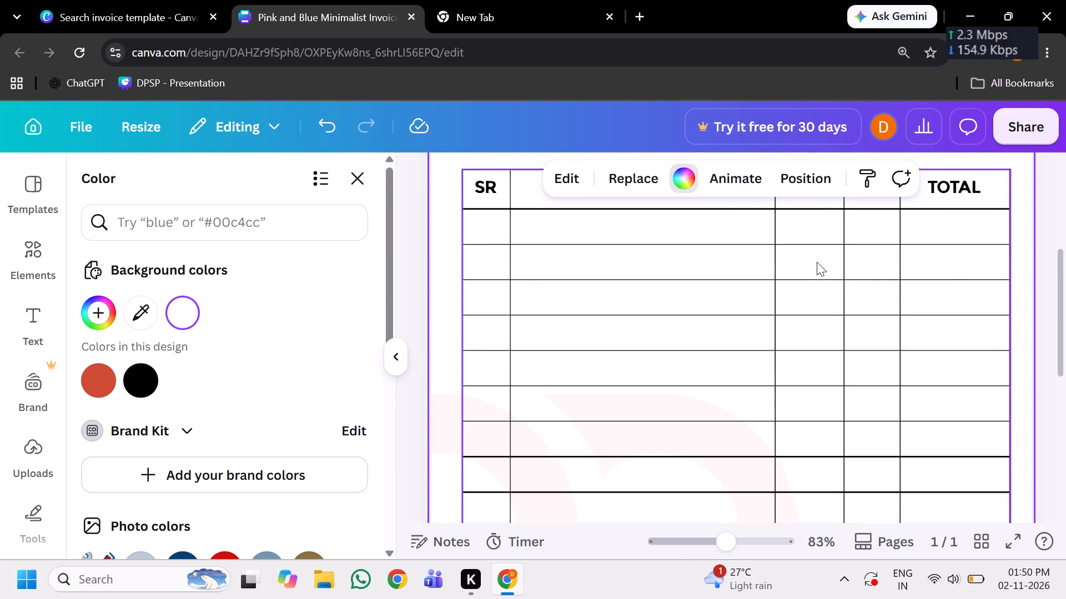
scroll(817, 262, "down", 1)
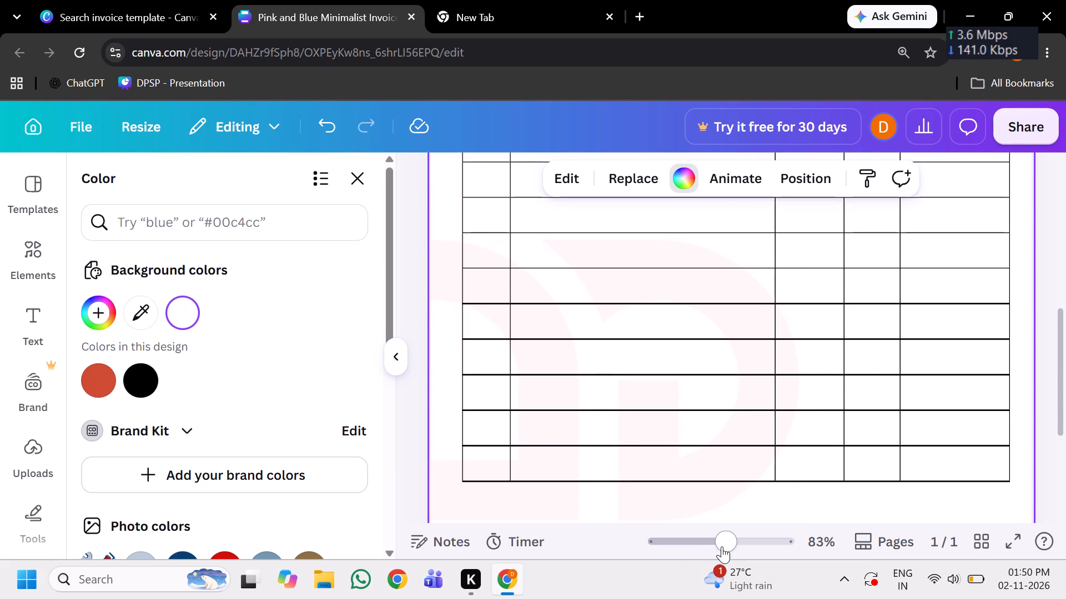
left_click_drag(722, 542, 686, 547)
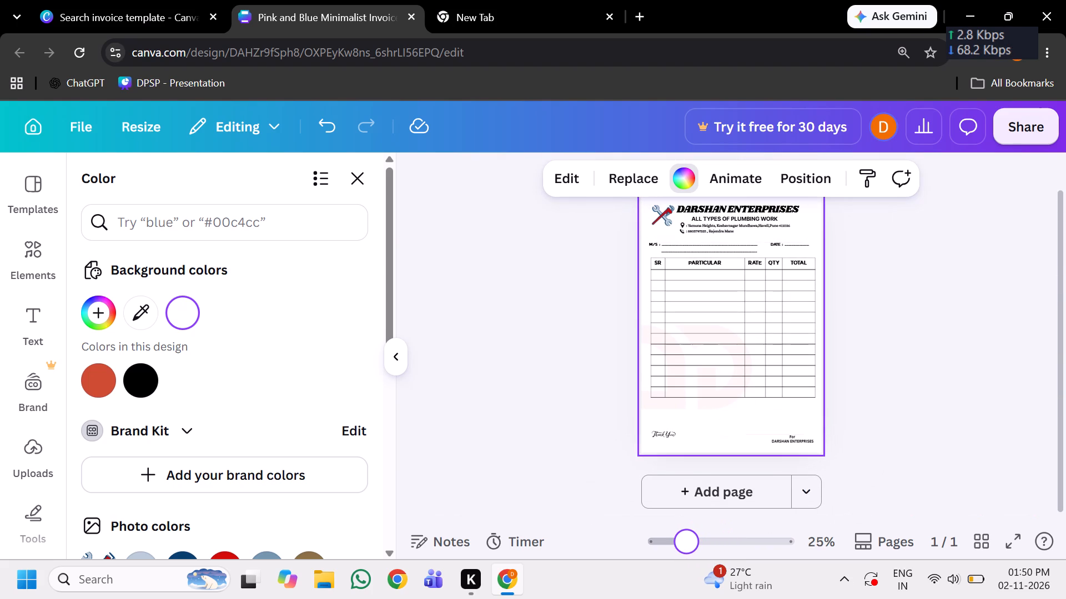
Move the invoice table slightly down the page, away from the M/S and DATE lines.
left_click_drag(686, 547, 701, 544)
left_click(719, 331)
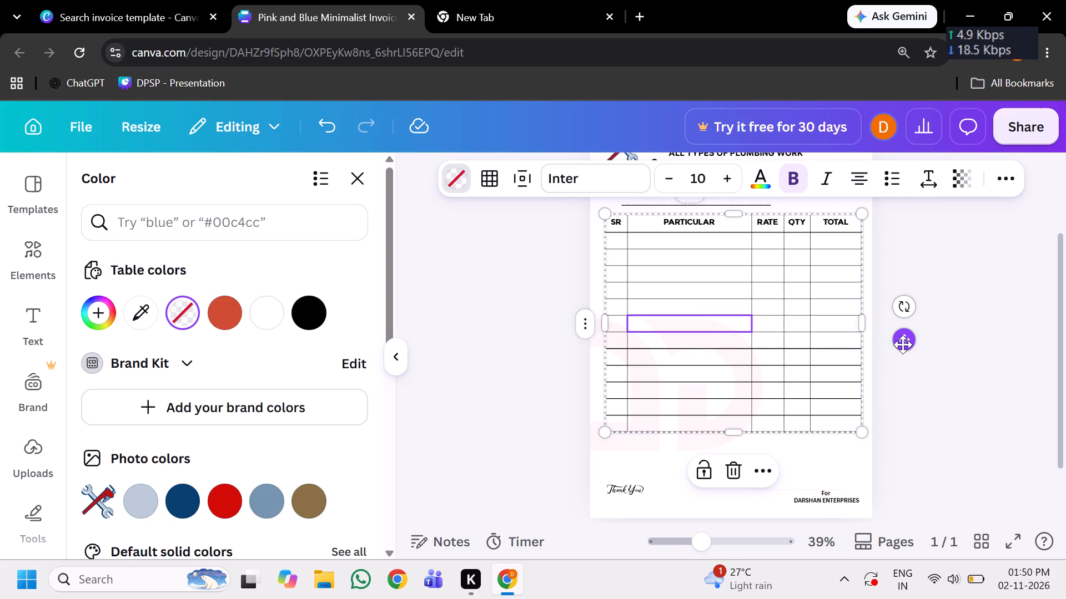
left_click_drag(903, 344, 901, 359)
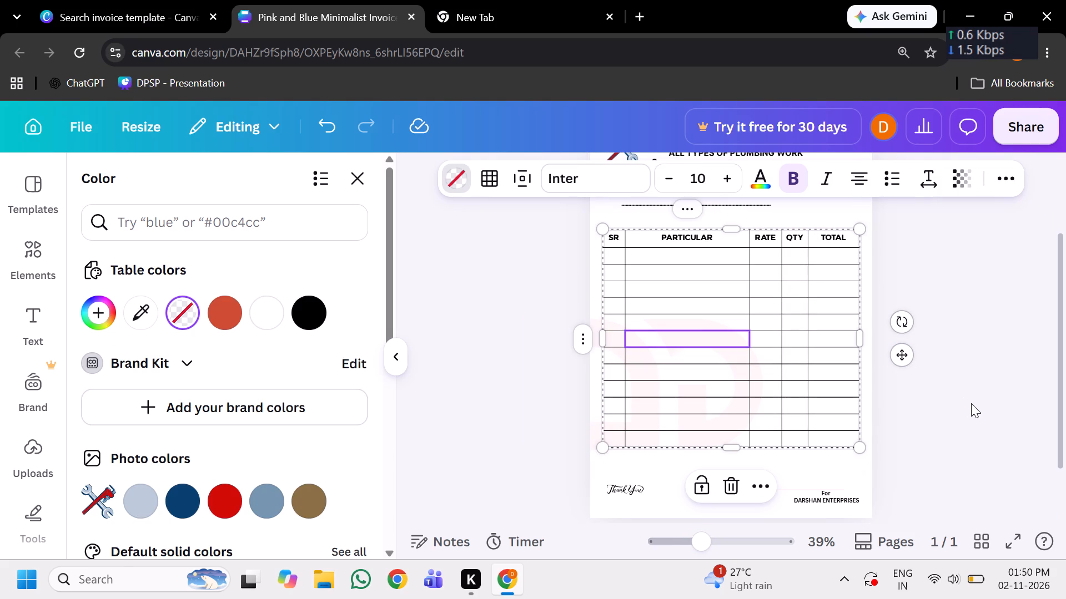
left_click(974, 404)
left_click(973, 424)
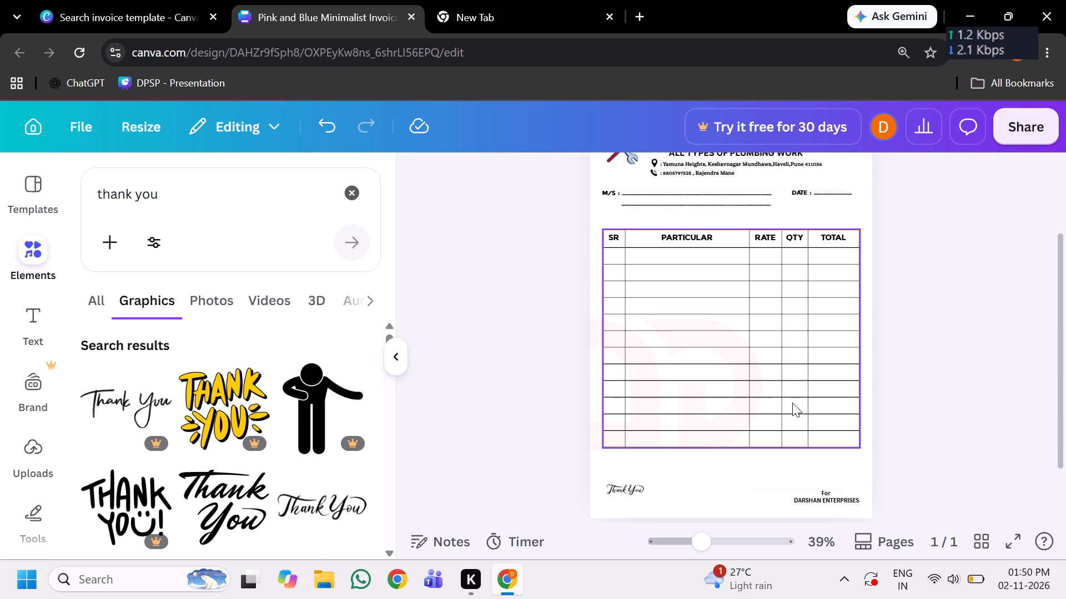
Clear the "thank you" element search and collapse the elements area to give the invoice more room.
left_click(540, 342)
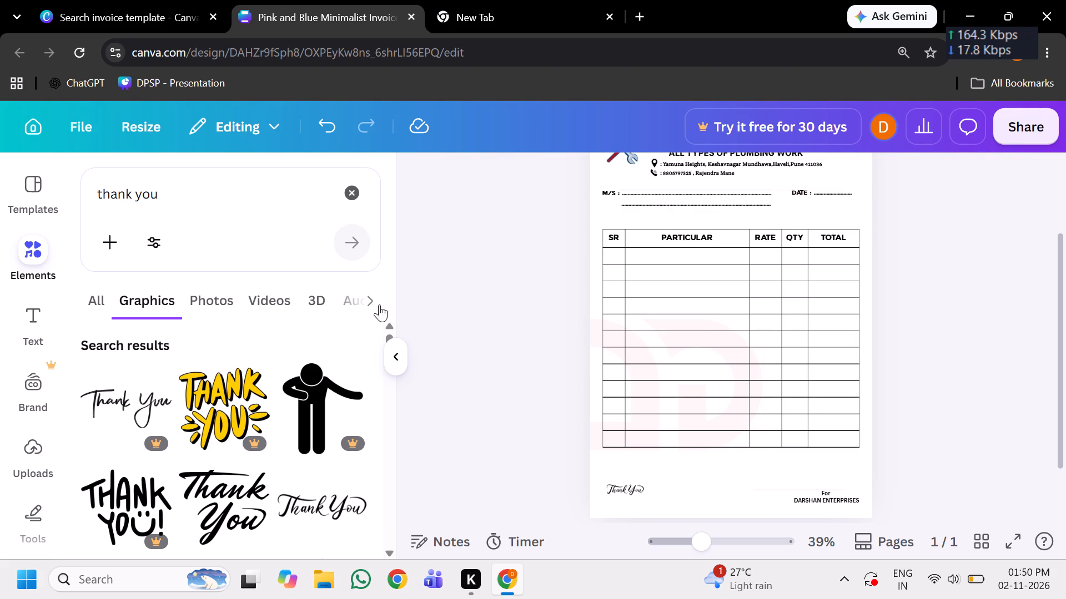
left_click(358, 200)
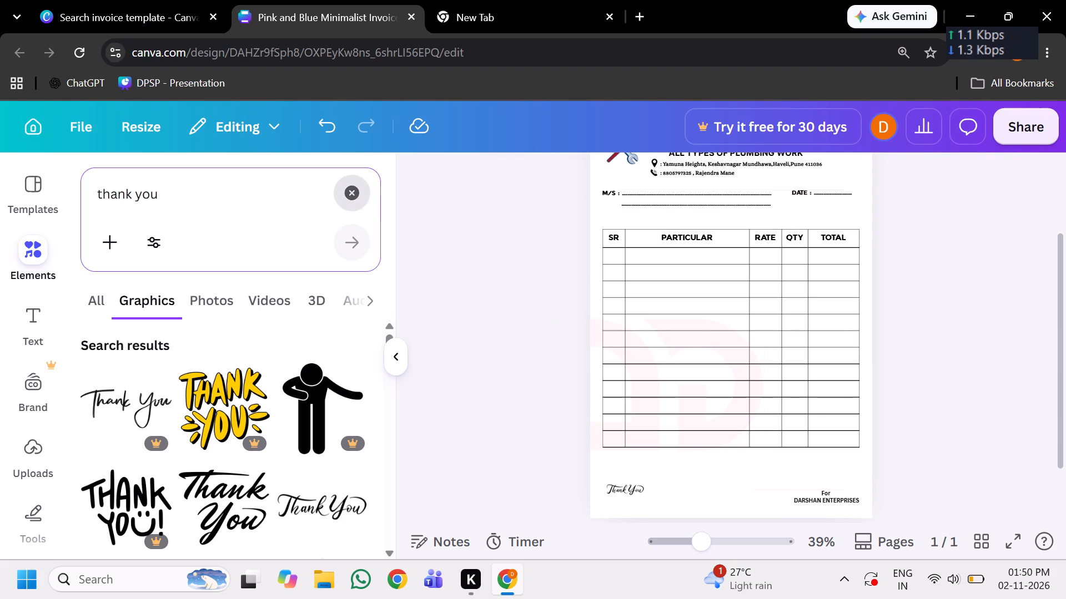
left_click(529, 277)
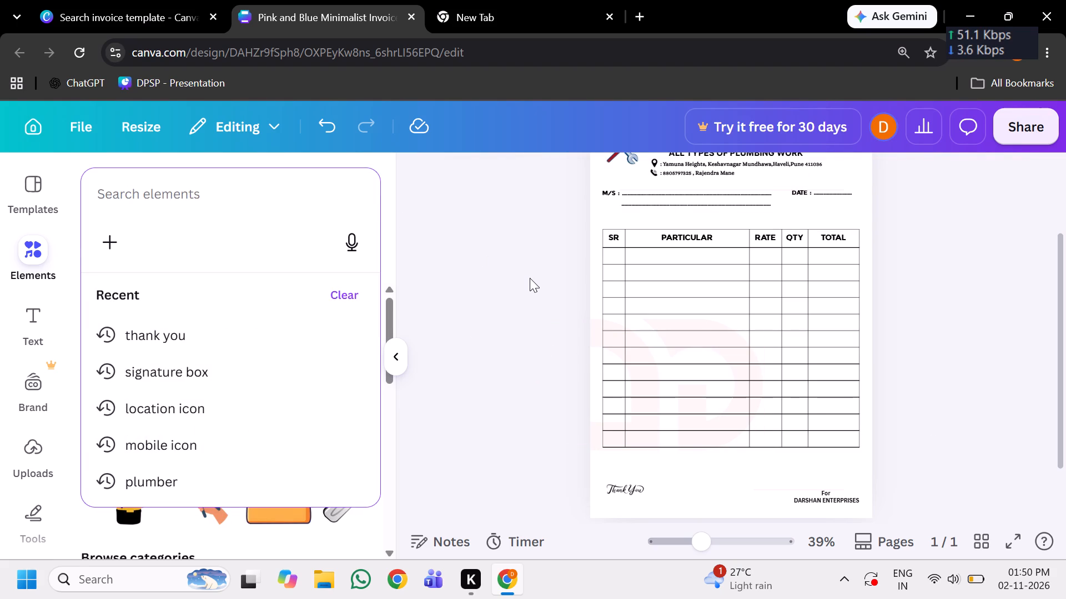
left_click(956, 323)
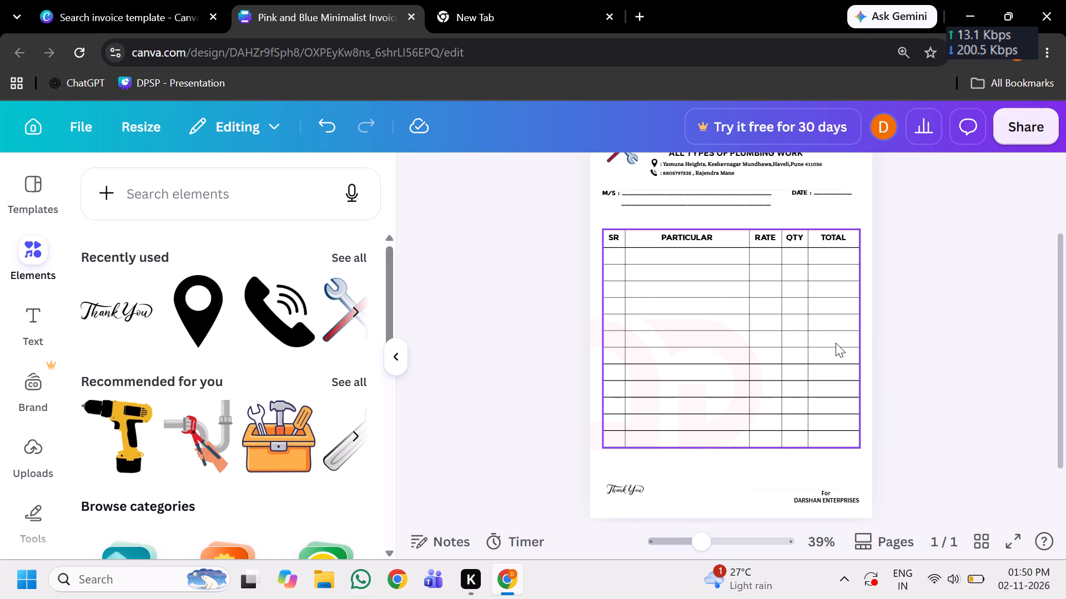
scroll(803, 345, "up", 1)
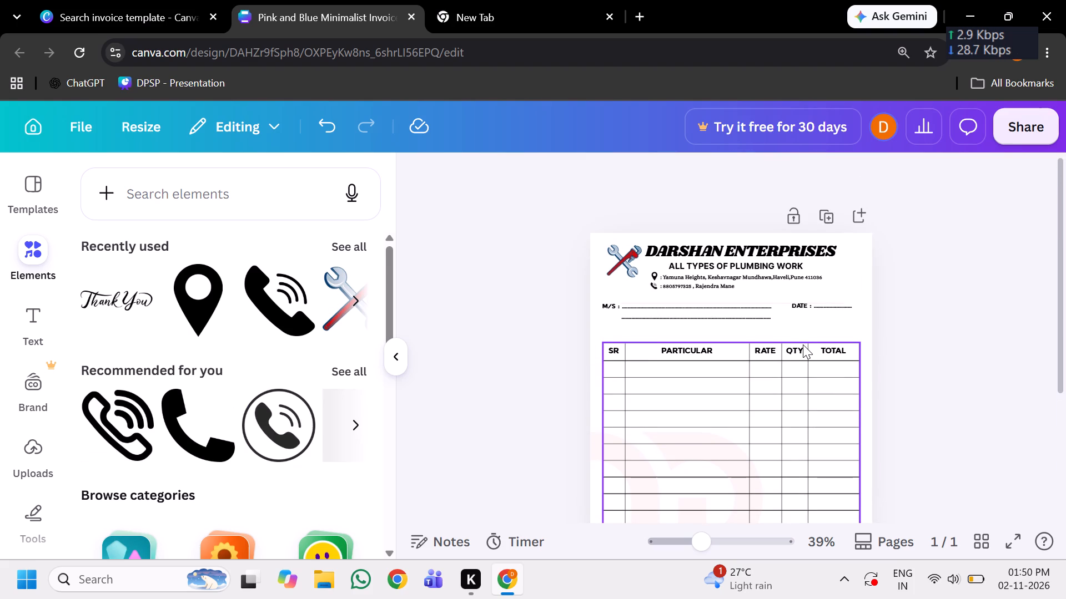
left_click(395, 355)
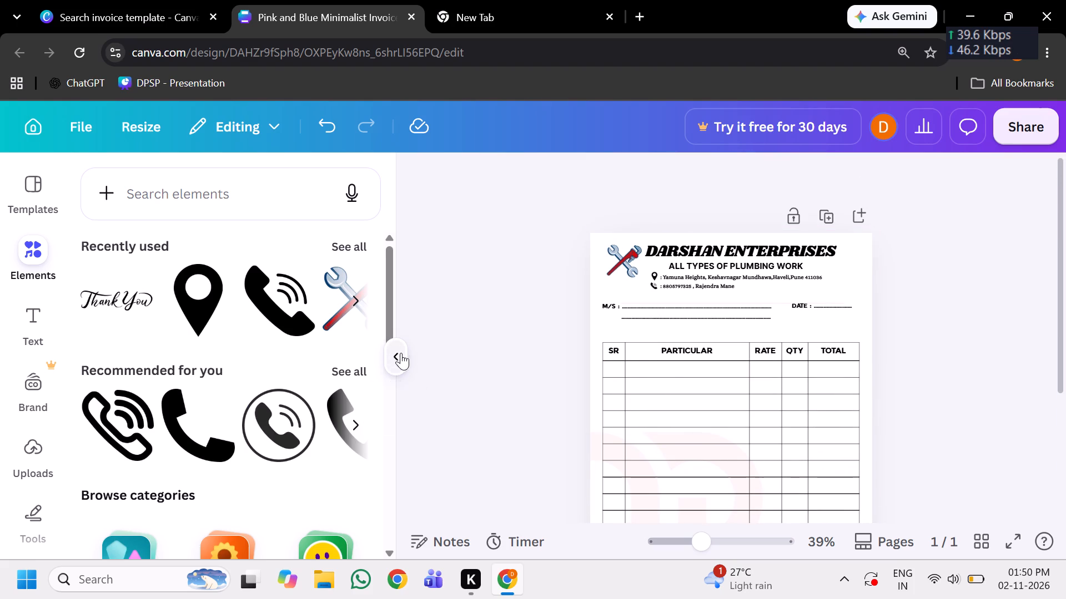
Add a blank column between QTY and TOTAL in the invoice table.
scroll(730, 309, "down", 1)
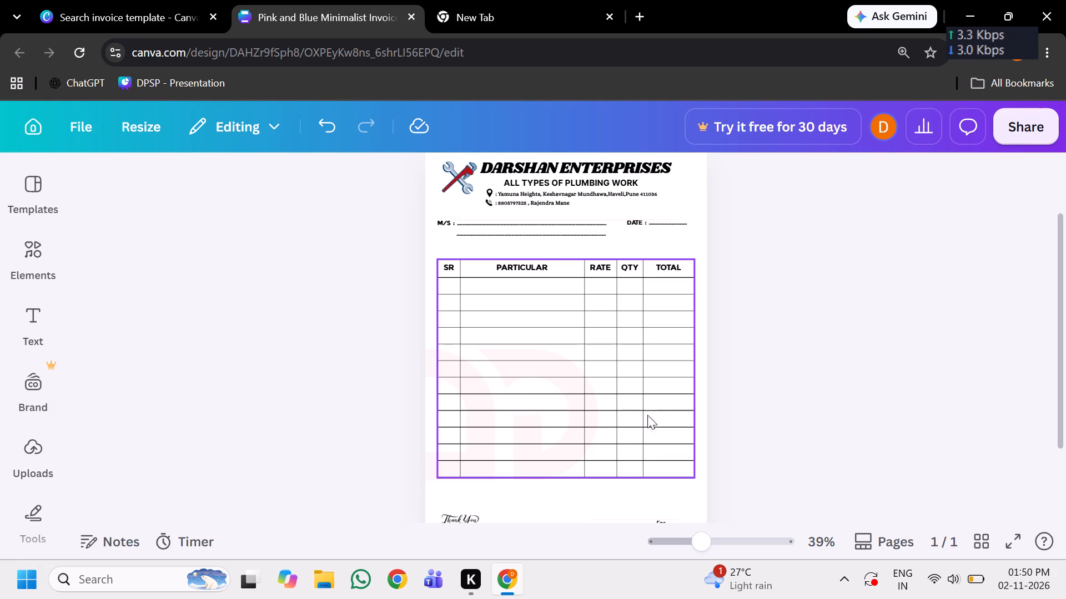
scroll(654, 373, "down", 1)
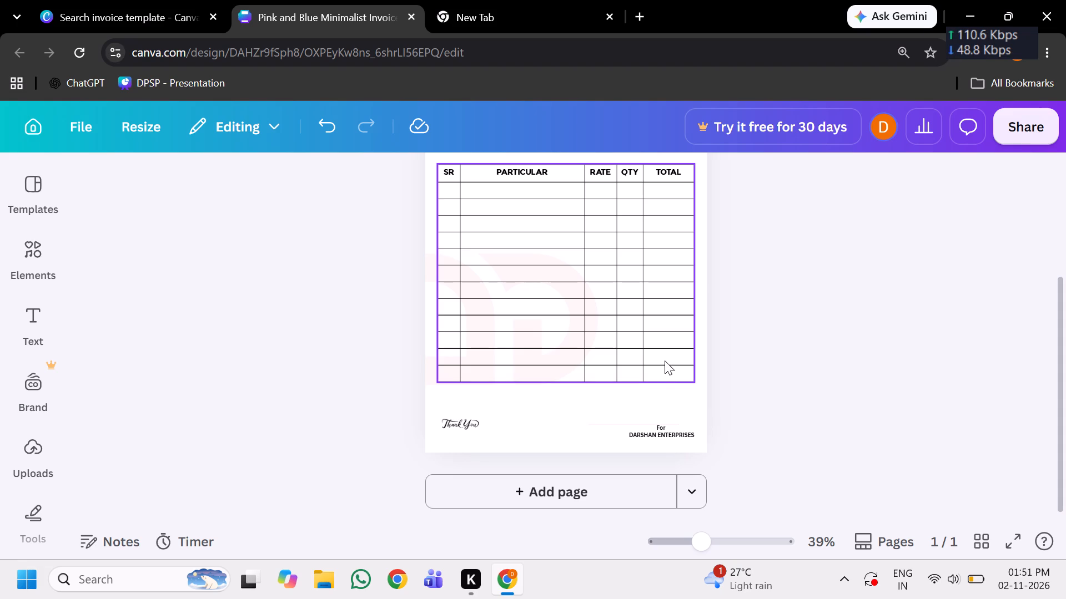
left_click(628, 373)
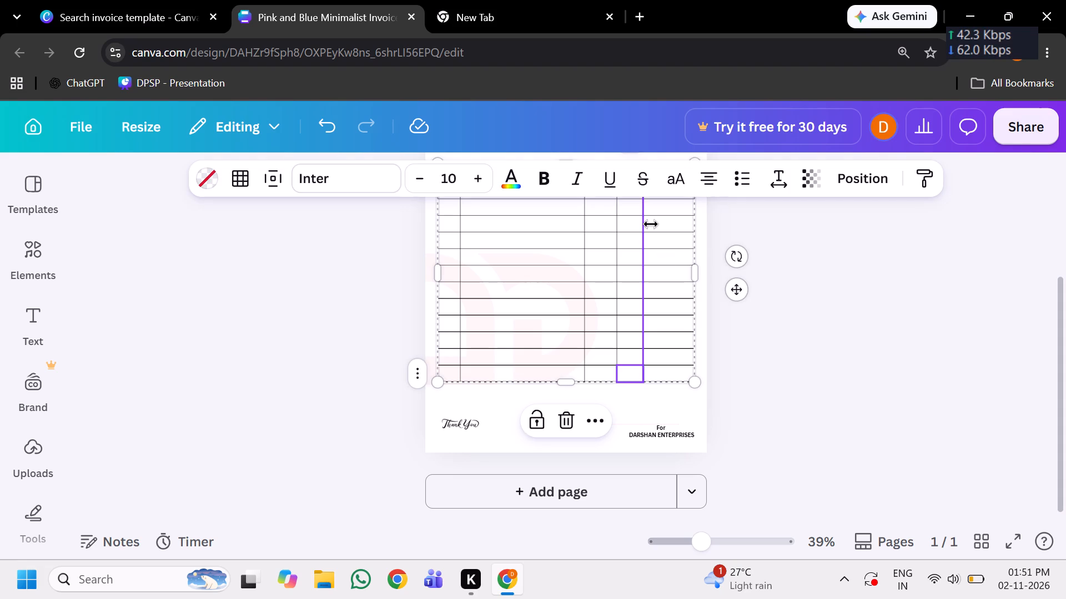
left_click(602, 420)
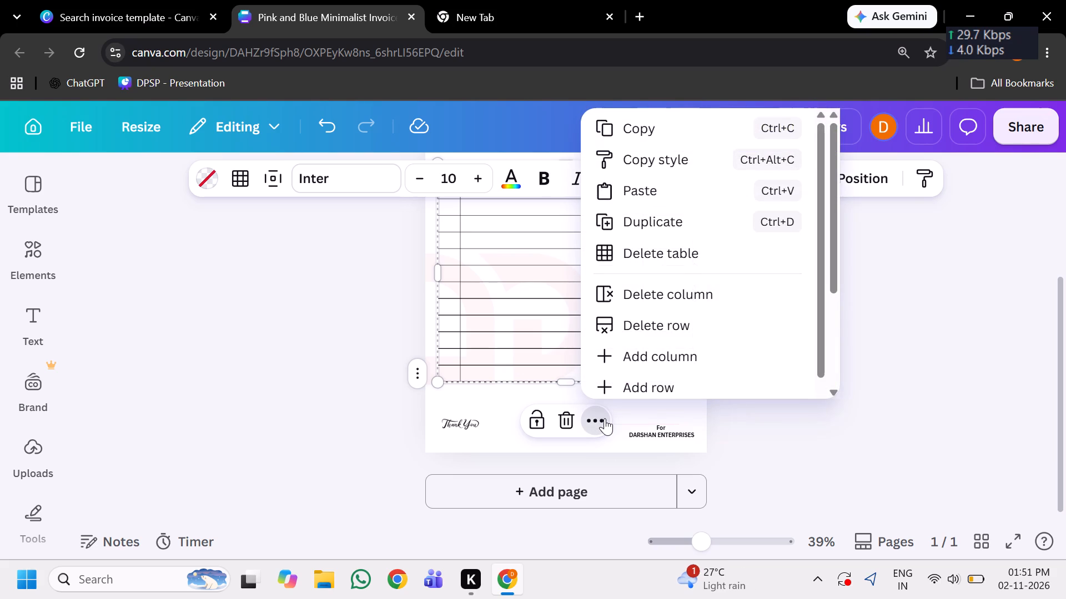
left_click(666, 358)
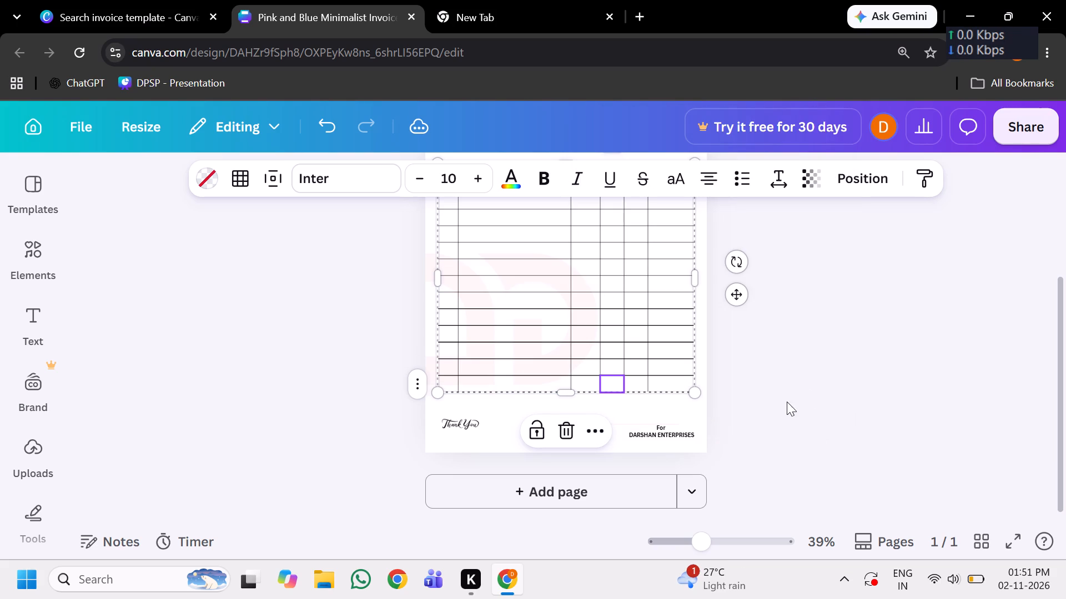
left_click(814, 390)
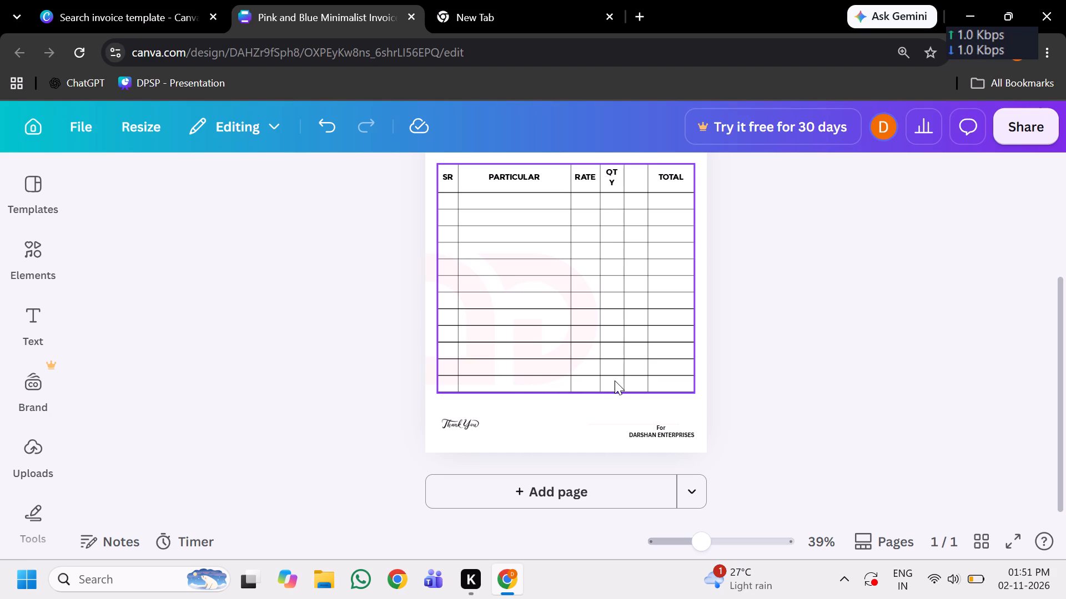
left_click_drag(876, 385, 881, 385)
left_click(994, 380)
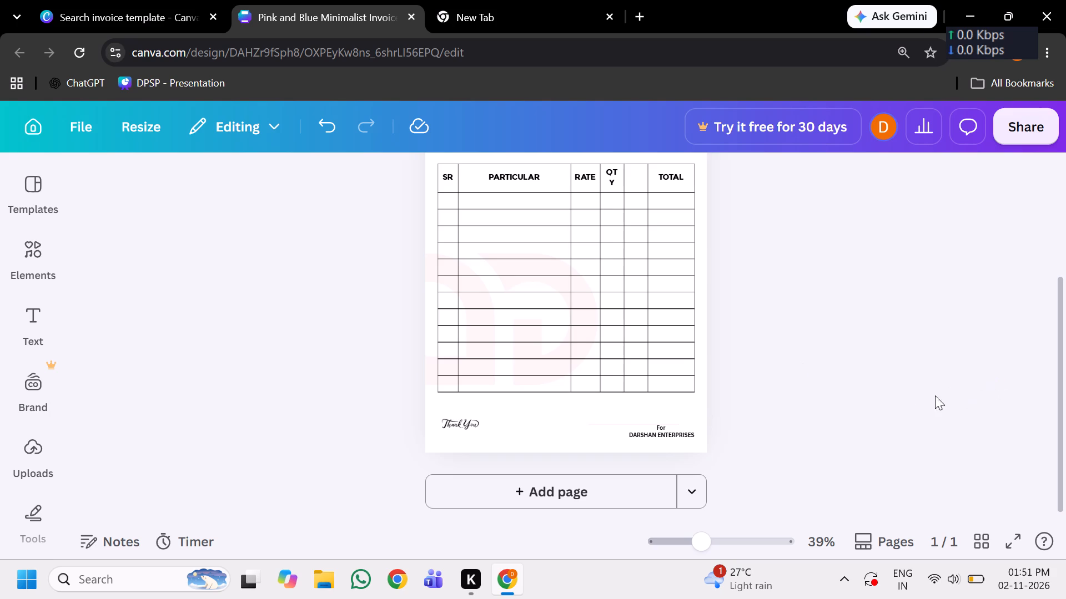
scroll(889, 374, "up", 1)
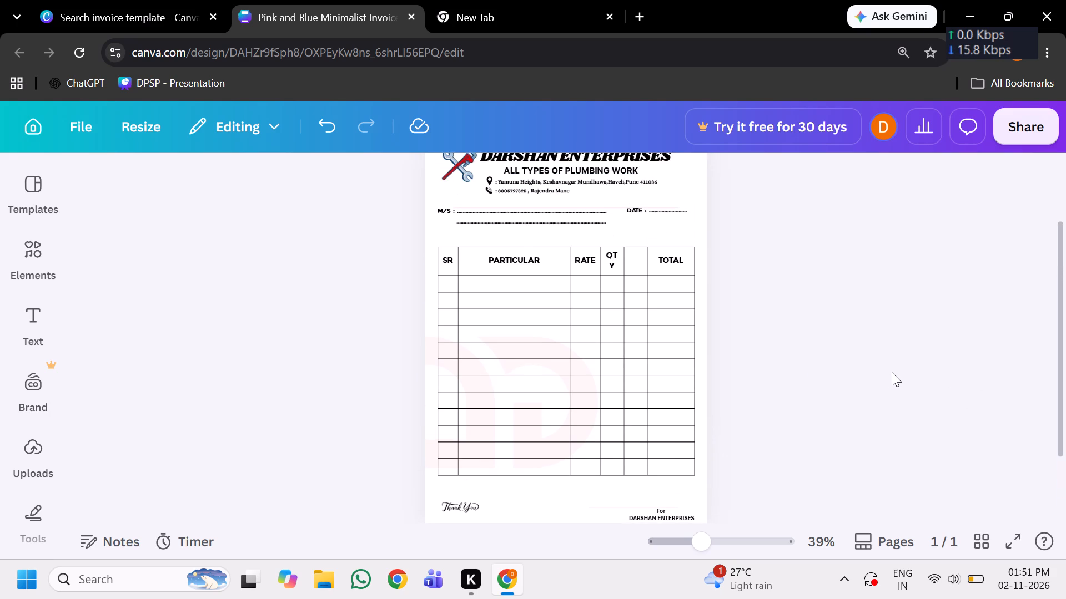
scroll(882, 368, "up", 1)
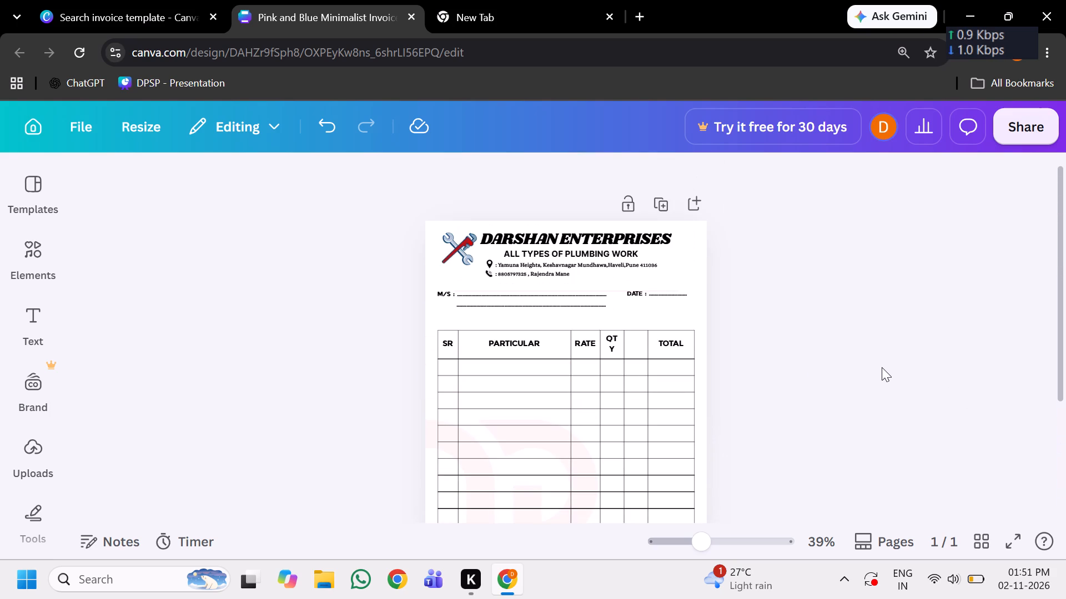
Move the invoice table up, centred horizontally on the page just below the M/S lines.
scroll(882, 367, "down", 1)
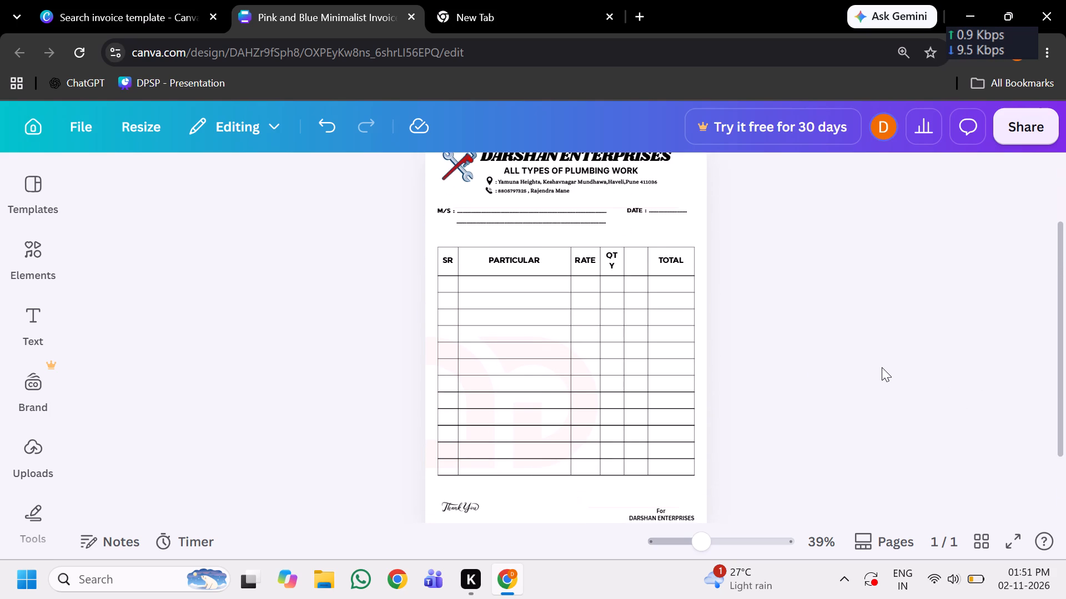
left_click(604, 392)
left_click_drag(605, 386, 607, 377)
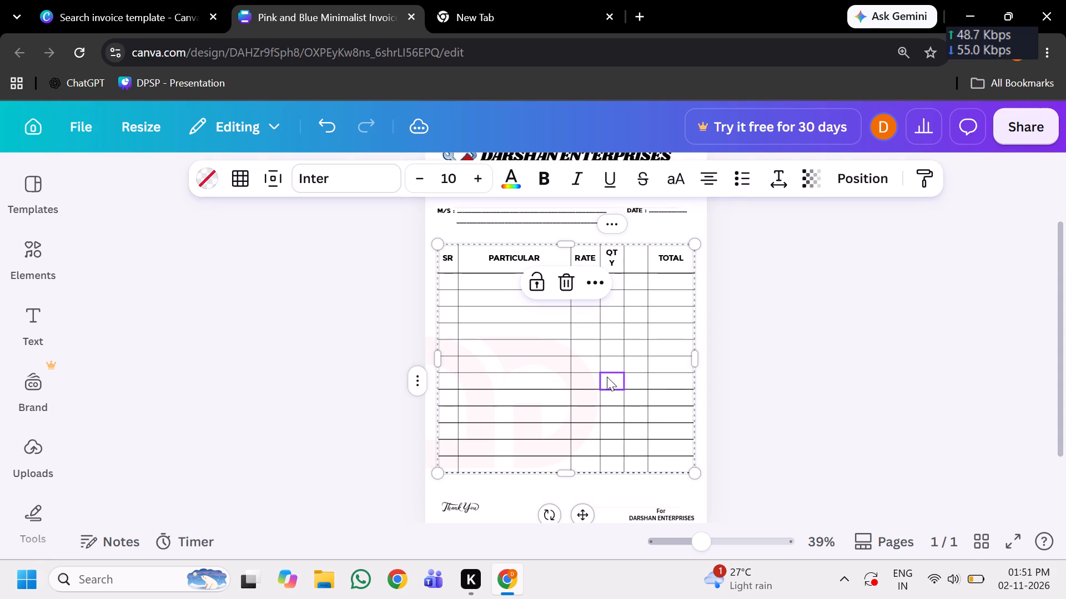
left_click_drag(607, 377, 607, 368)
left_click_drag(586, 515, 586, 514)
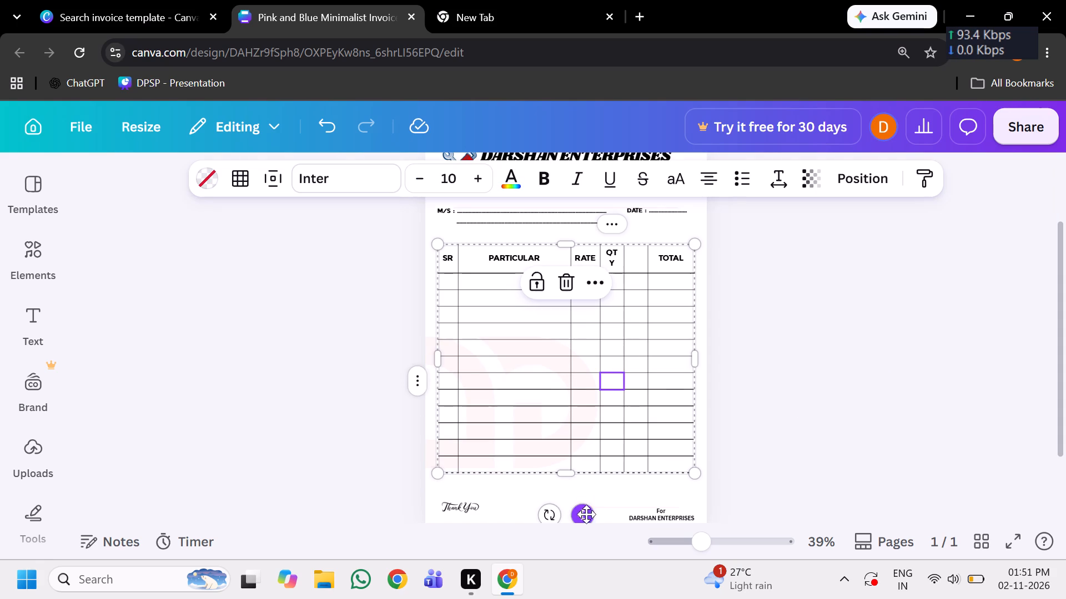
left_click_drag(586, 514, 587, 503)
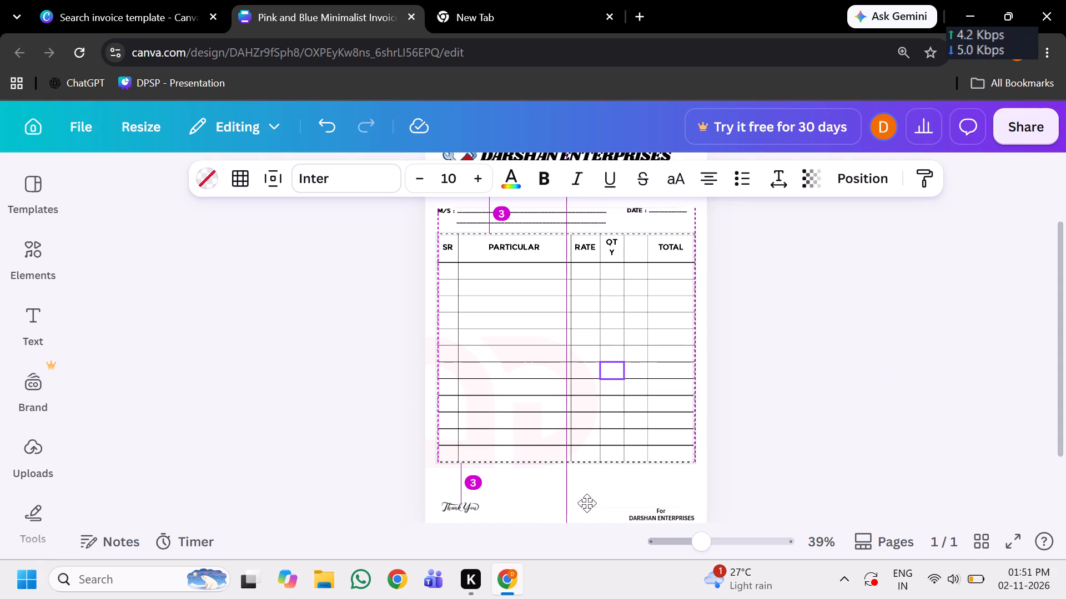
left_click_drag(587, 503, 586, 506)
left_click(882, 436)
Move the "For DARSHAN ENTERPRISES" signature text slightly up and inward from the page's bottom corner.
scroll(644, 392, "up", 1)
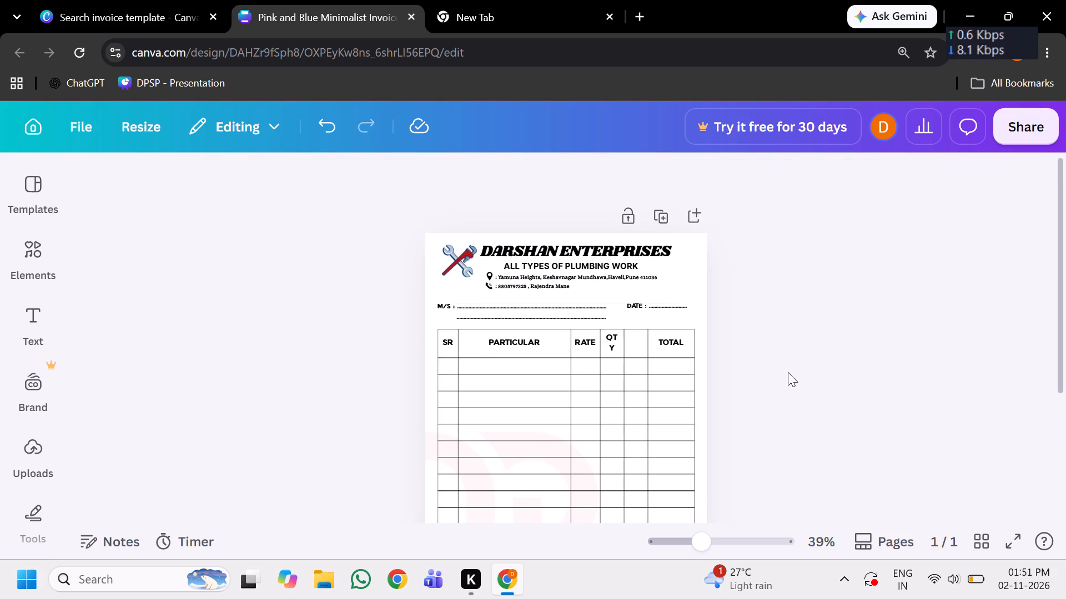
scroll(818, 362, "down", 1)
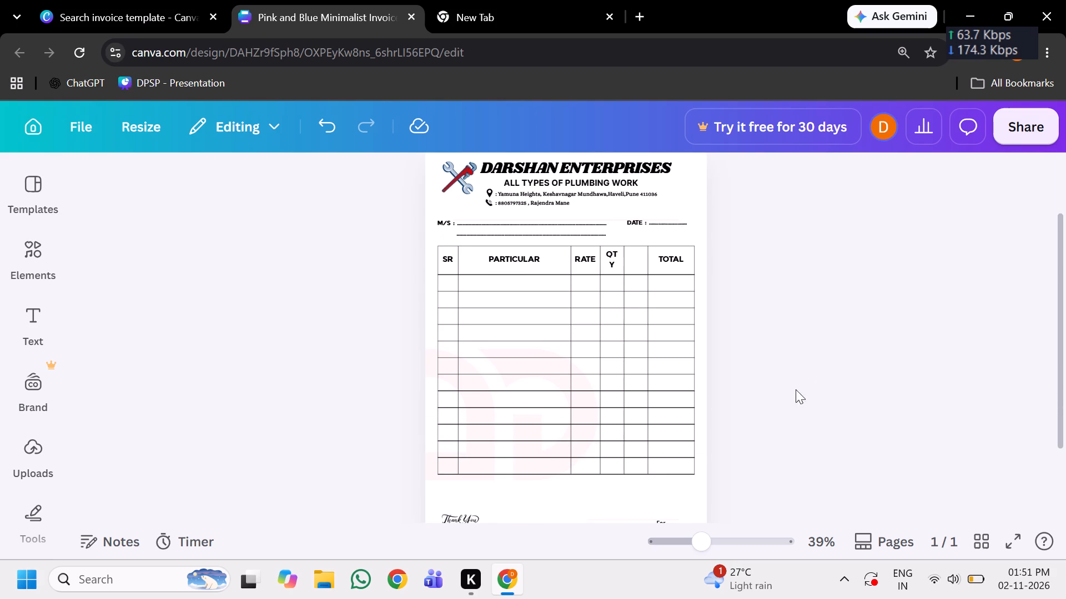
scroll(756, 399, "down", 1)
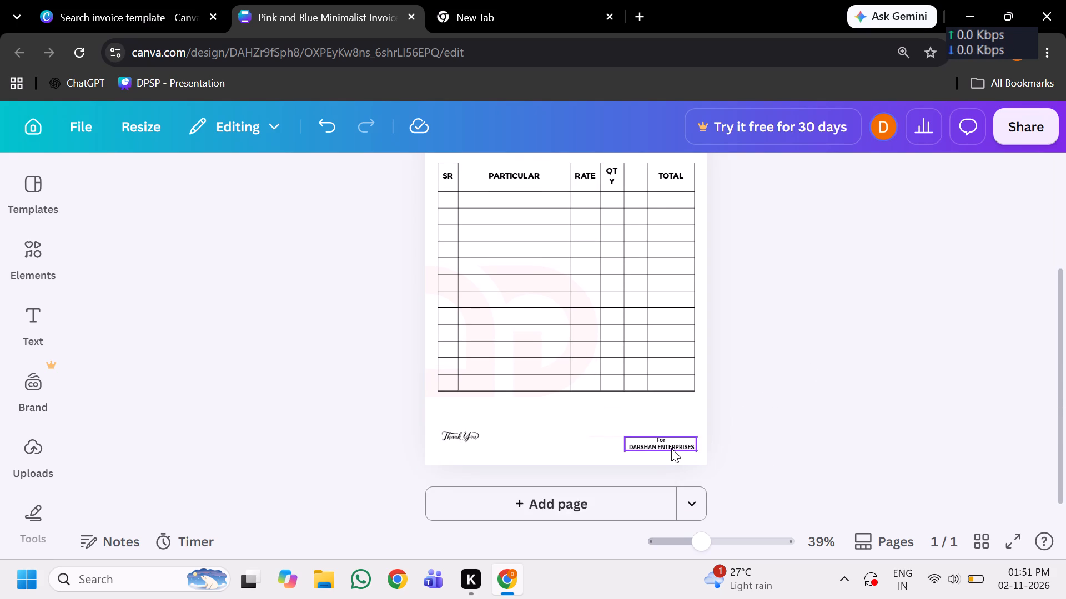
left_click_drag(670, 448, 667, 439)
left_click(825, 400)
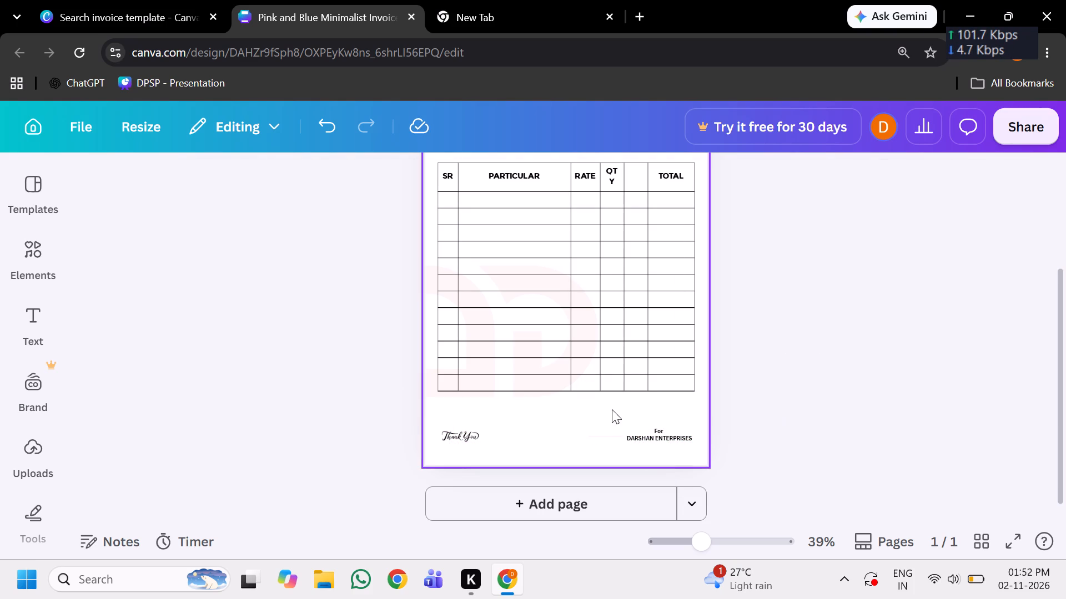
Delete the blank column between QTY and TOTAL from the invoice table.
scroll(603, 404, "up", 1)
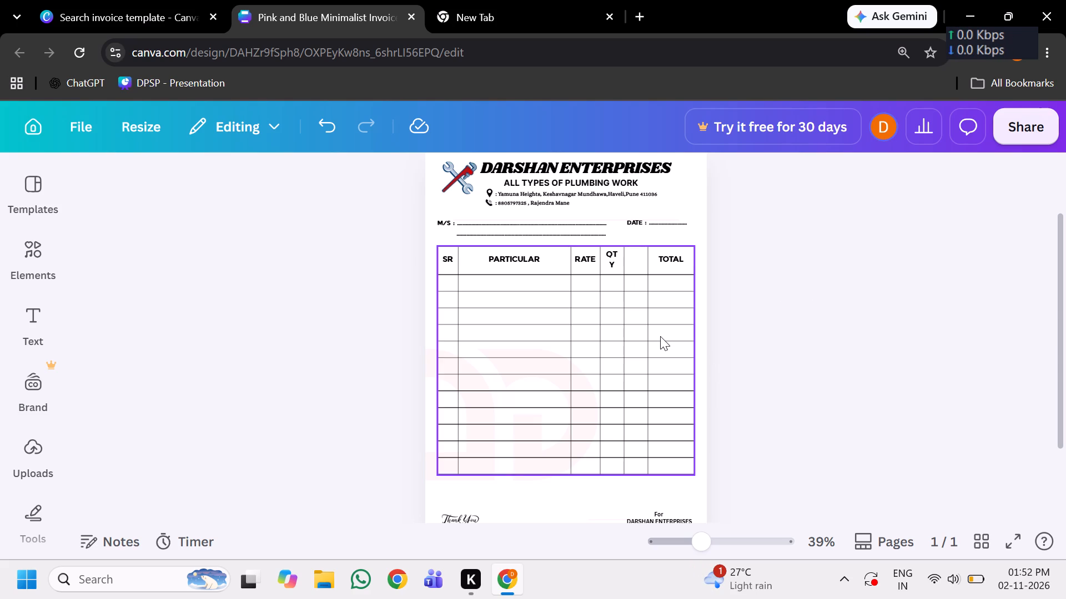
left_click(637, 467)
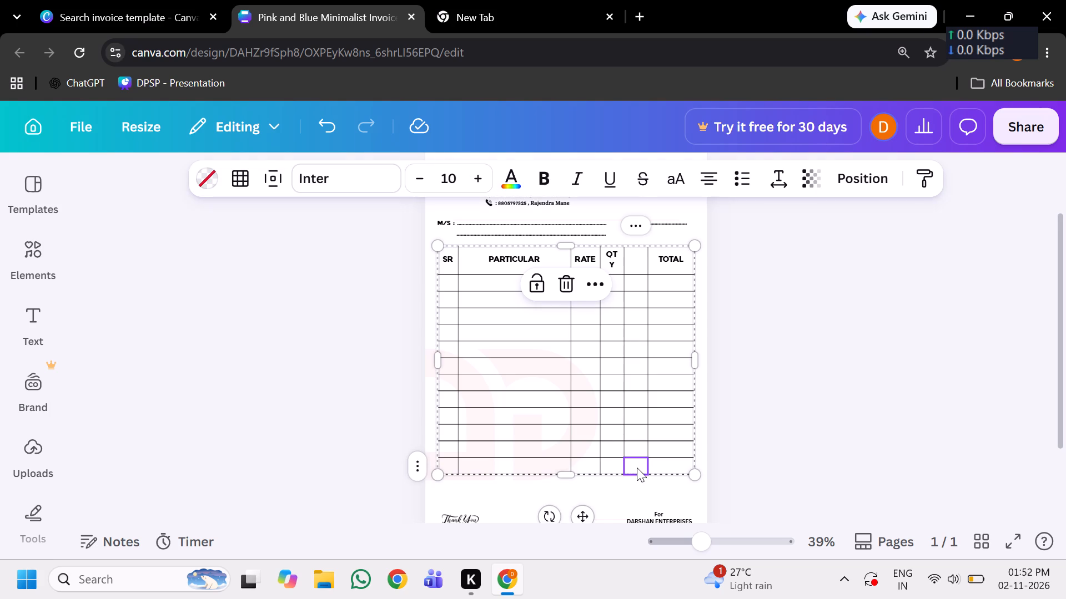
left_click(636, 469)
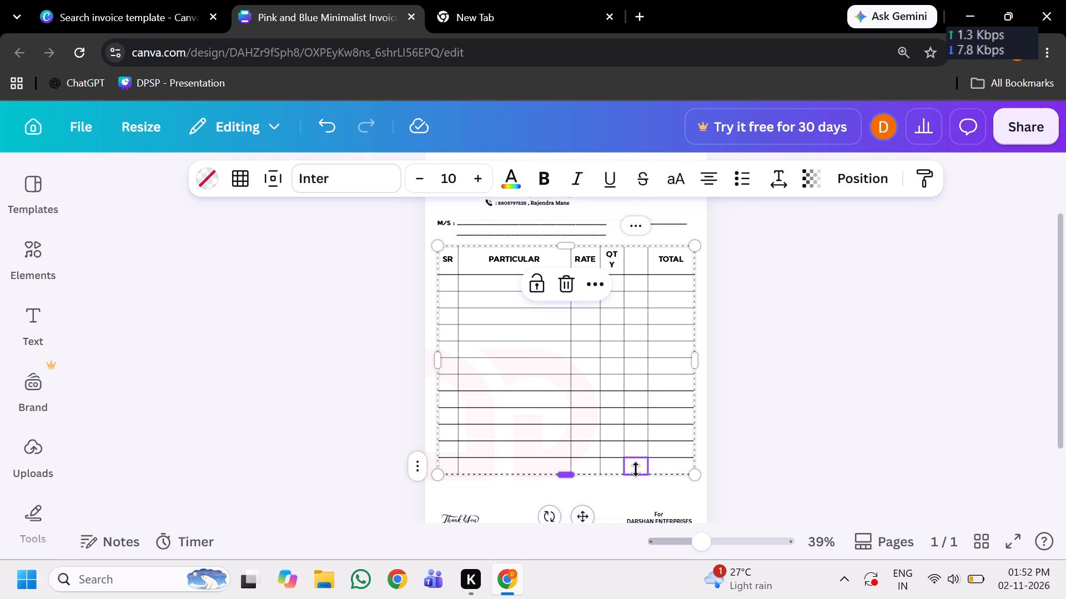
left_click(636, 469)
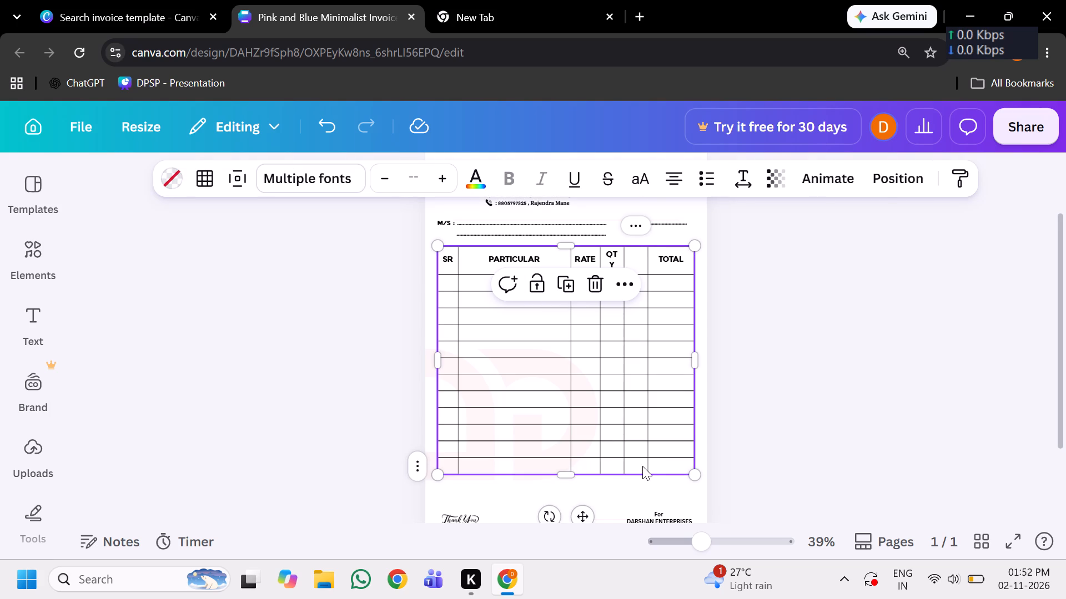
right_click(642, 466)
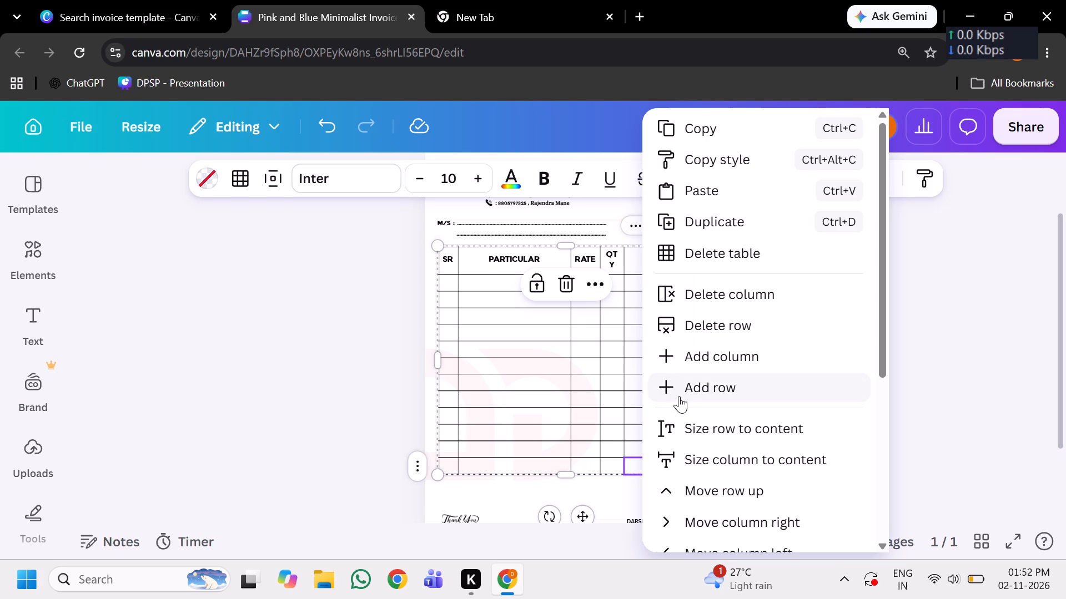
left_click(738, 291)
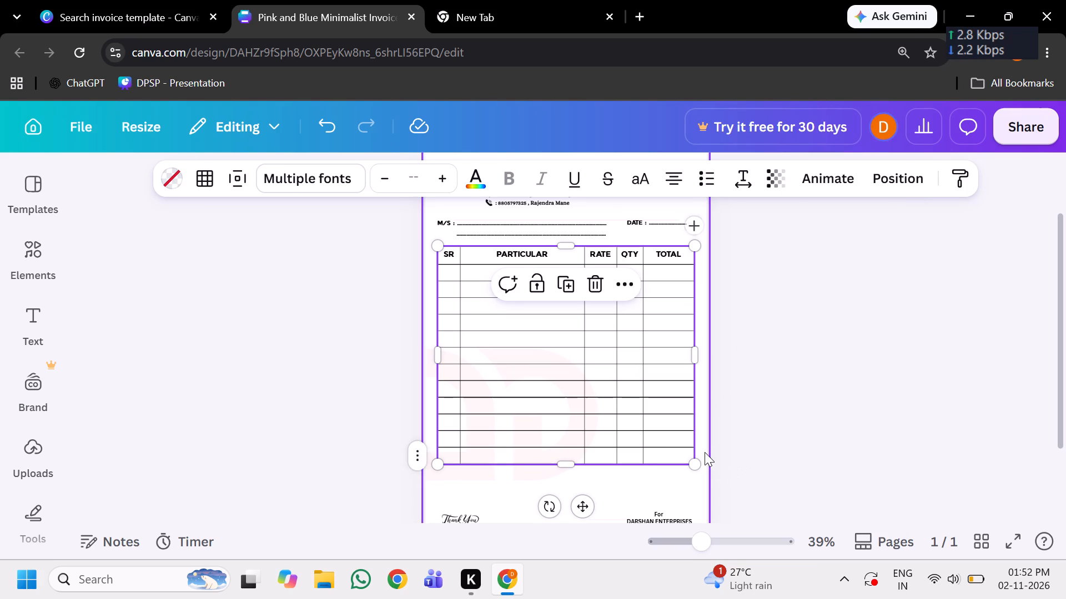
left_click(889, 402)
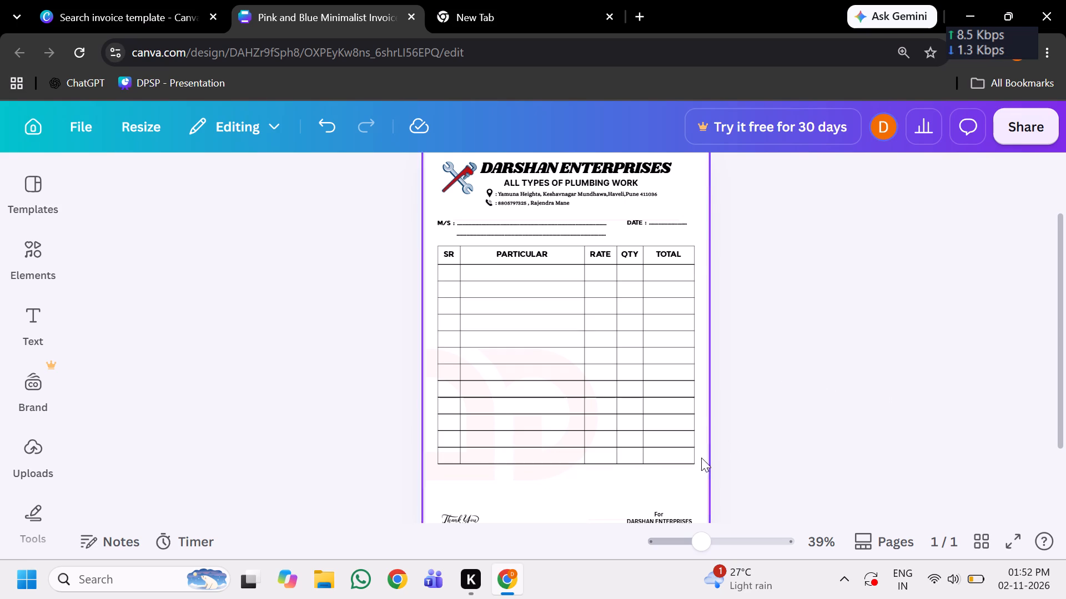
Add a blank row at the bottom of the invoice table.
left_click(552, 452)
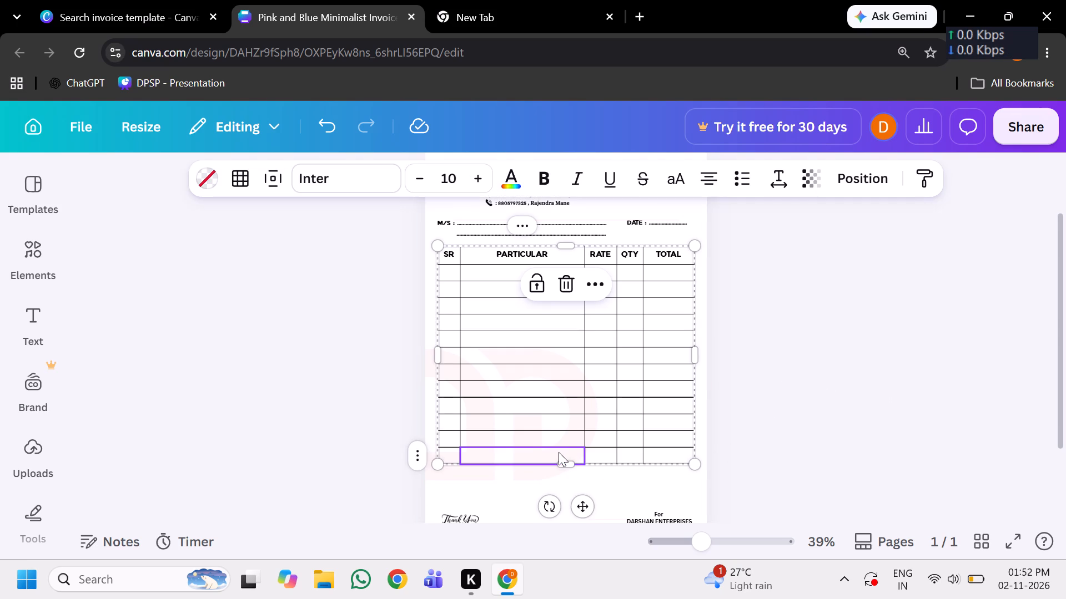
left_click(591, 283)
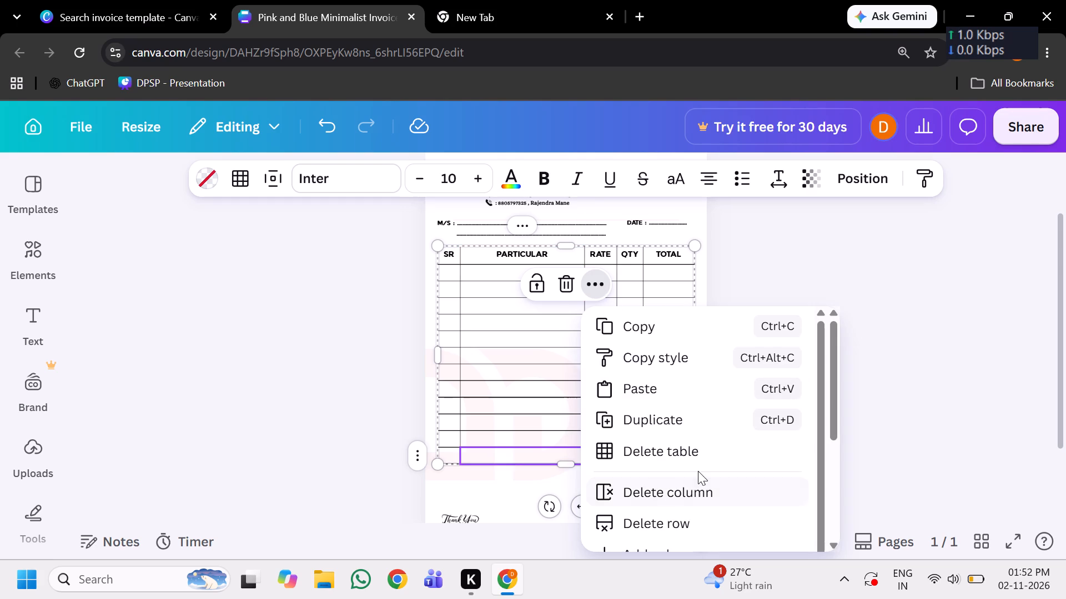
scroll(698, 470, "down", 1)
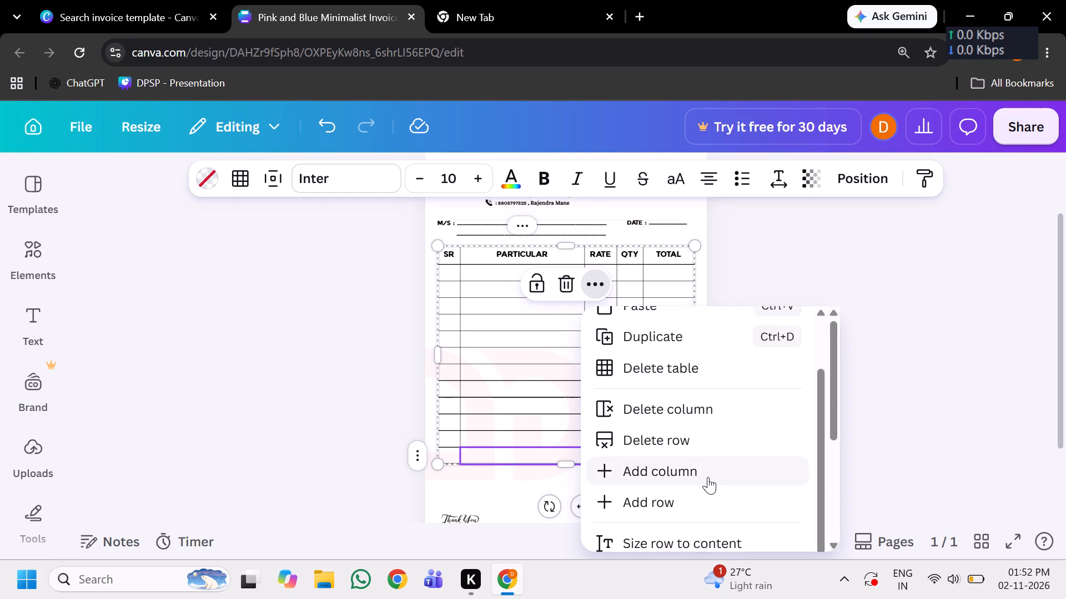
left_click(696, 495)
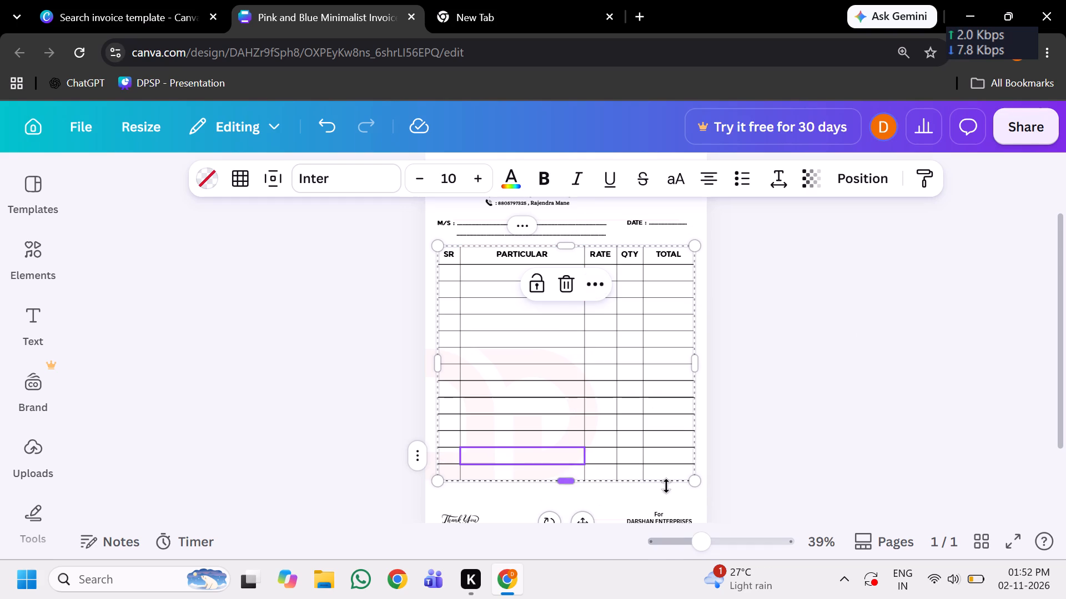
left_click(806, 460)
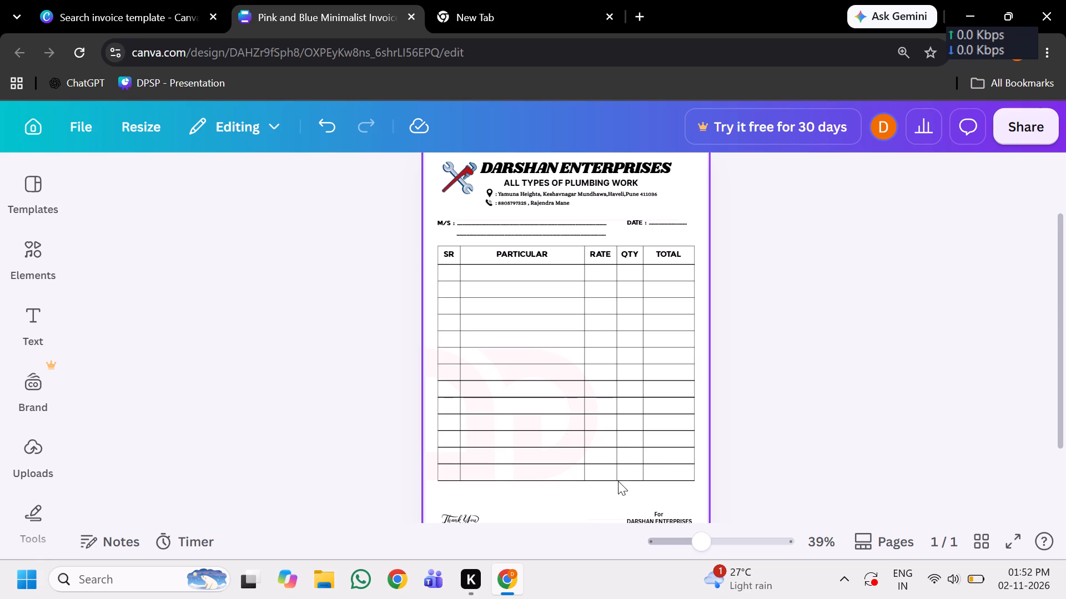
Enter "TOTAL" in the PARTICULAR cell of the table's last row.
left_click(532, 472)
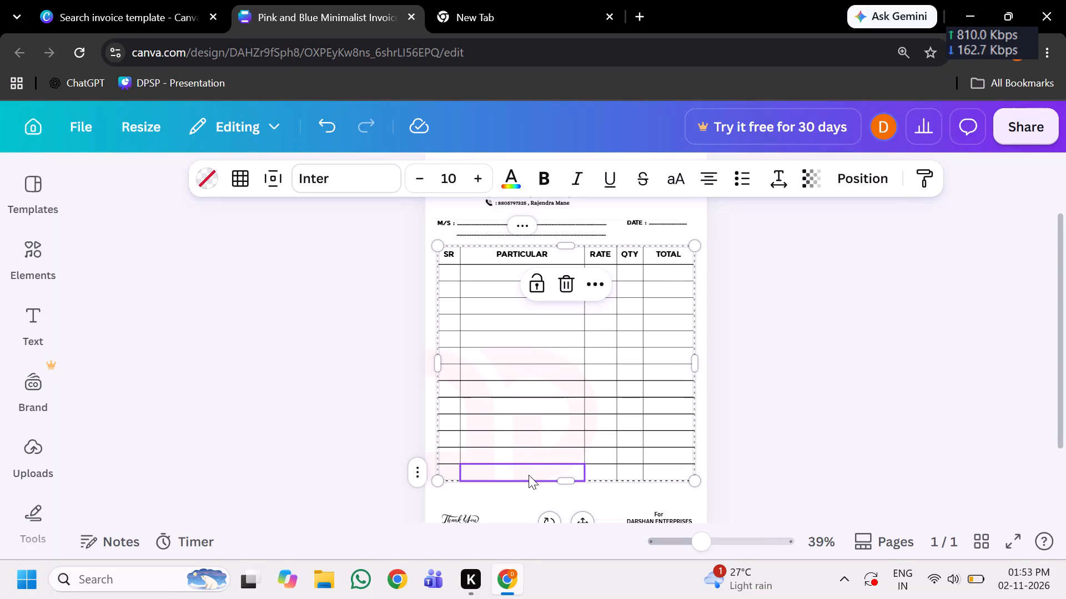
key("shift+y")
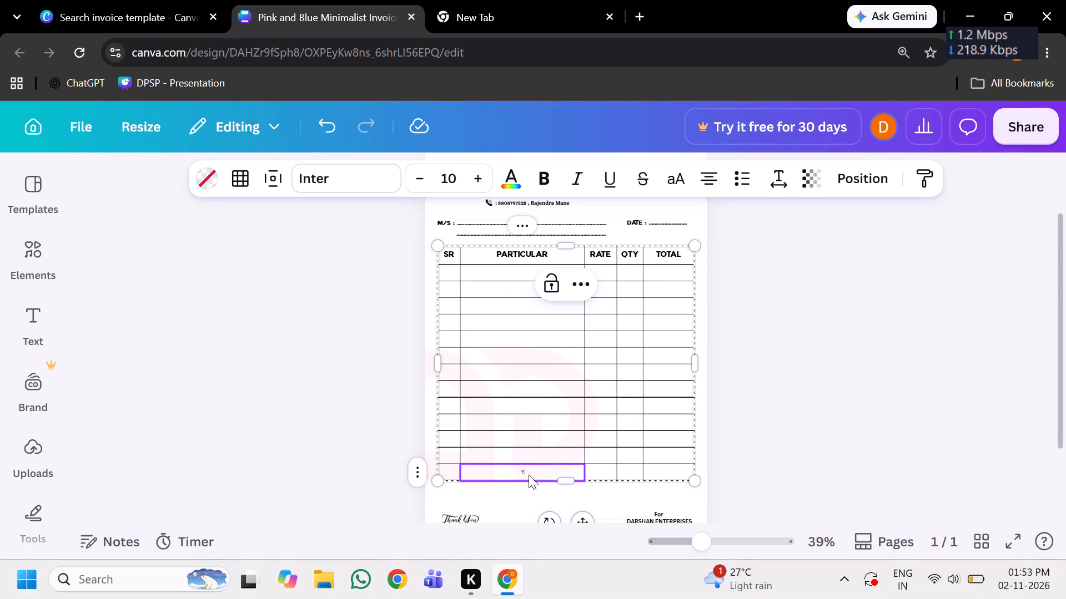
key("BackSpace")
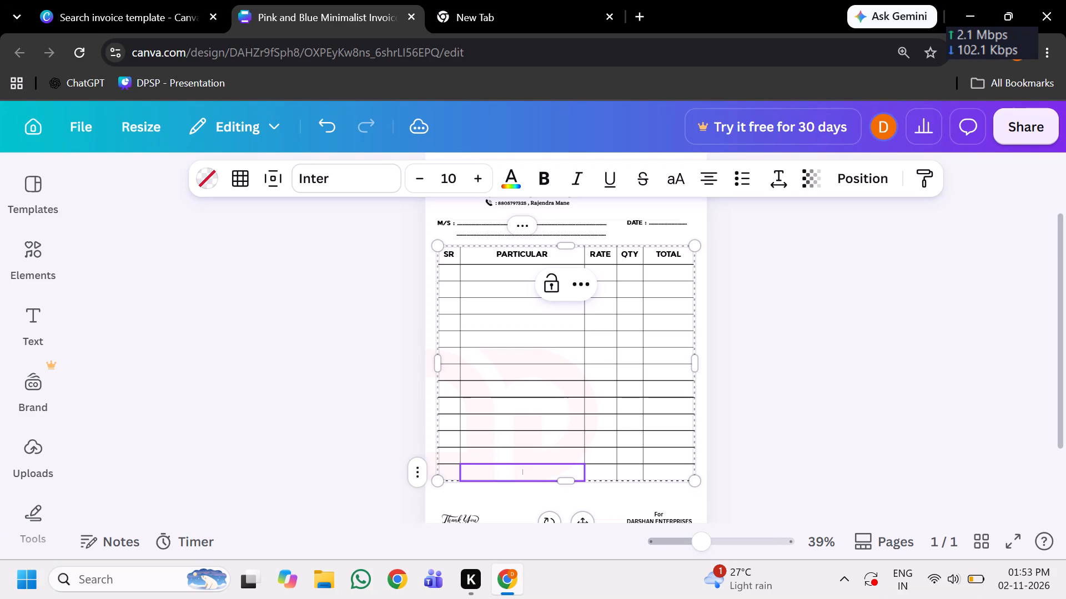
key("shift+t")
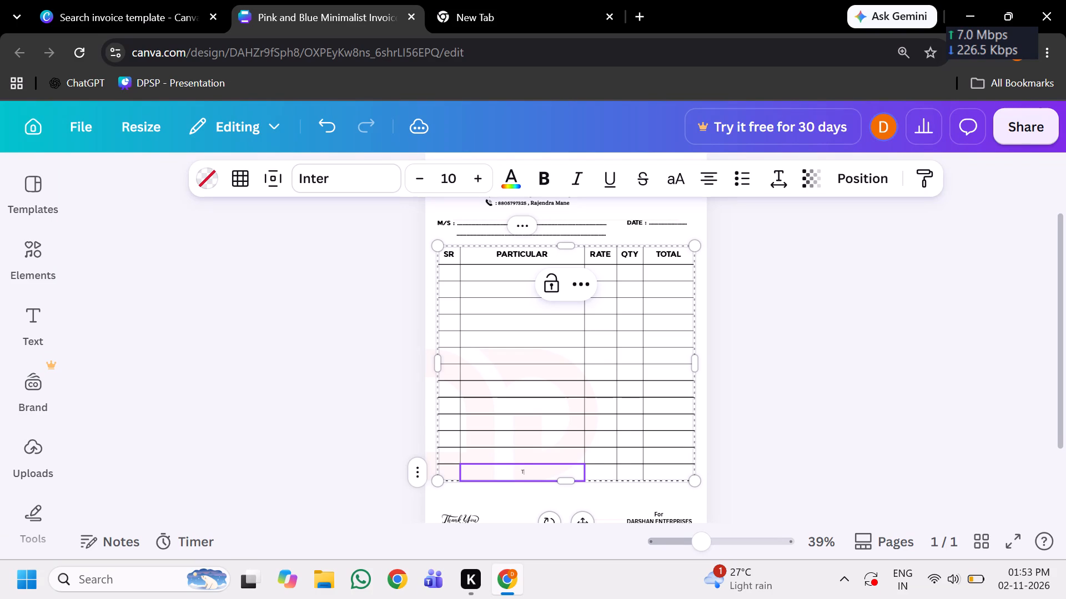
key("o")
key("BackSpace")
key("BackSpace")
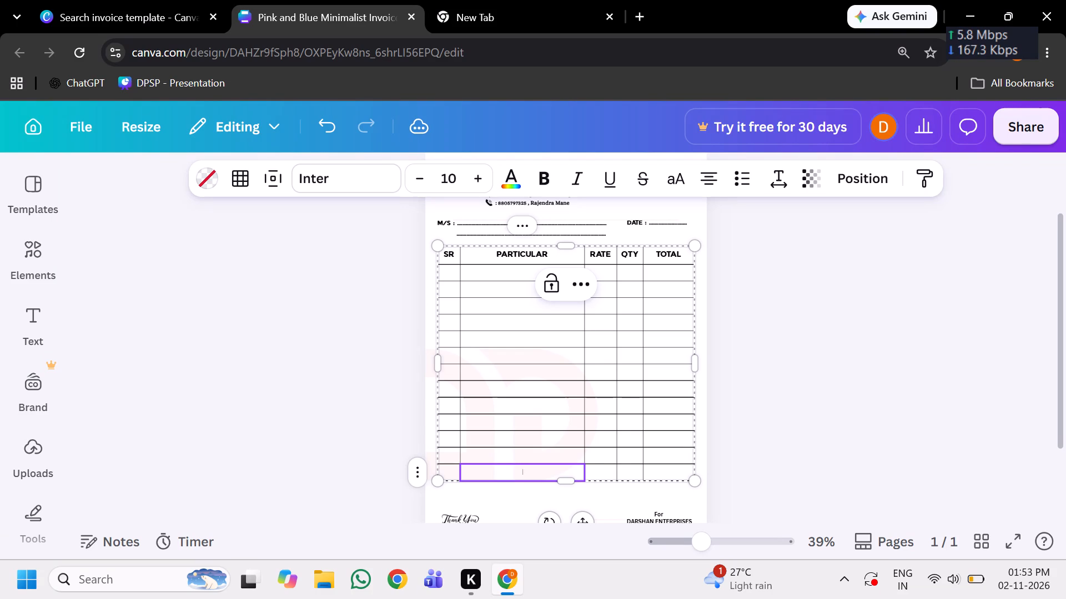
type("TOTA")
key("l")
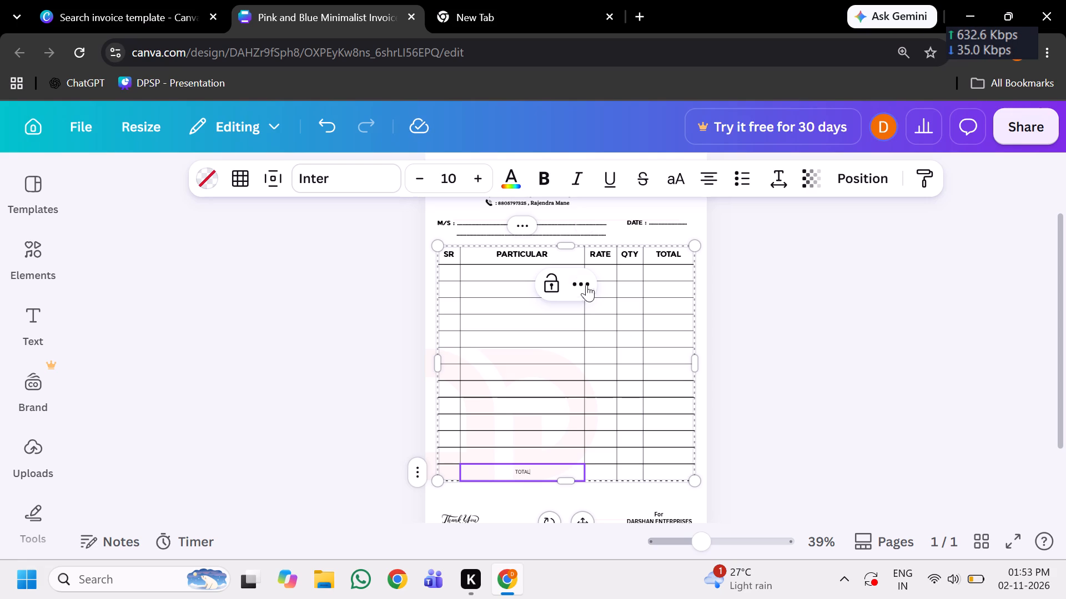
Format the TOTAL text in the table's last row as bold at font size 22.
left_click(542, 179)
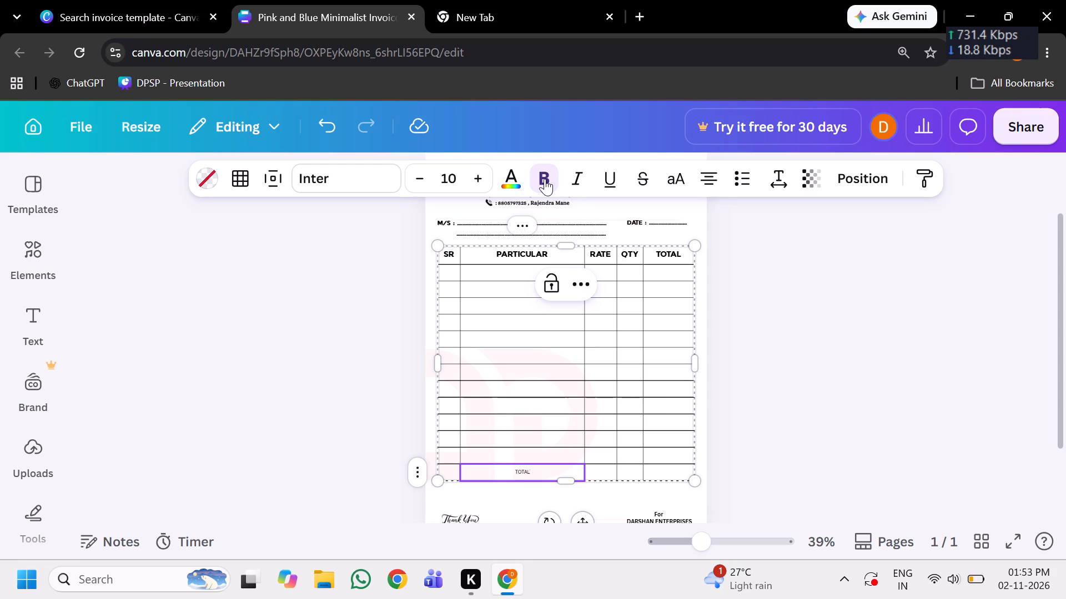
double_click(482, 182)
double_click(486, 184)
double_click(491, 185)
left_click(497, 185)
double_click(501, 185)
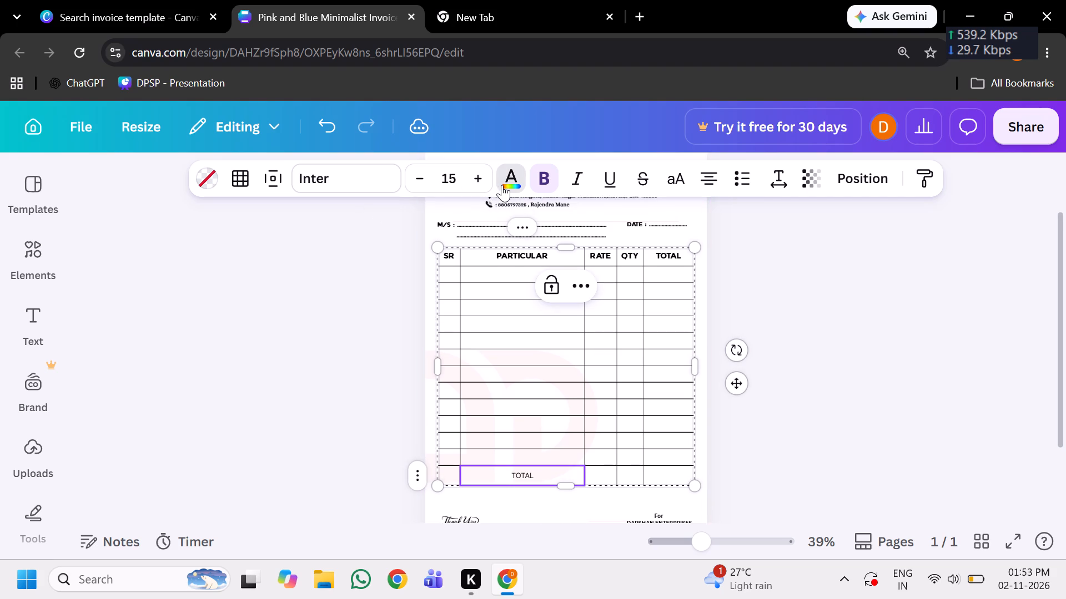
triple_click(481, 182)
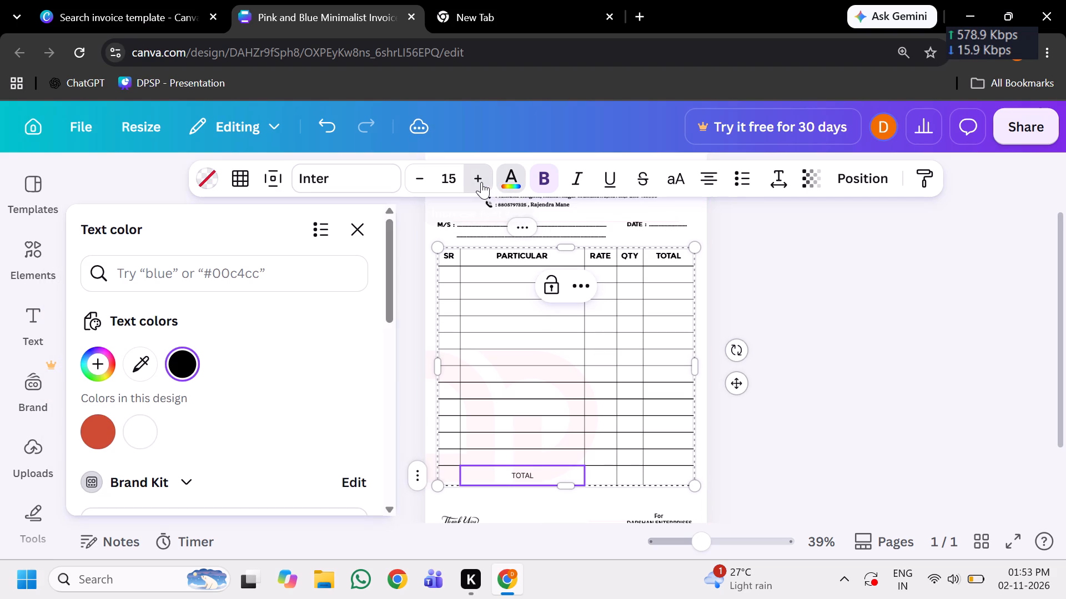
double_click(481, 182)
double_click(487, 182)
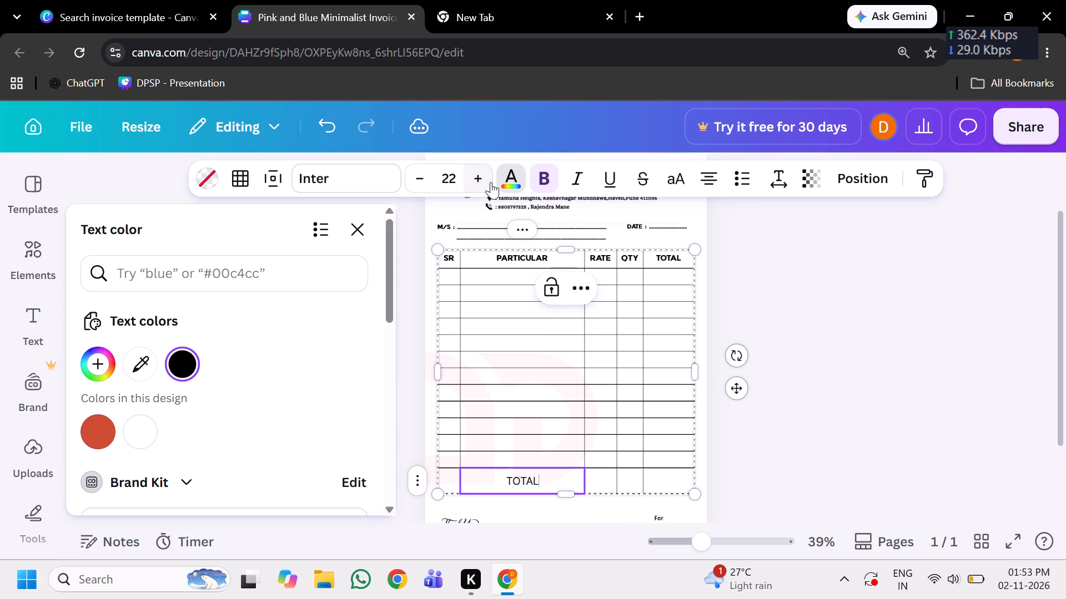
left_click_drag(546, 482, 520, 481)
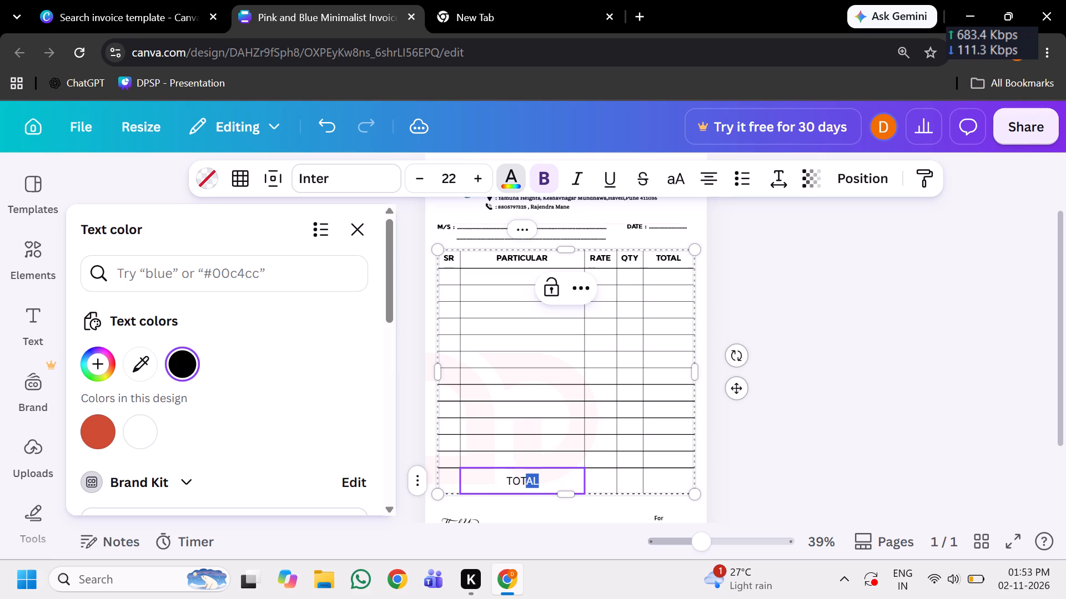
left_click_drag(520, 481, 499, 481)
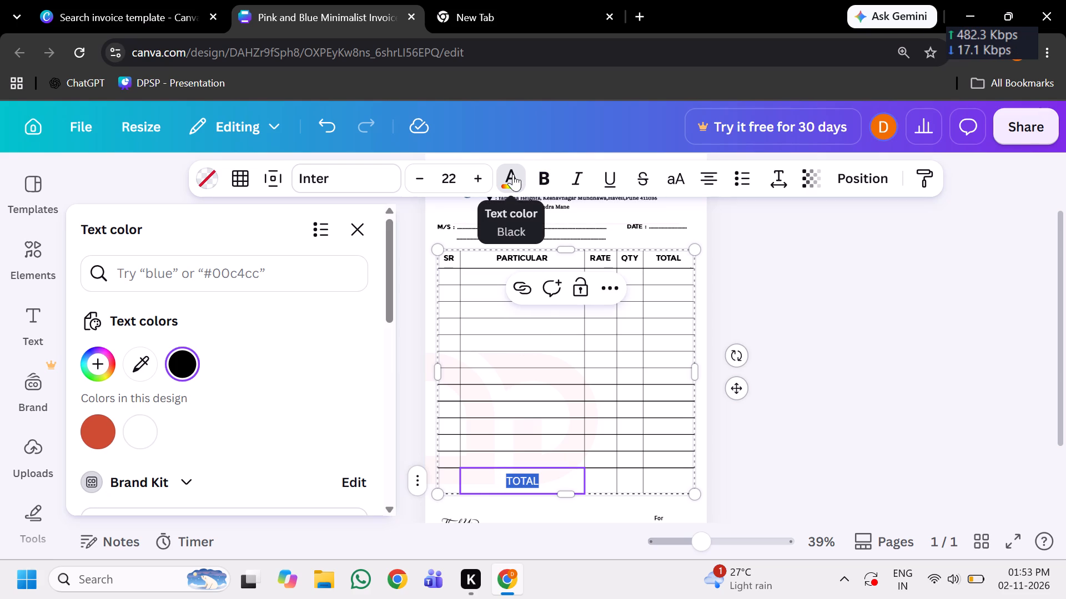
left_click(539, 173)
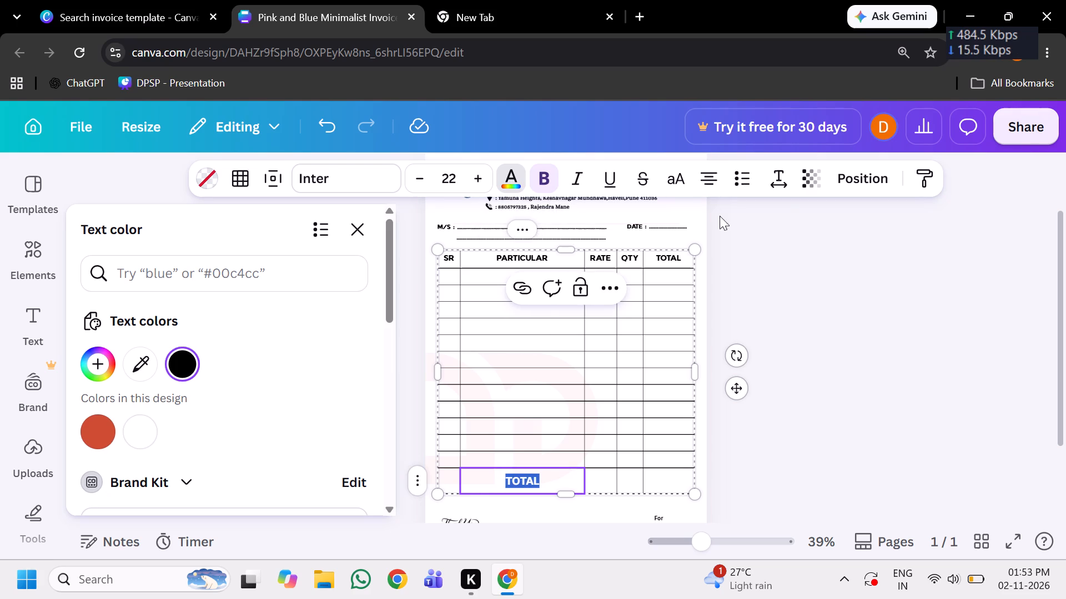
left_click(1004, 247)
left_click(929, 424)
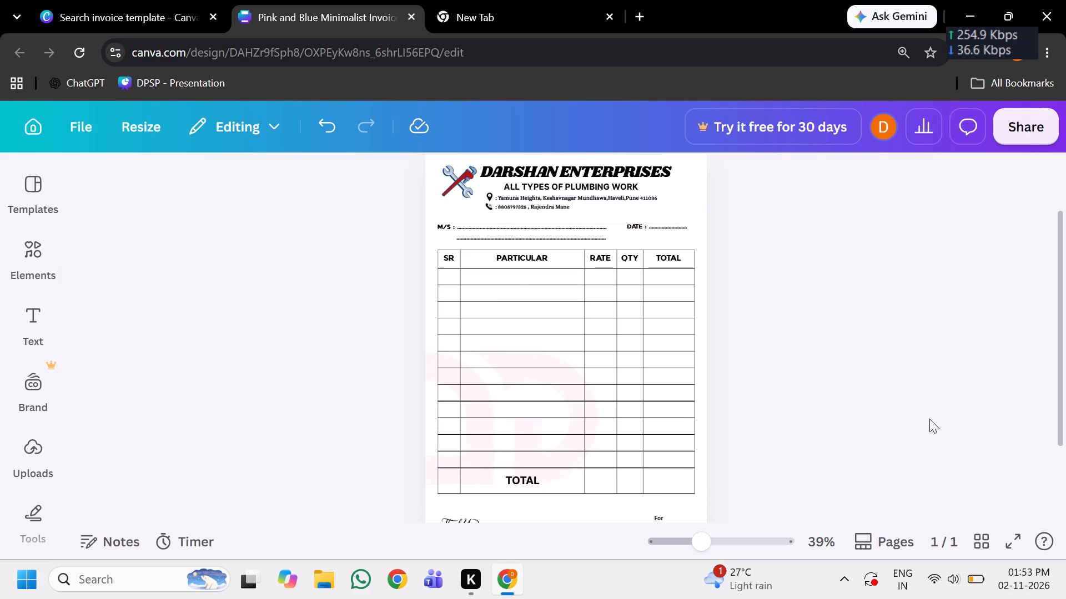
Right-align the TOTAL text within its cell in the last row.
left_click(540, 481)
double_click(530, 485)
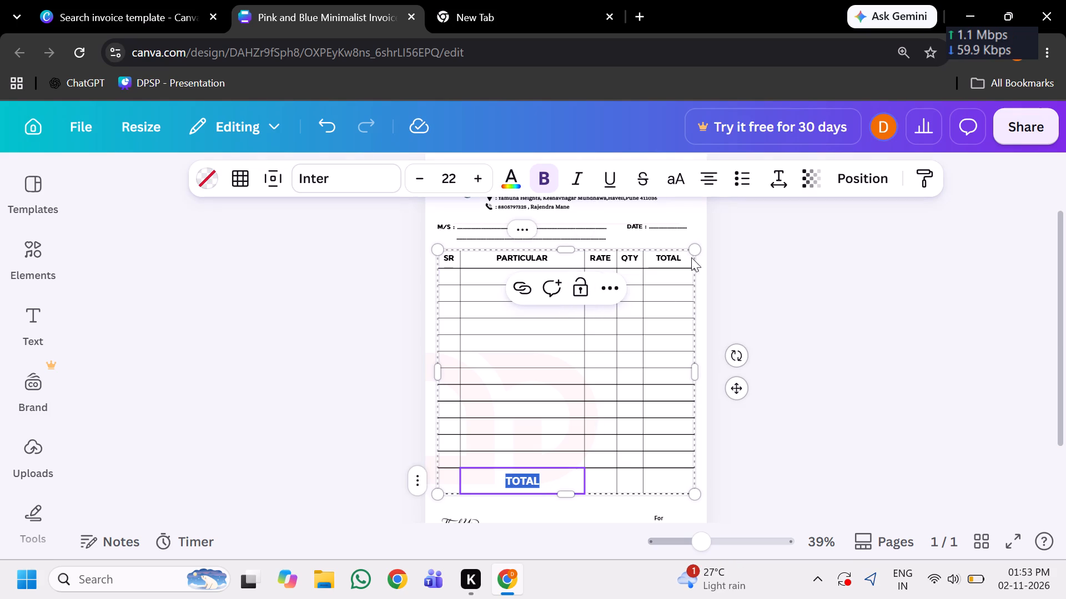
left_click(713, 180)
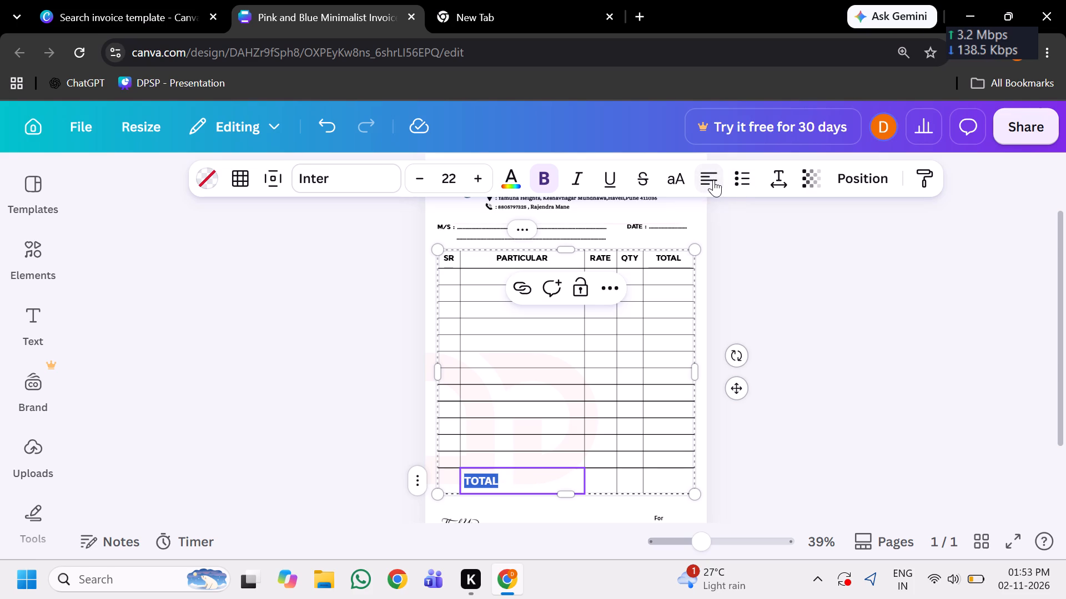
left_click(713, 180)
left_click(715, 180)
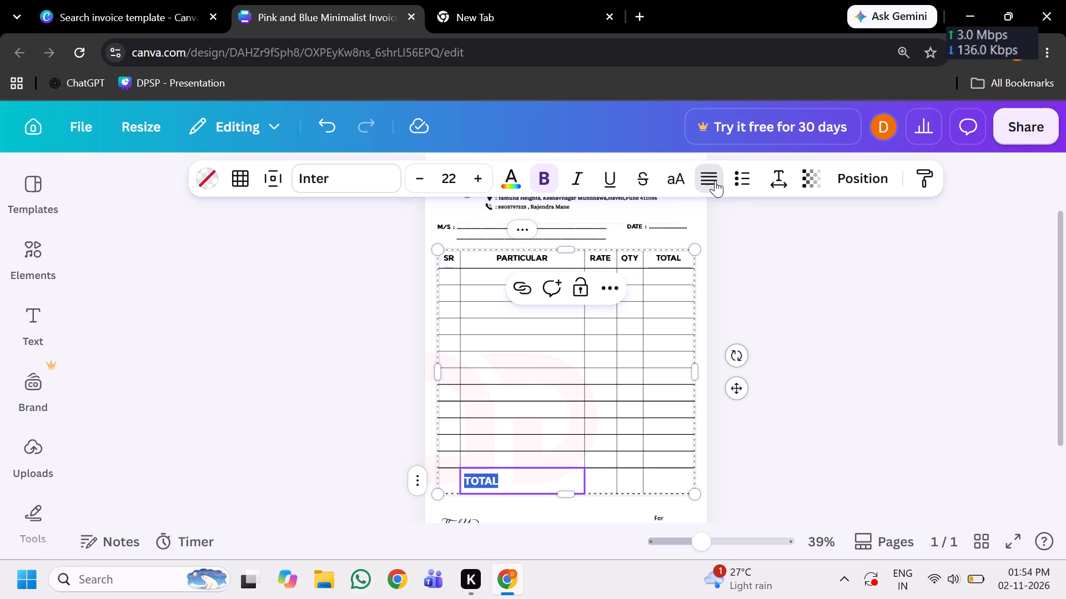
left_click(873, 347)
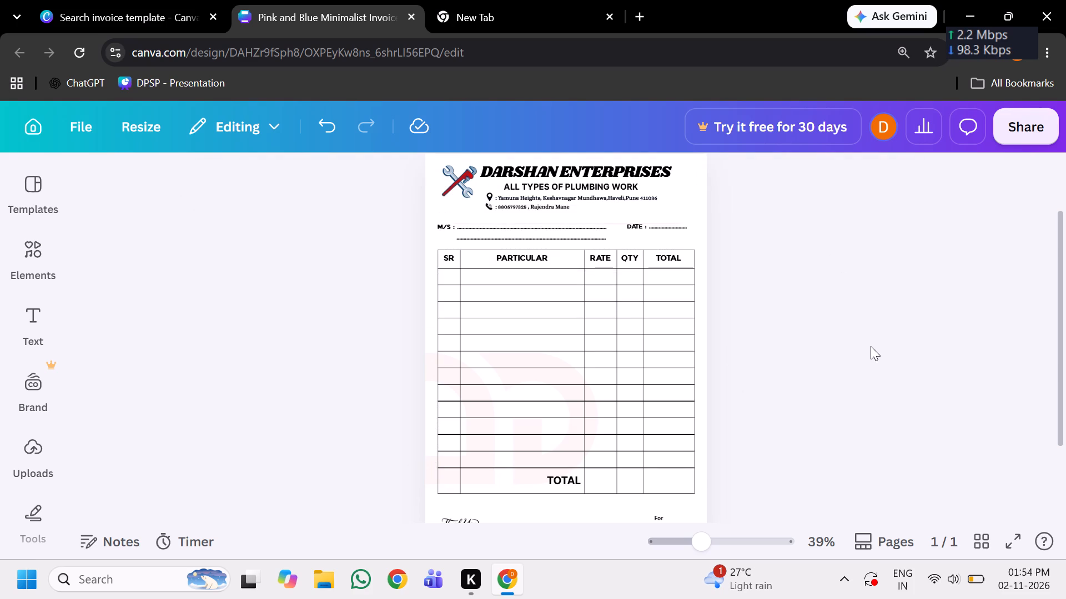
Format the TOTAL text in the last row as a bulleted list item.
left_click(567, 475)
left_click(571, 479)
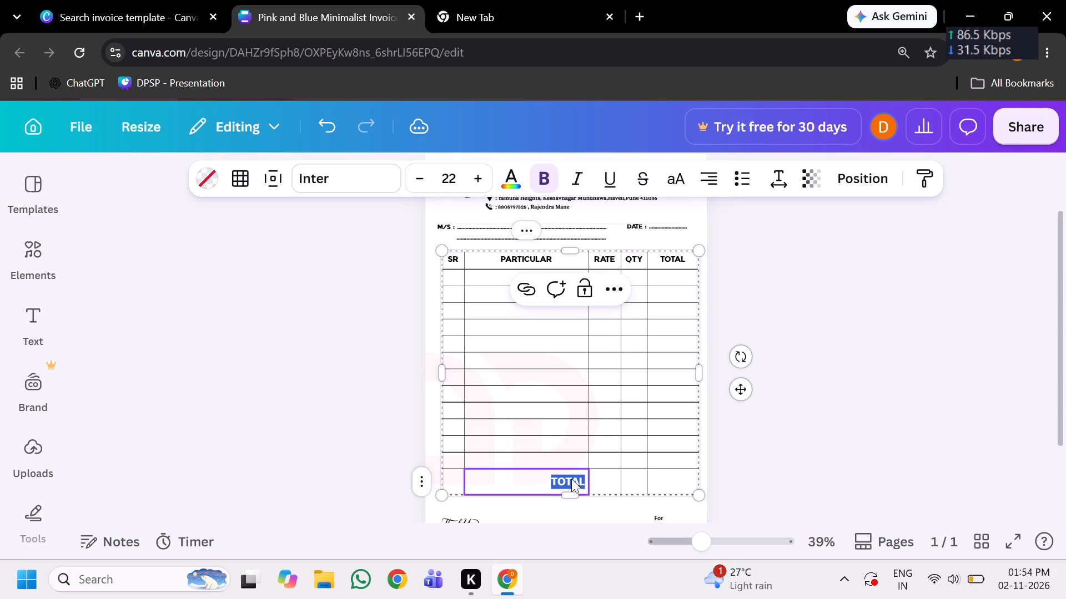
left_click(744, 179)
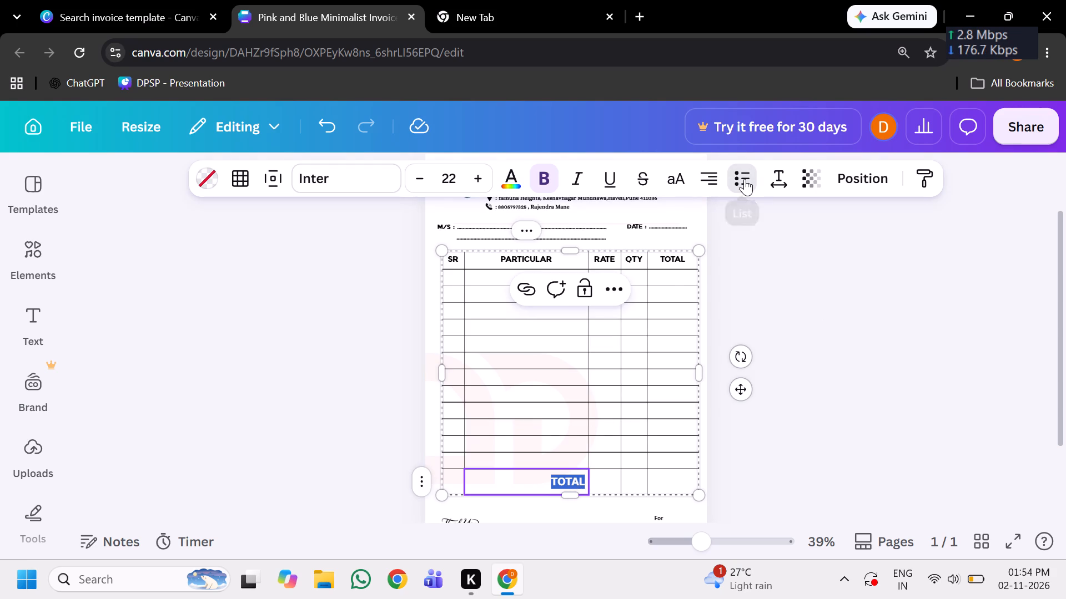
left_click(745, 179)
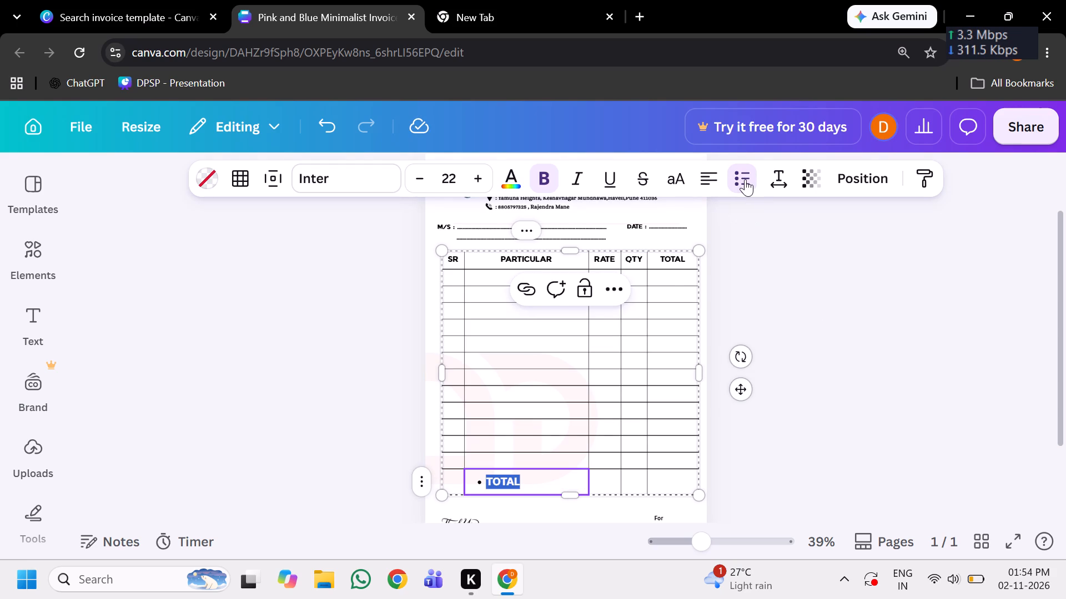
left_click(746, 179)
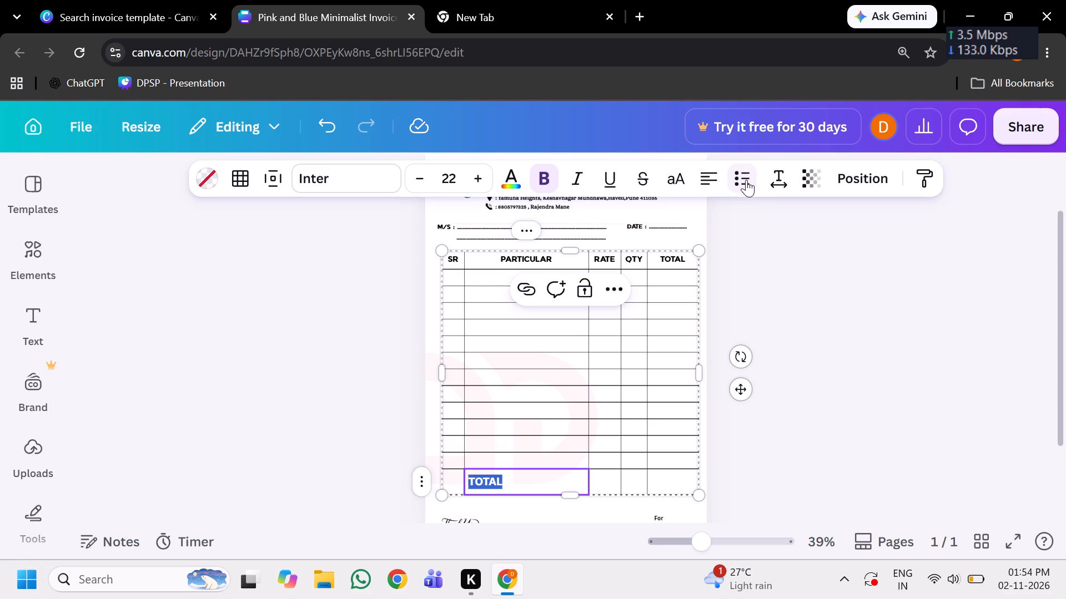
left_click(746, 180)
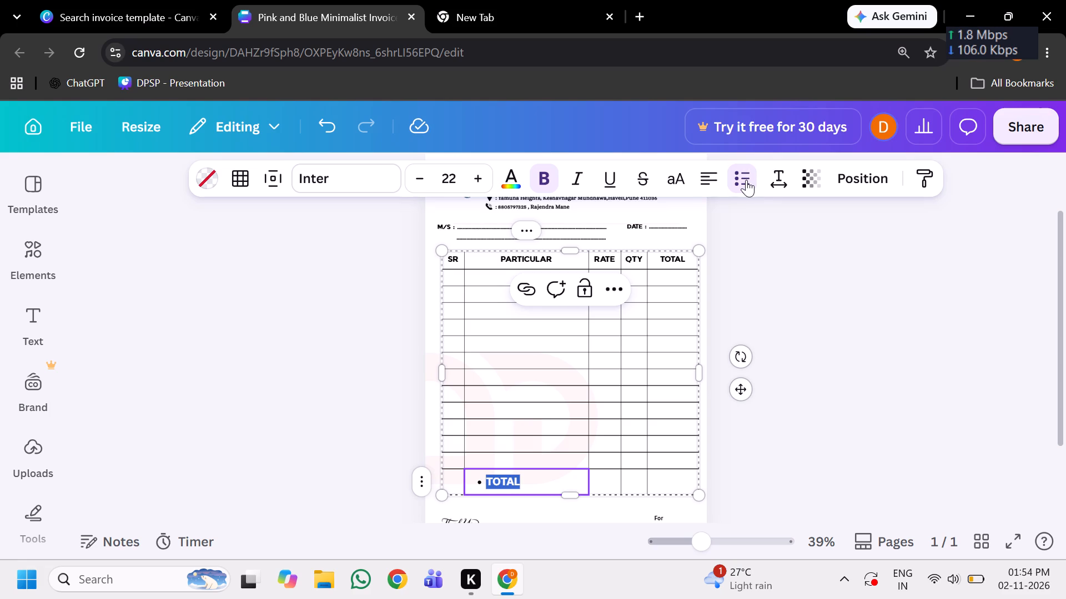
Set the bulleted TOTAL text's letter spacing to 103 and line spacing to 1.42.
left_click(771, 179)
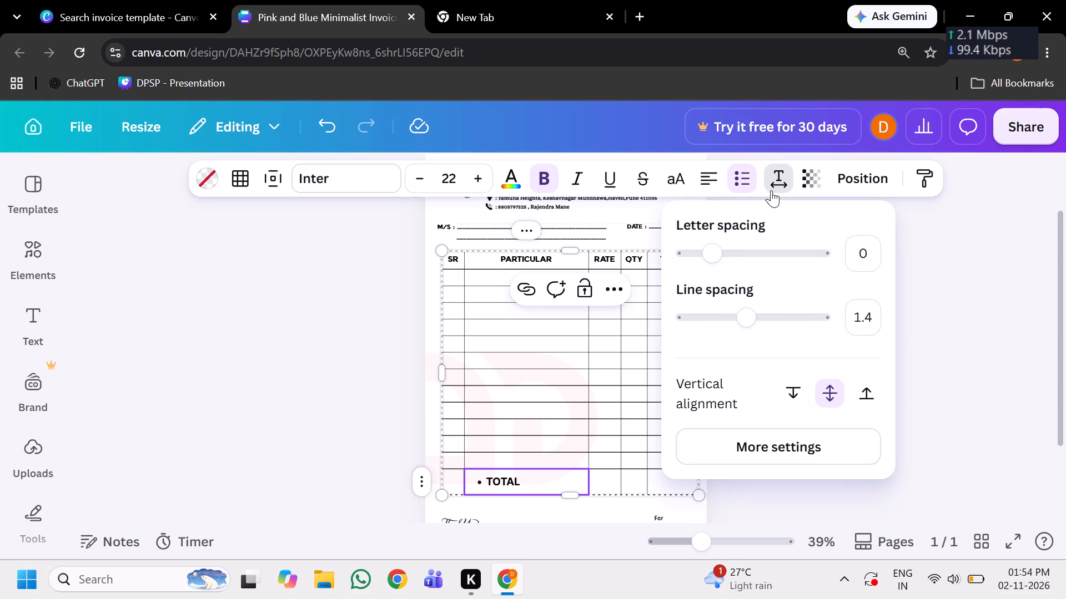
left_click_drag(716, 253, 756, 253)
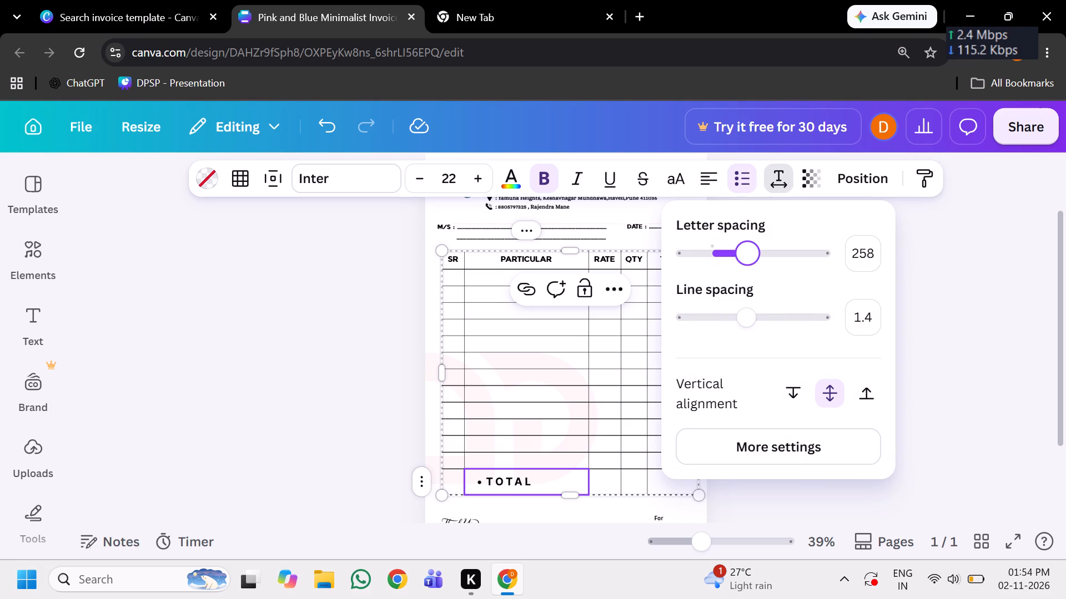
left_click_drag(756, 253, 726, 253)
left_click(746, 322)
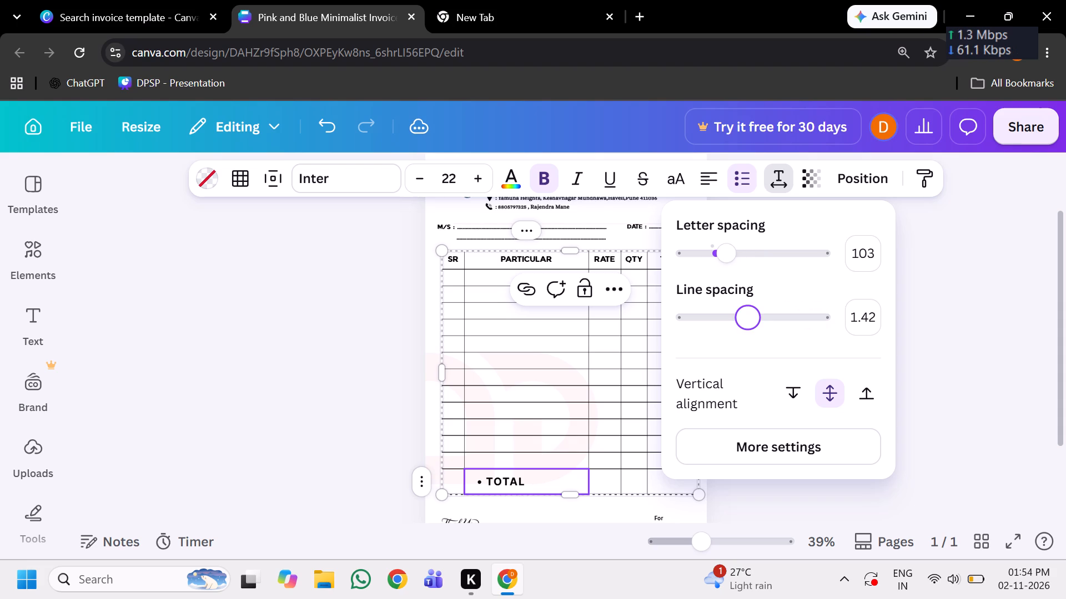
left_click(960, 296)
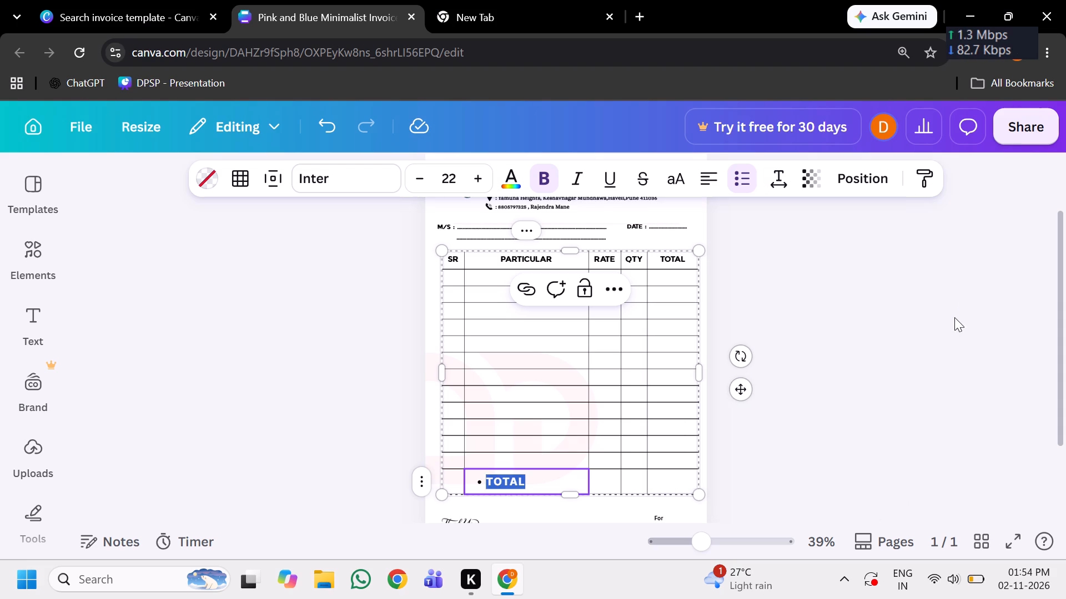
left_click(954, 317)
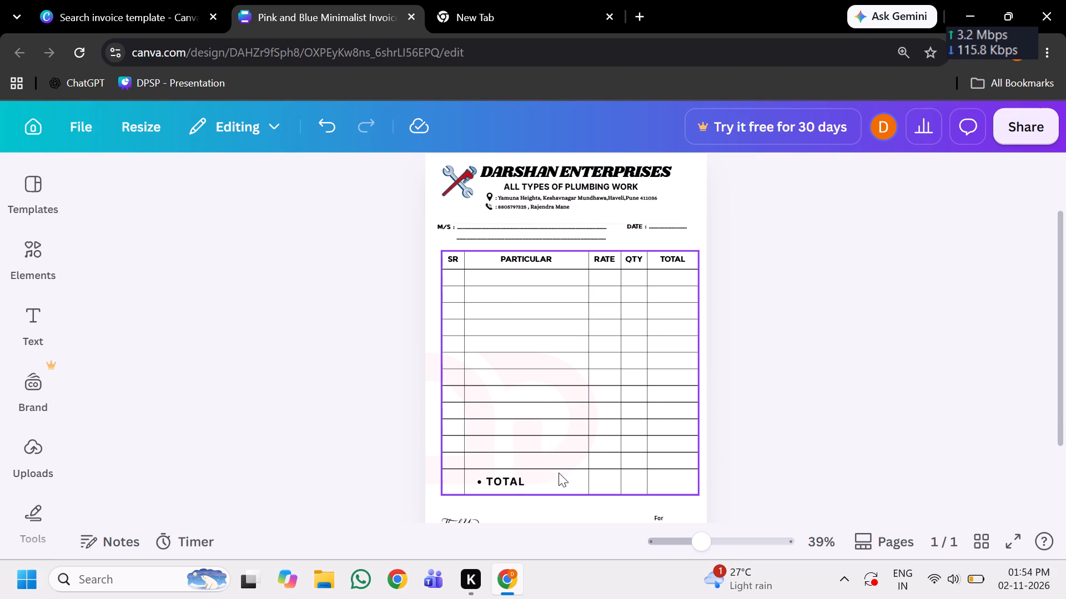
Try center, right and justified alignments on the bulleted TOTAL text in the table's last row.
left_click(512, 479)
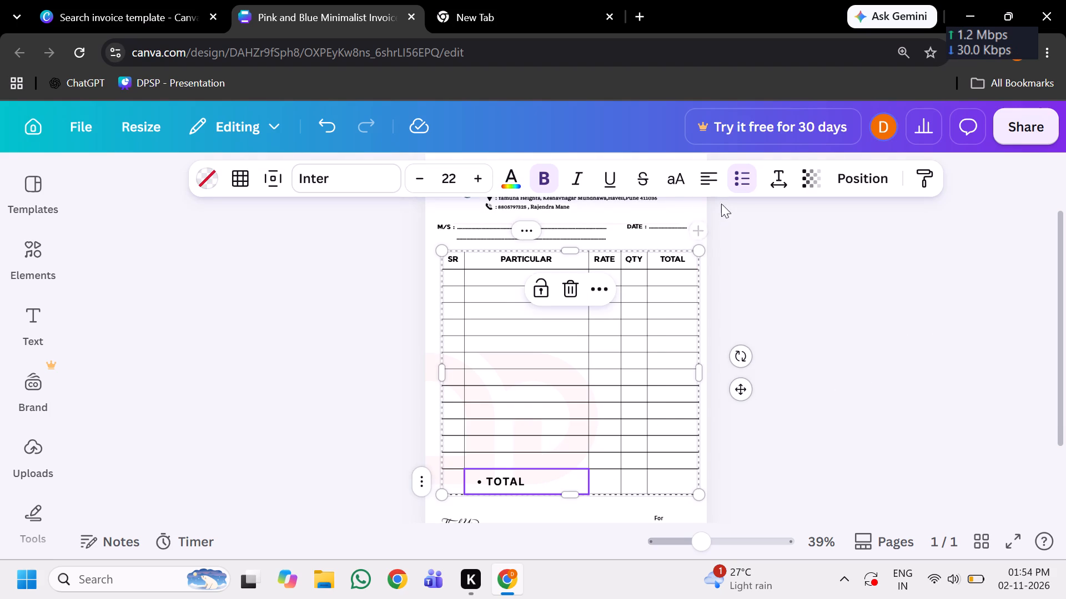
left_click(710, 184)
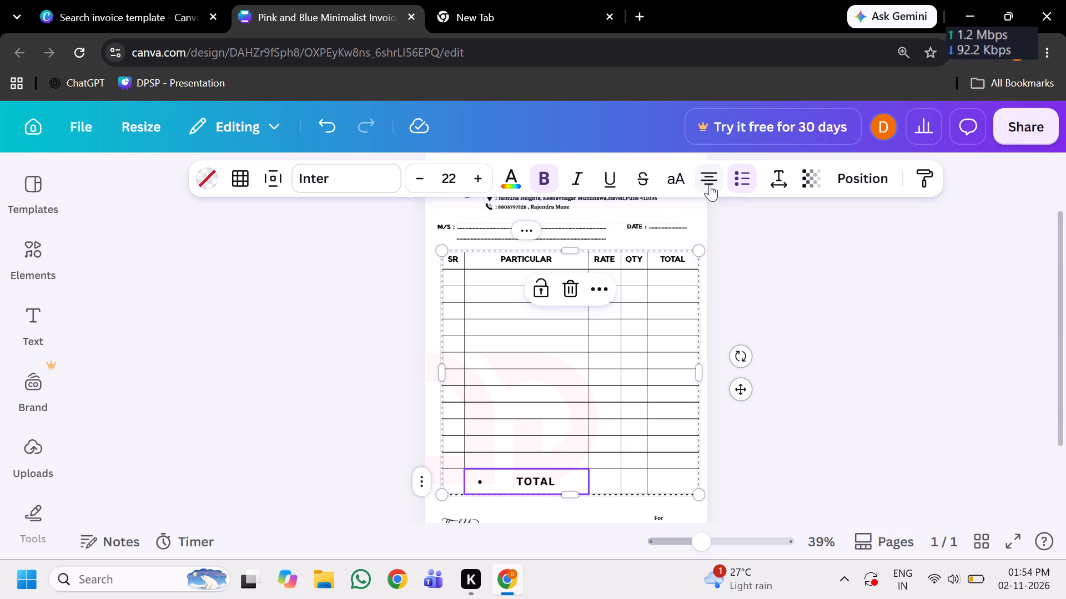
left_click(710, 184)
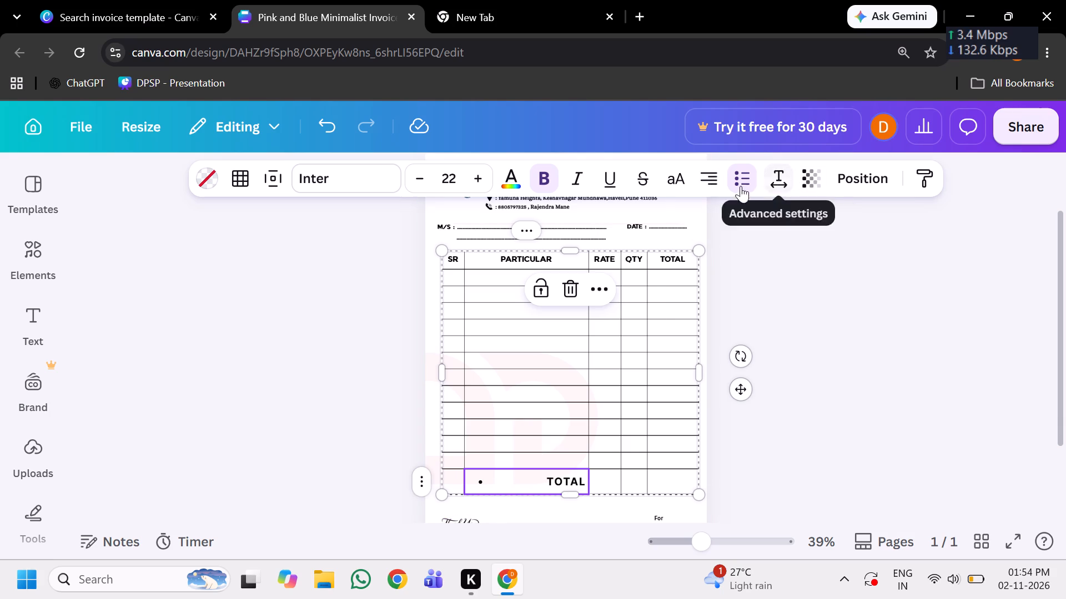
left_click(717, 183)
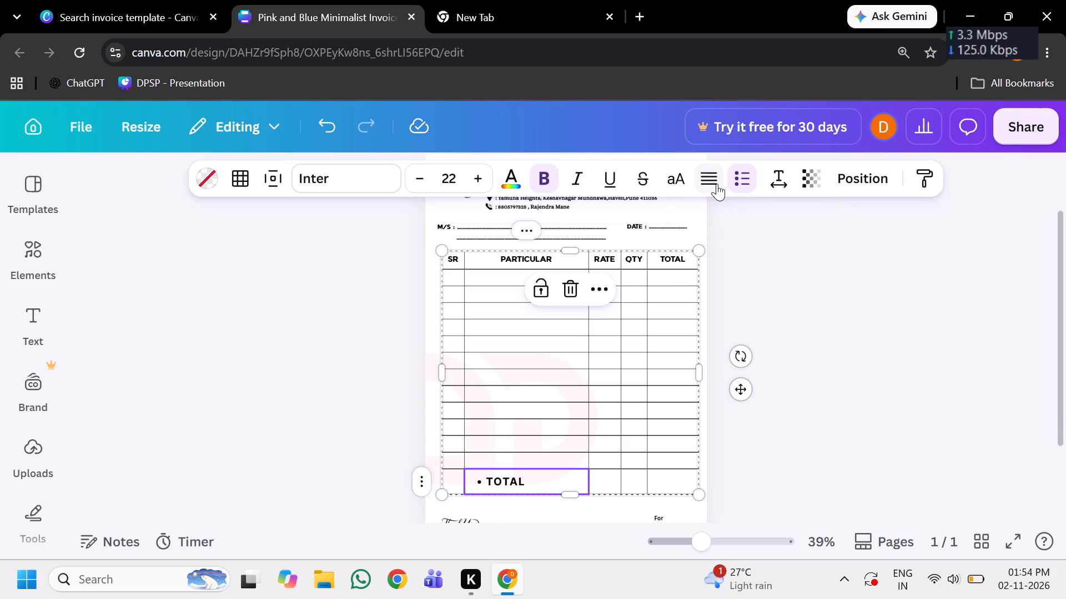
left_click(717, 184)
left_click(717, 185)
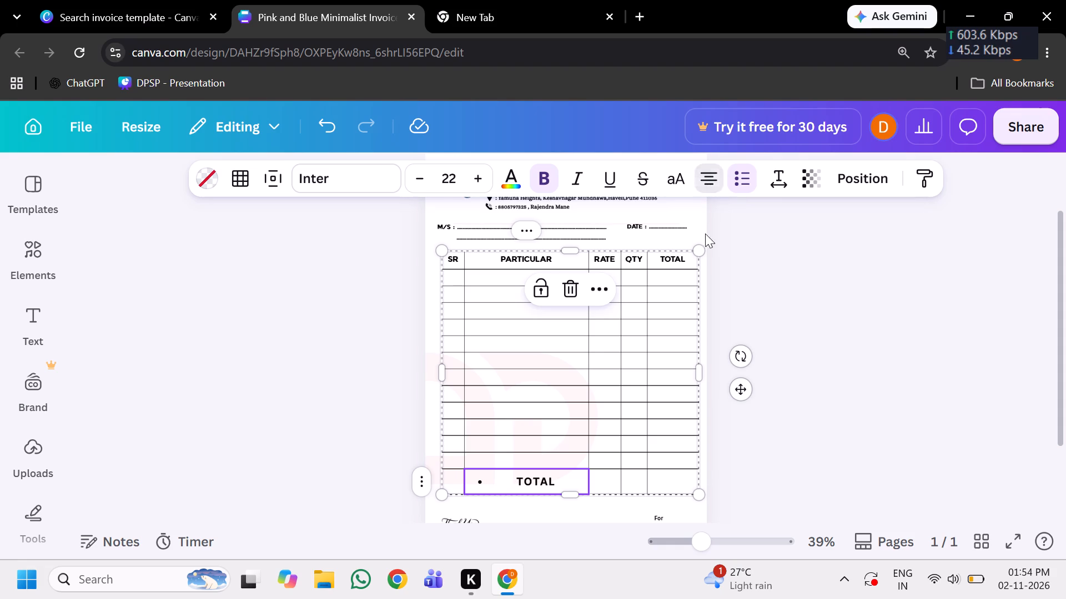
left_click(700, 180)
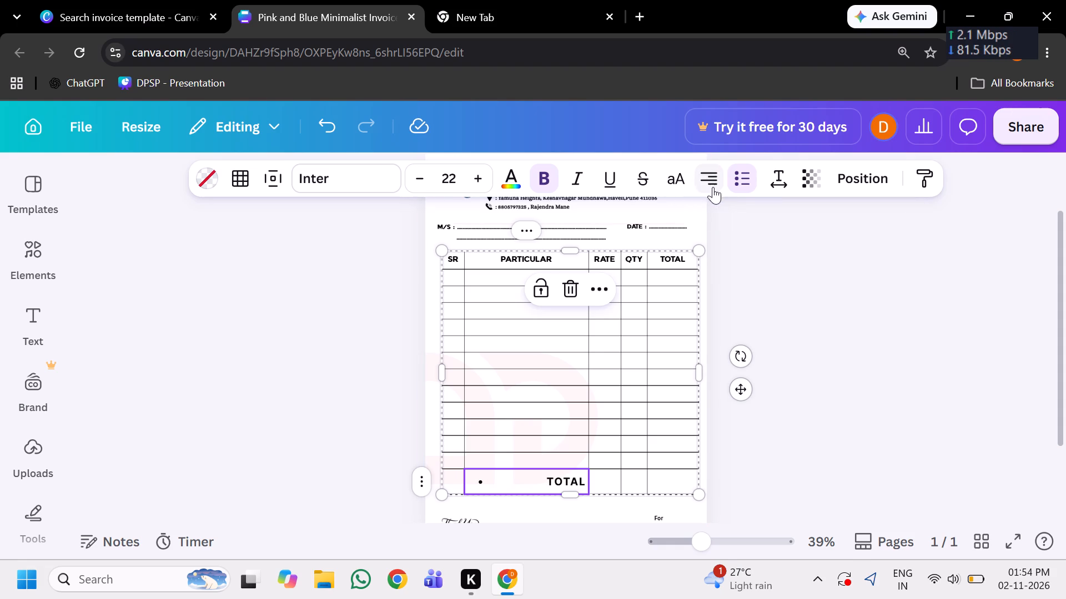
Remove the list formatting from the TOTAL text in the table's last row.
left_click(753, 181)
left_click(753, 181)
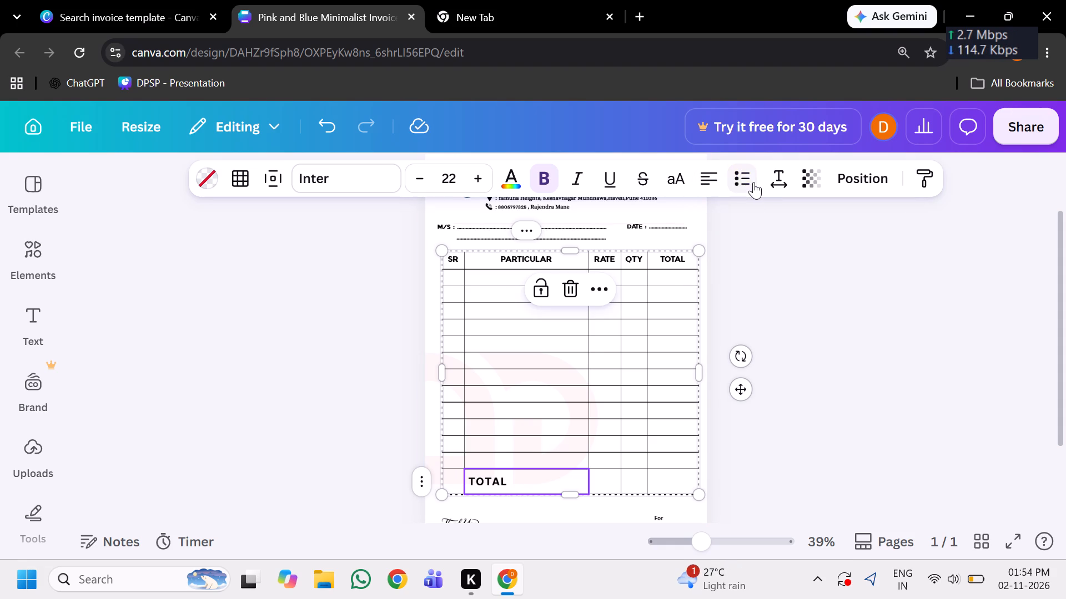
left_click(753, 182)
left_click(755, 183)
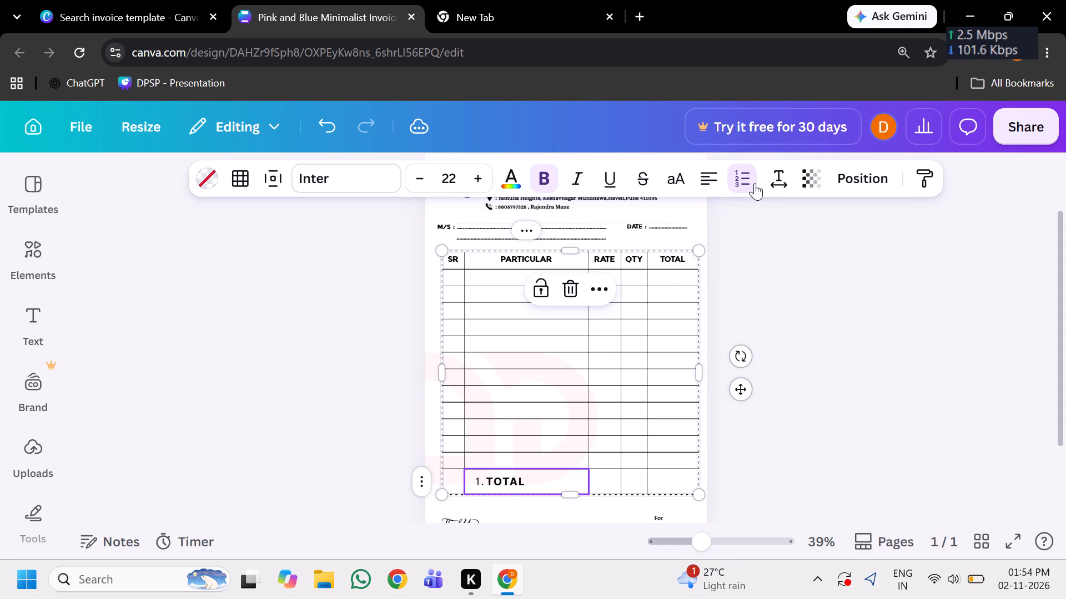
left_click(755, 183)
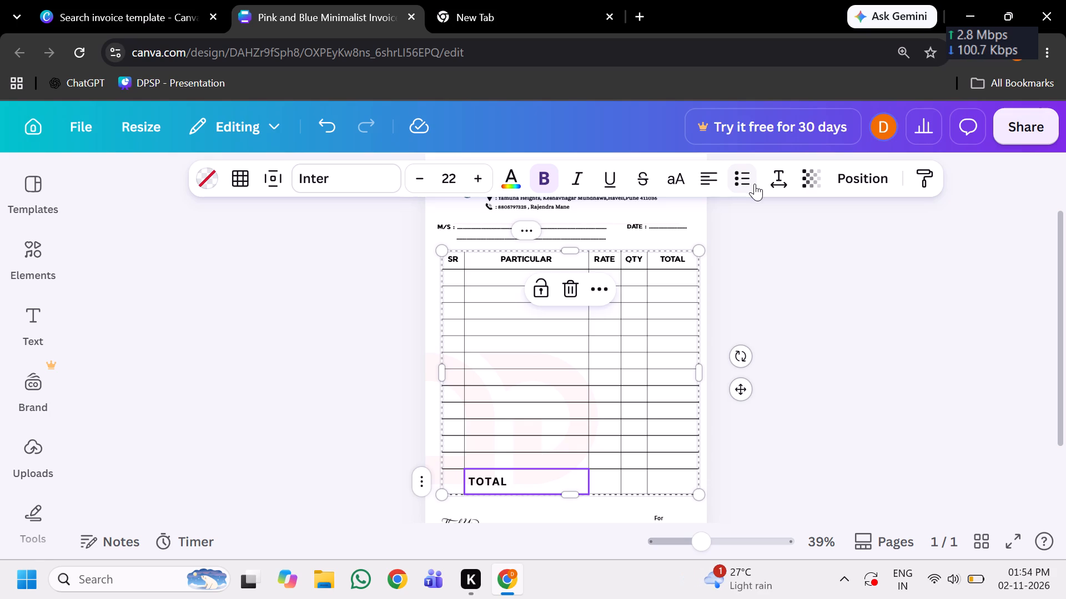
Right-align the TOTAL text within its cell in the last row.
left_click(711, 185)
left_click(711, 185)
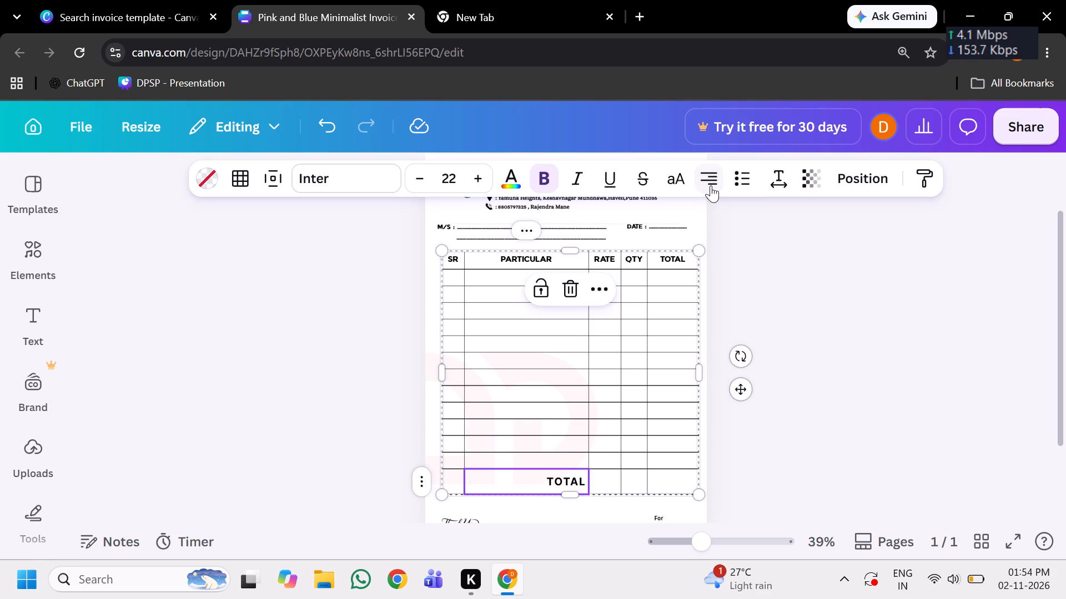
left_click(878, 368)
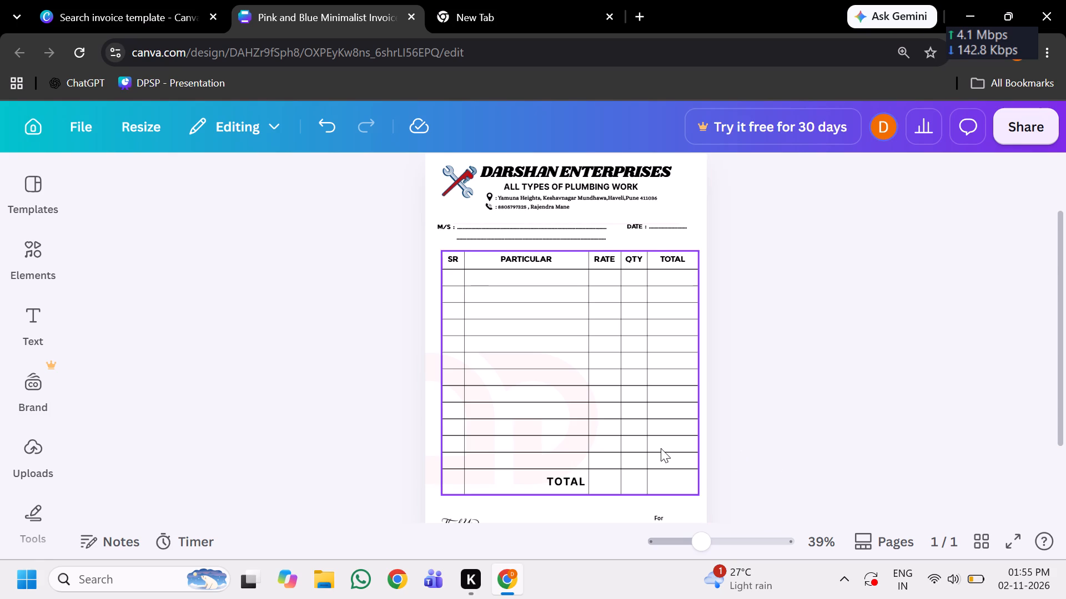
Shift the For DARSHAN ENTERPRISES text and the Thank You graphic slightly down, further below the table.
scroll(642, 412, "down", 1)
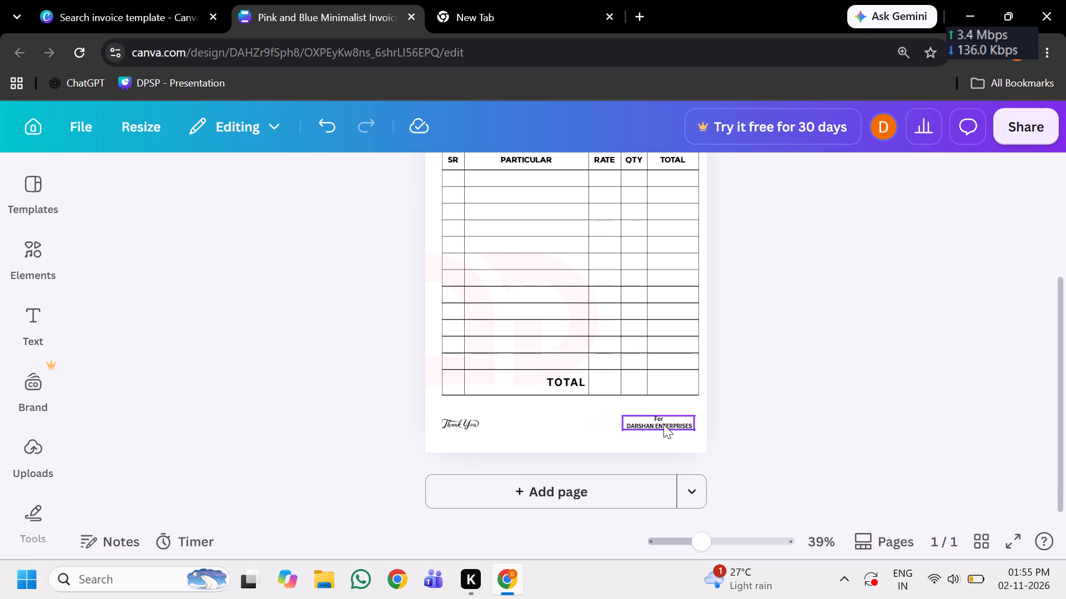
left_click_drag(665, 423, 665, 433)
left_click(457, 425)
left_click_drag(462, 422, 464, 424)
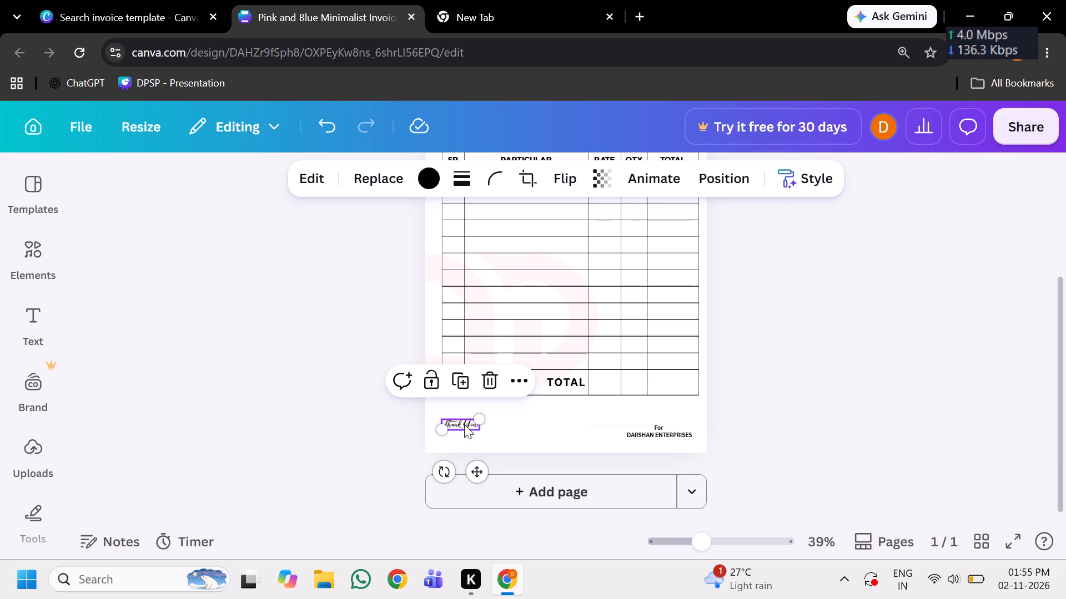
left_click_drag(464, 424, 462, 429)
left_click(873, 379)
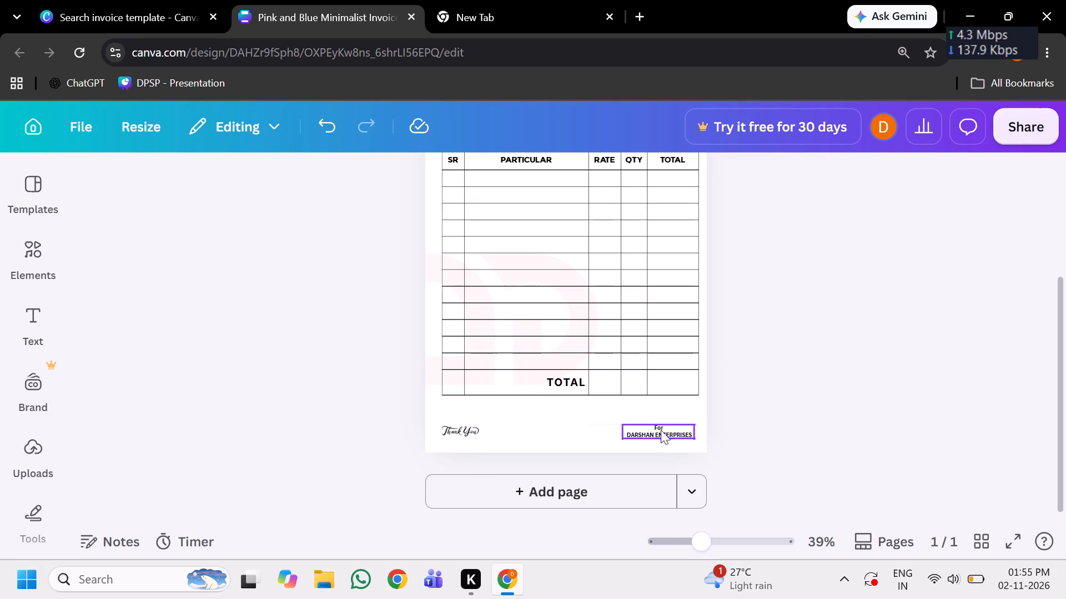
Nudge the For DARSHAN ENTERPRISES text slightly up so its bottom edge lines up with the Thank You graphic.
left_click_drag(704, 541, 713, 536)
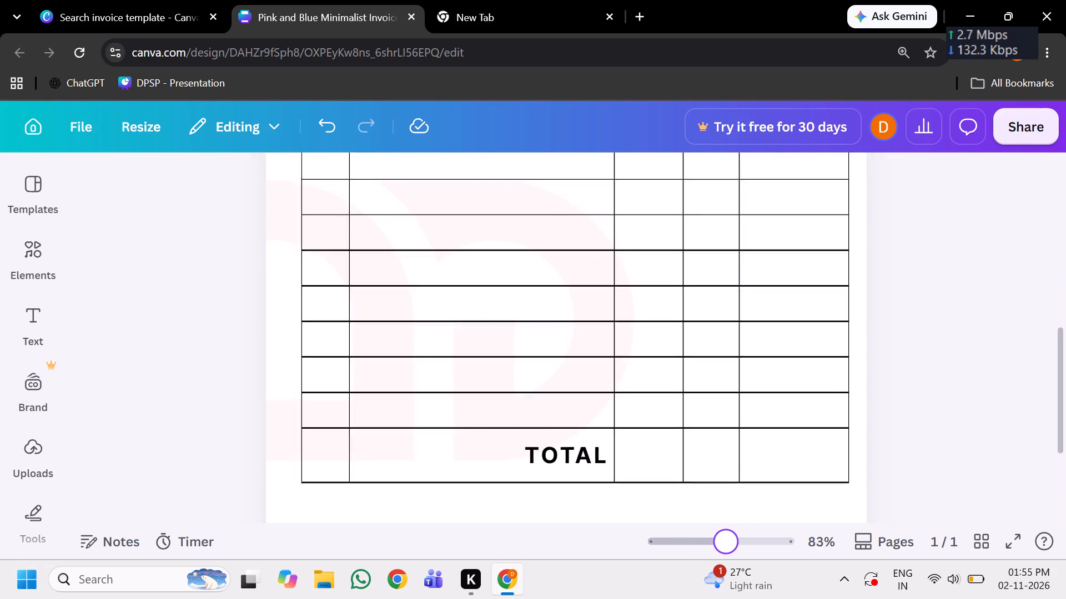
left_click_drag(713, 536, 717, 535)
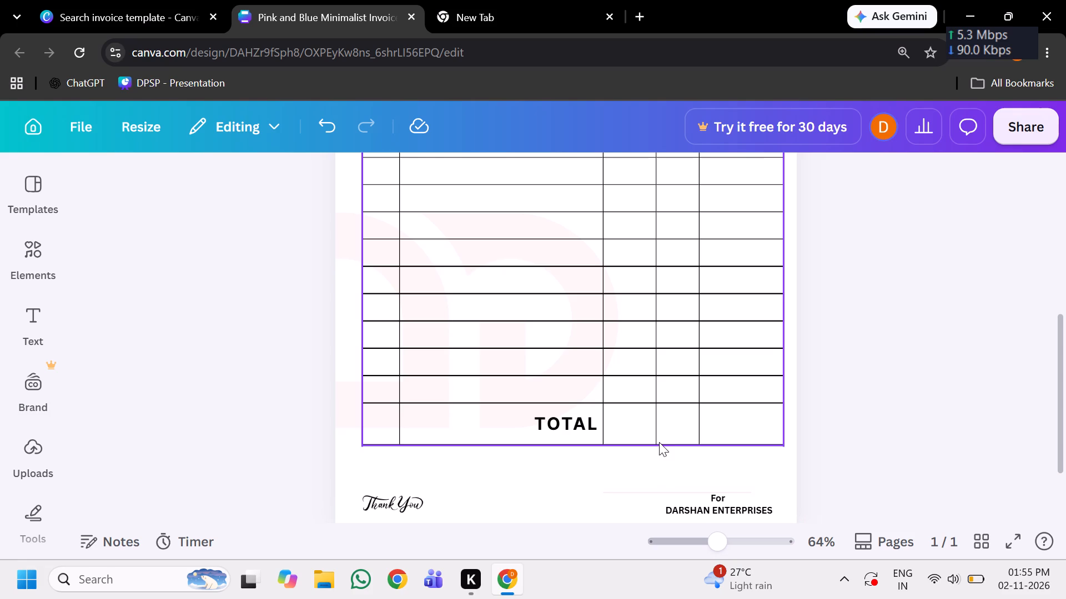
left_click(726, 501)
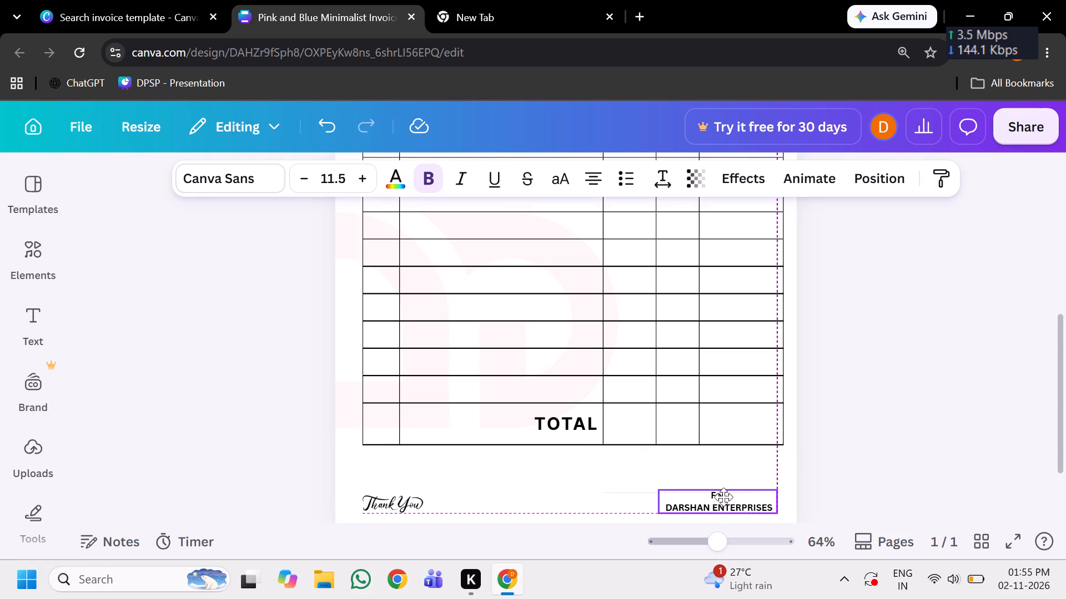
left_click(888, 451)
Review the whole invoice page from the company header through the table to the footer.
scroll(768, 377, "down", 2)
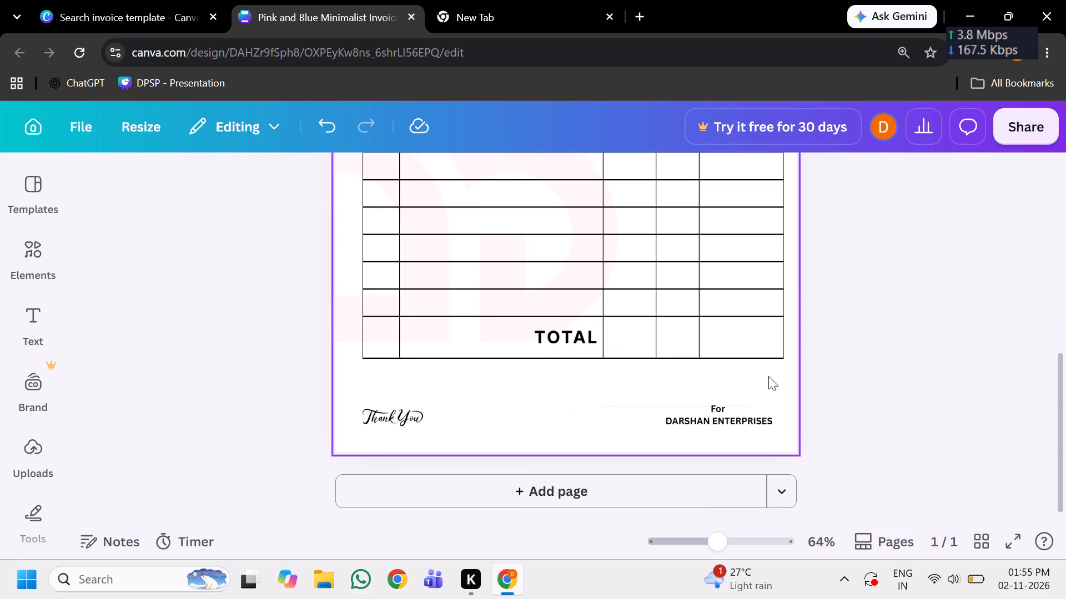
scroll(763, 378, "up", 4)
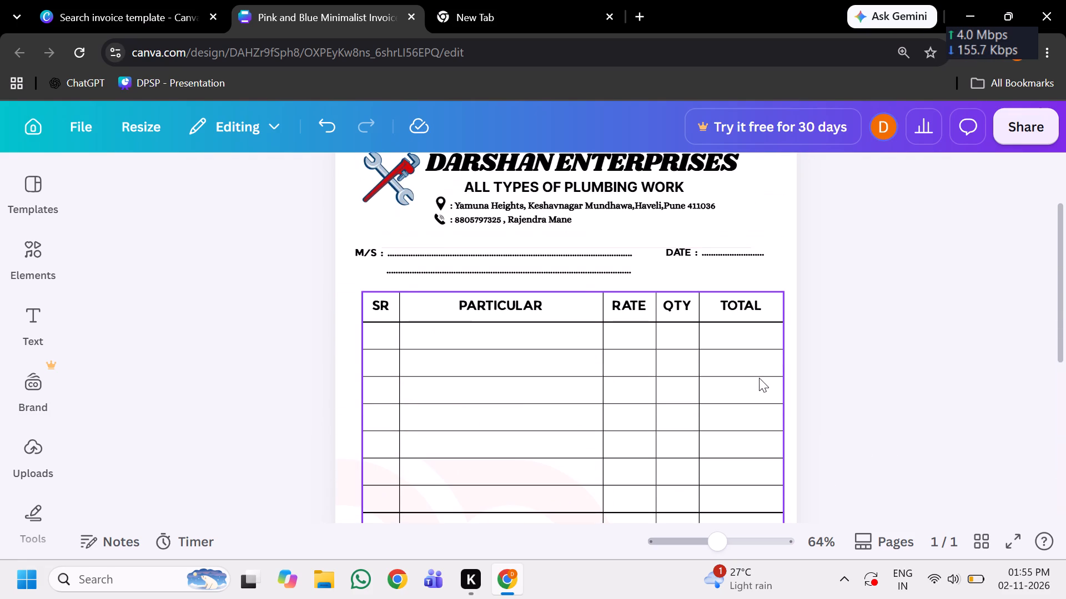
scroll(759, 378, "up", 1)
scroll(762, 375, "down", 1)
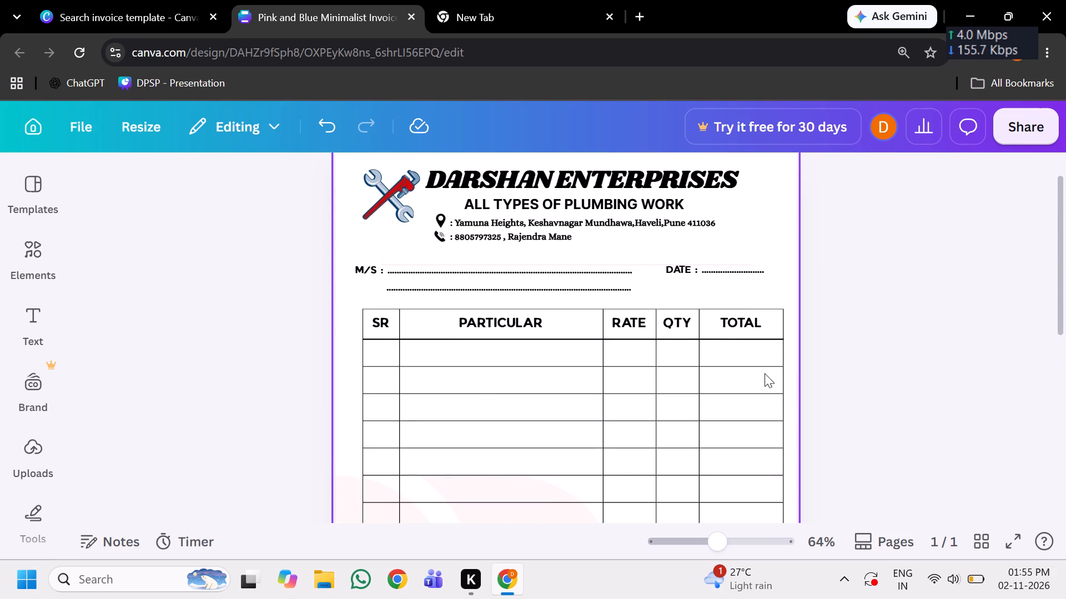
scroll(766, 373, "down", 3)
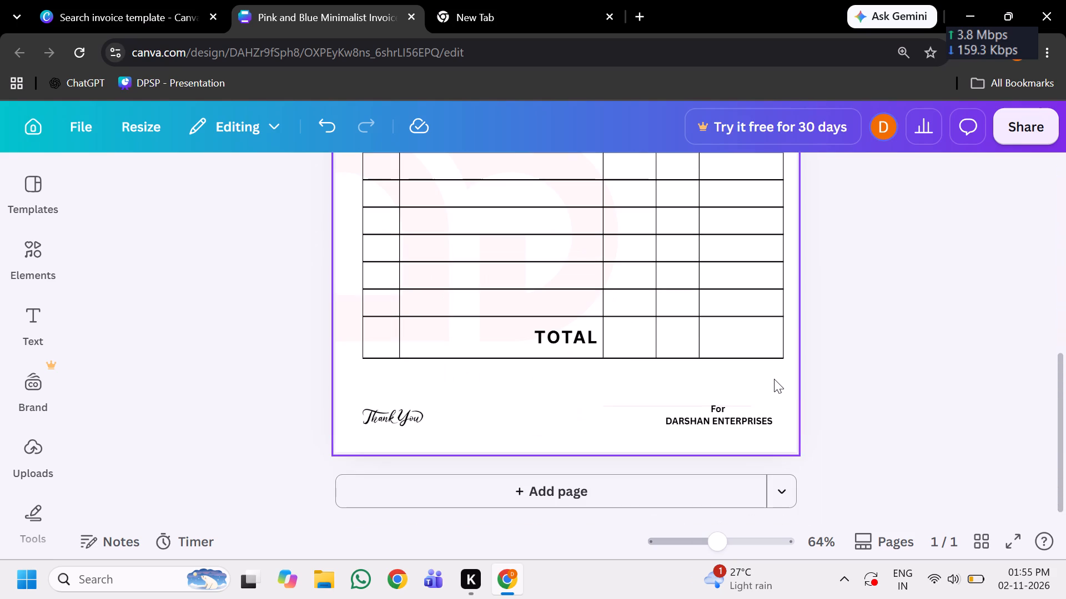
scroll(768, 348, "up", 2)
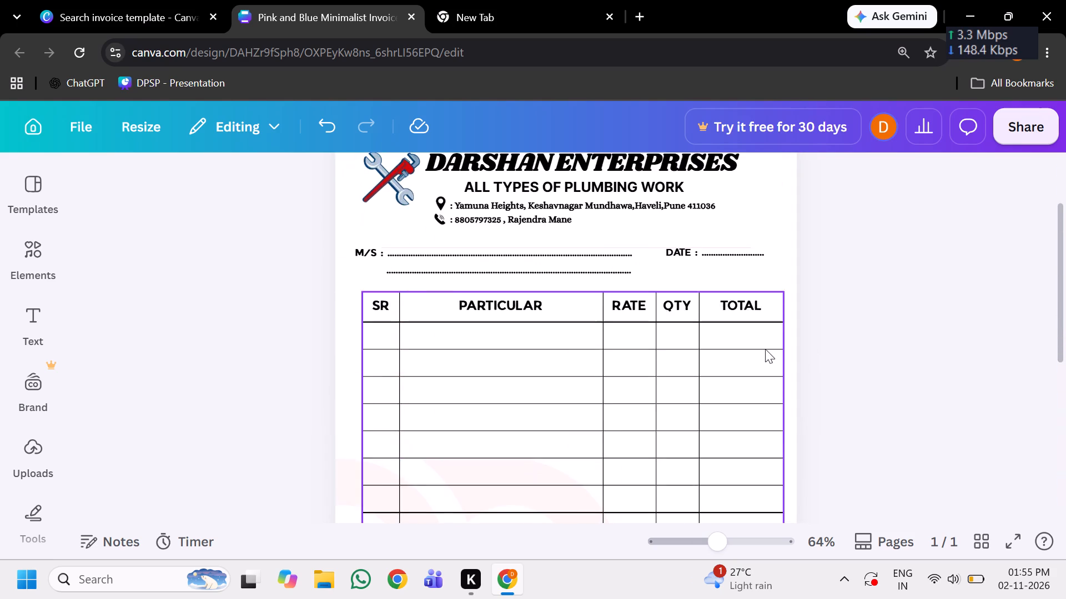
scroll(765, 349, "up", 2)
scroll(761, 350, "down", 1)
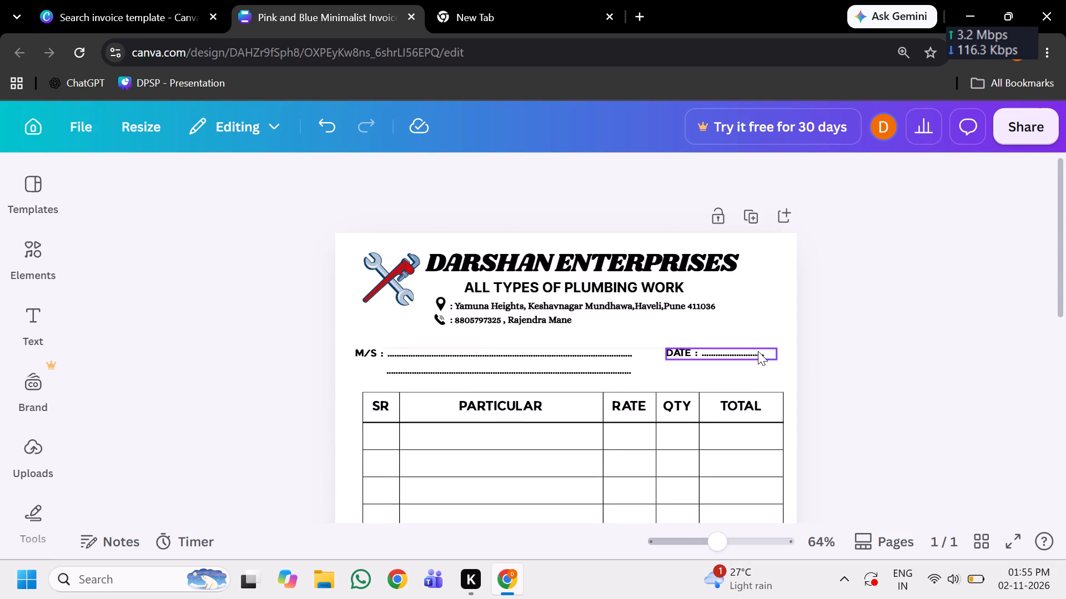
scroll(756, 353, "down", 2)
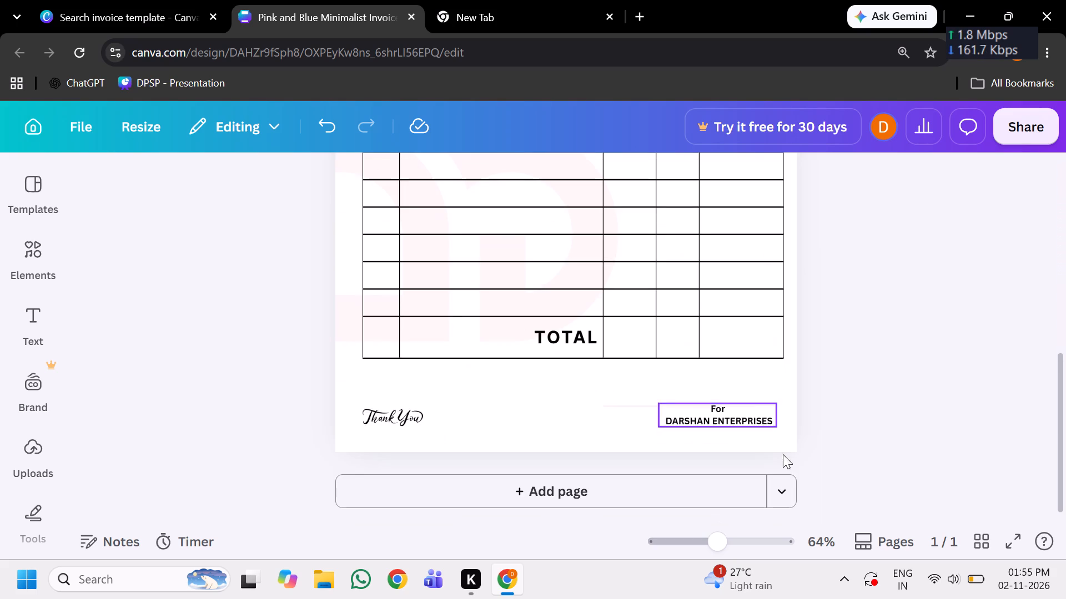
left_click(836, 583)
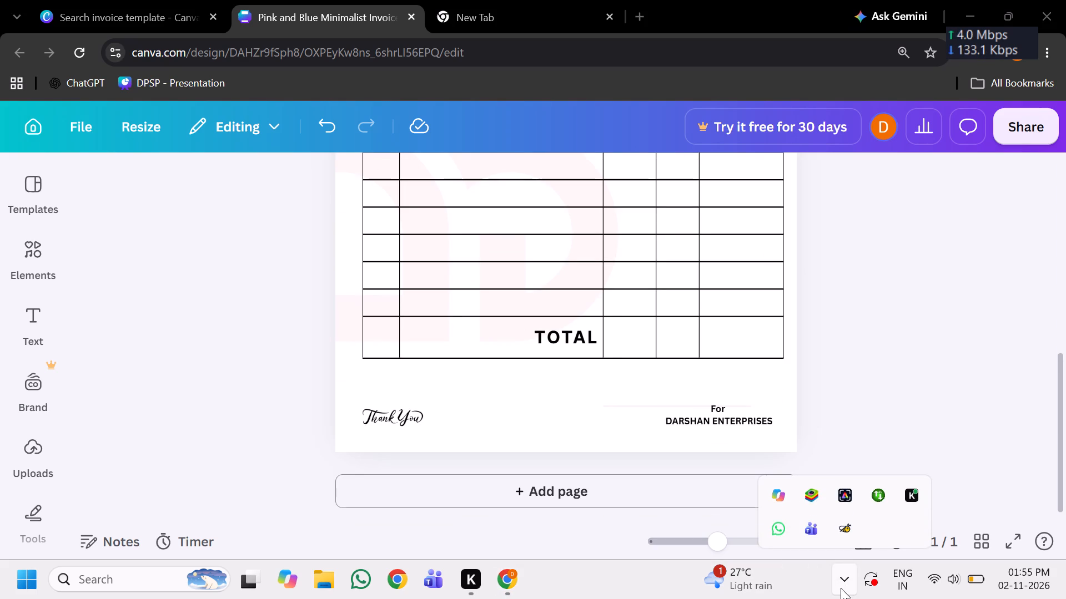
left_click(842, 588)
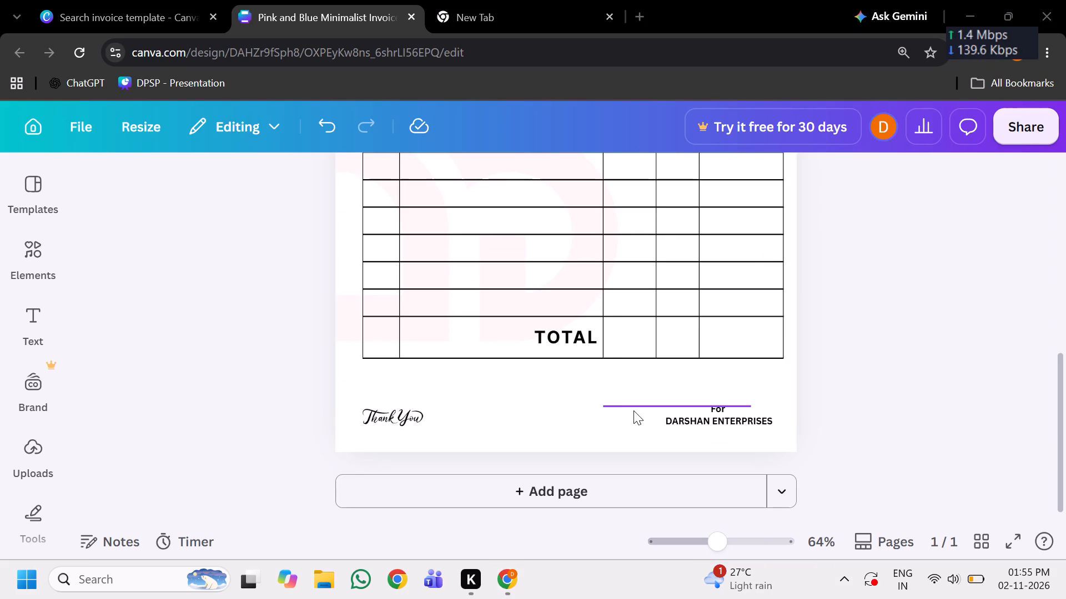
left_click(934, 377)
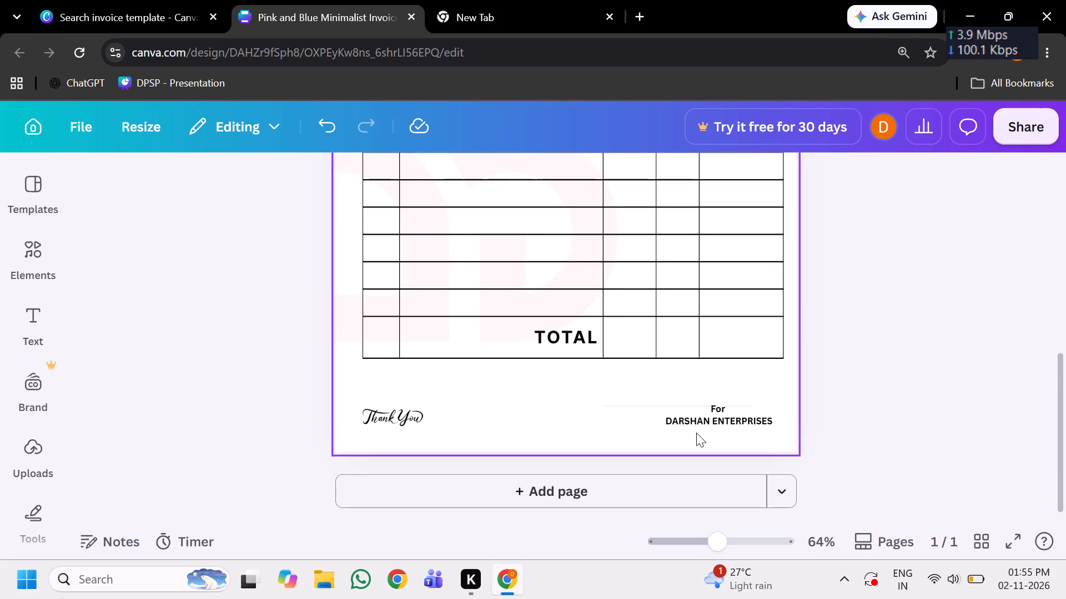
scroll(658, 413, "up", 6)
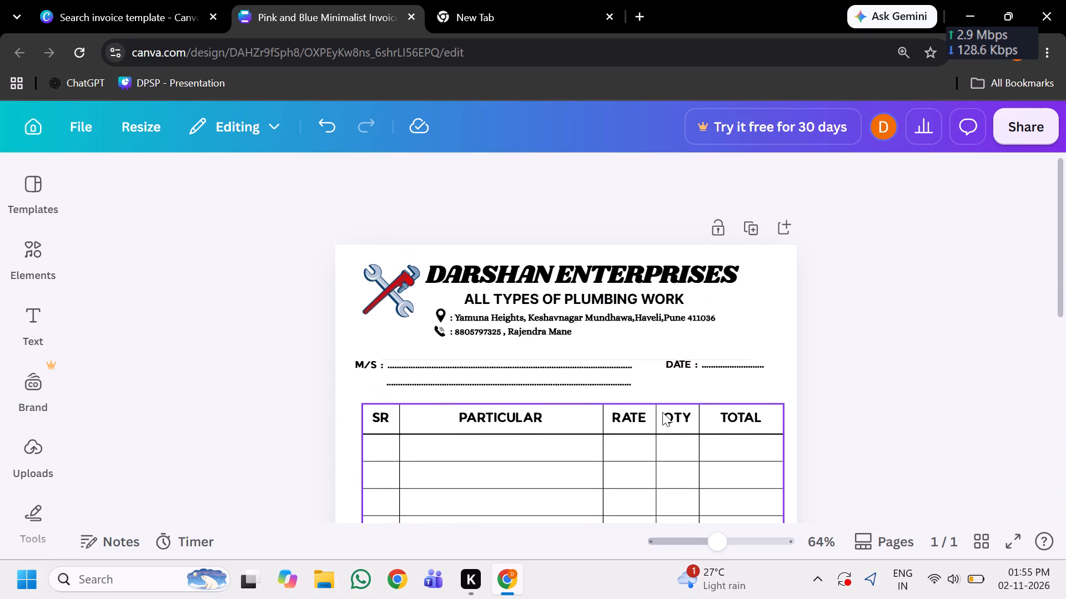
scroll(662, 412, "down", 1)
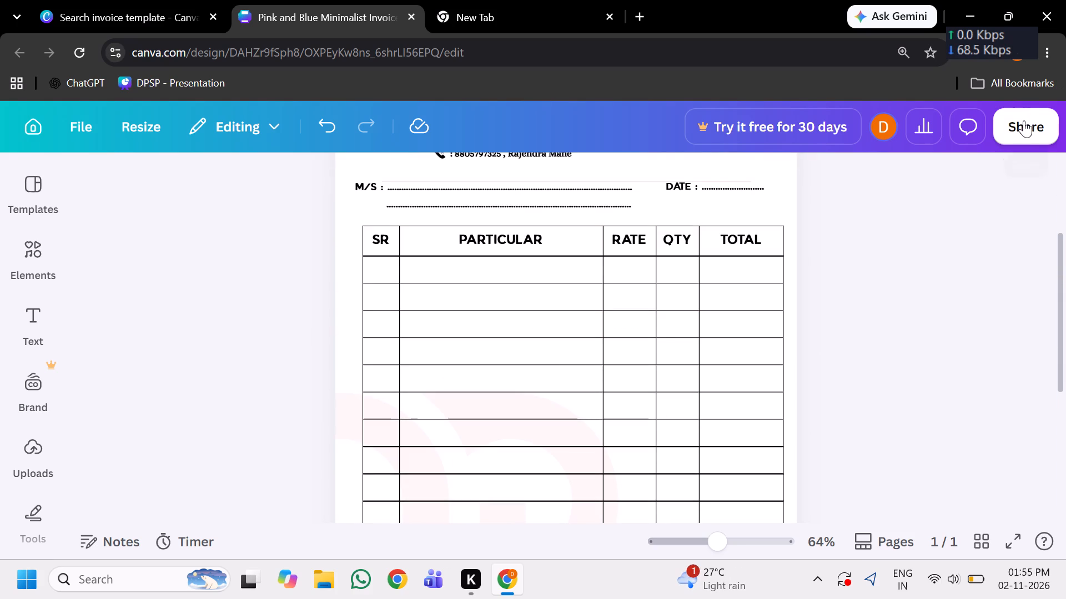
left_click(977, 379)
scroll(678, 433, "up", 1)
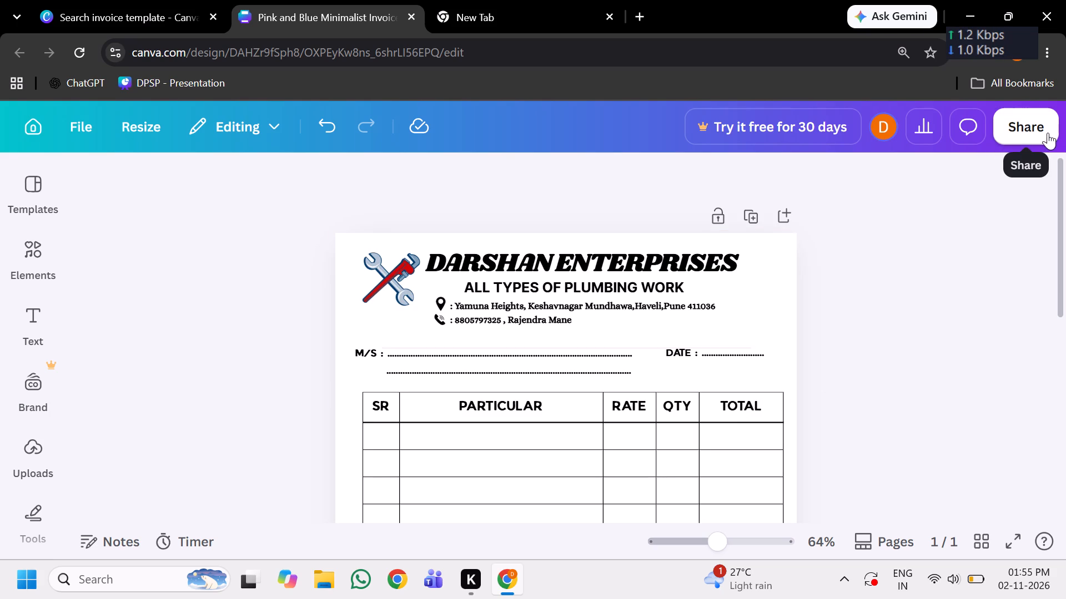
Download the invoice design as a PDF using the Digital preset.
left_click(1029, 124)
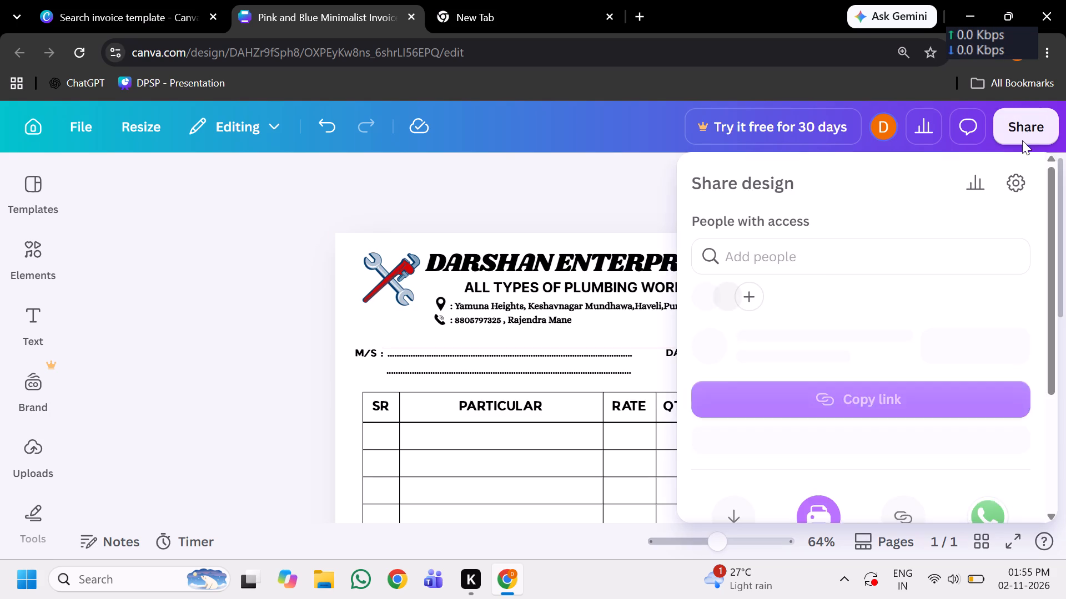
scroll(896, 311, "down", 2)
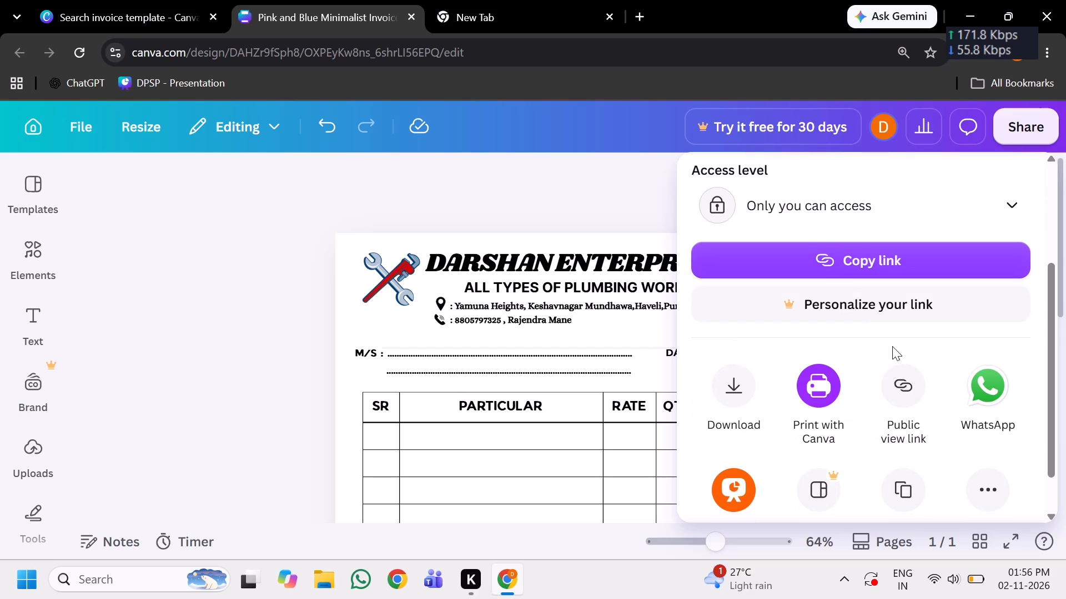
left_click(745, 390)
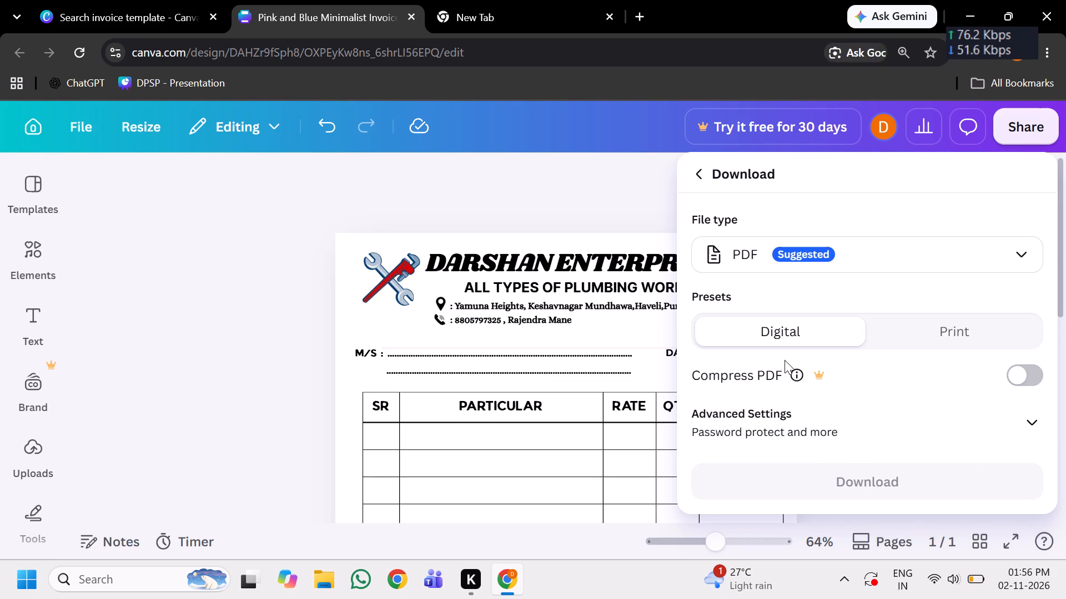
scroll(785, 361, "down", 2)
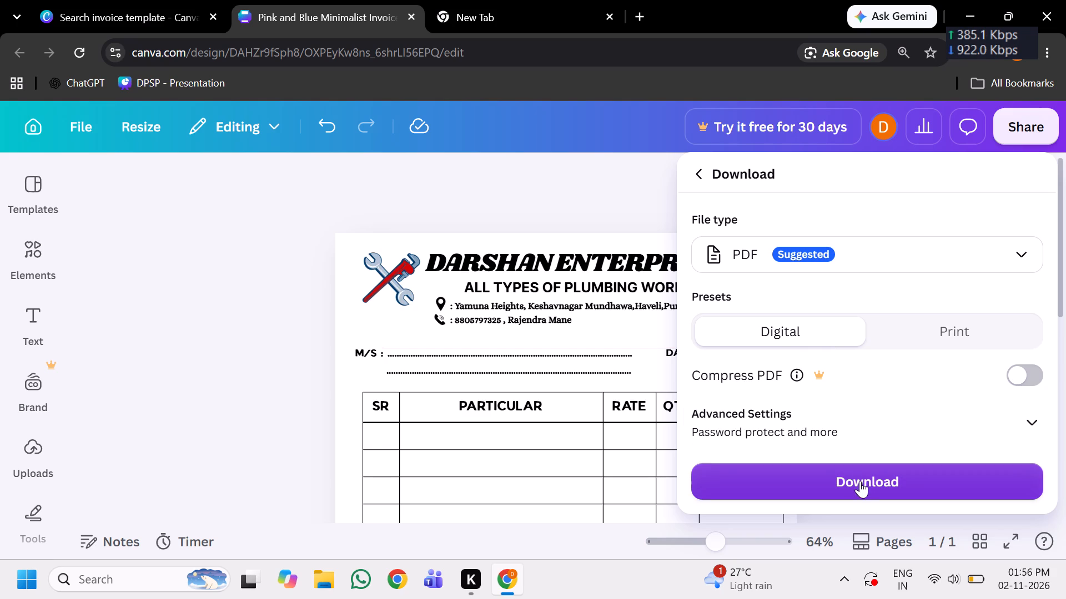
left_click_drag(860, 481, 872, 481)
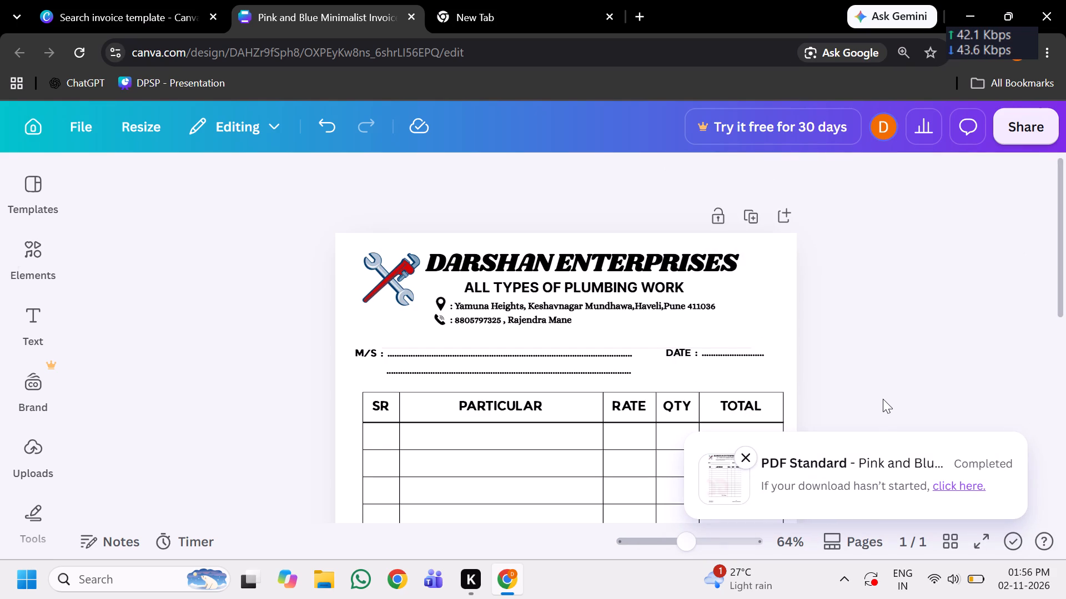
Move the network speed overlay clear of the browser's download indicator and open the recent download history.
left_click_drag(977, 26, 936, 51)
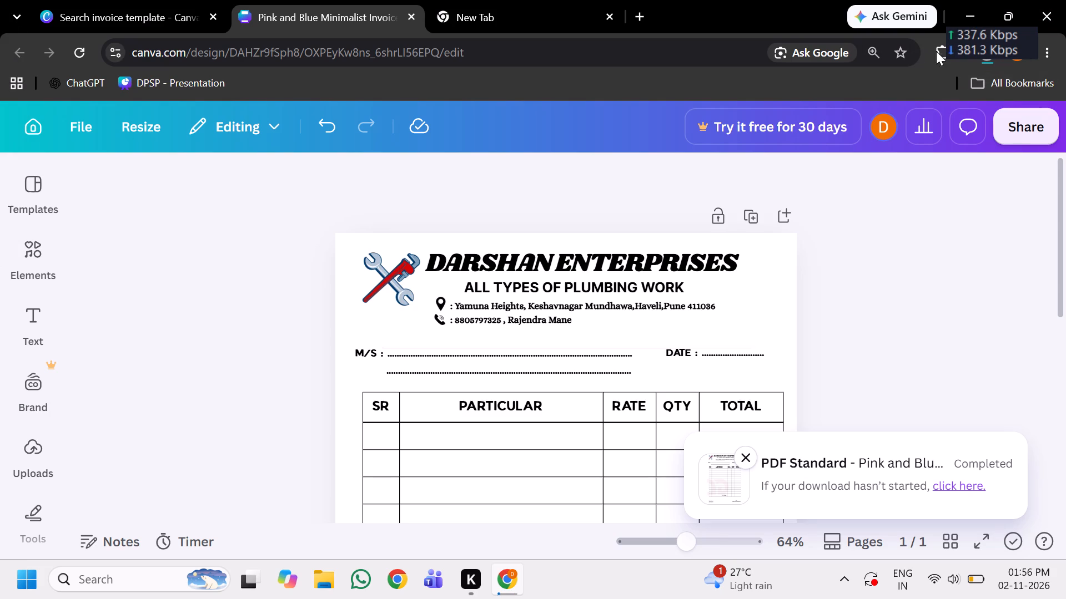
left_click_drag(936, 51, 1020, 68)
left_click_drag(1010, 52, 962, 47)
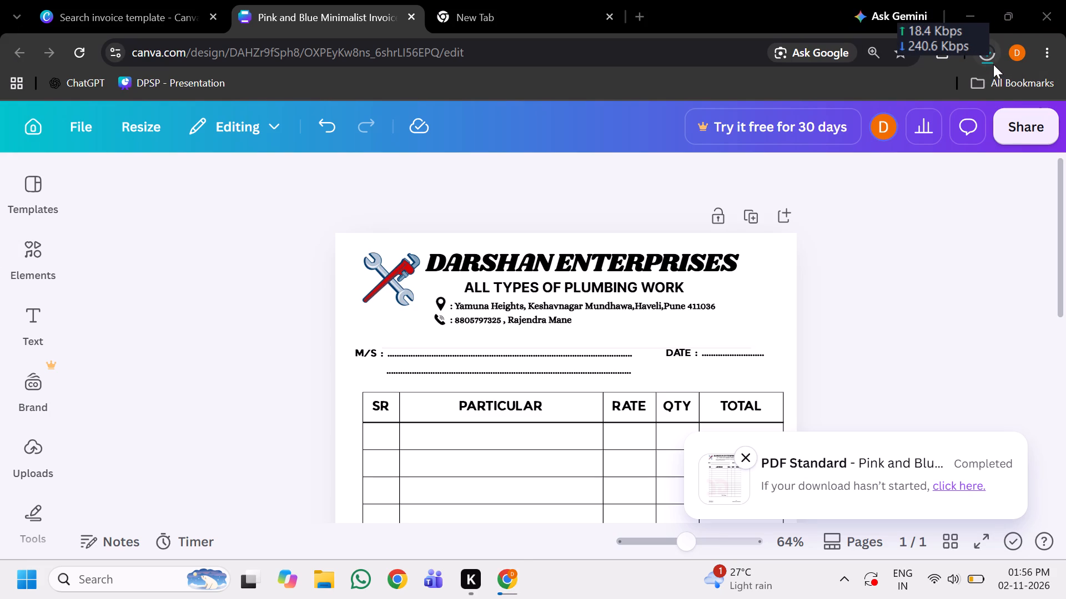
left_click(993, 64)
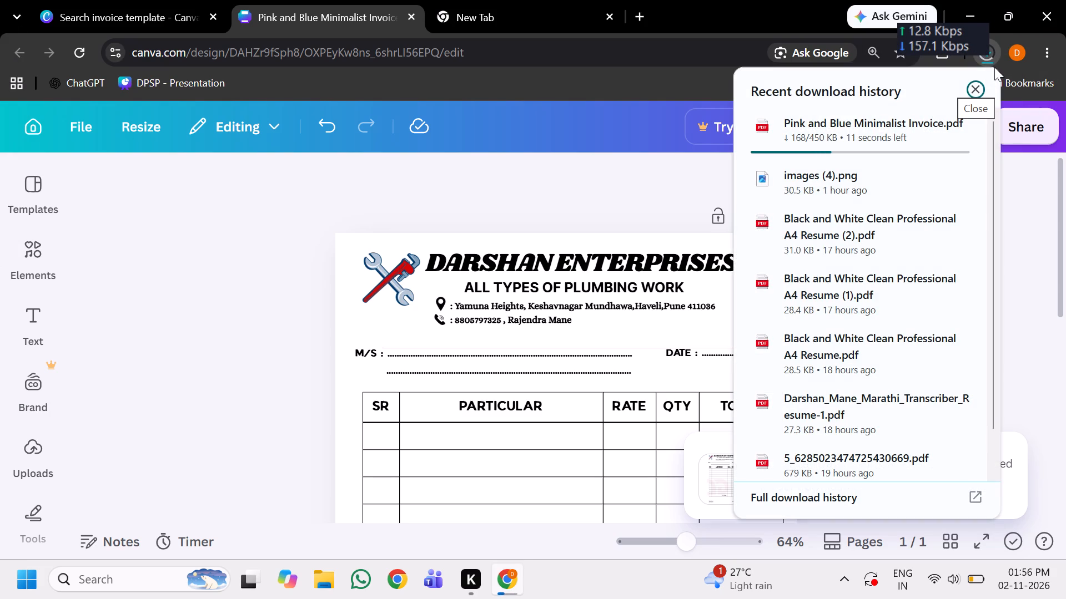
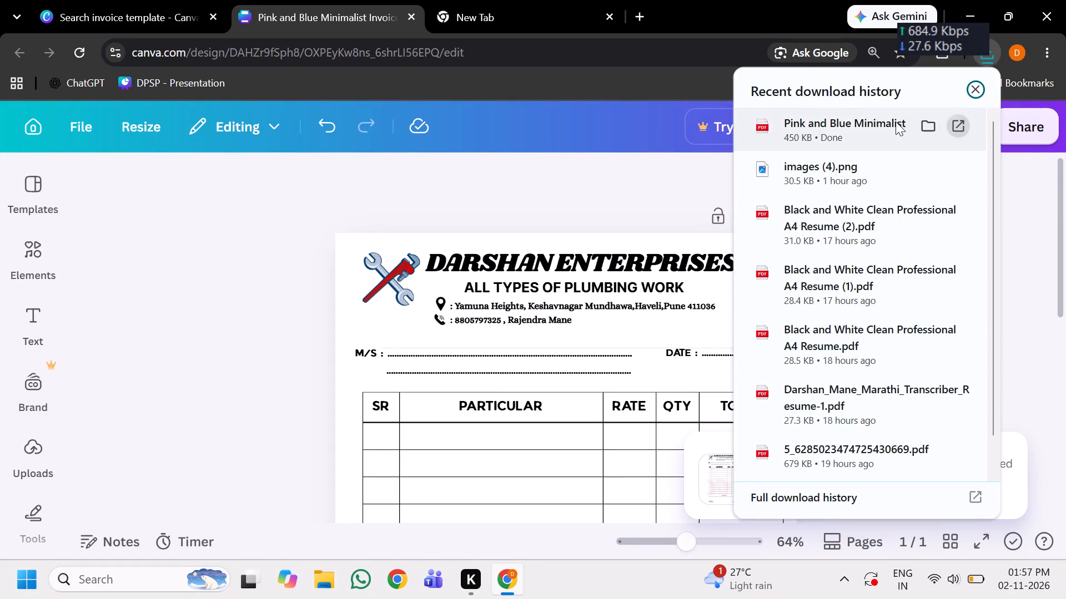
Close the recent download history and bring up the Google search suggestions in the already open blank browser tab.
left_click(982, 90)
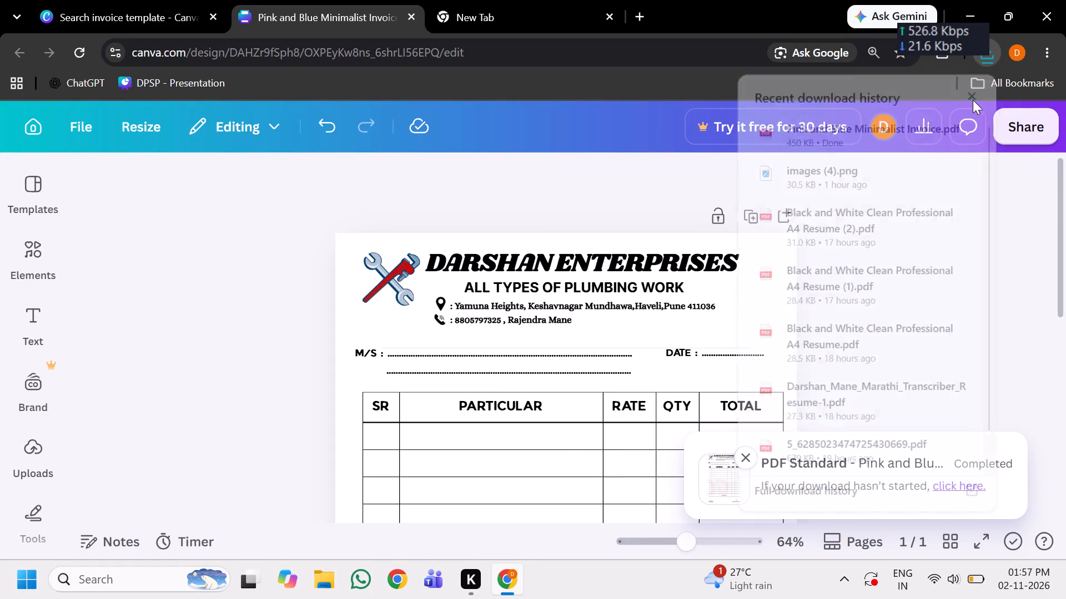
left_click(577, 18)
left_click(443, 317)
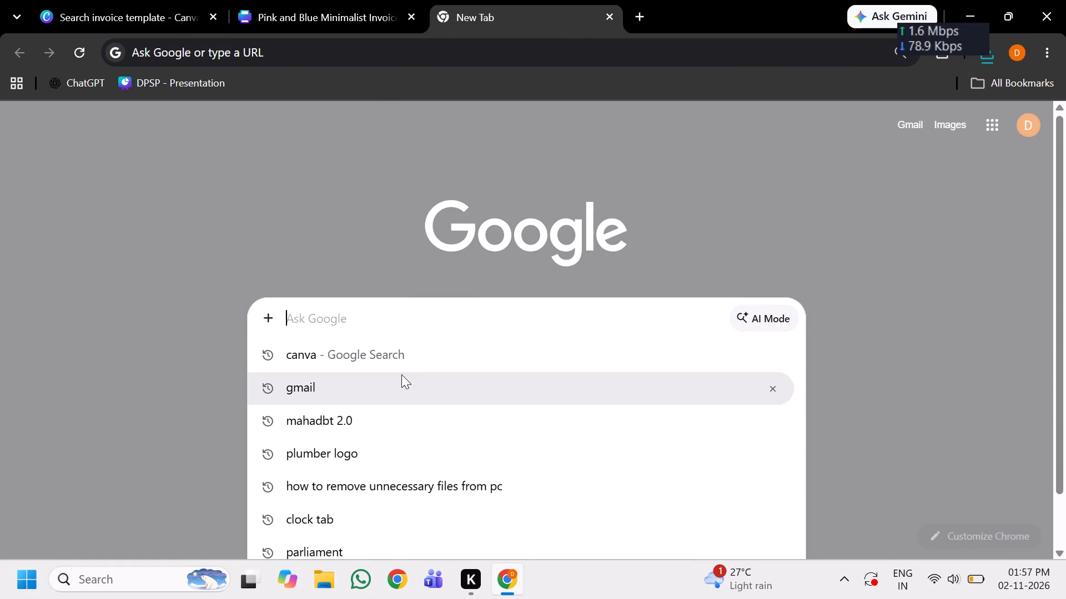
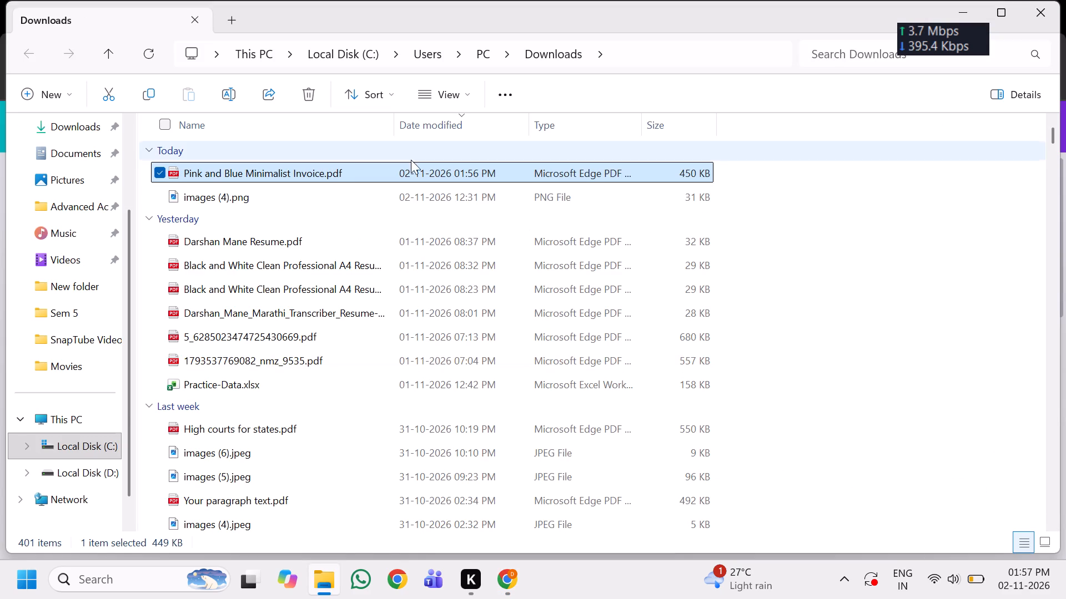
Open the name of the downloaded Pink and Blue Minimalist Invoice PDF for editing and clear the old text before the extension.
left_click(322, 166)
left_click(306, 173)
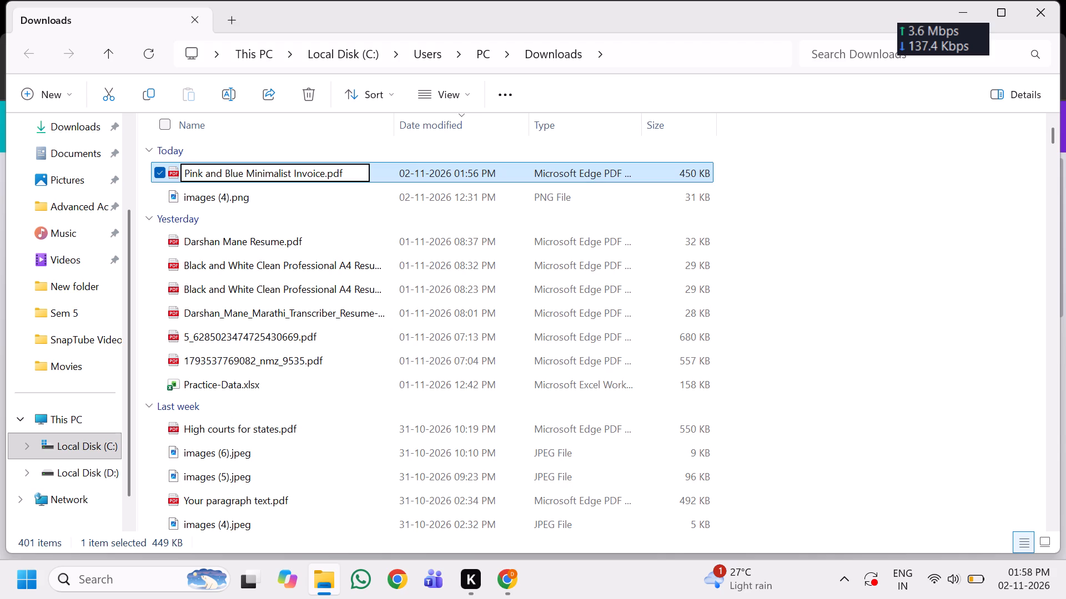
left_click(325, 176)
Rename the Pink and Blue Minimalist Invoice PDF in Downloads, replacing its old name with one starting with "Dars" and keeping the .pdf extension.
key("BackSpace")
key("BackSpace")
key("BackSpace")
key("BackSpace")
key("BackSpace")
key("BackSpace")
key("BackSpace")
key("BackSpace")
key("BackSpace")
key("BackSpace")
key("BackSpace")
key("BackSpace")
key("BackSpace")
key("BackSpace")
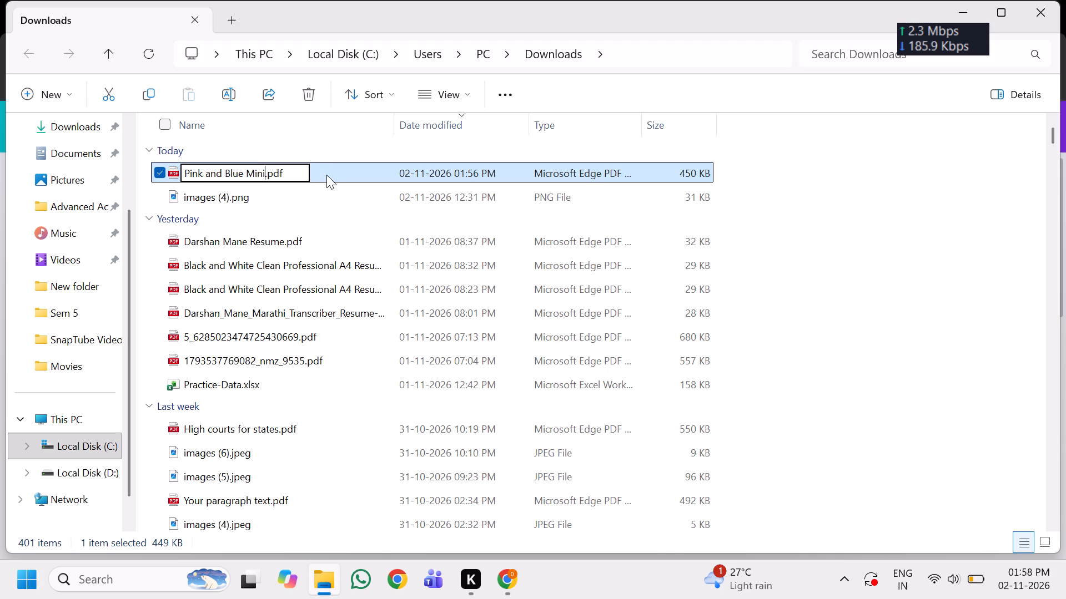
key("BackSpace")
key("BackSpace")
key("BackSpace")
key("BackSpace")
key("BackSpace")
key("BackSpace")
key("BackSpace")
key("BackSpace")
key("BackSpace")
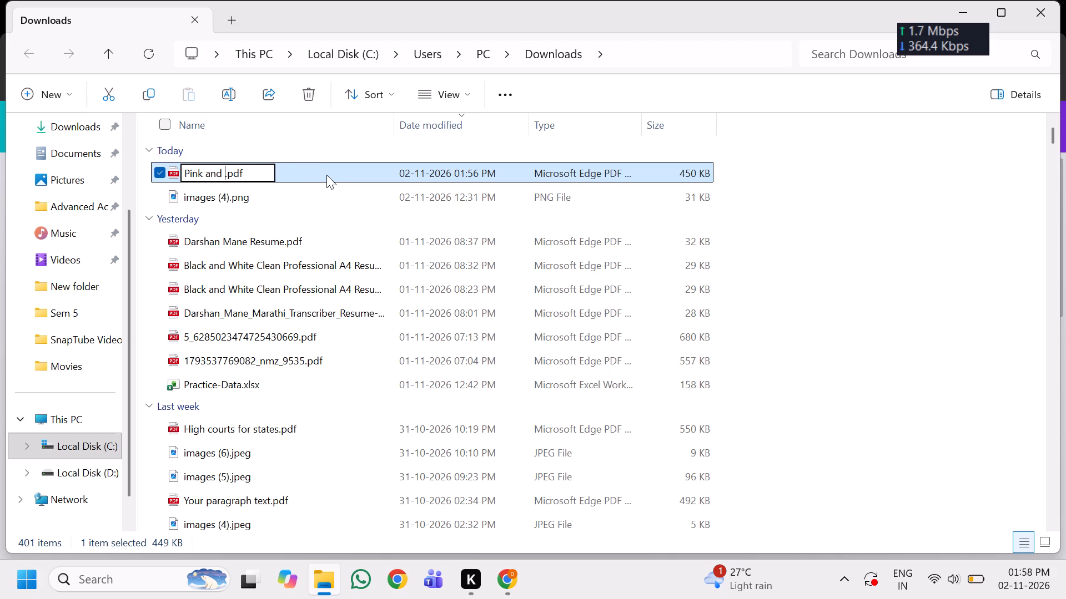
key("BackSpace")
key("BackSpace")
key("BackSpace")
key("BackSpace")
key("BackSpace")
key("BackSpace")
key("BackSpace")
key("BackSpace")
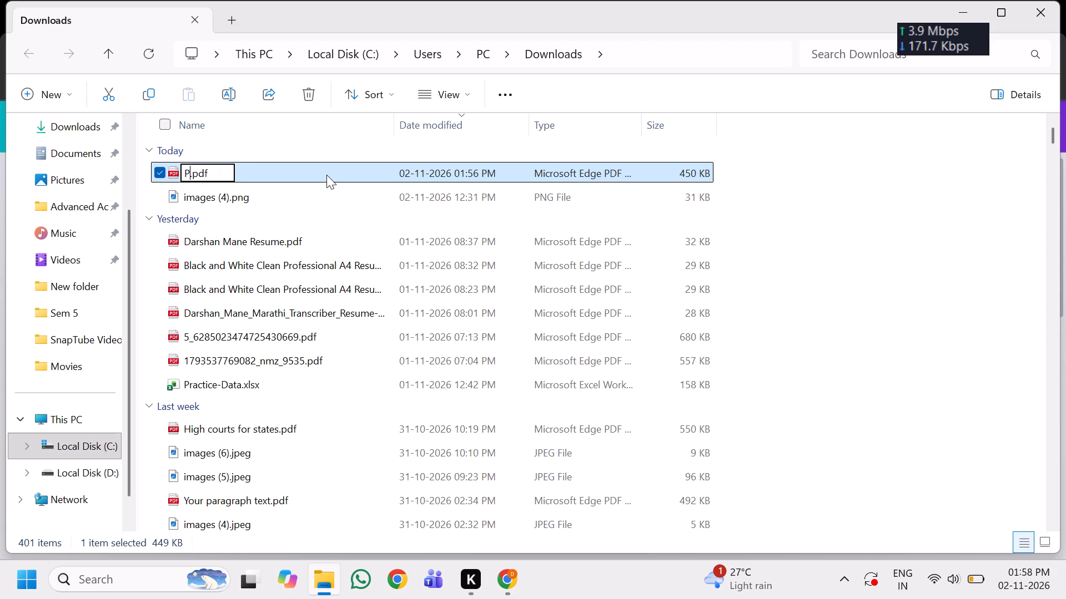
key("BackSpace")
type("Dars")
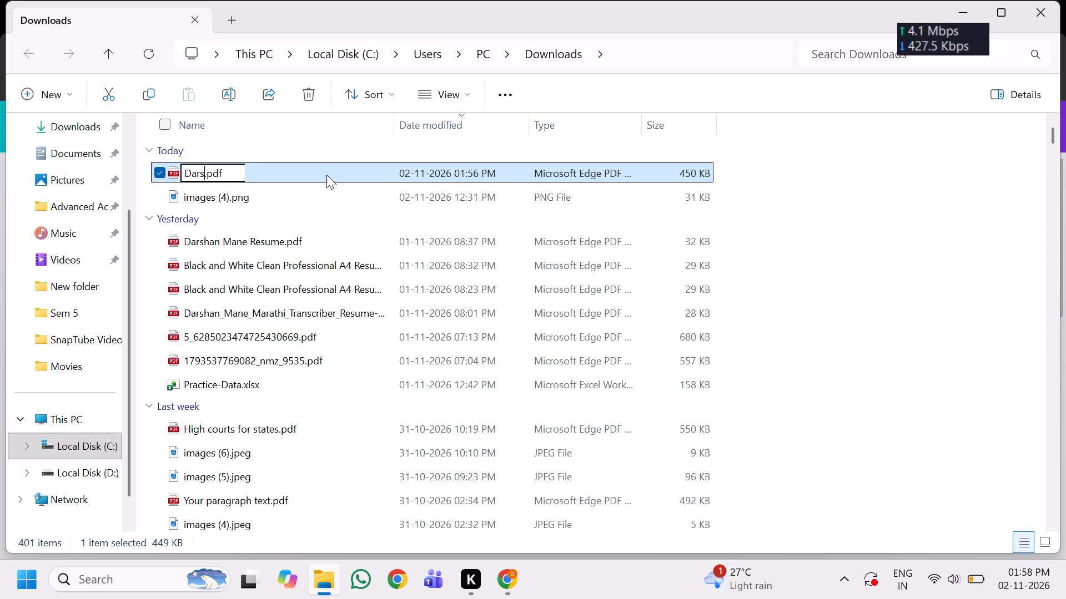
Complete the new name of the invoice PDF in Downloads as Darshan Enterprises, keeping the .pdf extension.
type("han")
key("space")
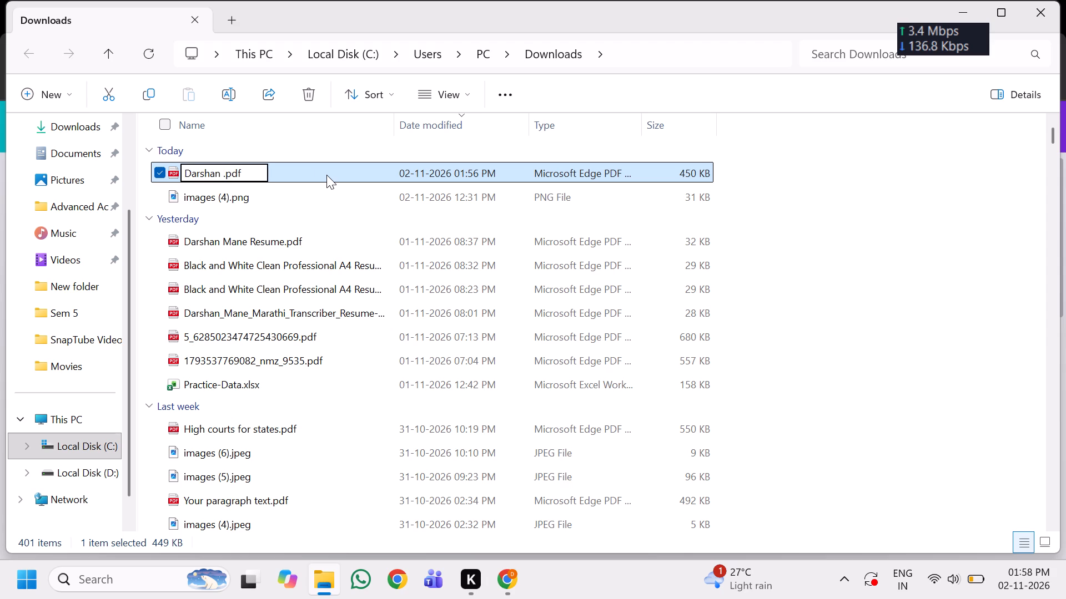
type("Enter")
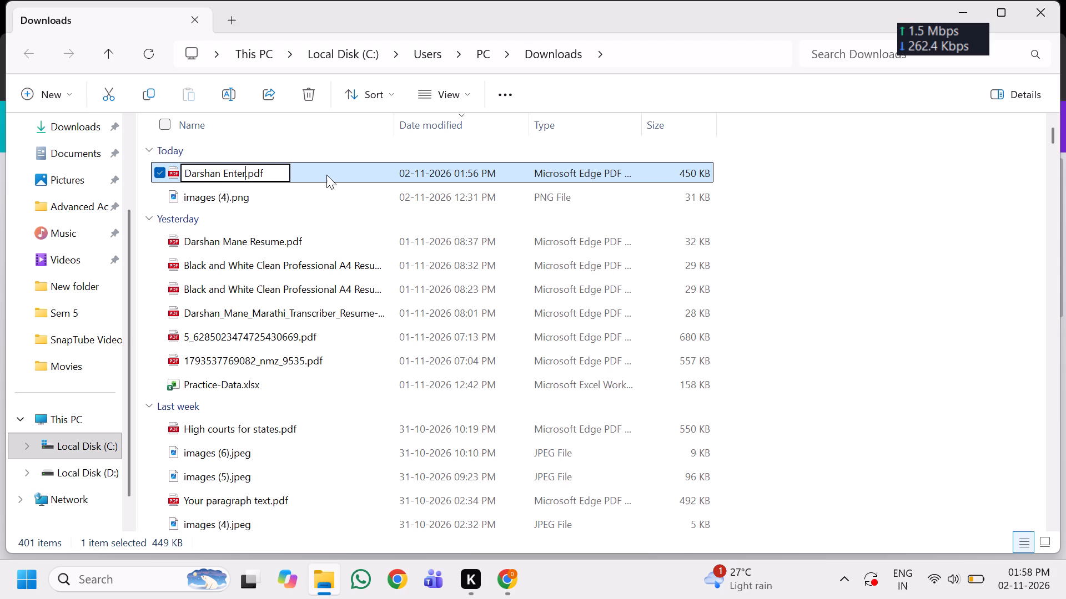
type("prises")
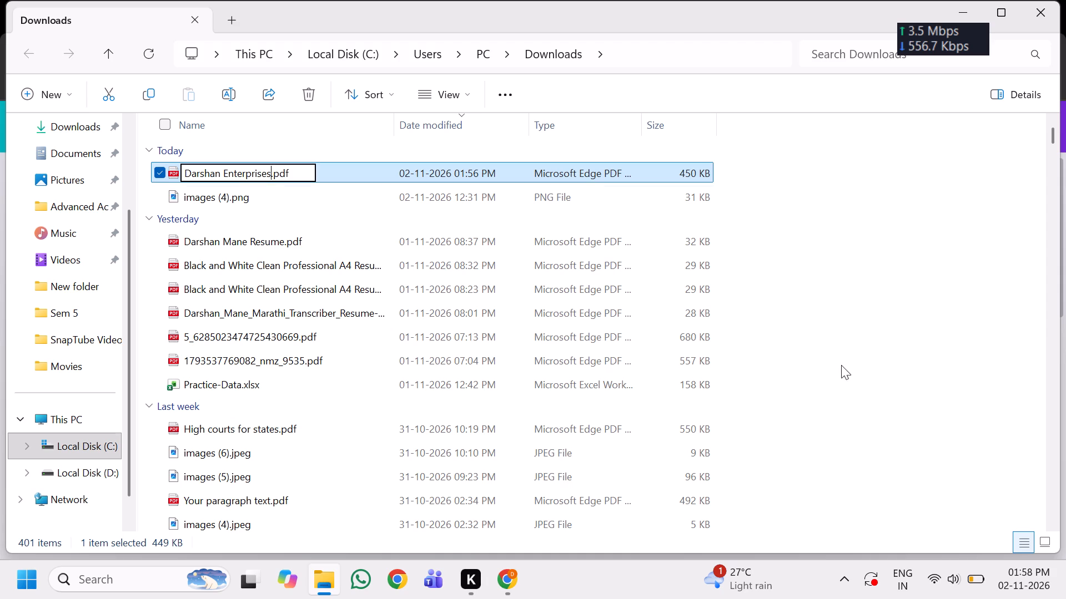
left_click_drag(867, 339, 883, 318)
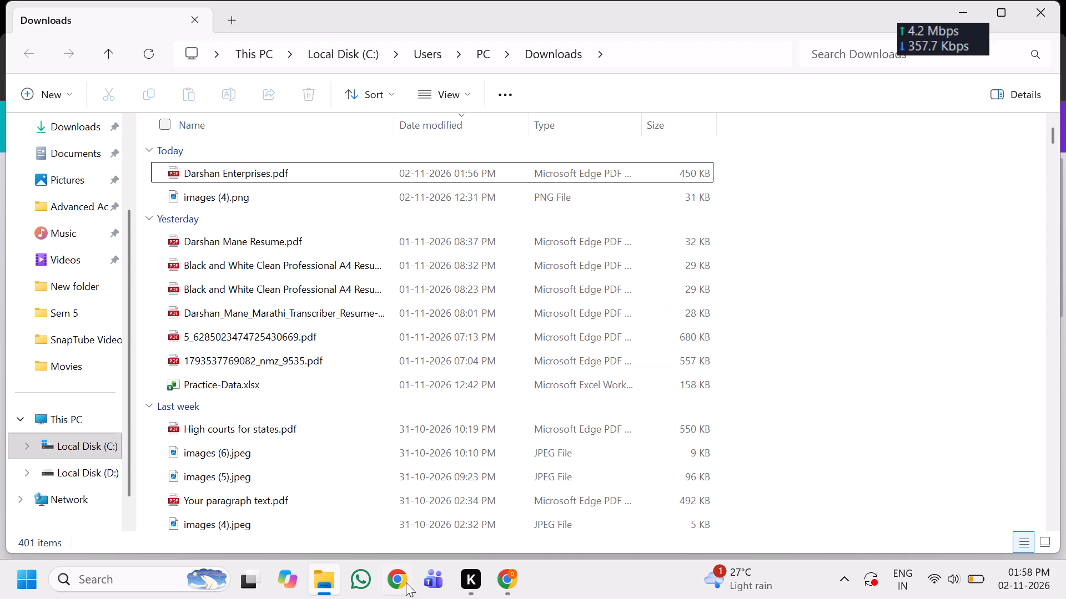
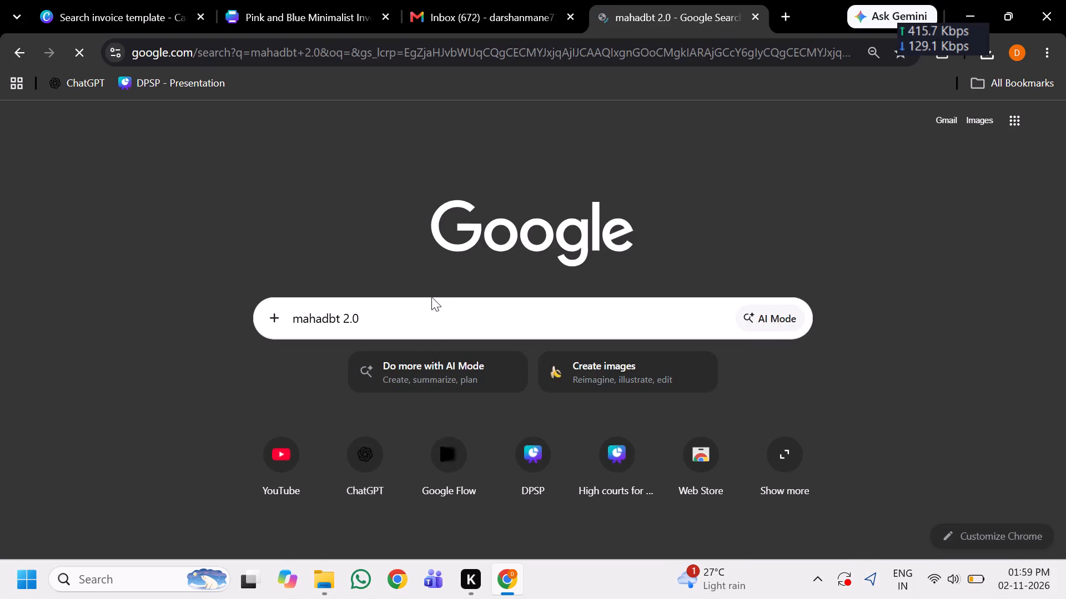
Open the Maharashtra Government's MahaDBT 2.0 portal from the search results for mahadbt 2.0.
left_click(243, 248)
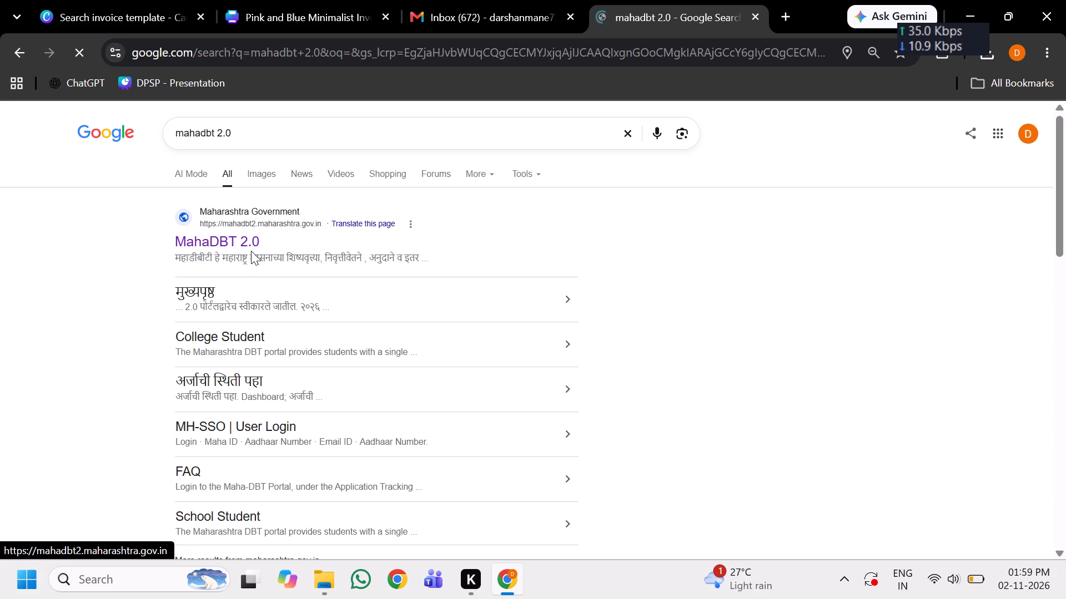